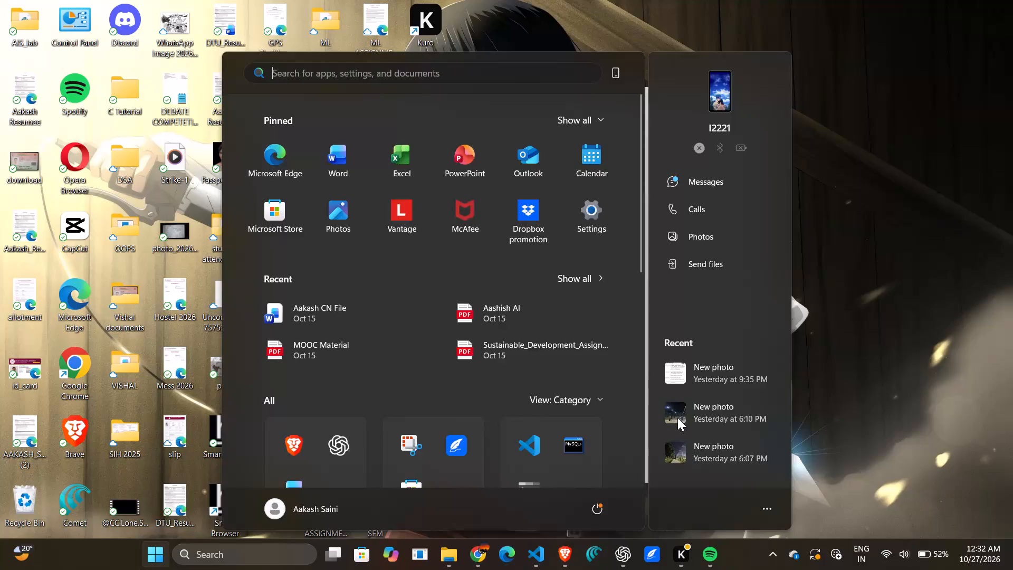
# Search the computer for "ms" and open the best-matching result.
pyautogui.write('ms')
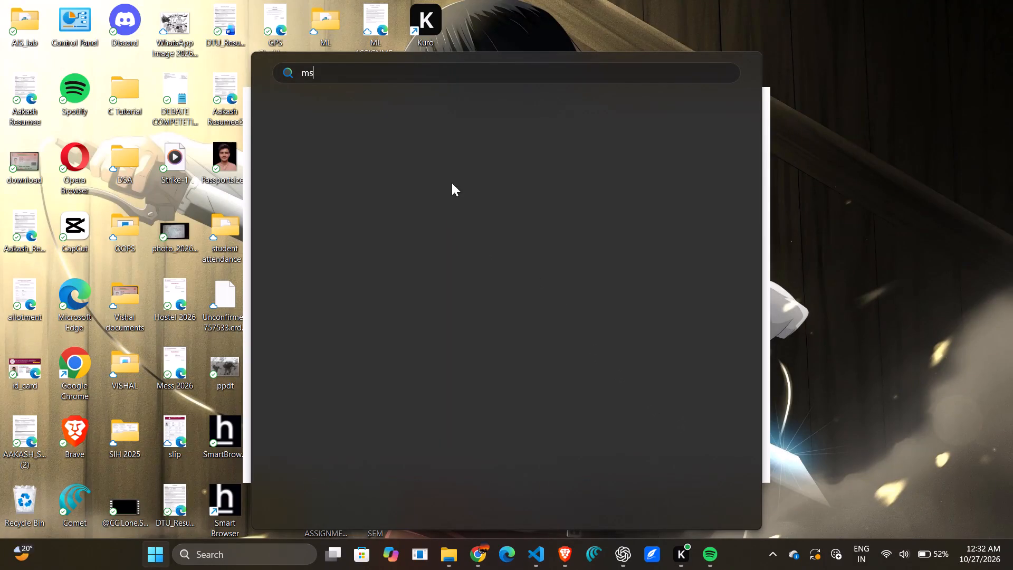
pyautogui.click(370, 167)
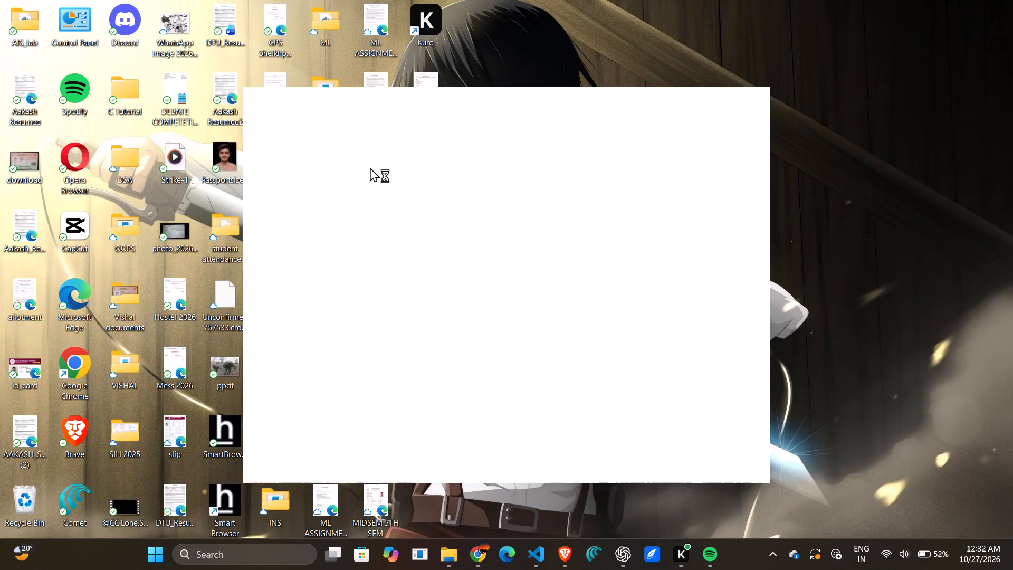
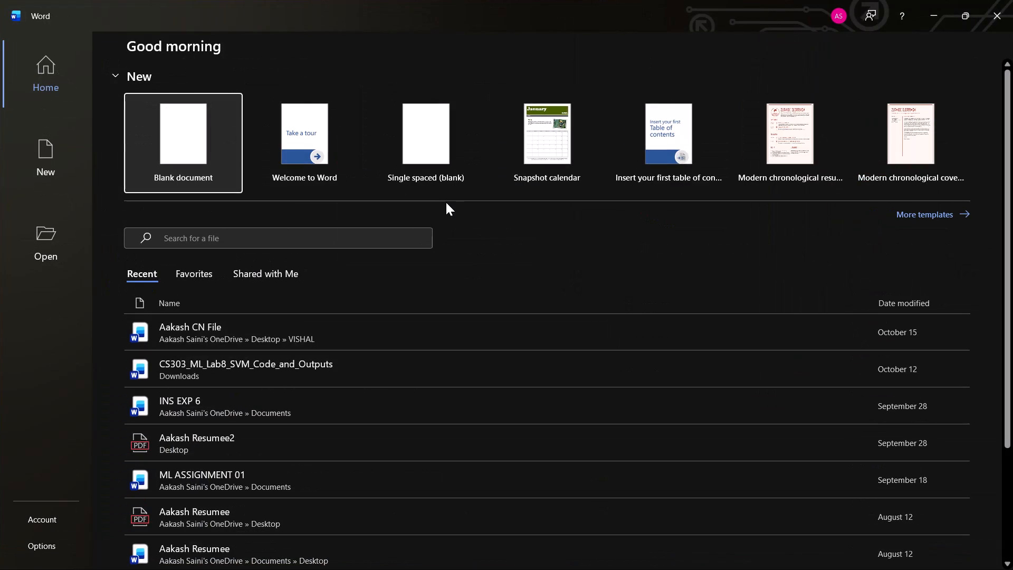
# Look through the list of recent files on the start page.
pyautogui.scroll(-1, 324, 283)
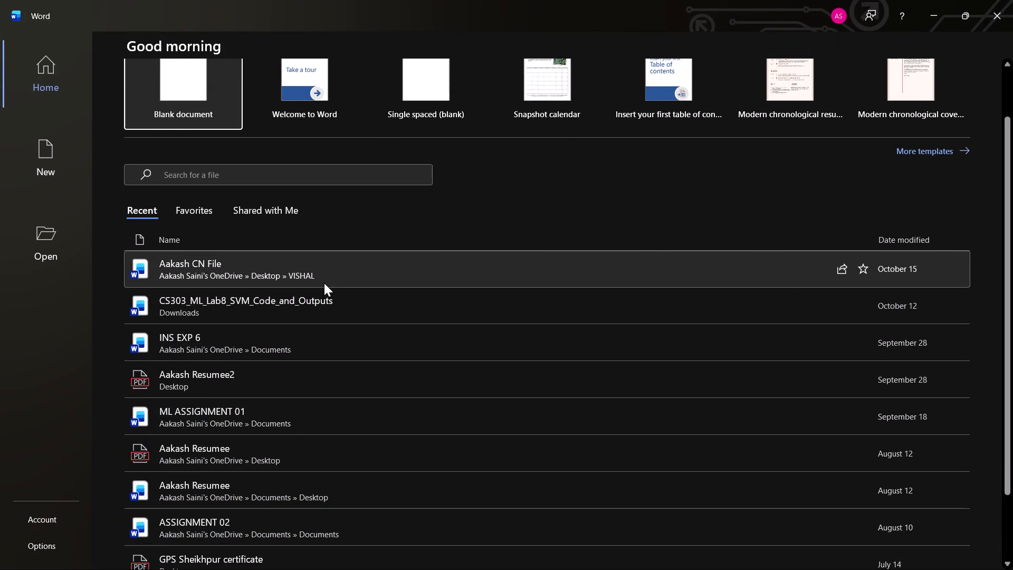
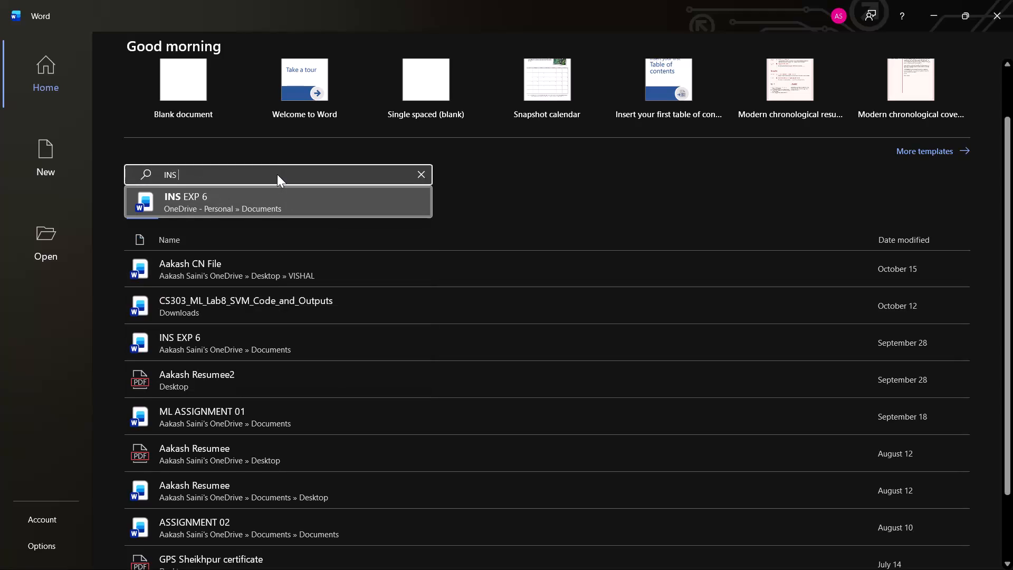
# Search the documents on the start page for "INS F".
pyautogui.hotkey('shift', 'f')
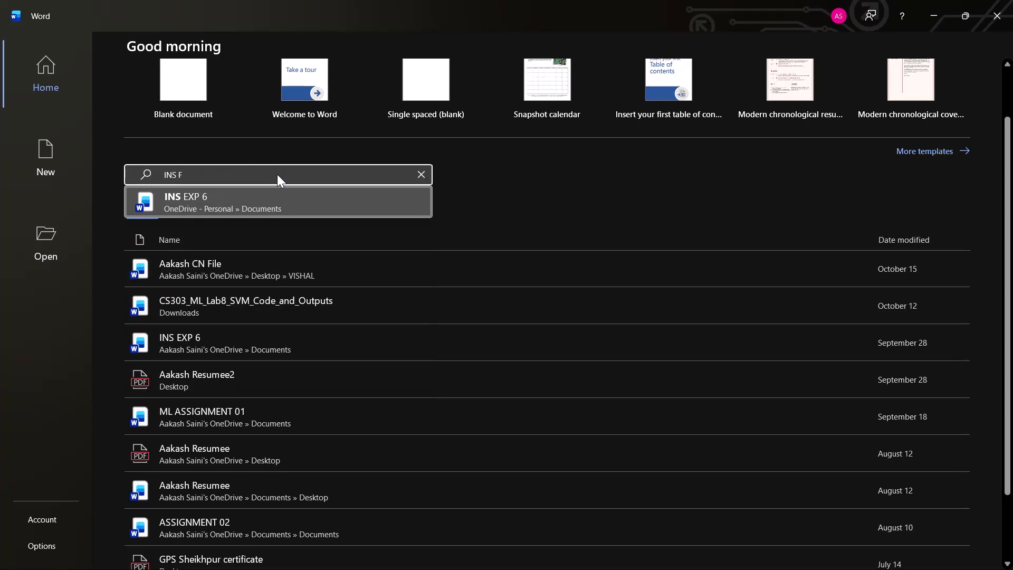
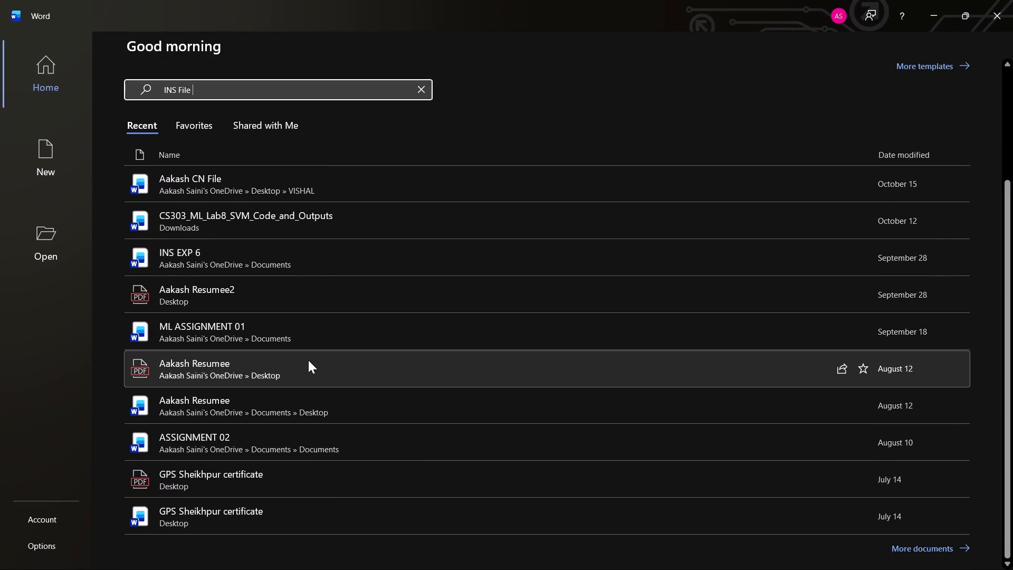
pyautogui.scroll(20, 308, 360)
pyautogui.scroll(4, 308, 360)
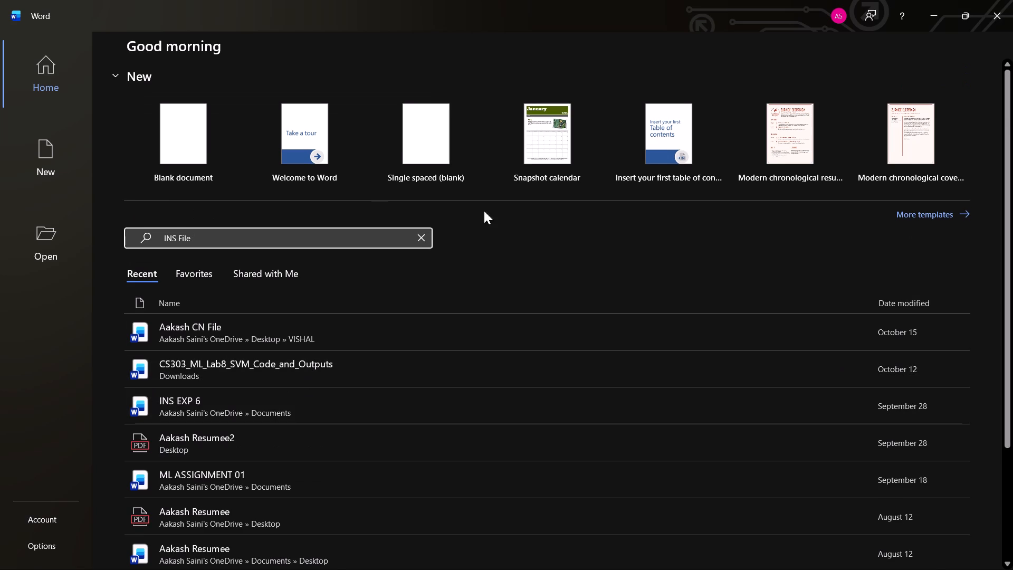
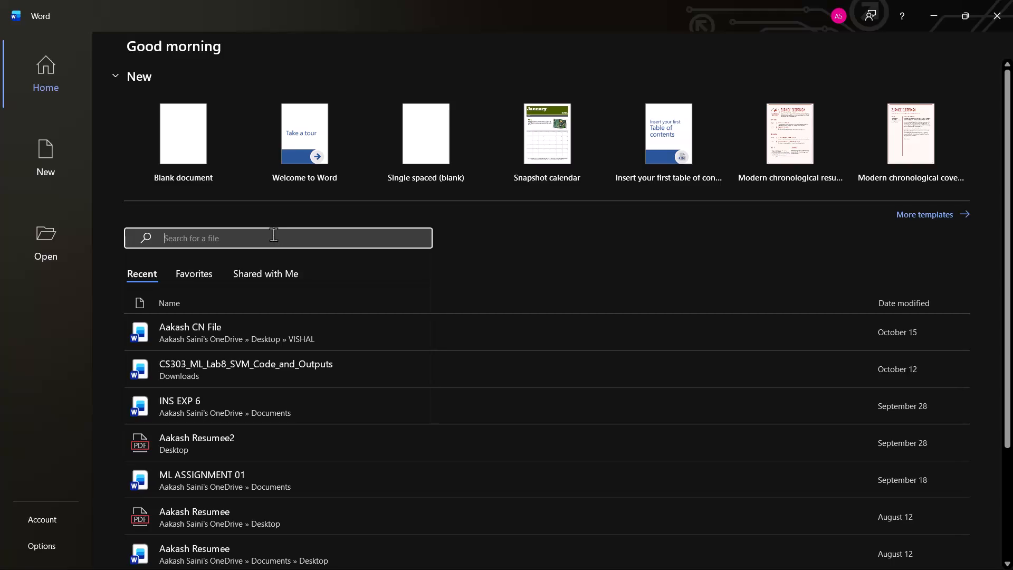
# Search for the file using the text "INS Fi" on the start page.
pyautogui.write('IN')
pyautogui.write('S')
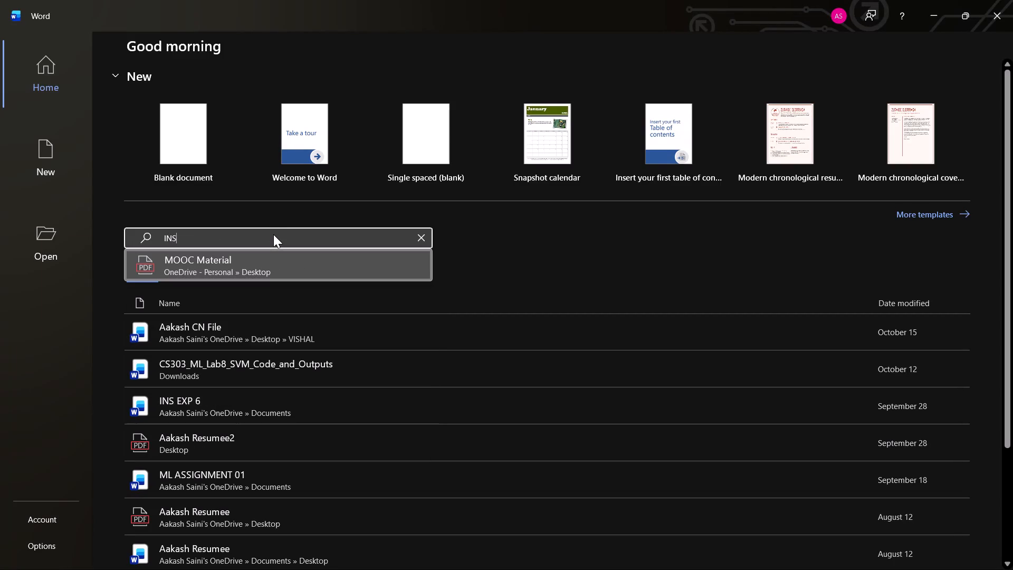
pyautogui.press('space')
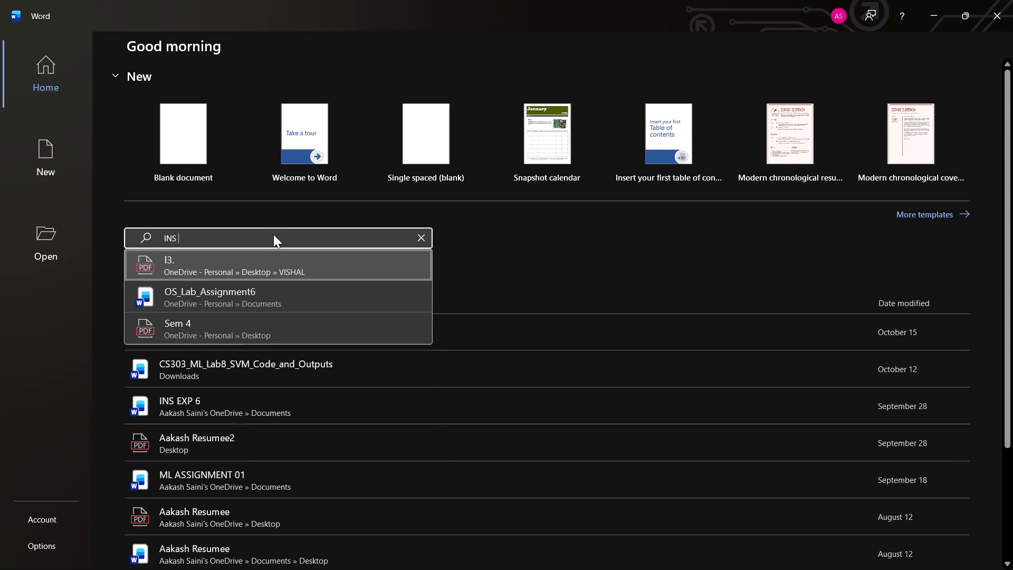
pyautogui.hotkey('shift', 'f')
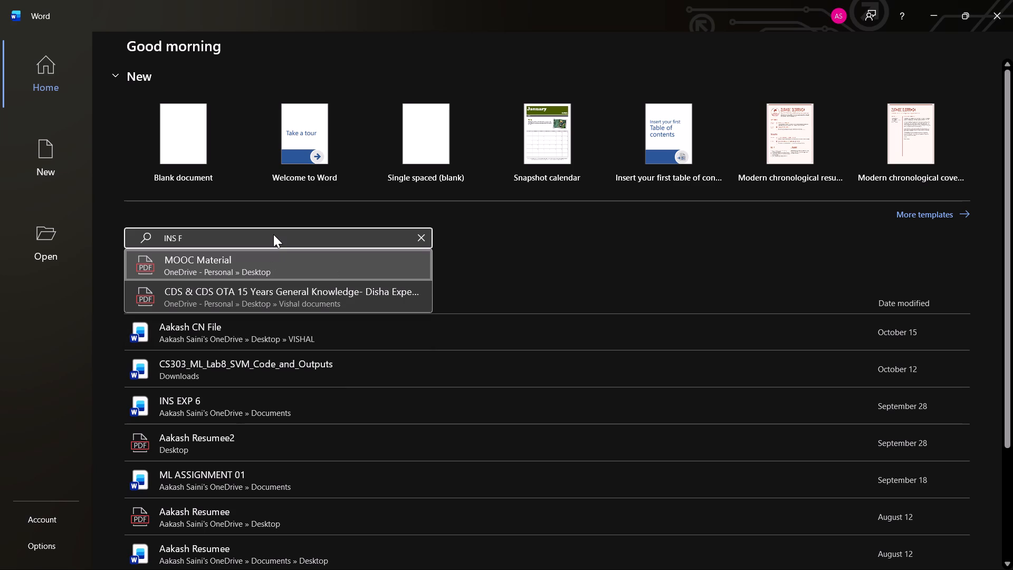
pyautogui.press('i')
# Open the INS File PDF from the Downloads folder and enable editing on it.
pyautogui.doubleClick(55, 249)
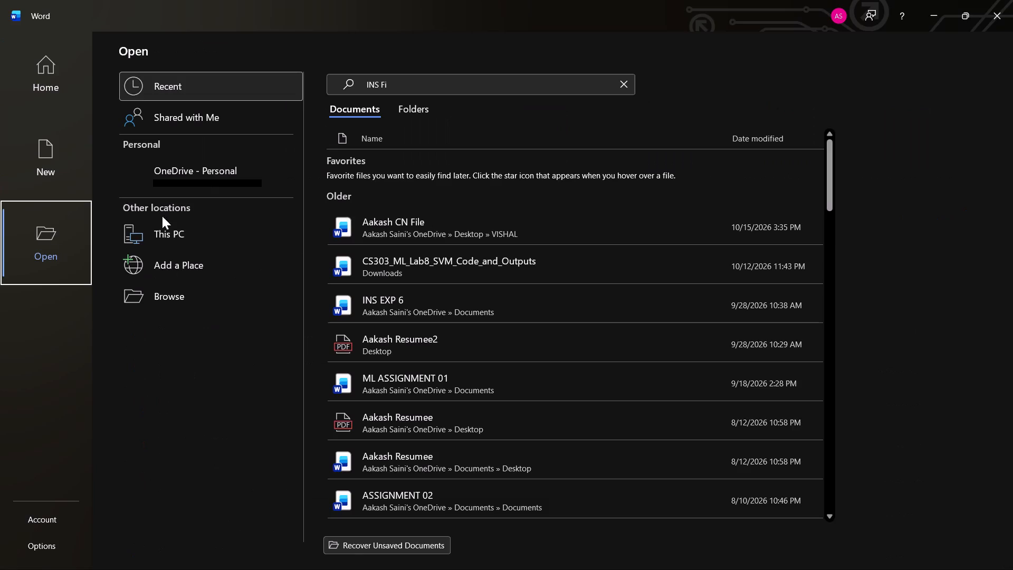
pyautogui.click(422, 107)
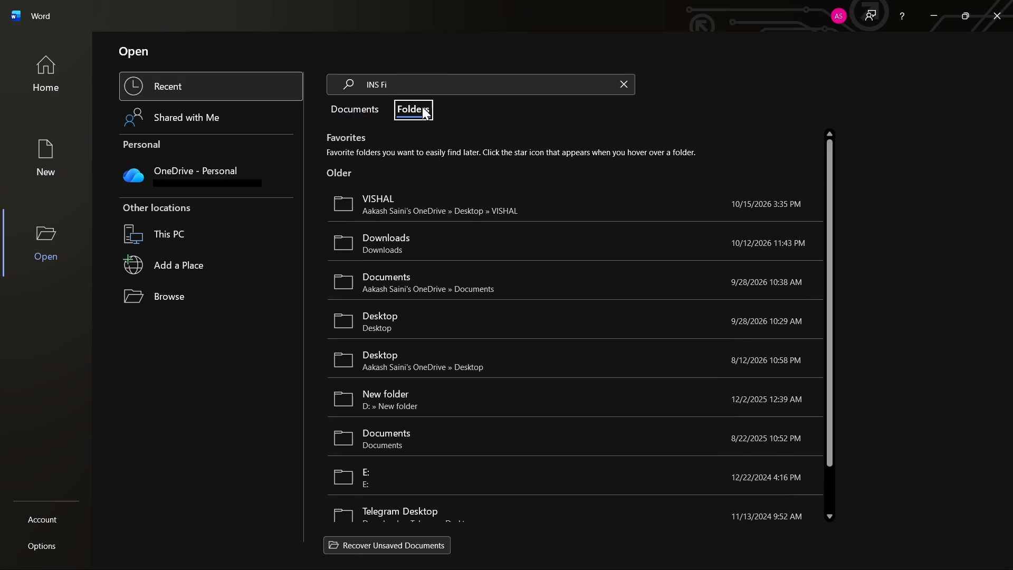
pyautogui.doubleClick(451, 241)
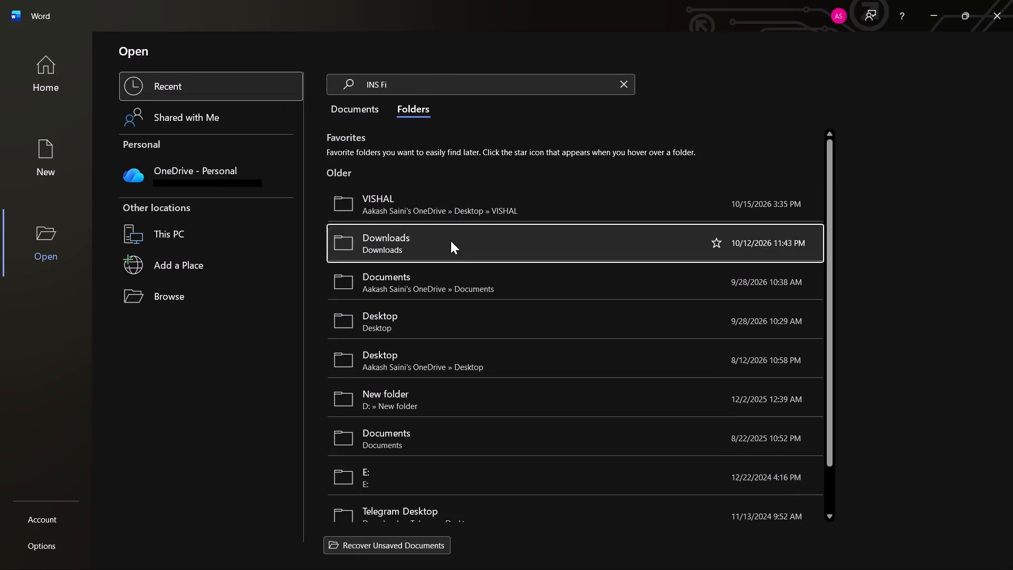
pyautogui.scroll(-5, 451, 241)
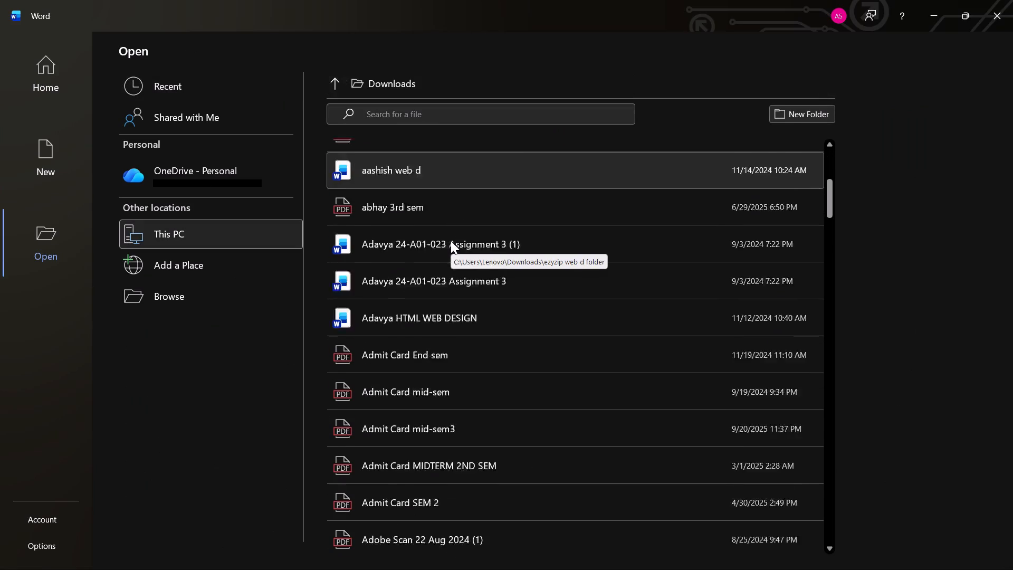
pyautogui.scroll(-13, 451, 241)
pyautogui.scroll(2, 451, 241)
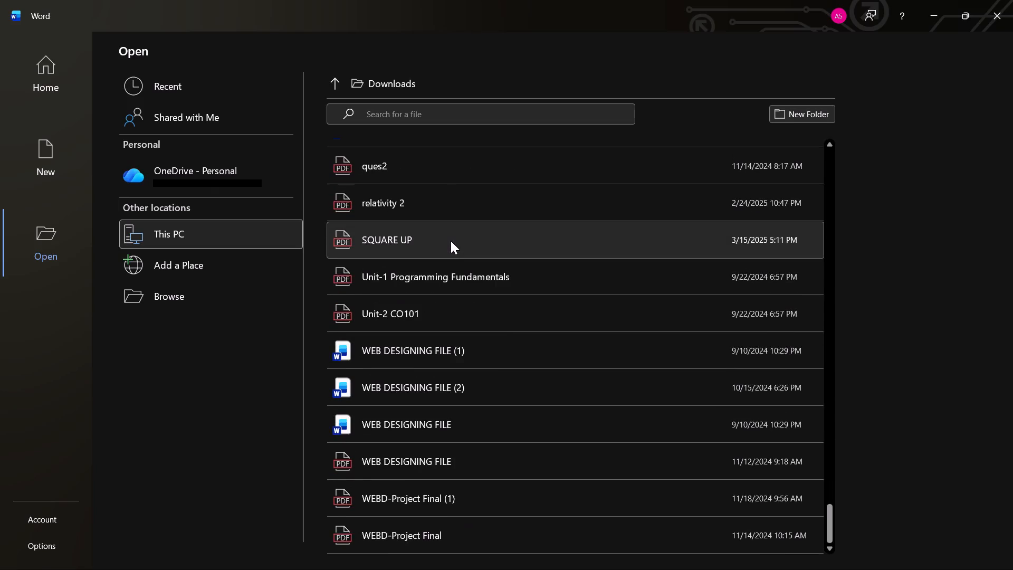
pyautogui.scroll(8, 451, 241)
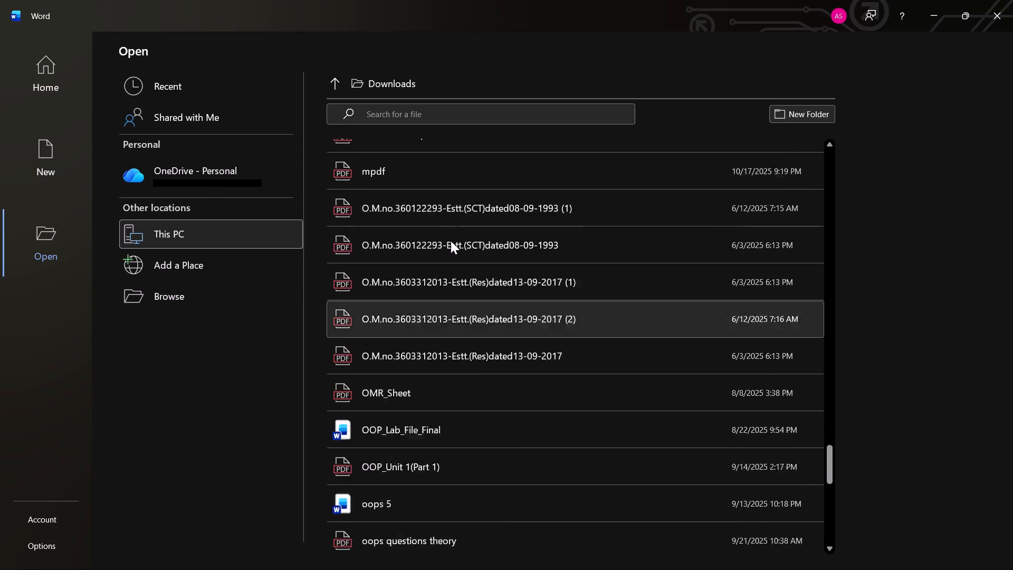
pyautogui.scroll(1, 451, 241)
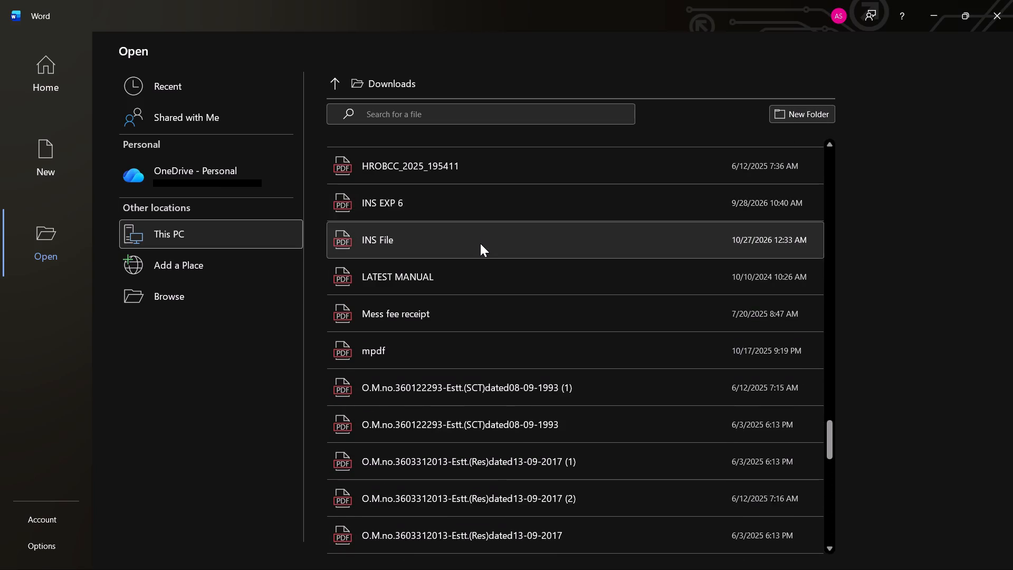
pyautogui.click(480, 243)
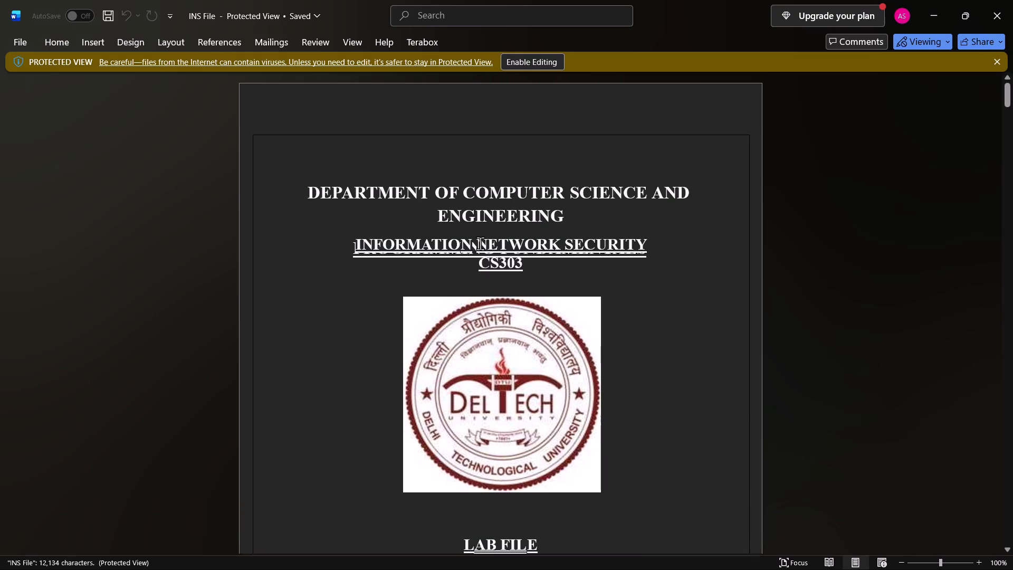
pyautogui.click(525, 63)
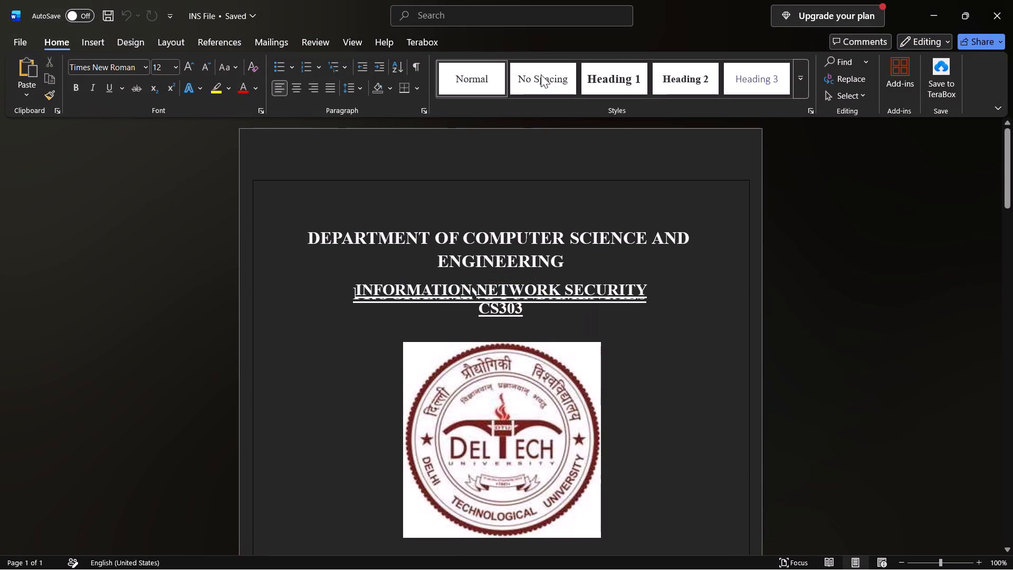
# Look through the lab file's cover page, index table and the start of Experiment 1.
pyautogui.scroll(-4, 592, 189)
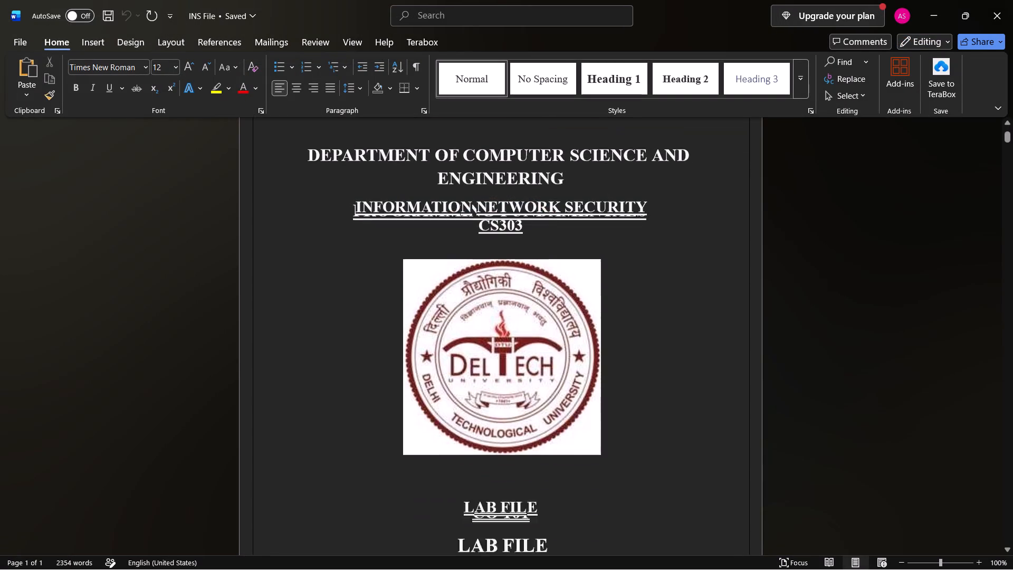
pyautogui.scroll(-17, 592, 189)
pyautogui.scroll(-7, 592, 189)
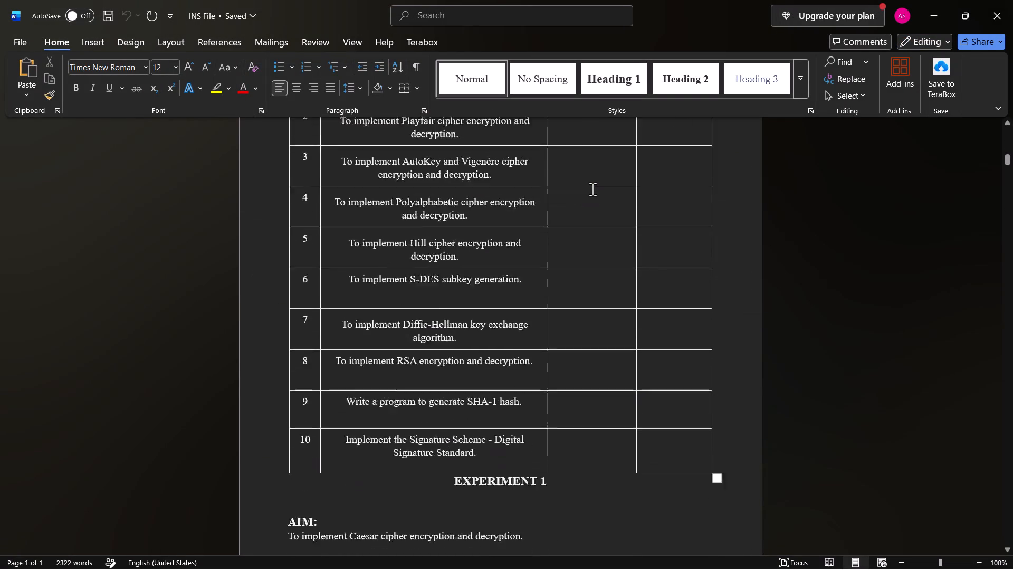
pyautogui.scroll(3, 592, 189)
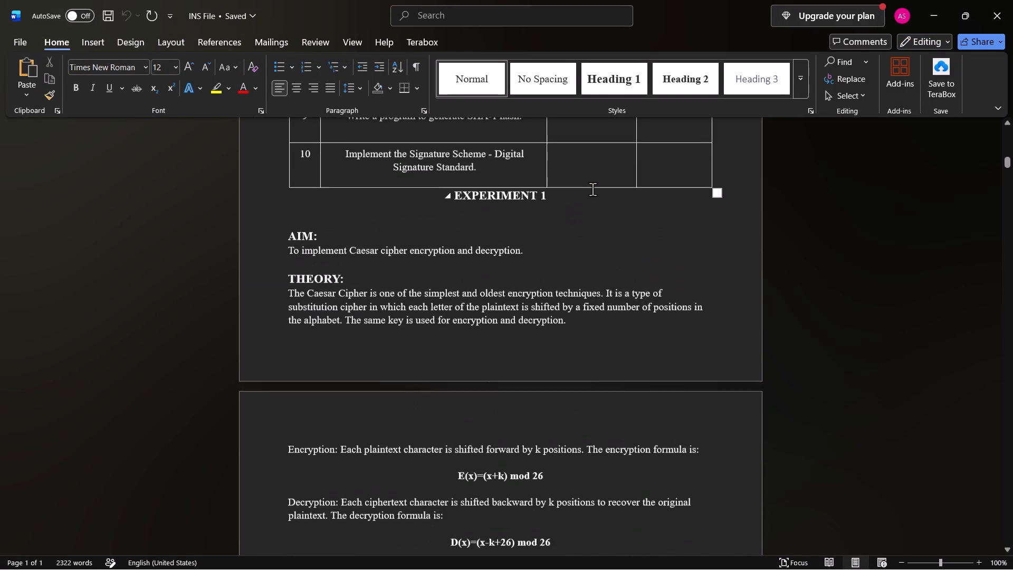
pyautogui.scroll(13, 592, 189)
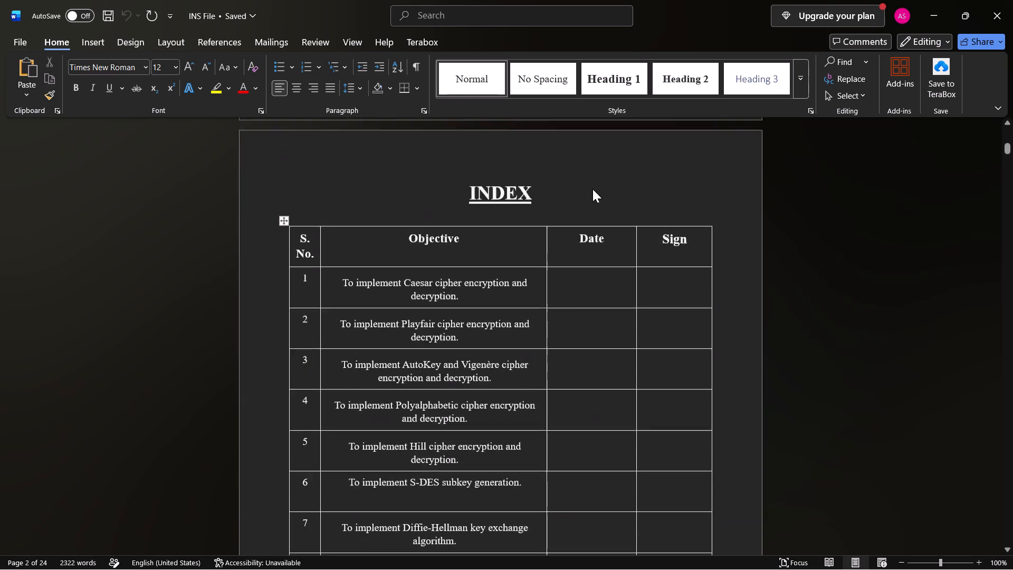
pyautogui.scroll(6, 592, 189)
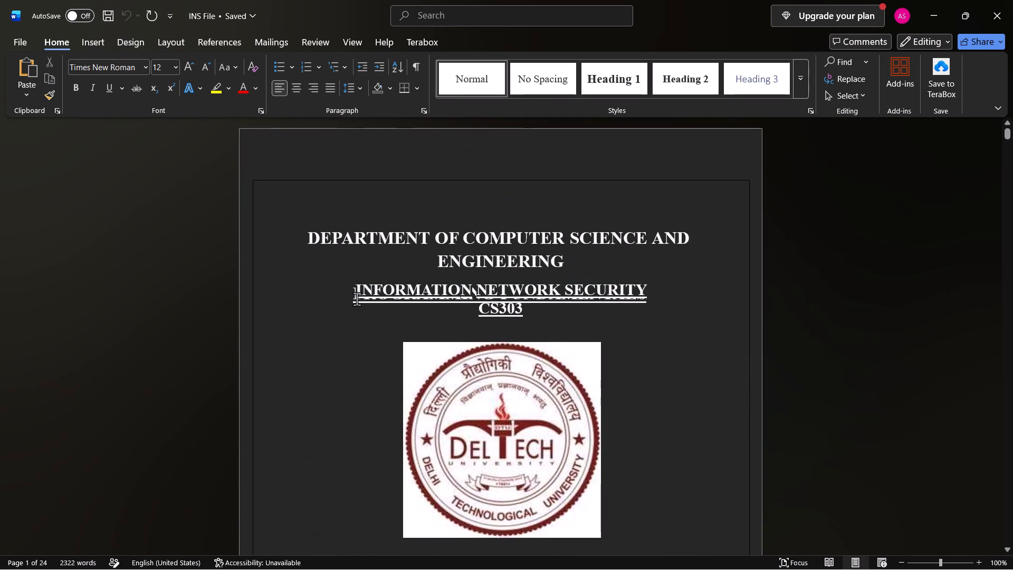
# Insert two line breaks before the letter I in its separate text box at the start of INFORMATION.
pyautogui.click(352, 293)
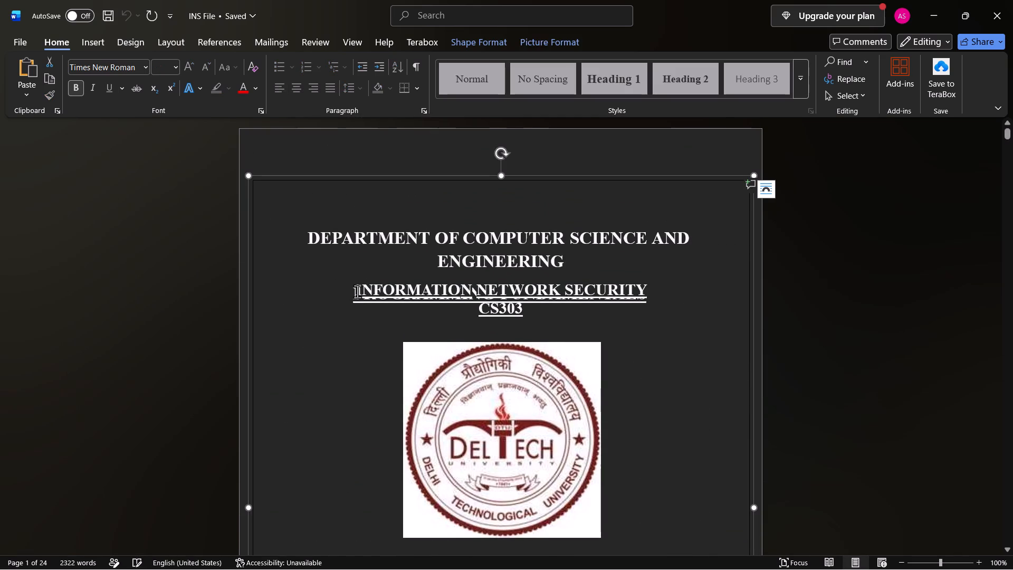
pyautogui.click(357, 291)
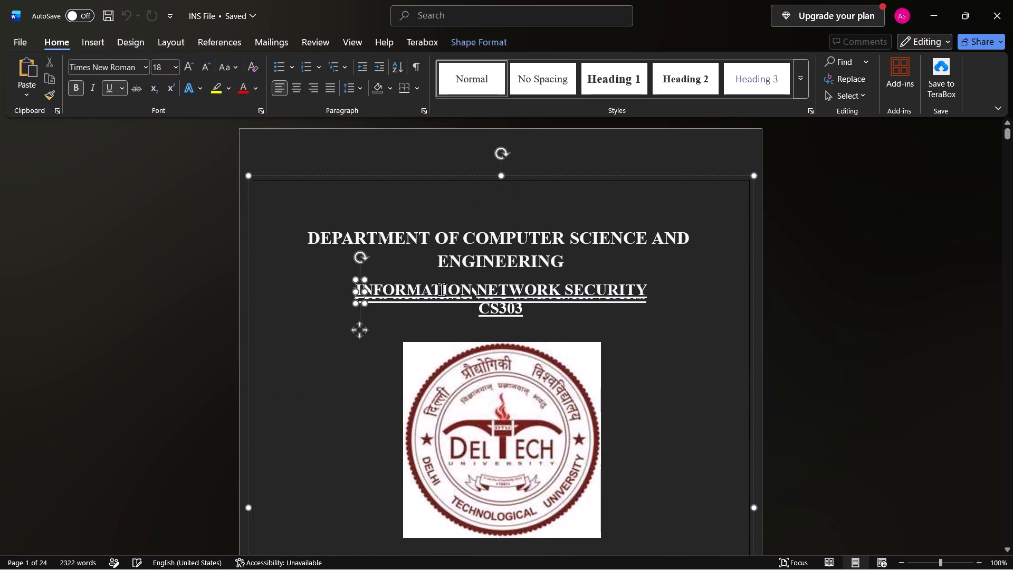
pyautogui.press('Return')
pyautogui.press('Return')
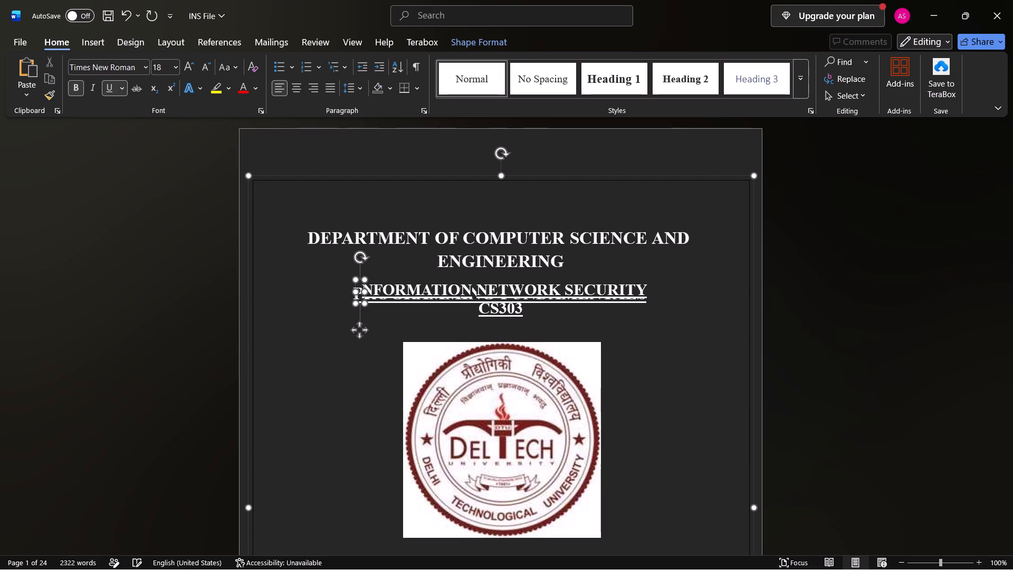
# Move the "FORMATIO" text box off the overlapping subject title to the free line just above the university logo.
pyautogui.click(565, 292)
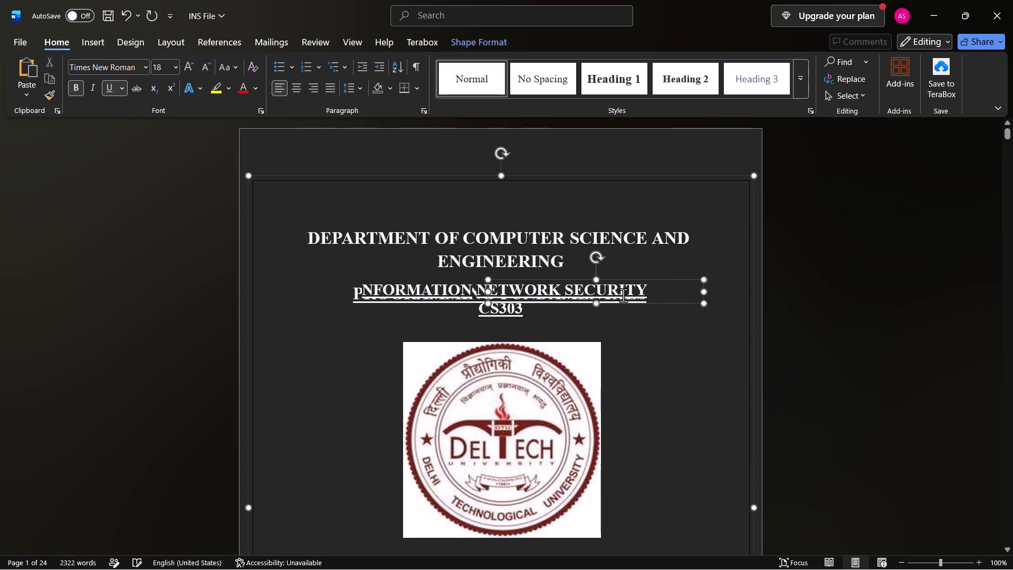
pyautogui.click(495, 290)
pyautogui.click(463, 291)
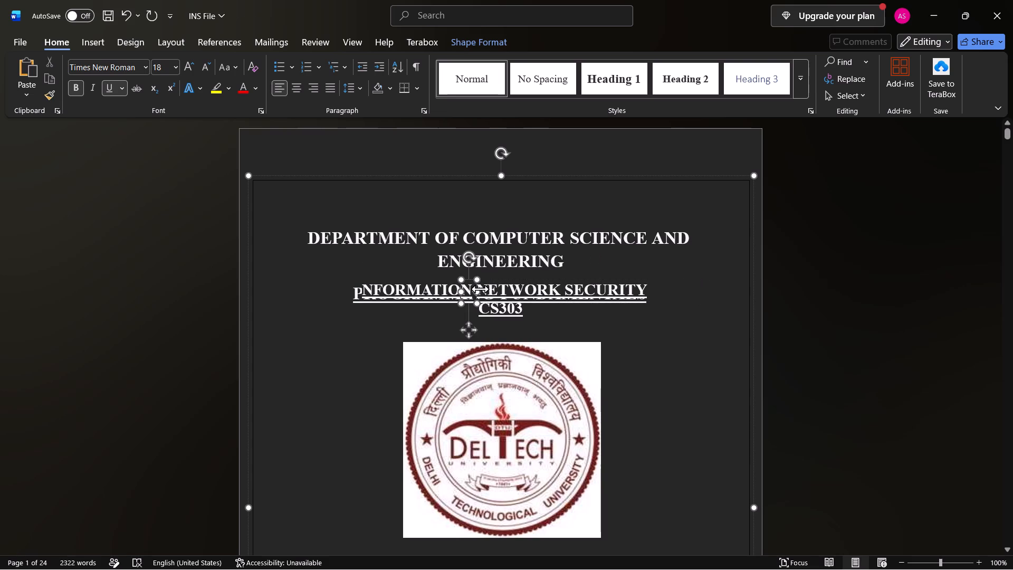
pyautogui.click(430, 292)
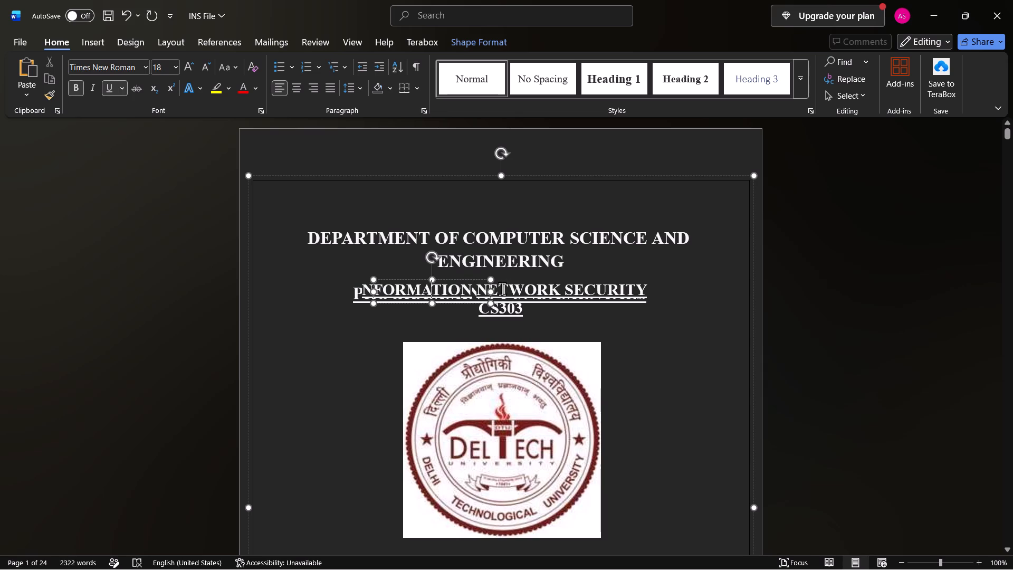
pyautogui.press('space')
pyautogui.press('BackSpace')
pyautogui.moveTo(372, 287); pyautogui.dragTo(372, 290)
pyautogui.moveTo(372, 290); pyautogui.dragTo(369, 310)
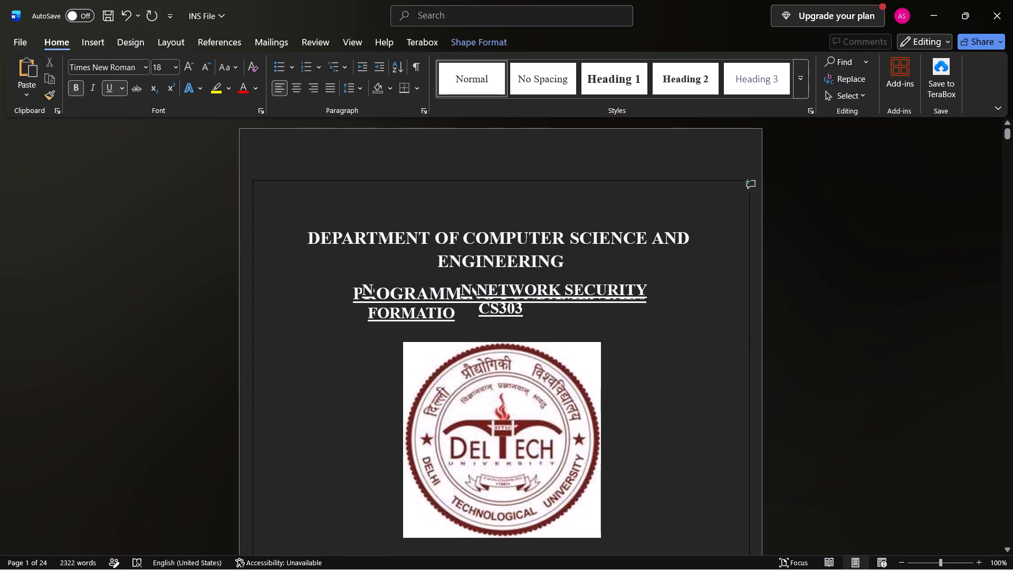
pyautogui.moveTo(369, 310); pyautogui.dragTo(351, 325)
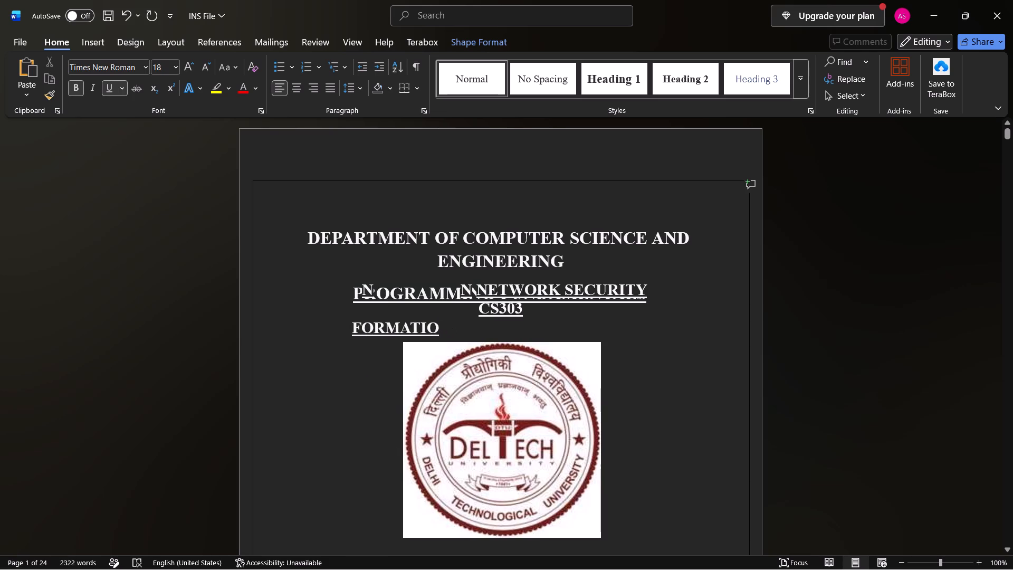
# Move the "ETWORK SECURITY" text box down onto the same line as "FORMATIO", leaving a gap between them.
pyautogui.click(521, 289)
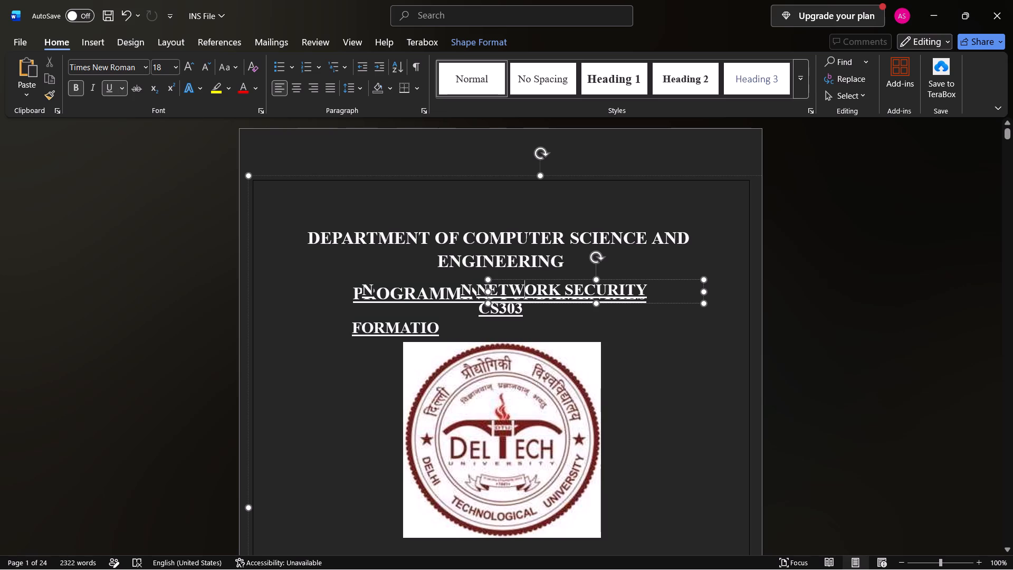
pyautogui.moveTo(489, 286); pyautogui.dragTo(481, 324)
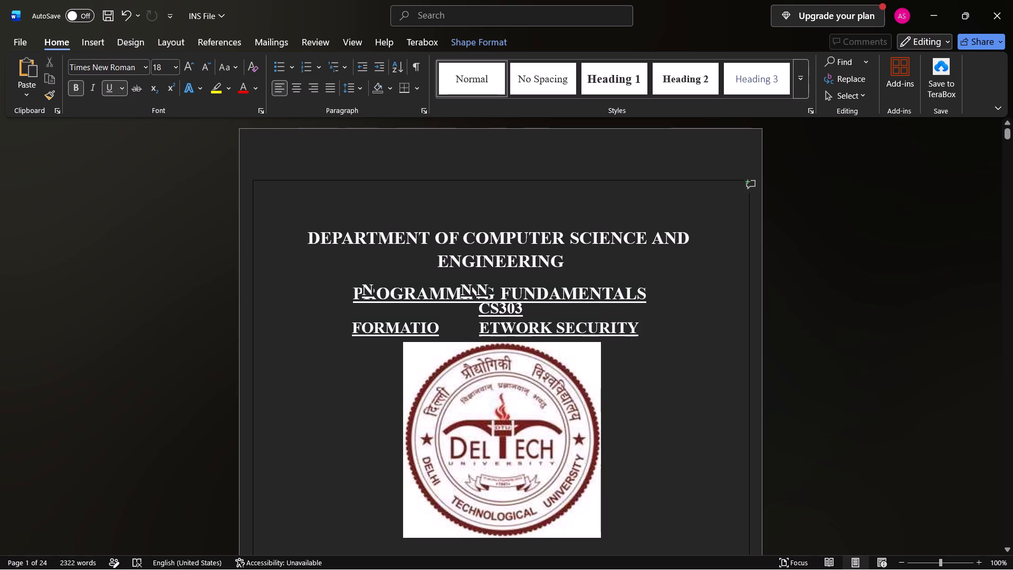
pyautogui.moveTo(481, 324); pyautogui.dragTo(490, 324)
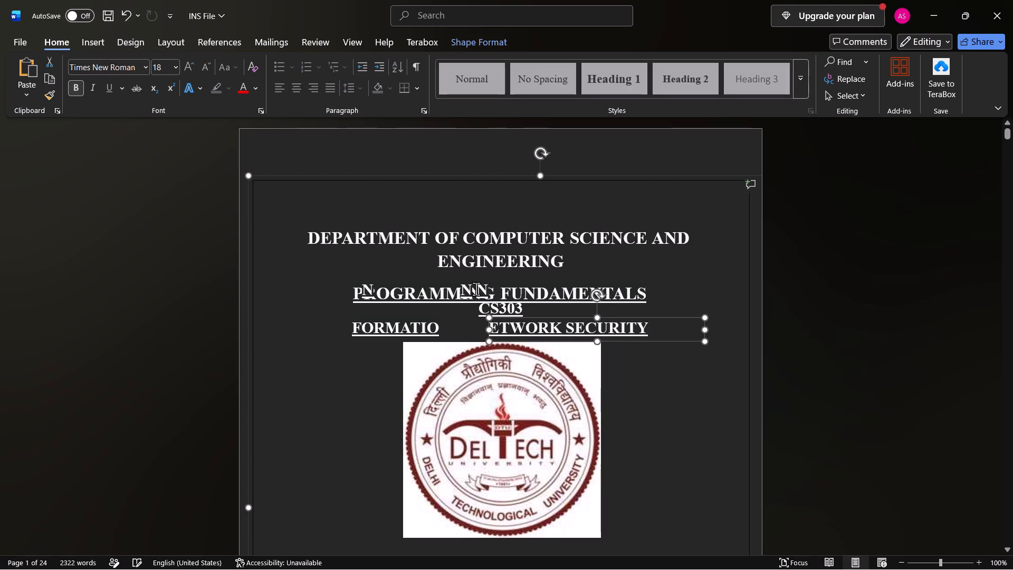
# Select the narrow text box at the overlapping N letters on the PROGRAMMING FUNDAMENTALS line.
pyautogui.click(476, 289)
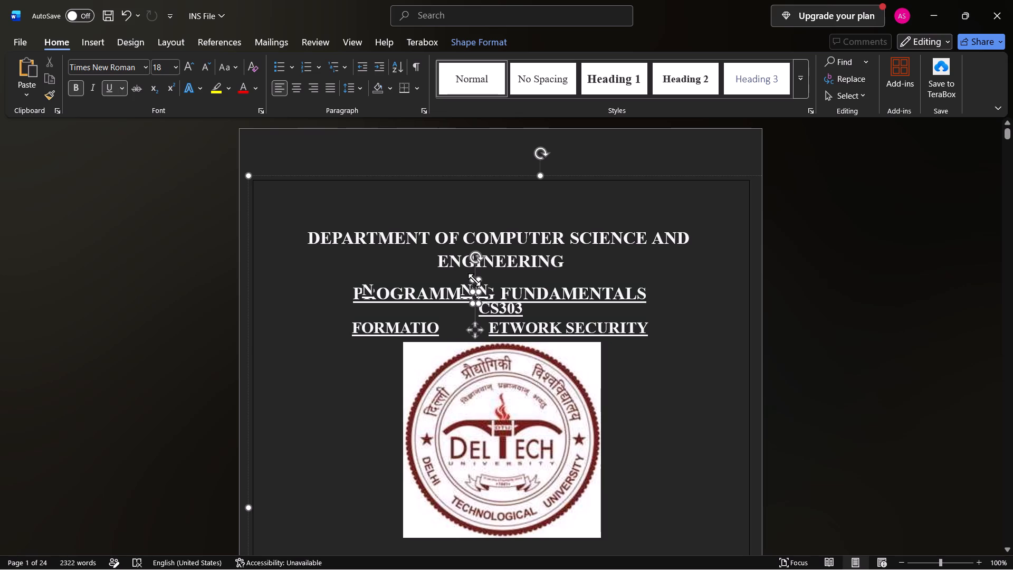
# Move the narrow text box from the overlapping N letters down to the logo's top edge, between "FORMATIO" and "ETWORK SECURITY".
pyautogui.moveTo(475, 286); pyautogui.dragTo(475, 334)
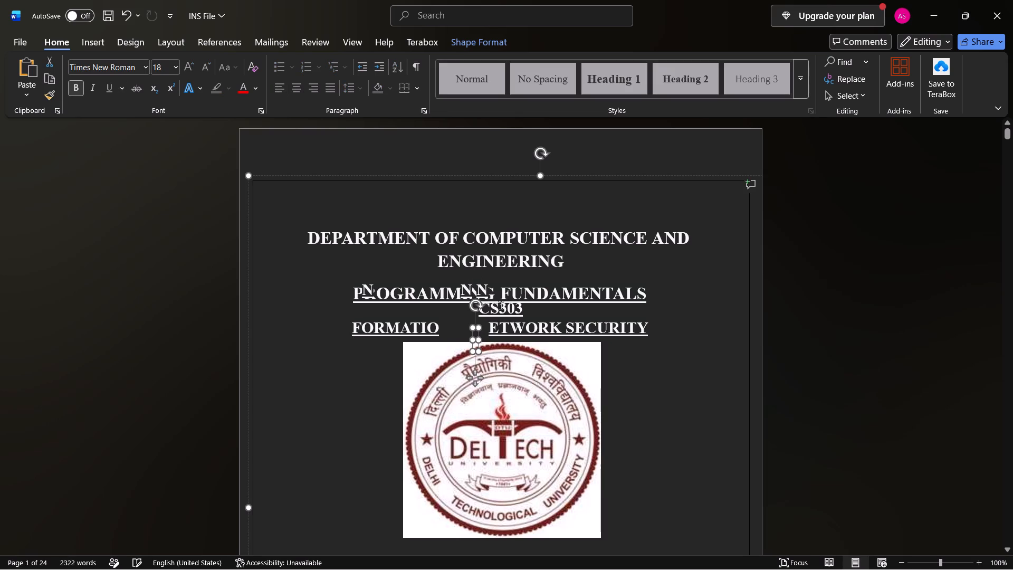
pyautogui.click(515, 335)
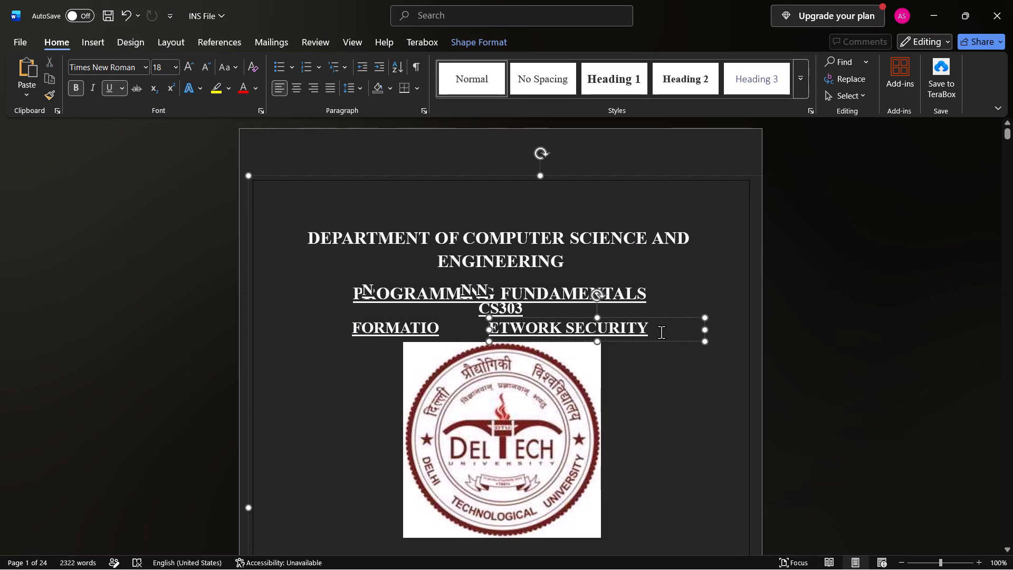
pyautogui.click(661, 331)
# Look through the experiment pages down to the aim and theory sections of Experiment 3 to examine their layout.
pyautogui.scroll(-6, 661, 331)
pyautogui.scroll(-17, 661, 331)
pyautogui.scroll(-14, 661, 331)
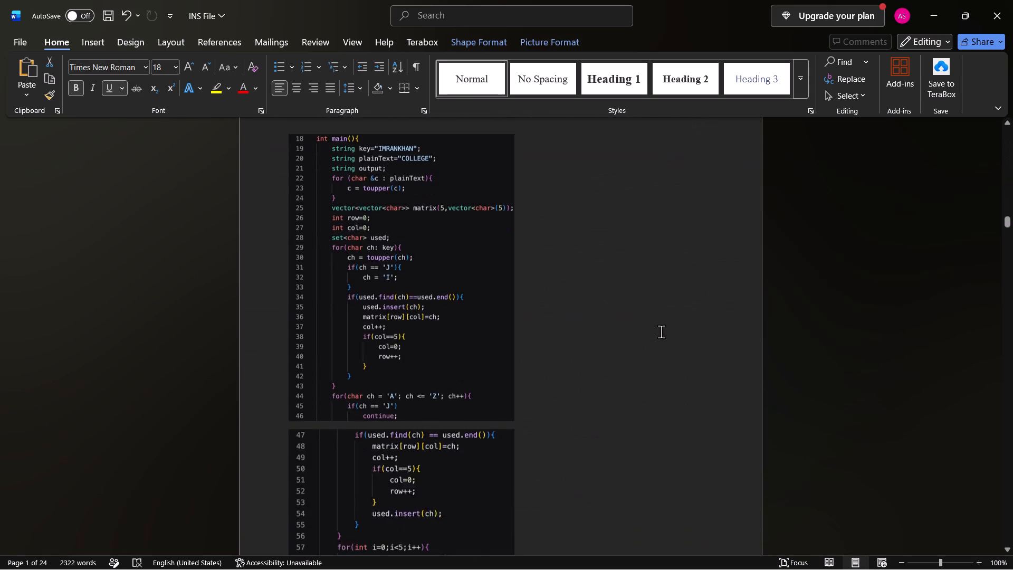
pyautogui.scroll(-20, 661, 331)
pyautogui.scroll(-12, 661, 331)
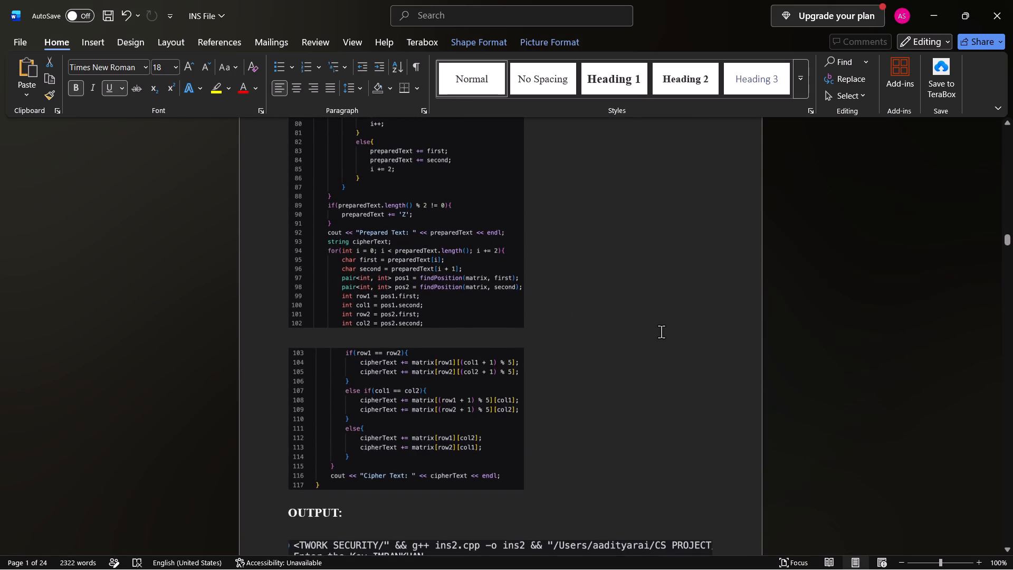
pyautogui.scroll(-6, 661, 331)
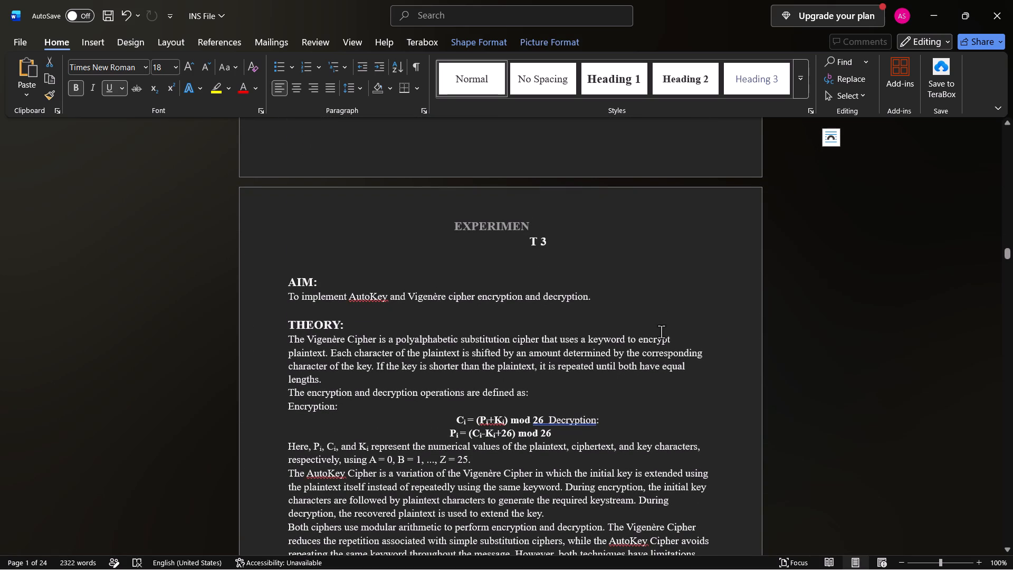
pyautogui.click(599, 388)
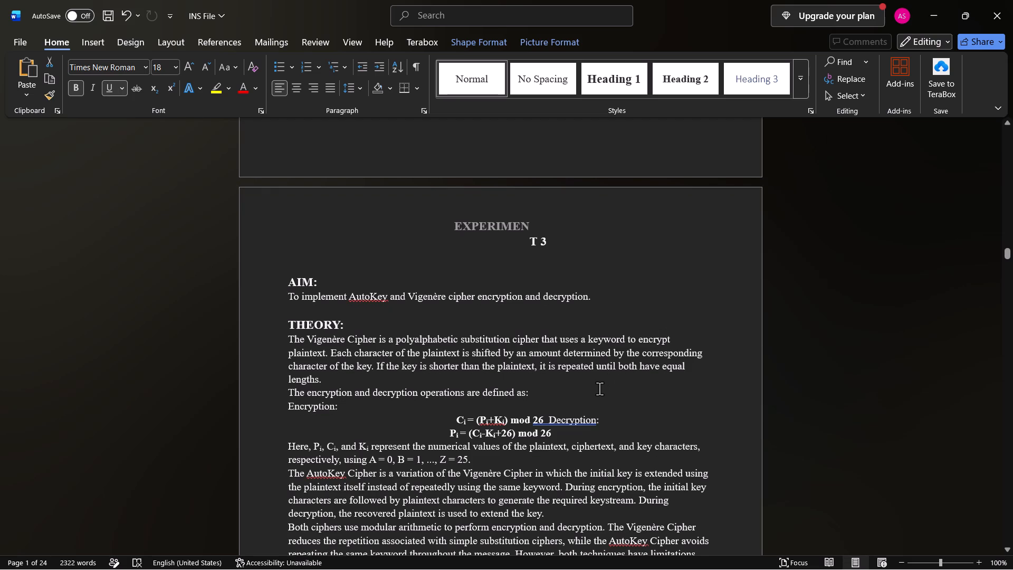
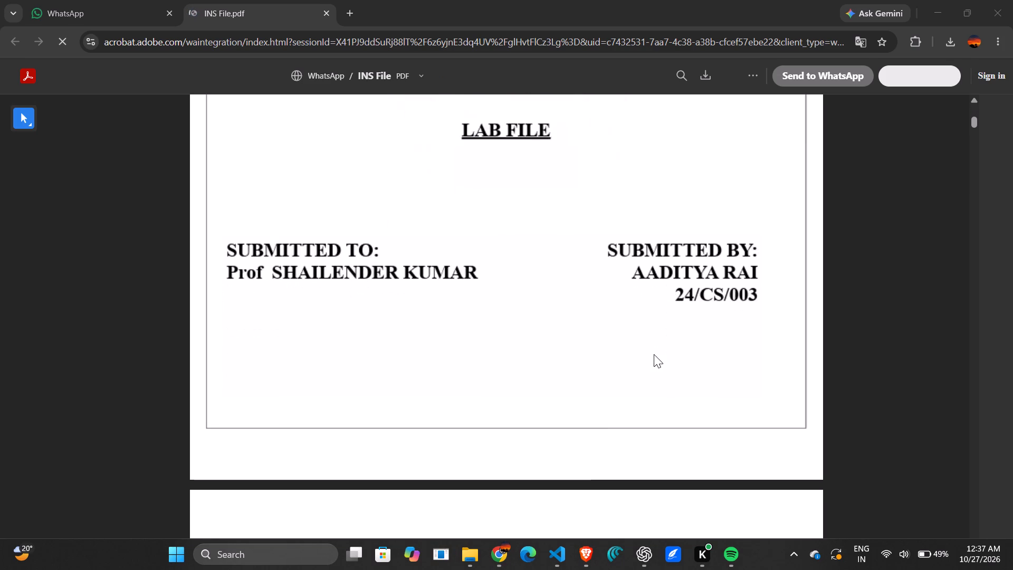
# Examine the submission details at the bottom of the cover page in the INS File PDF.
pyautogui.scroll(-2, 654, 354)
pyautogui.click(707, 169)
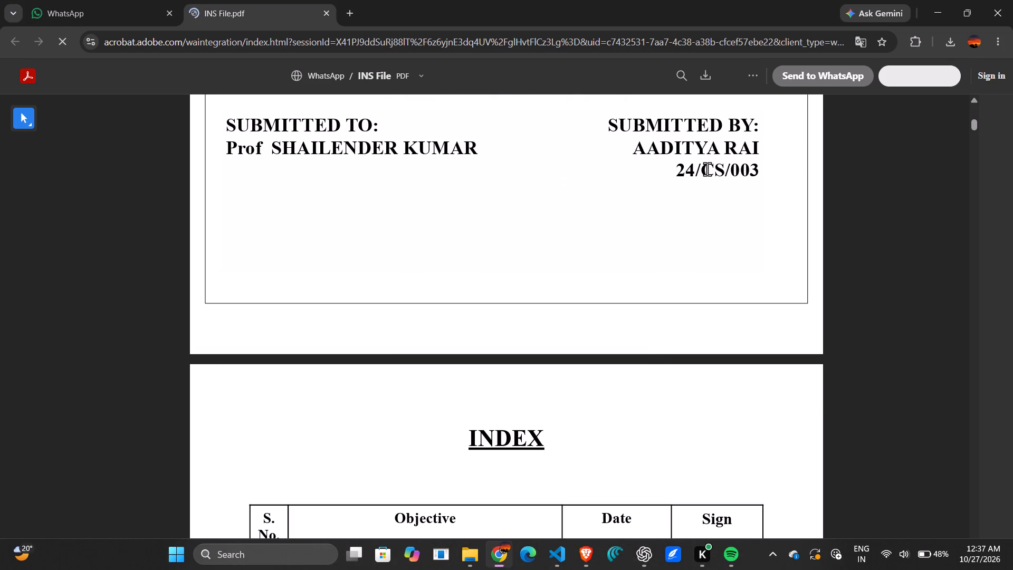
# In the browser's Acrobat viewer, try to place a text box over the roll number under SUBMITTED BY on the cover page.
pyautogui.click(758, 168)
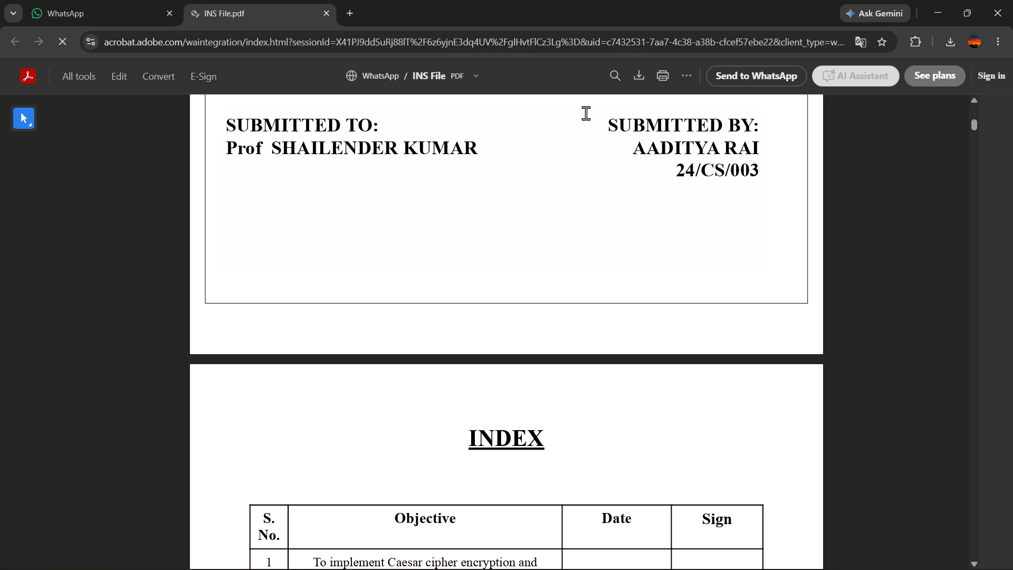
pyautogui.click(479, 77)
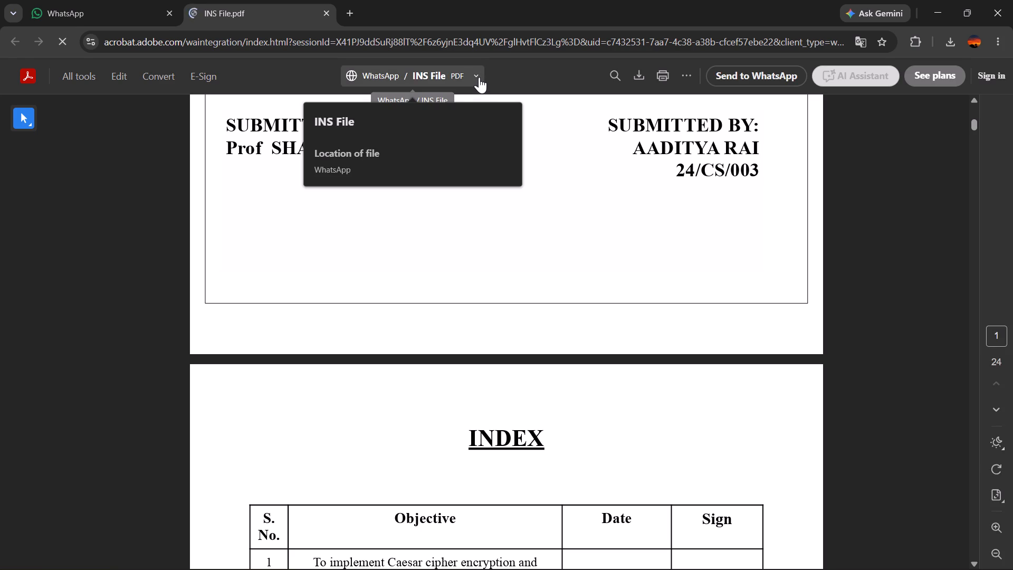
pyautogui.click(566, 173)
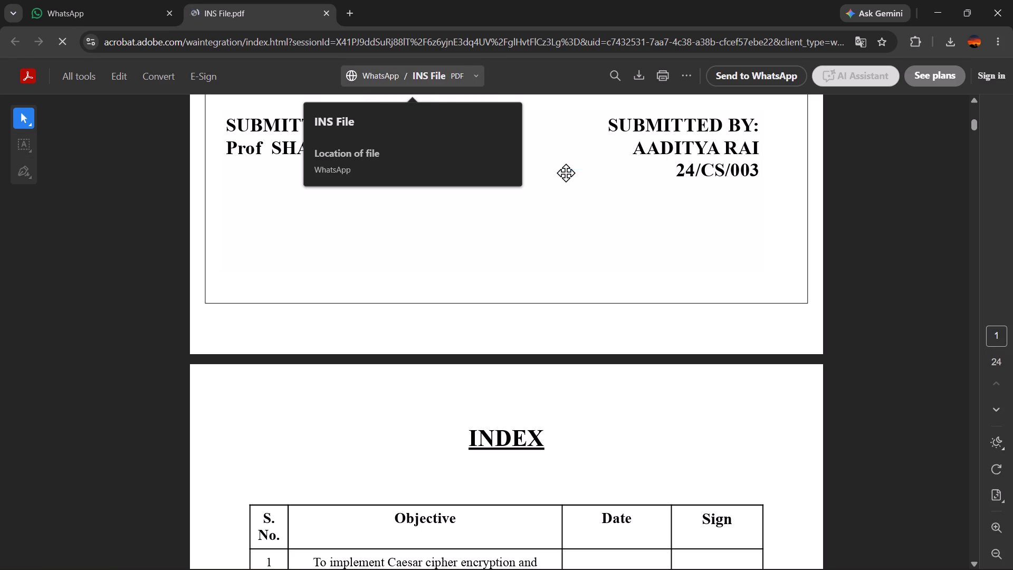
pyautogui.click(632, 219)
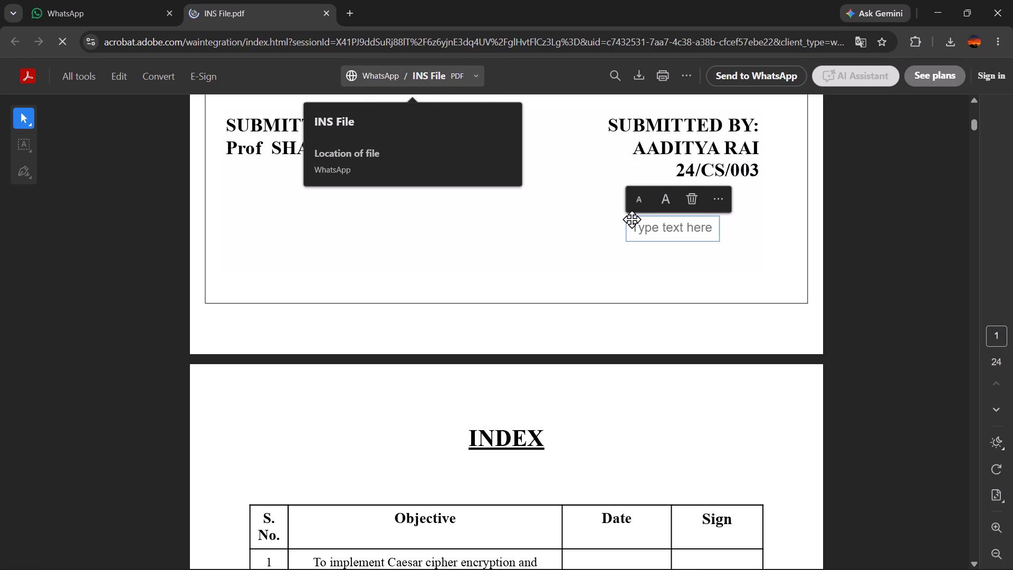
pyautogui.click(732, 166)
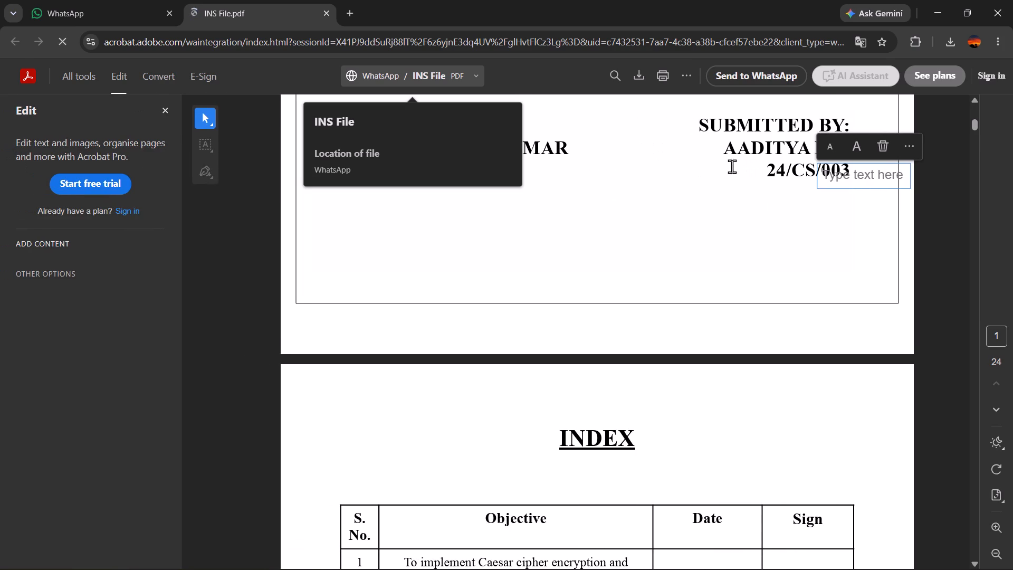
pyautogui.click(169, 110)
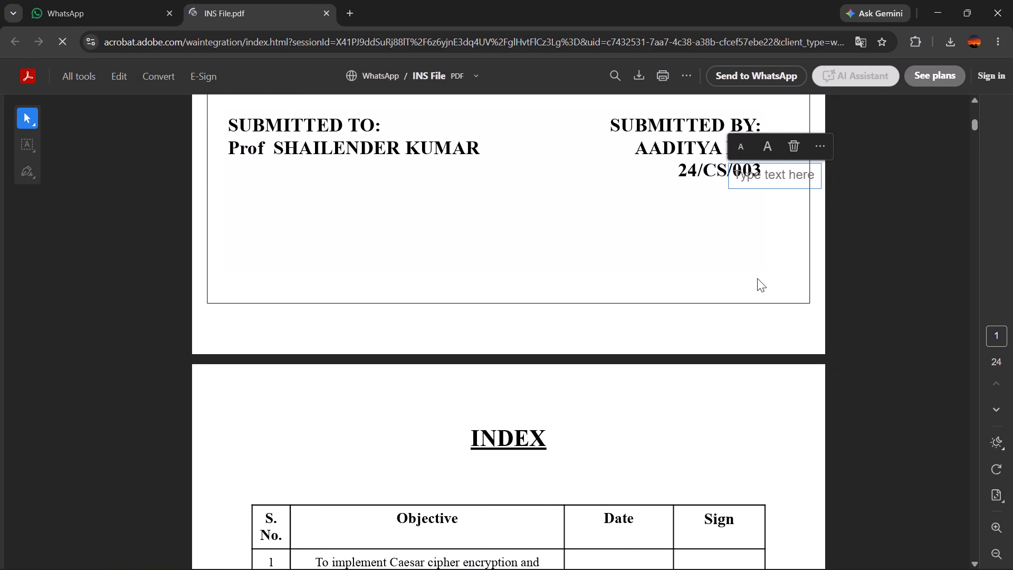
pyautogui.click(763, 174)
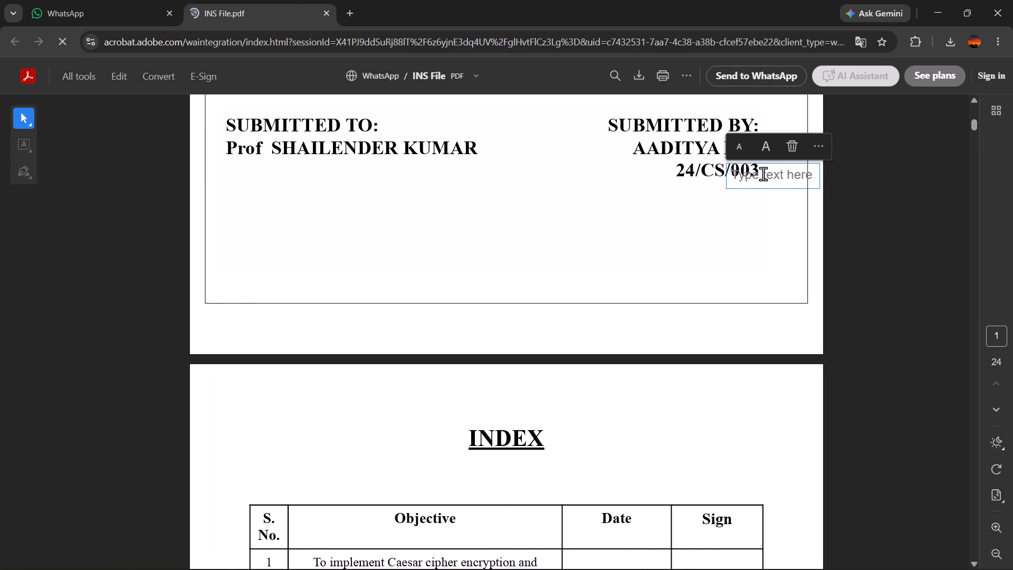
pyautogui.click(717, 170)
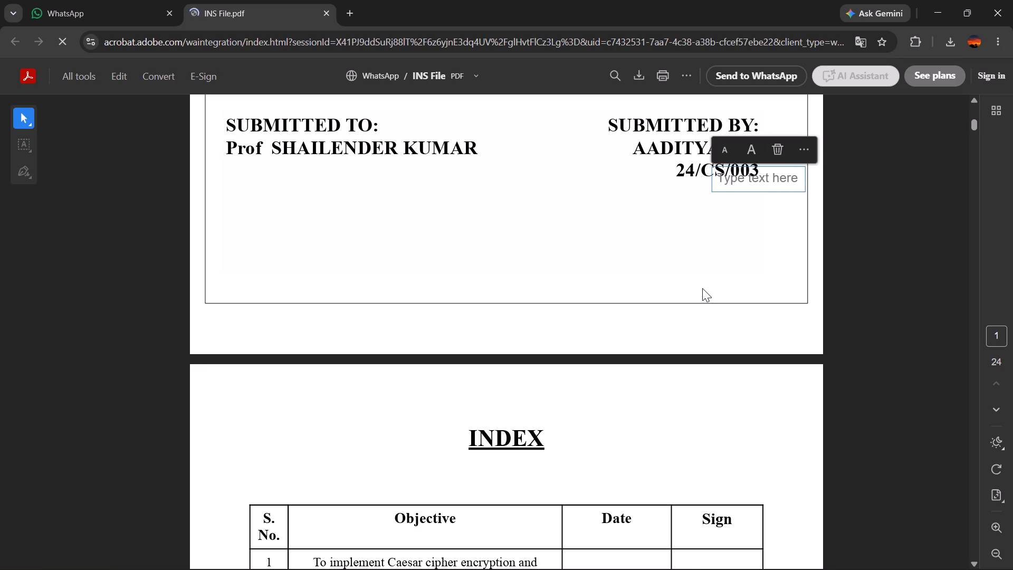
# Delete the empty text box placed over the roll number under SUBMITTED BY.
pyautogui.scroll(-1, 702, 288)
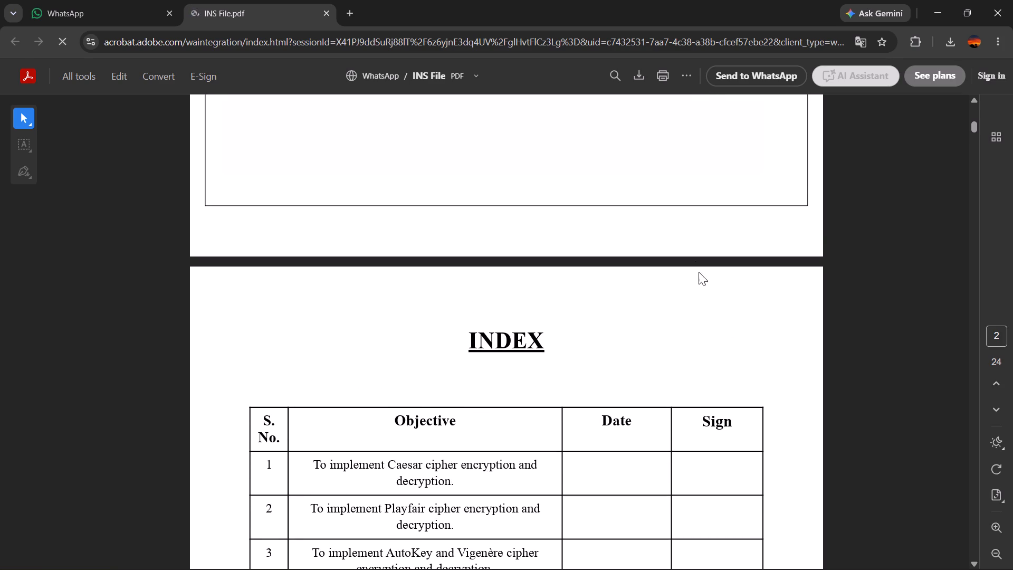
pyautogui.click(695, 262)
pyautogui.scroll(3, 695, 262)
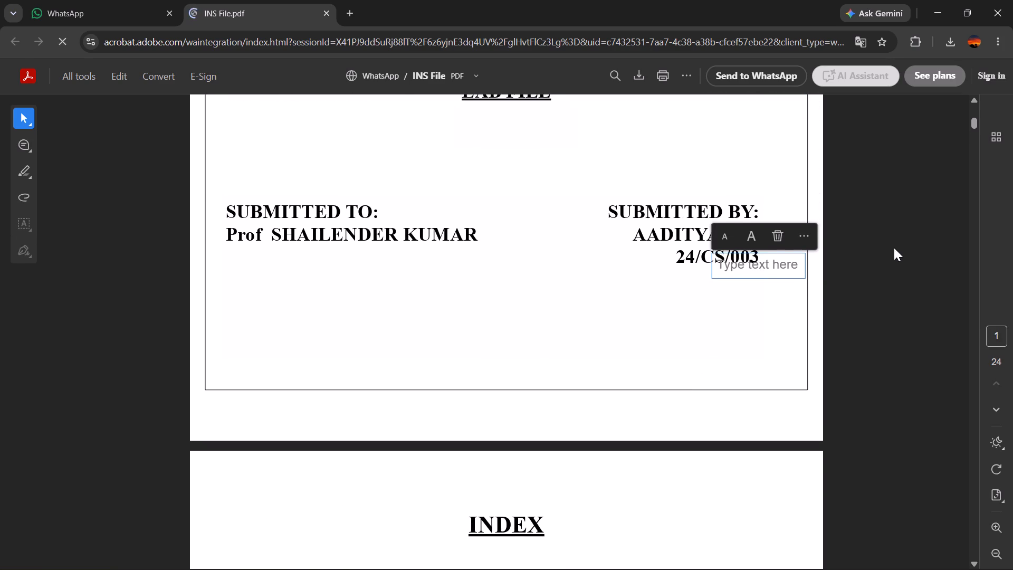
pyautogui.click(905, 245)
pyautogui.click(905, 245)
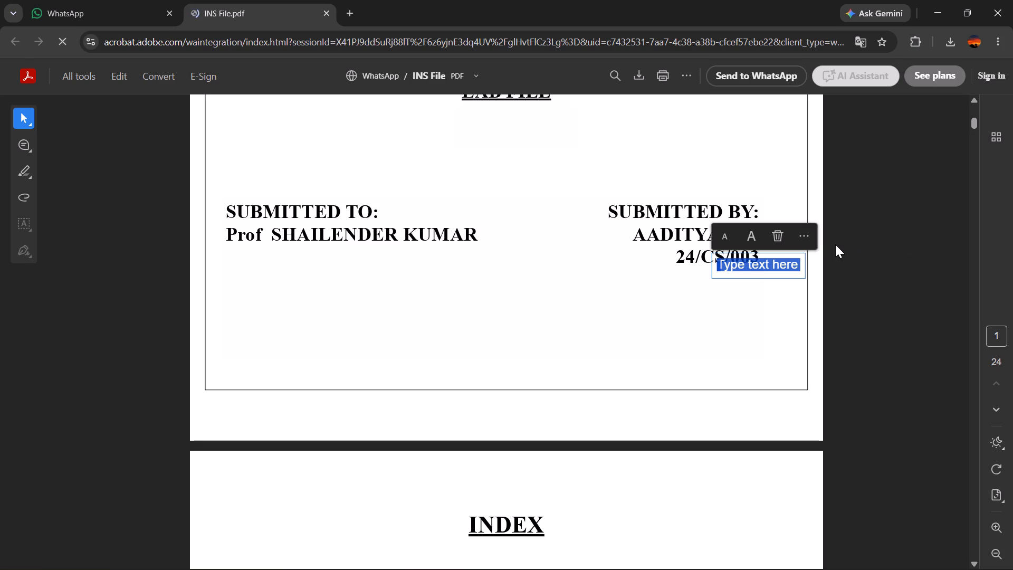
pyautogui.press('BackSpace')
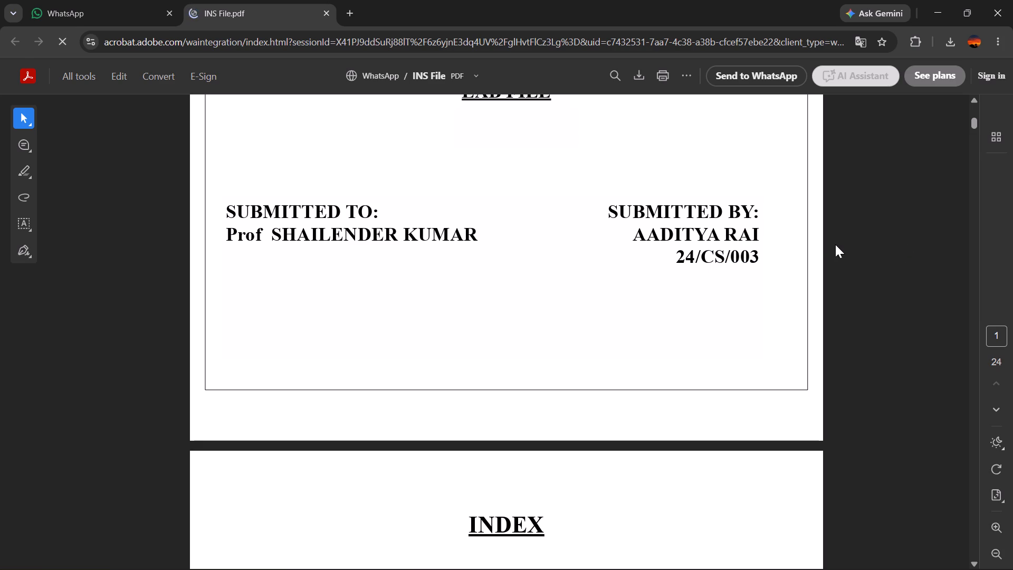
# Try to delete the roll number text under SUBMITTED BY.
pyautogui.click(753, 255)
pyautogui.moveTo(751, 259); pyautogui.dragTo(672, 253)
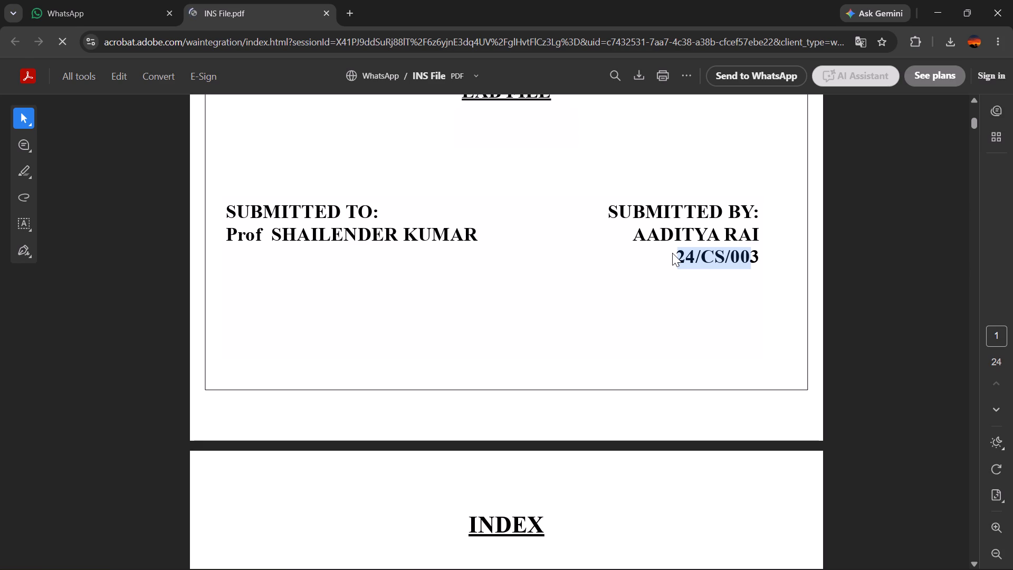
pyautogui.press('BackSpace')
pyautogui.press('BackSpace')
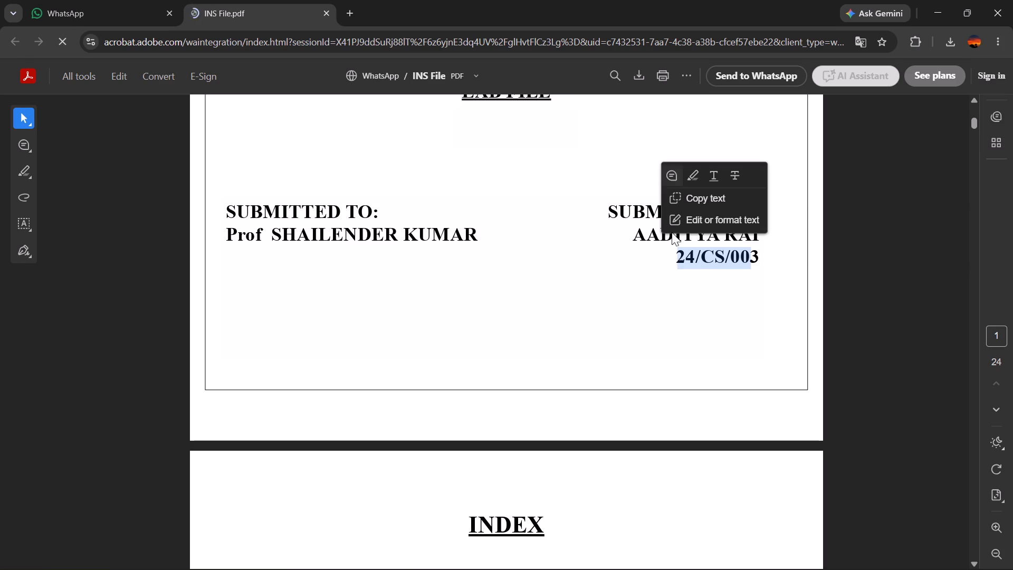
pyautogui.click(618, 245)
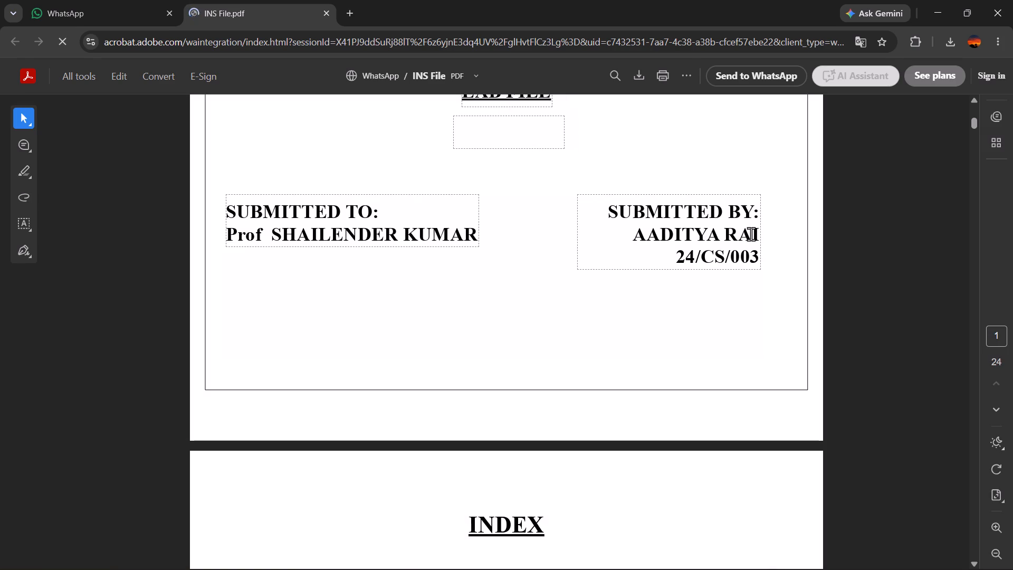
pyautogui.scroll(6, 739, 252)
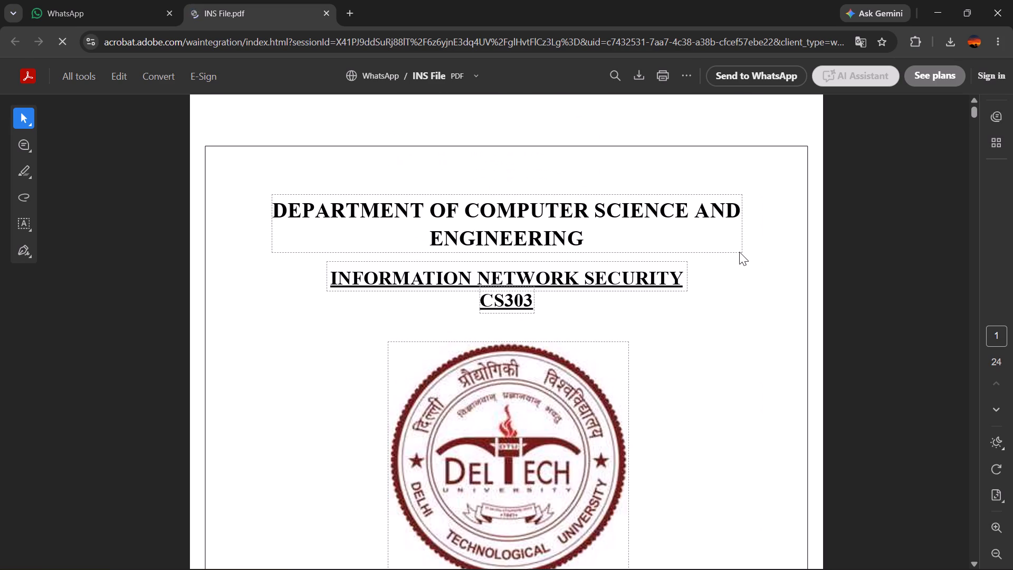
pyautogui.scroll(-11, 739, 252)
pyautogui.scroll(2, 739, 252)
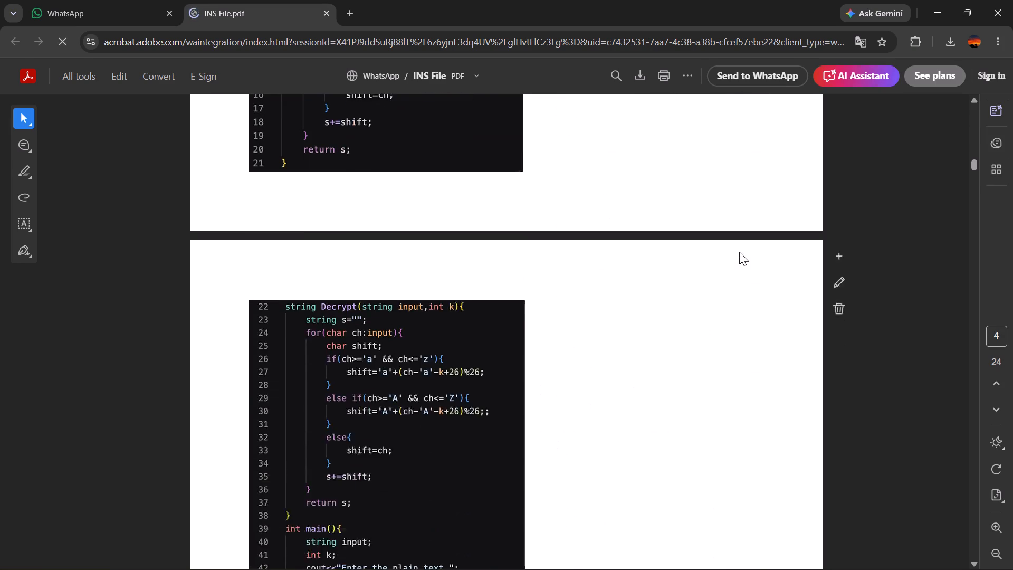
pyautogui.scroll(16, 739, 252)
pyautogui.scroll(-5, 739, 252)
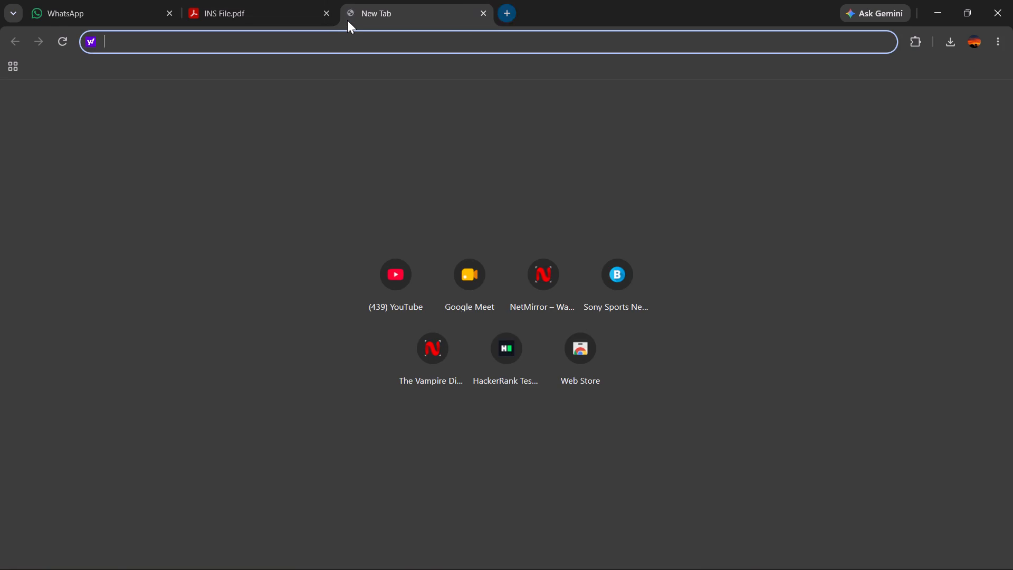
pyautogui.write('pd')
pyautogui.press('BackSpace')
pyautogui.press('BackSpace')
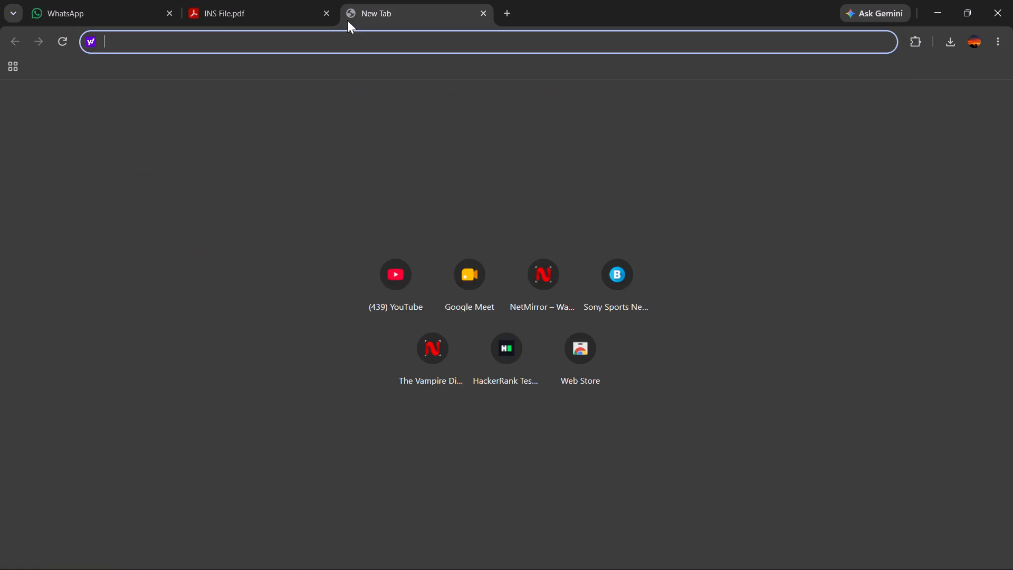
pyautogui.press('BackSpace')
pyautogui.write('ilovepdf')
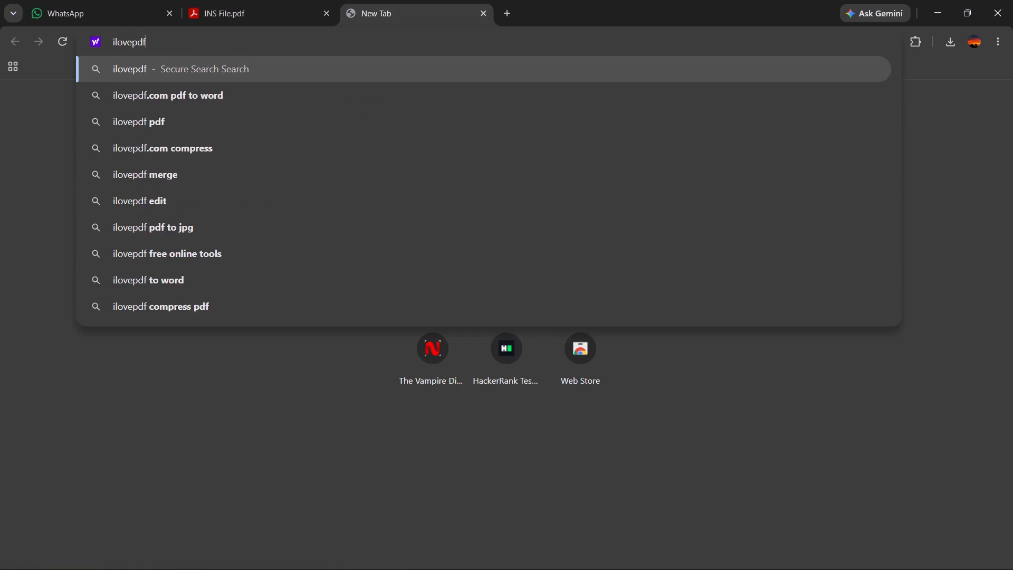
pyautogui.press('Return')
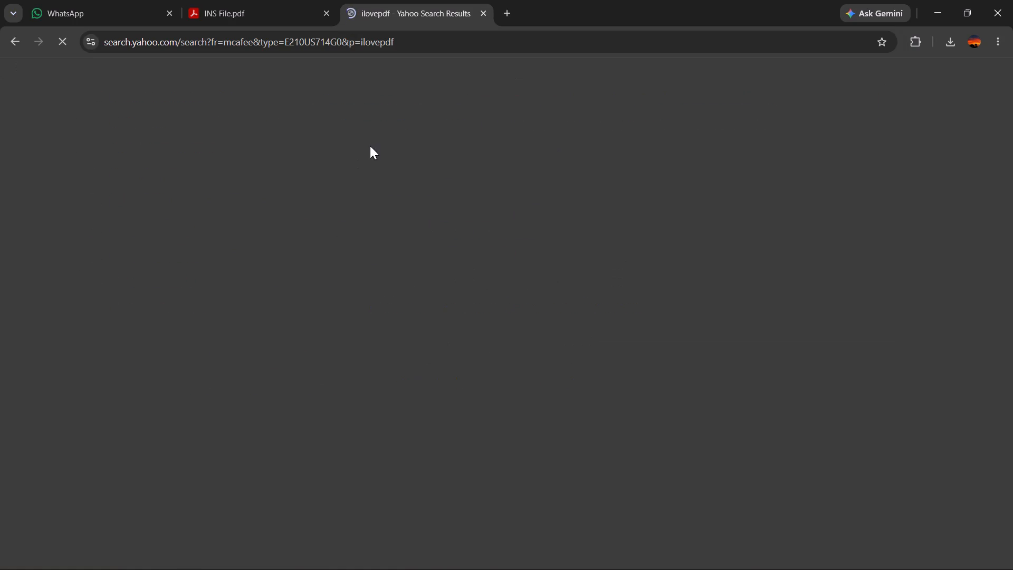
pyautogui.click(225, 188)
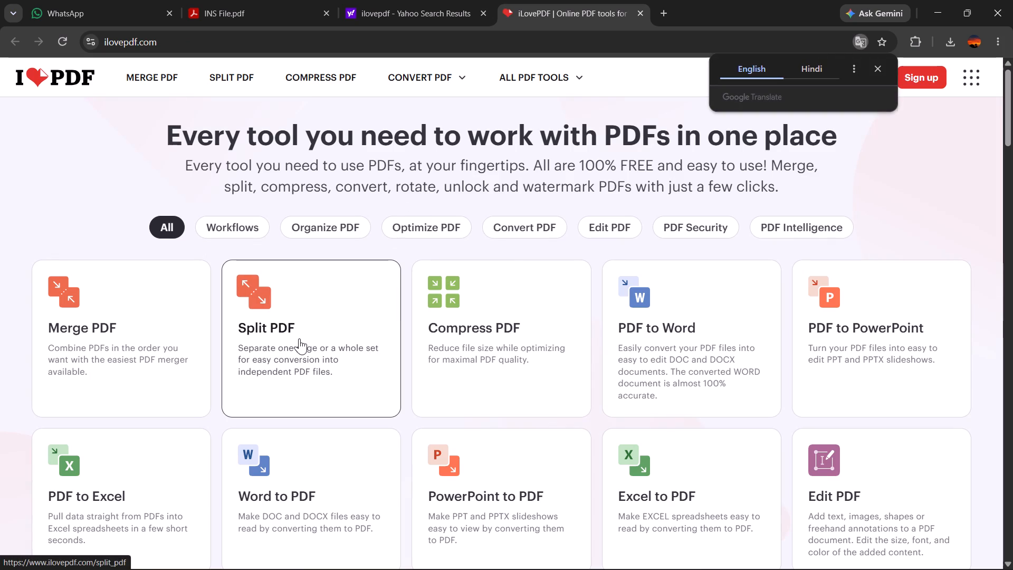
pyautogui.click(664, 303)
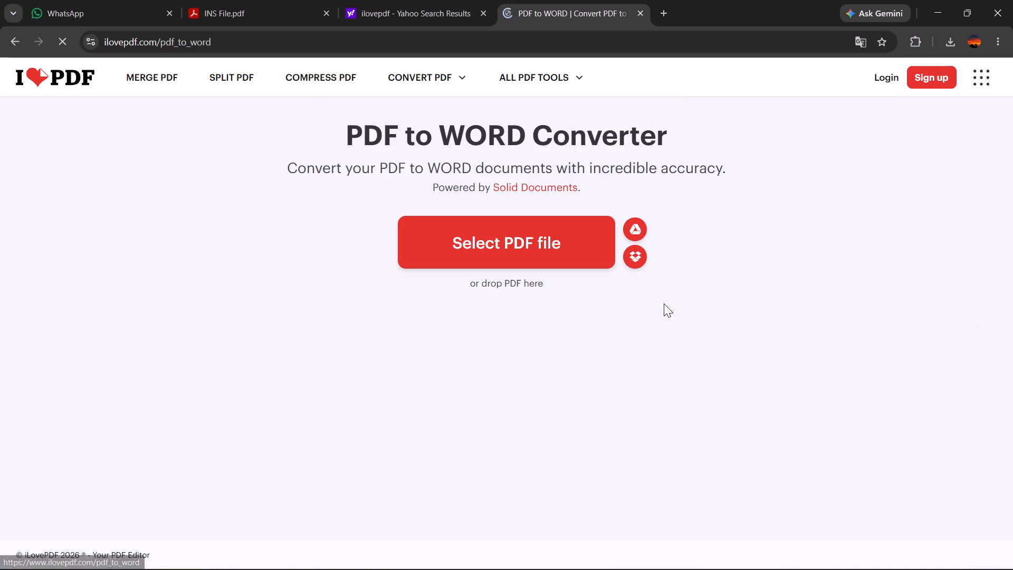
# Load INS File from the Downloads folder into the converter and convert it to Word.
pyautogui.click(557, 248)
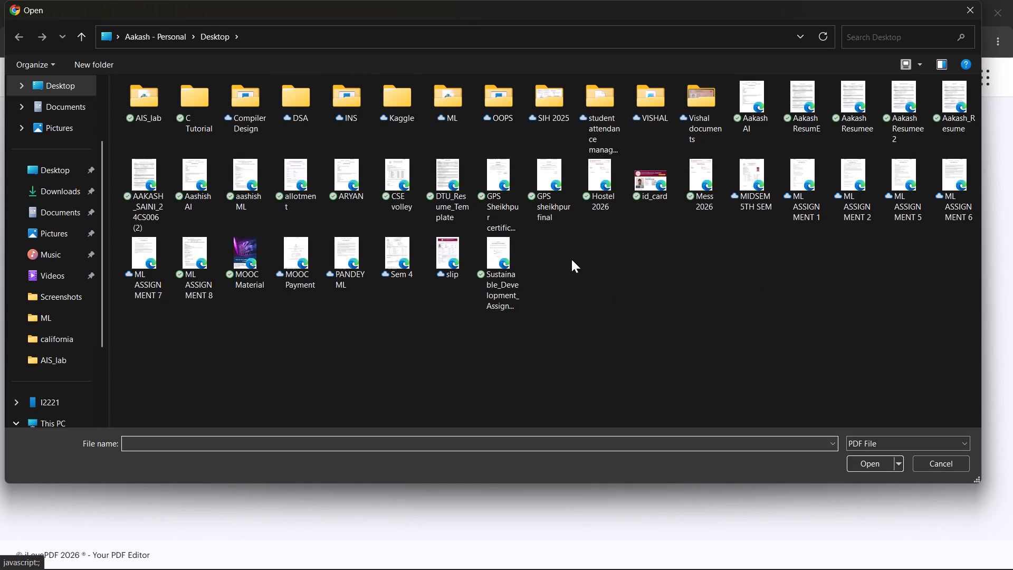
pyautogui.click(49, 194)
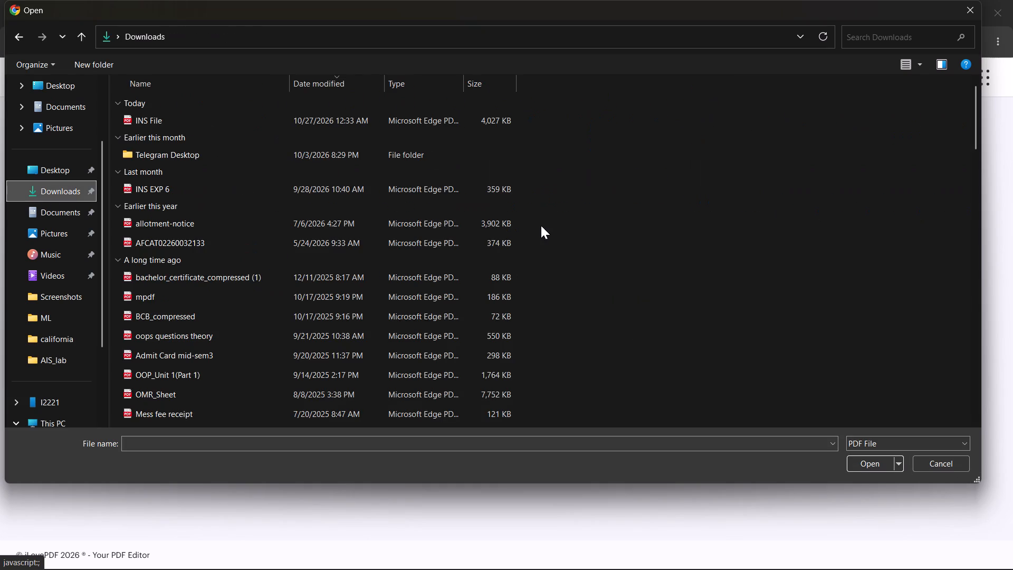
pyautogui.scroll(-5, 541, 225)
pyautogui.scroll(3, 541, 225)
pyautogui.click(305, 125)
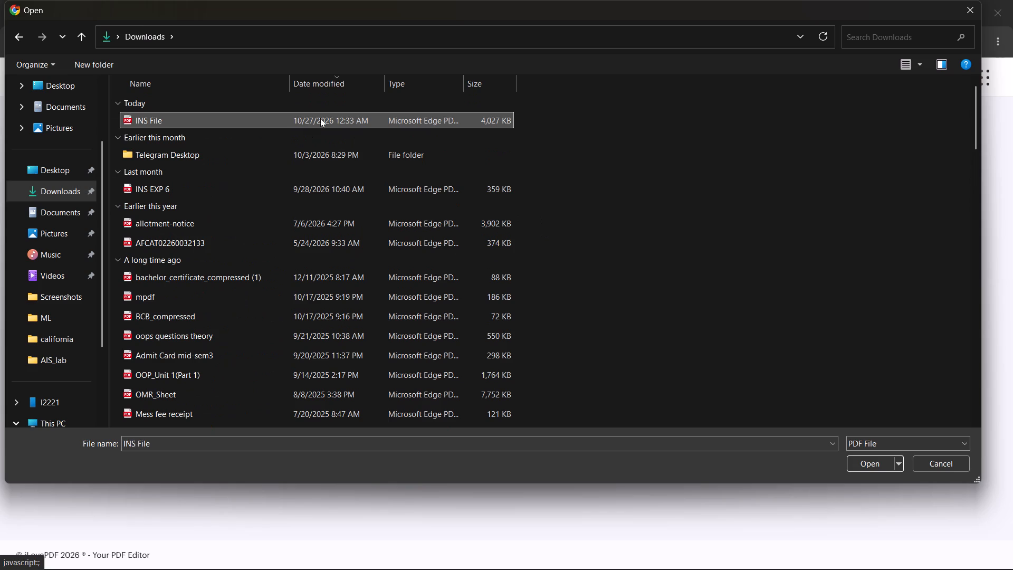
pyautogui.click(858, 464)
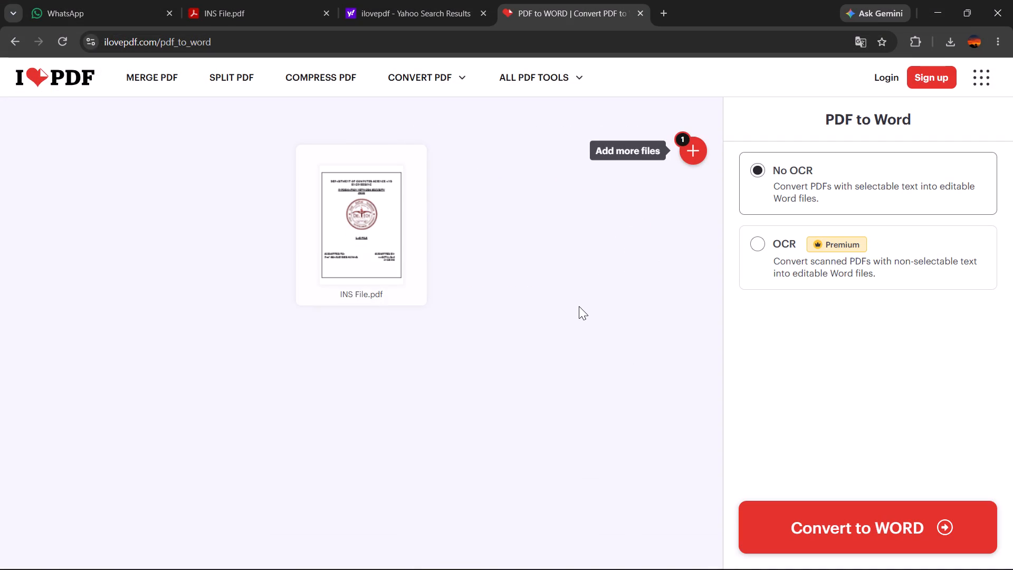
pyautogui.click(865, 518)
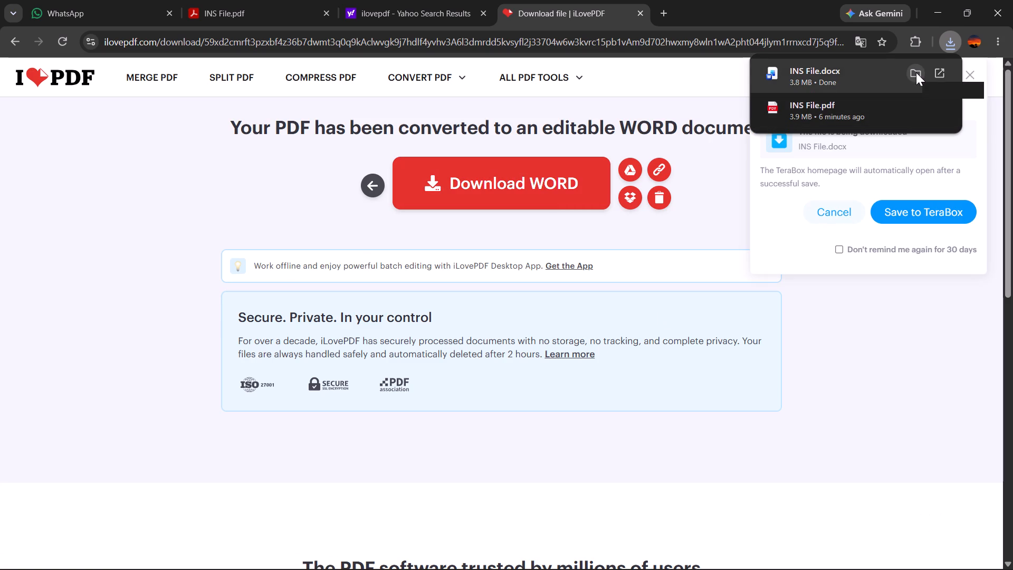
# Open the converted INS File Word document from the Downloads folder in a maximized window.
pyautogui.click(916, 72)
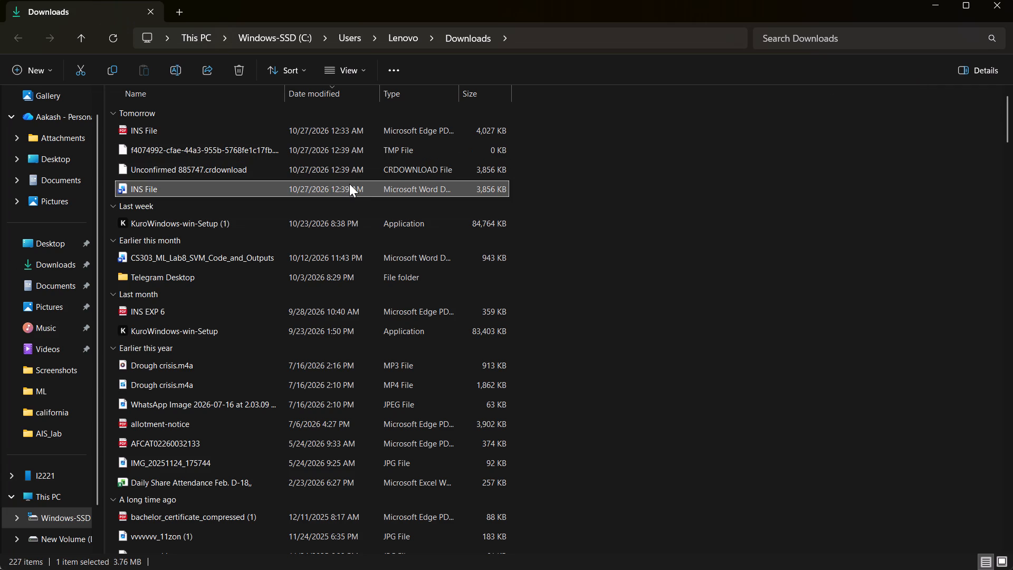
pyautogui.doubleClick(347, 193)
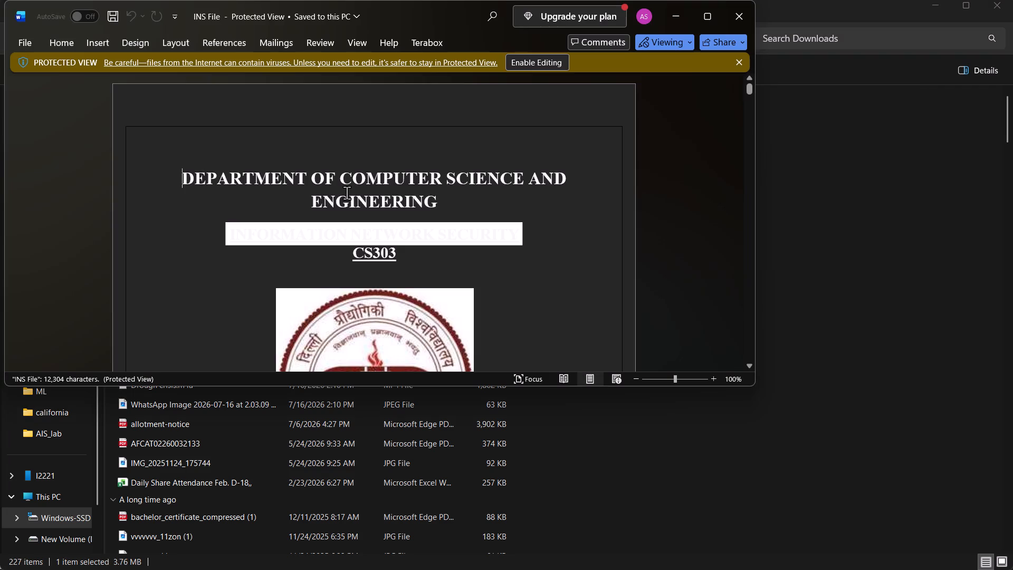
pyautogui.click(704, 22)
# Examine the converted document's cover page, INDEX table and the pages of the first two experiments.
pyautogui.scroll(-4, 482, 267)
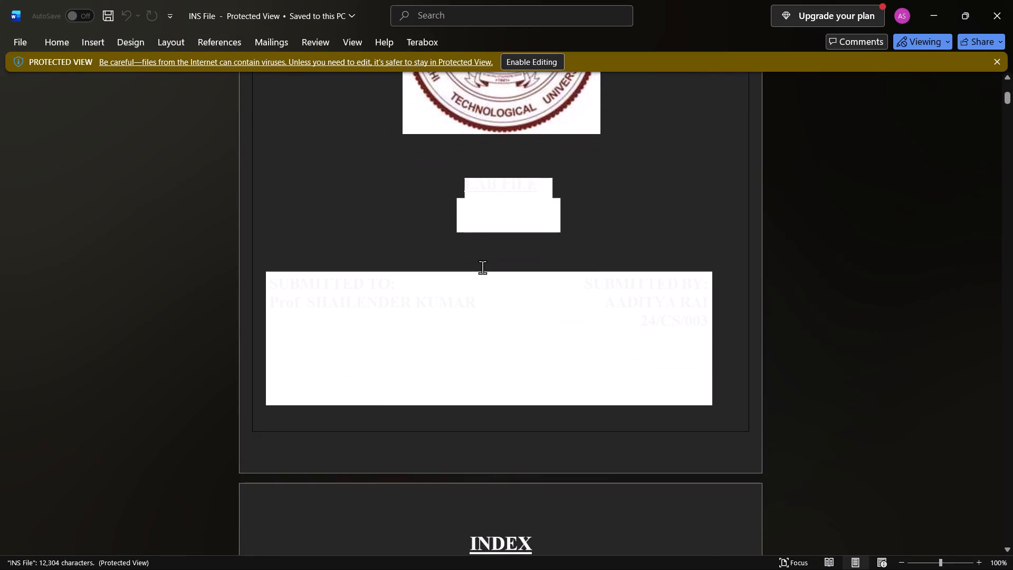
pyautogui.click(527, 224)
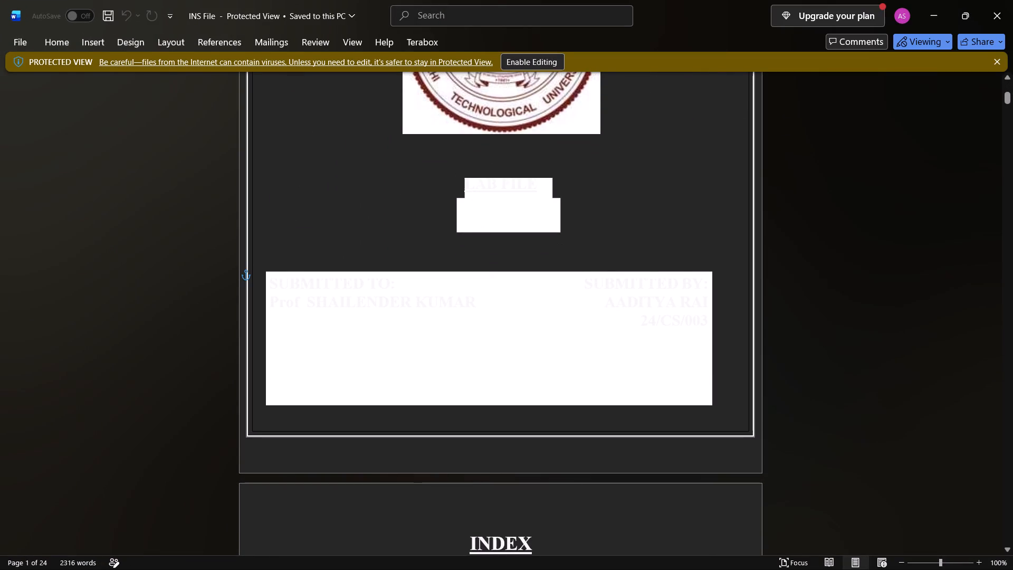
pyautogui.doubleClick(520, 315)
pyautogui.scroll(-5, 520, 315)
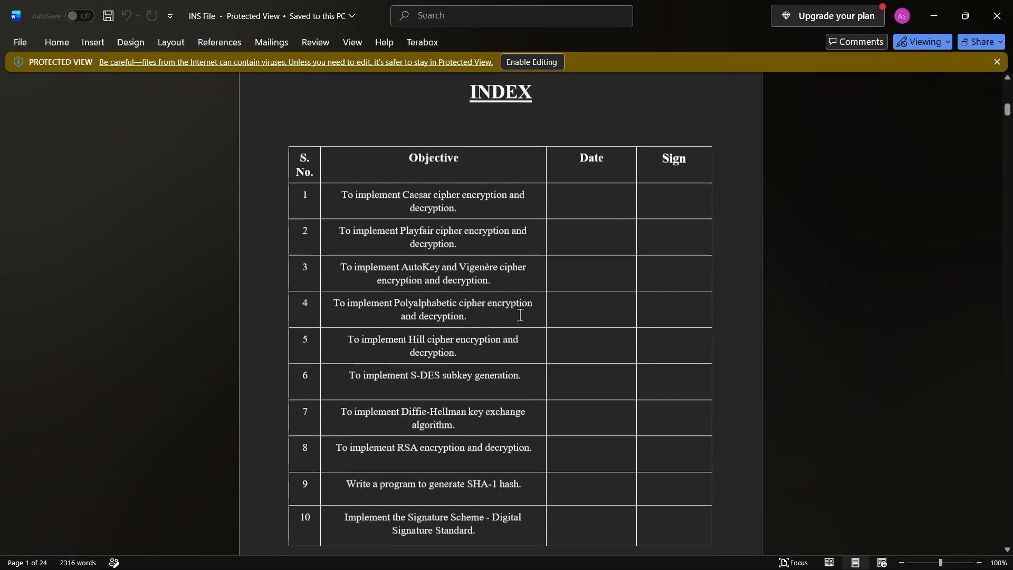
pyautogui.scroll(-15, 520, 315)
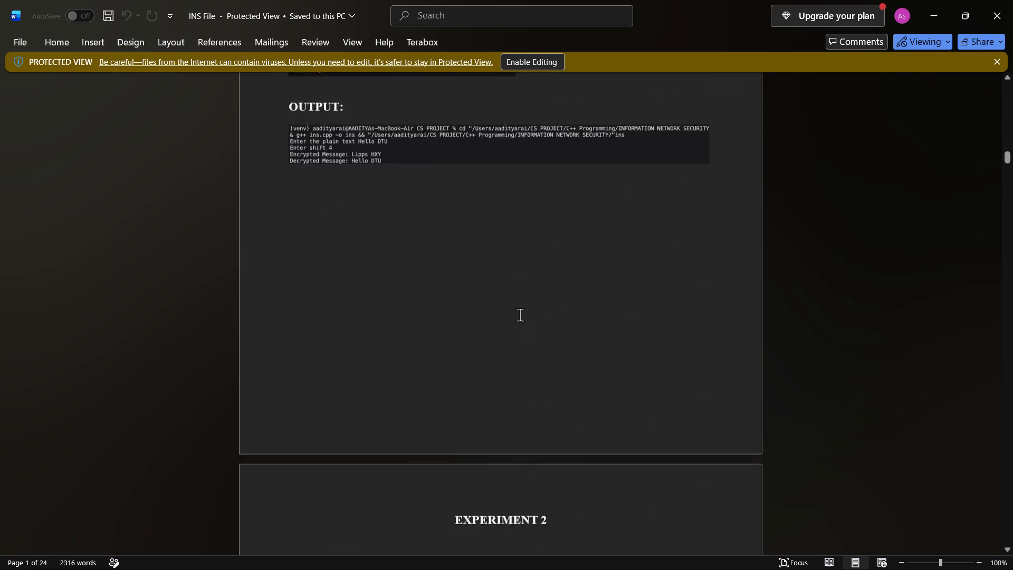
pyautogui.scroll(2, 520, 315)
pyautogui.scroll(-7, 520, 315)
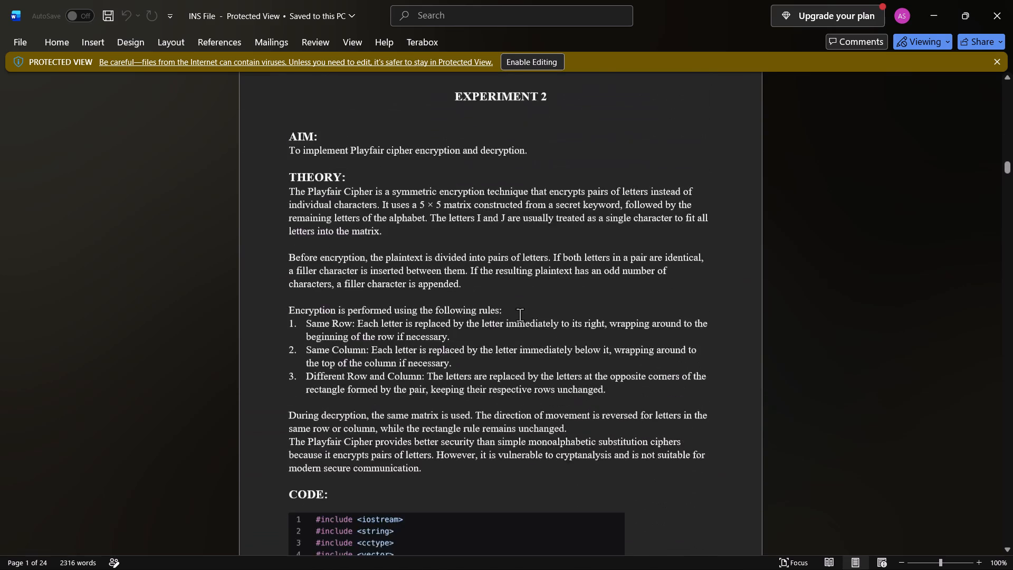
pyautogui.scroll(-4, 520, 315)
pyautogui.scroll(1, 520, 315)
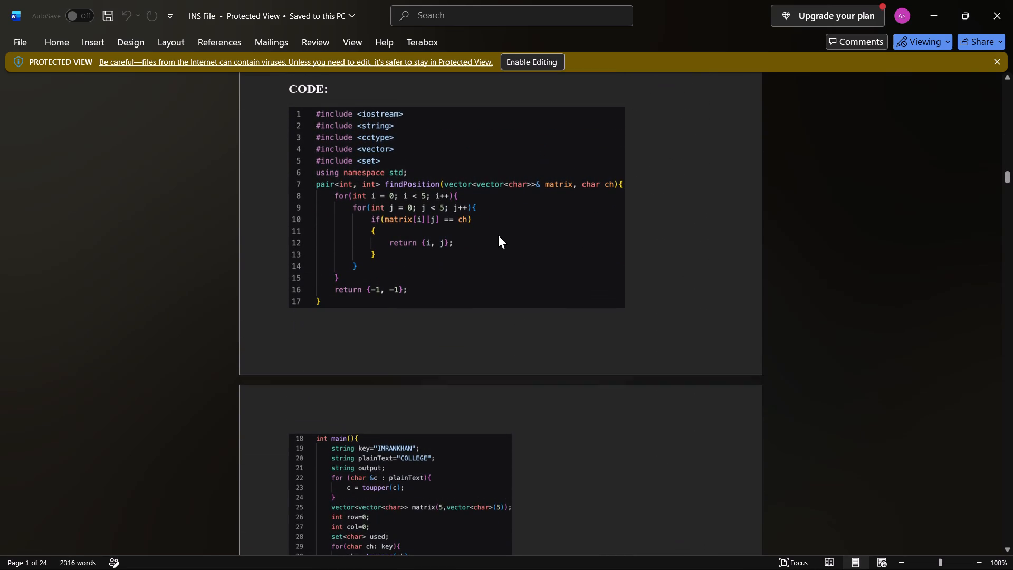
# Enable editing for the INS File document.
pyautogui.click(538, 68)
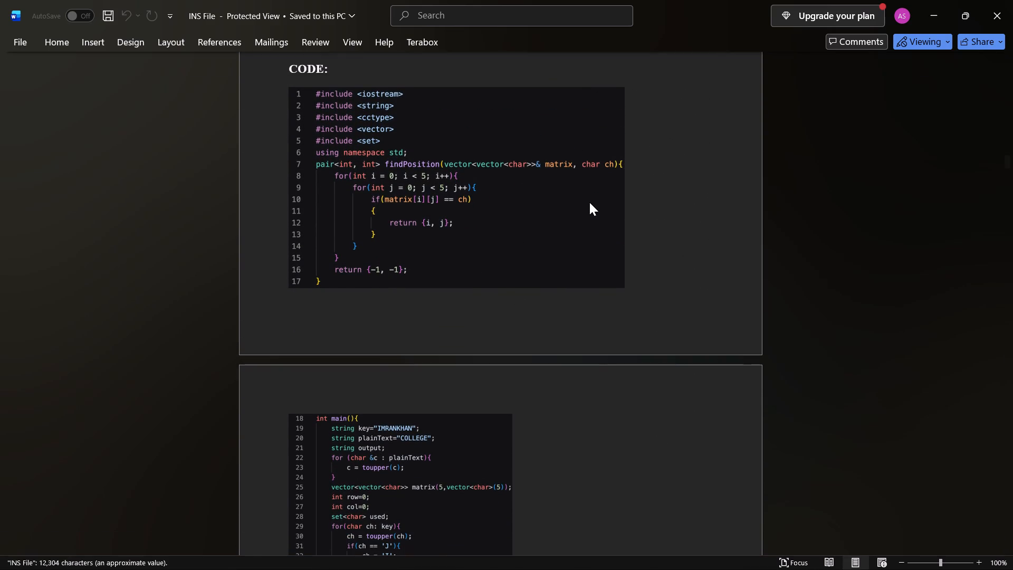
# Set the font color of the INFORMATION NETWORK SECURITY title on the cover page to the white theme color.
pyautogui.scroll(20, 589, 202)
pyautogui.scroll(20, 589, 202)
pyautogui.scroll(20, 589, 202)
pyautogui.scroll(12, 502, 299)
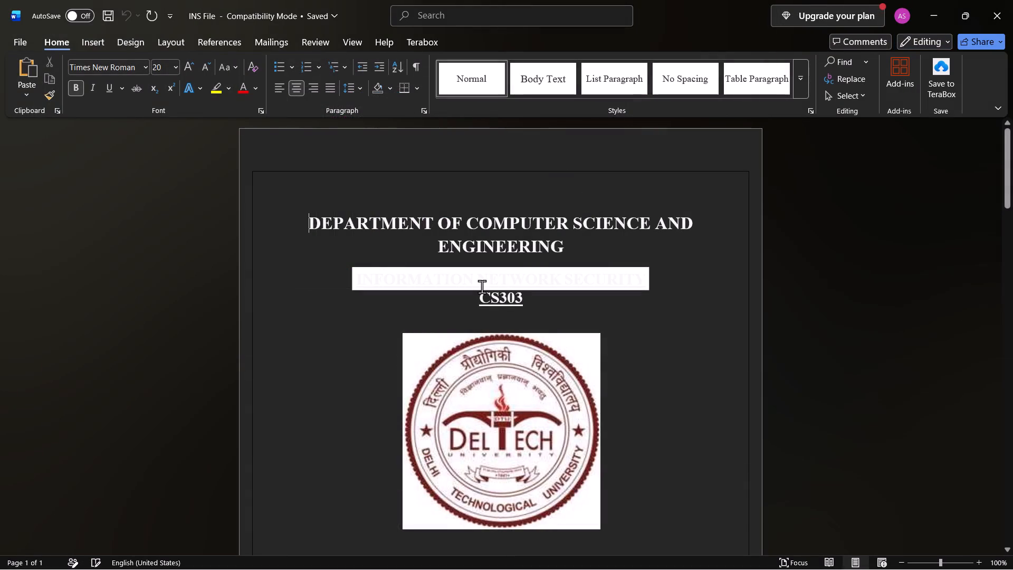
pyautogui.click(480, 283)
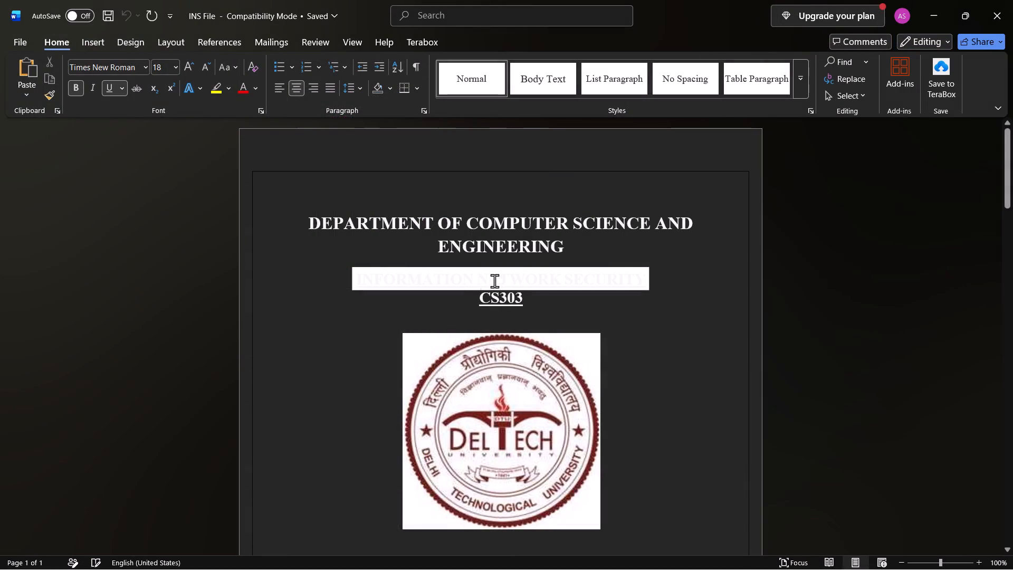
pyautogui.moveTo(646, 280); pyautogui.dragTo(414, 274)
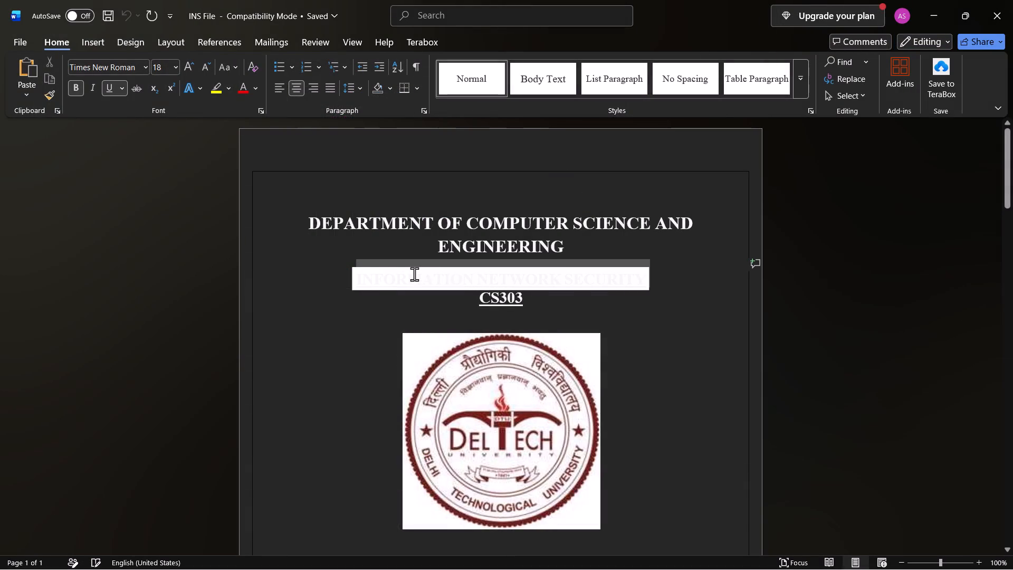
pyautogui.moveTo(414, 274); pyautogui.dragTo(376, 282)
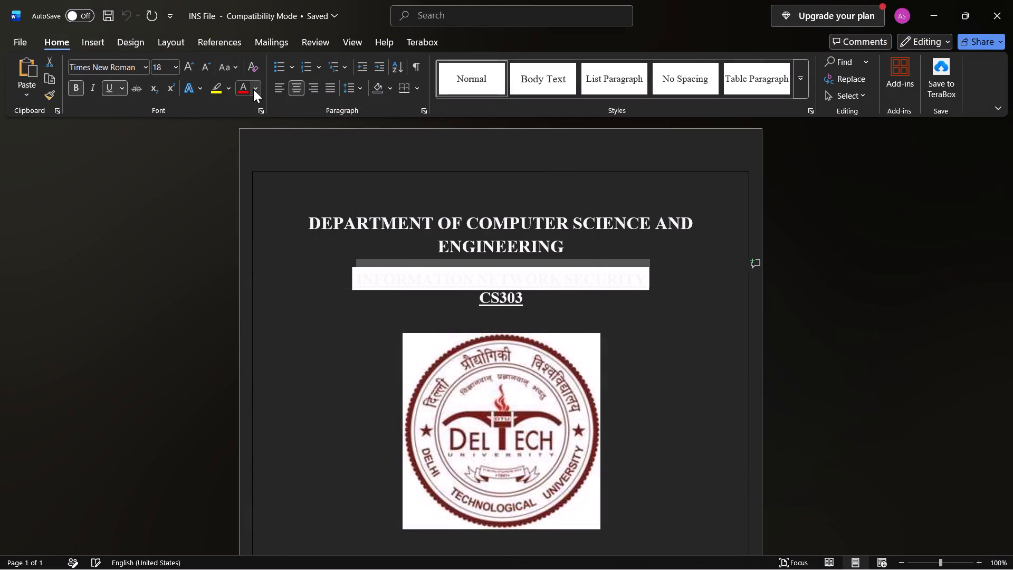
pyautogui.click(253, 89)
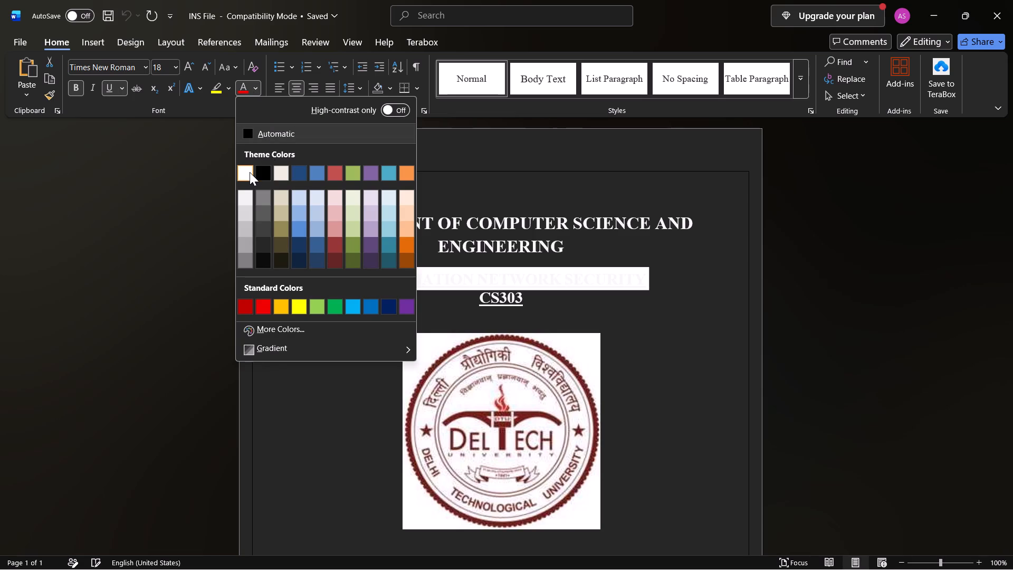
pyautogui.click(250, 172)
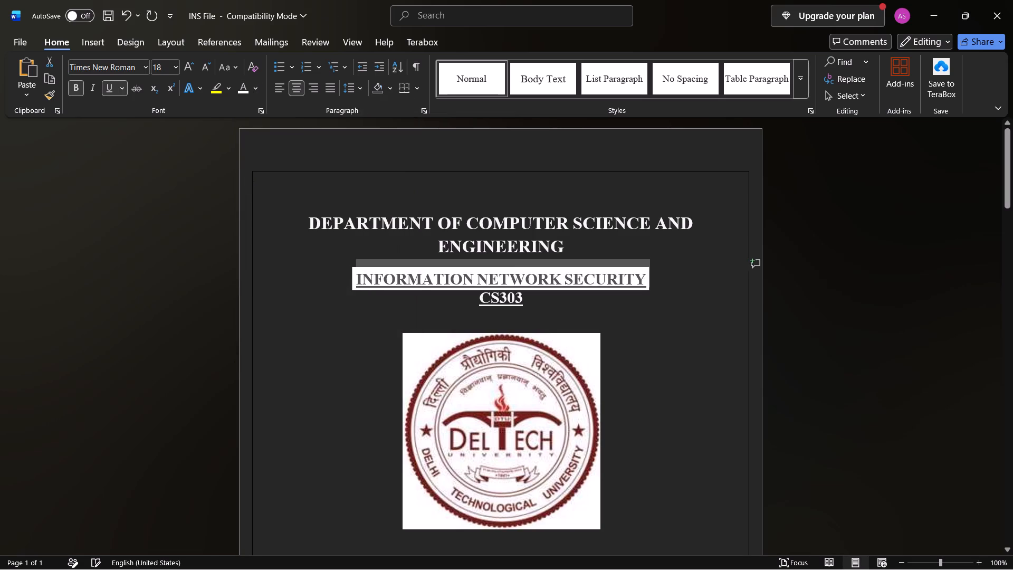
pyautogui.click(358, 328)
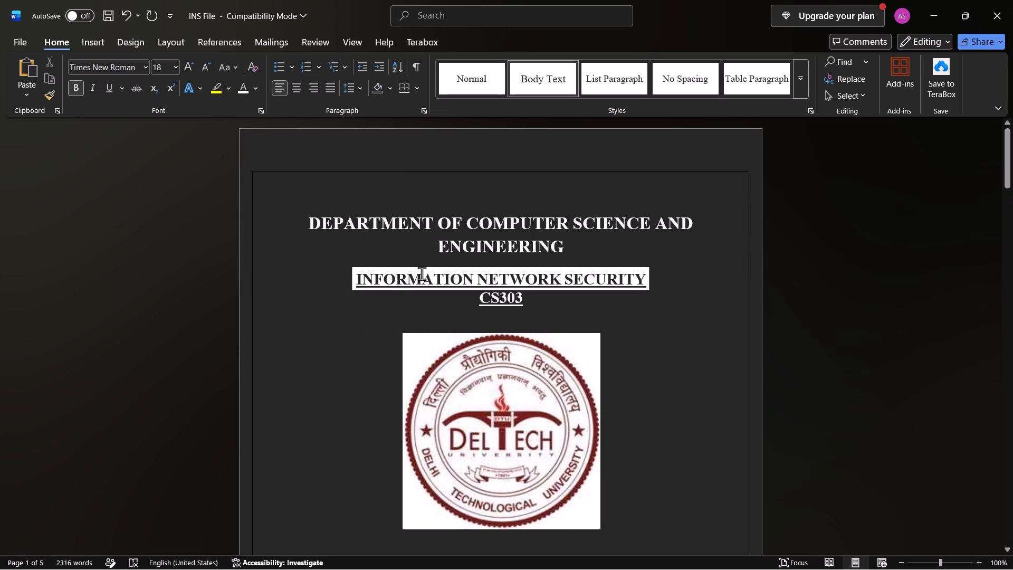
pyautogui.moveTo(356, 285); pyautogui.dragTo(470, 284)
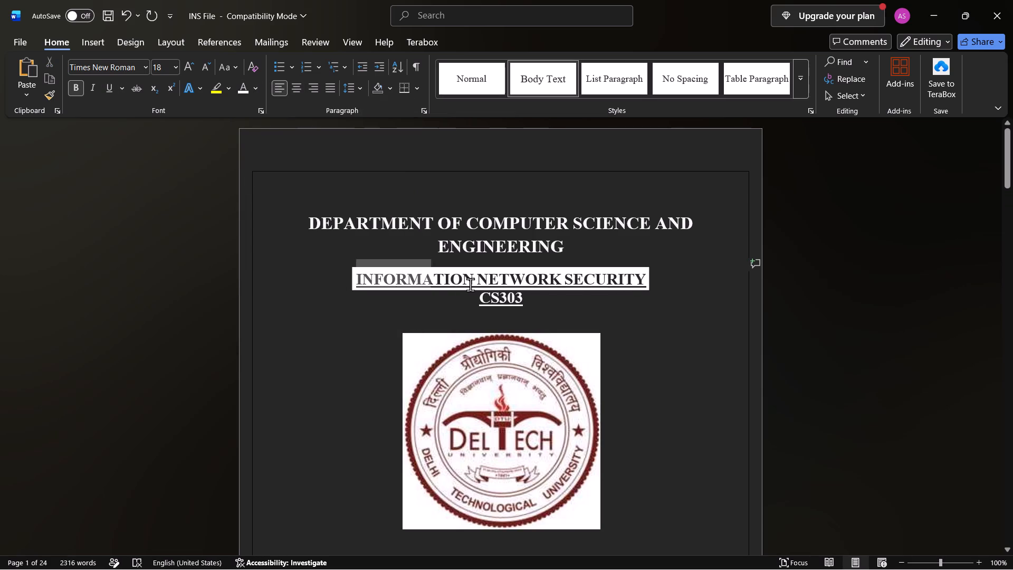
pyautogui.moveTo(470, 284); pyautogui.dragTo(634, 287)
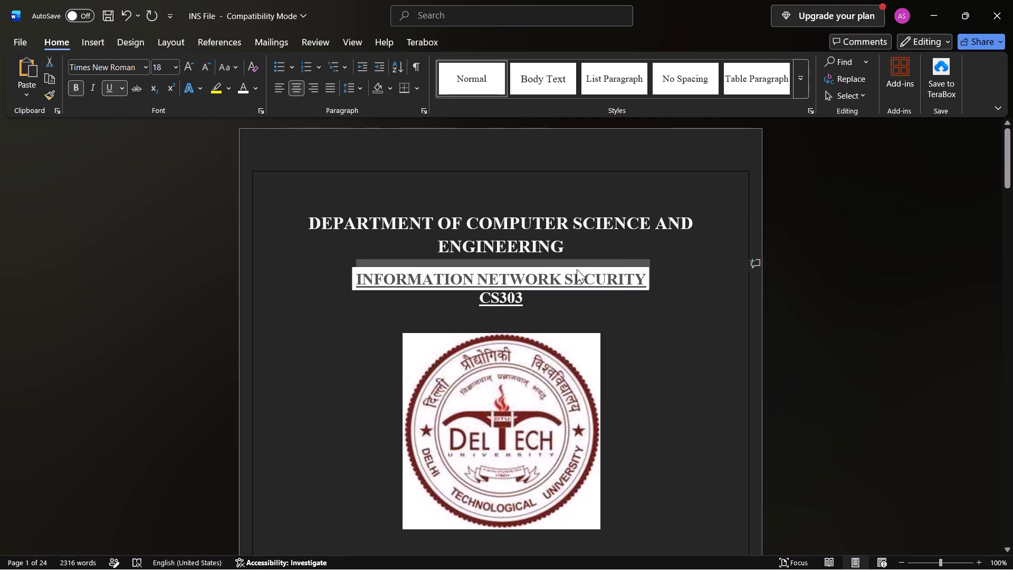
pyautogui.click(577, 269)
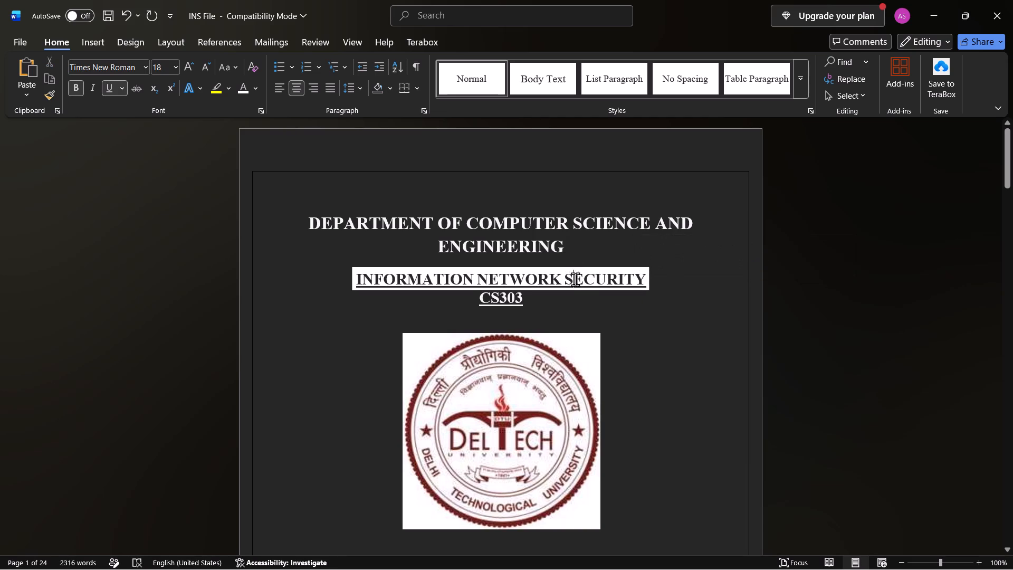
# Move the cover page's border group, with the logo and the white title background, down and slightly left.
pyautogui.moveTo(651, 281); pyautogui.dragTo(663, 302)
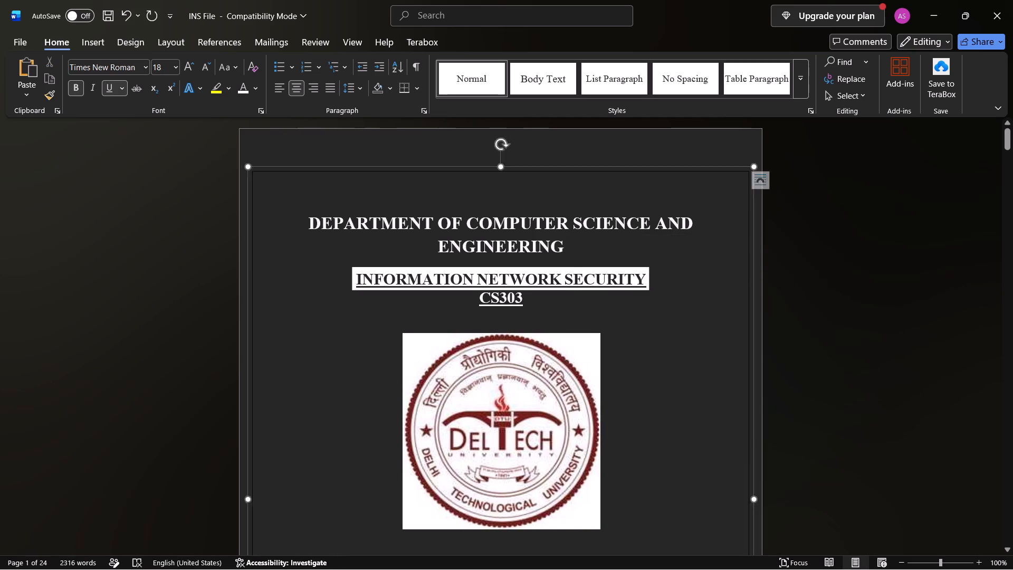
pyautogui.moveTo(663, 302); pyautogui.dragTo(630, 358)
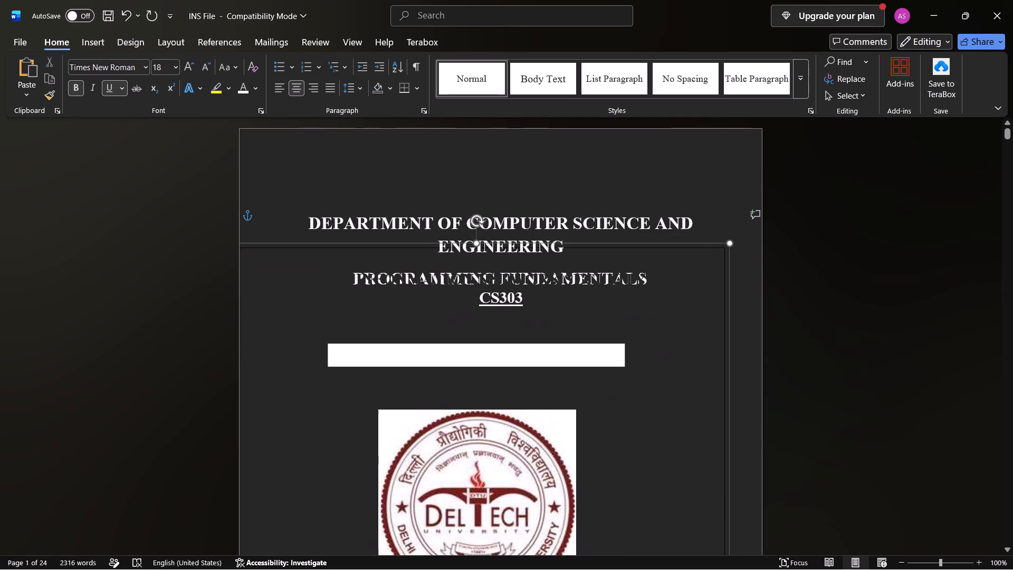
pyautogui.moveTo(630, 358); pyautogui.dragTo(646, 368)
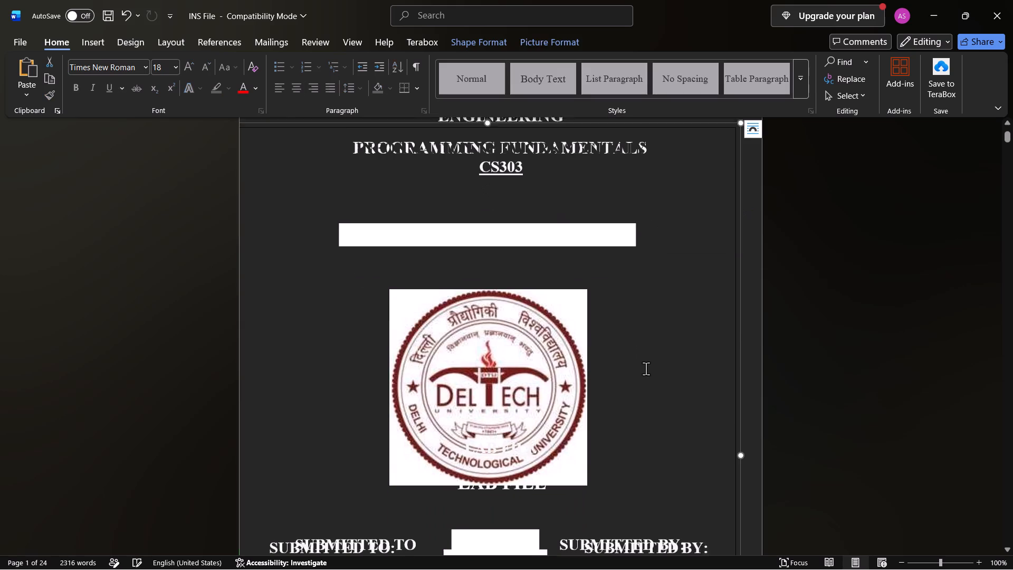
# Remove the bold formatting from the INFORMATION NETWORK SECURITY title on the cover page.
pyautogui.scroll(1, 617, 254)
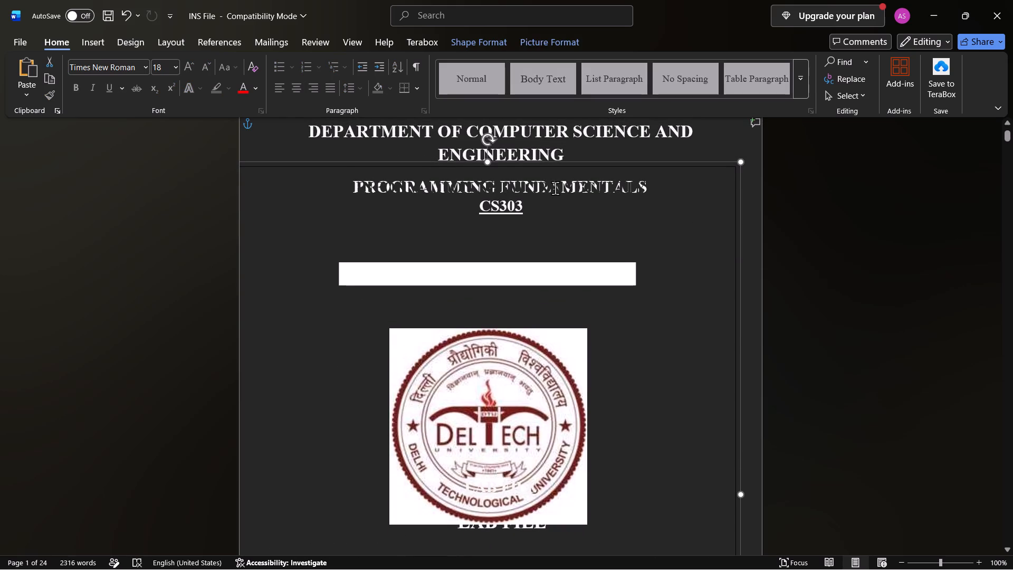
pyautogui.click(555, 188)
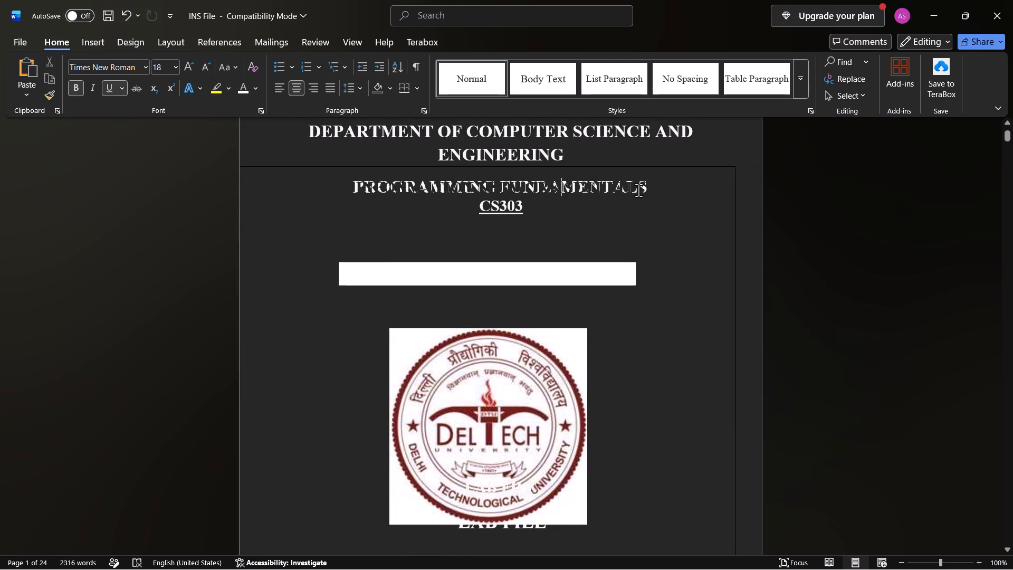
pyautogui.moveTo(649, 186); pyautogui.dragTo(401, 169)
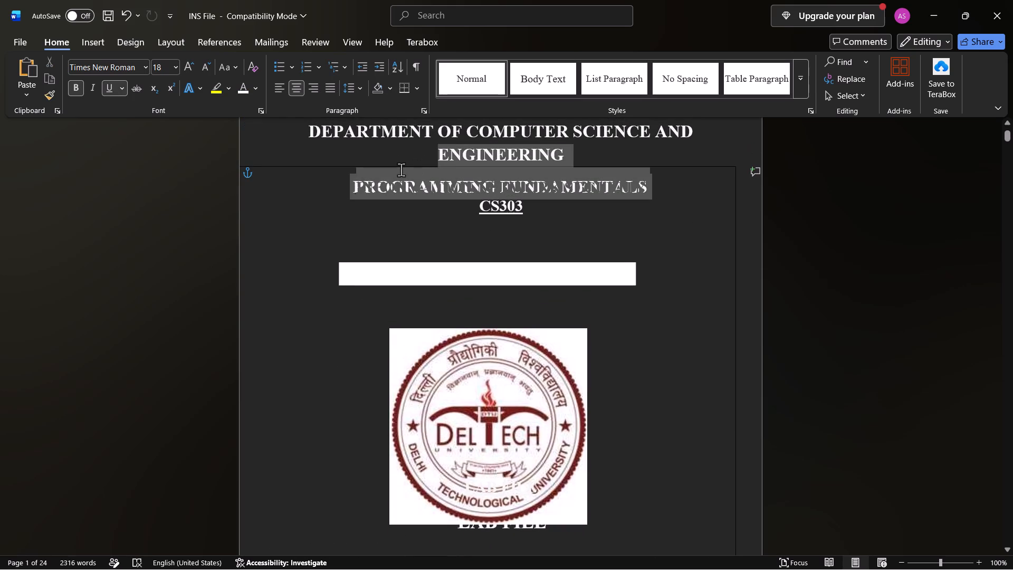
pyautogui.moveTo(401, 169); pyautogui.dragTo(363, 186)
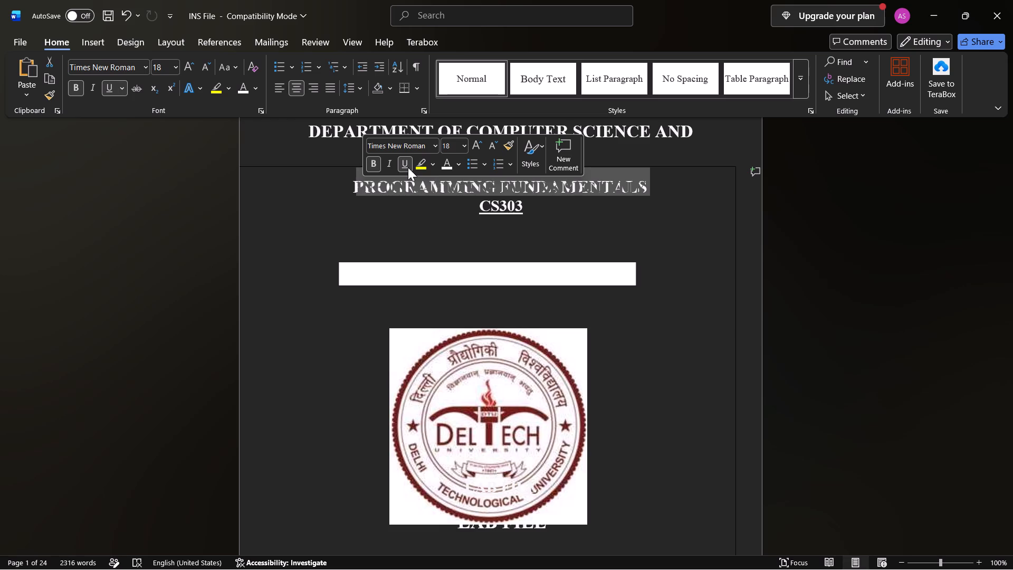
pyautogui.click(408, 167)
pyautogui.click(408, 167)
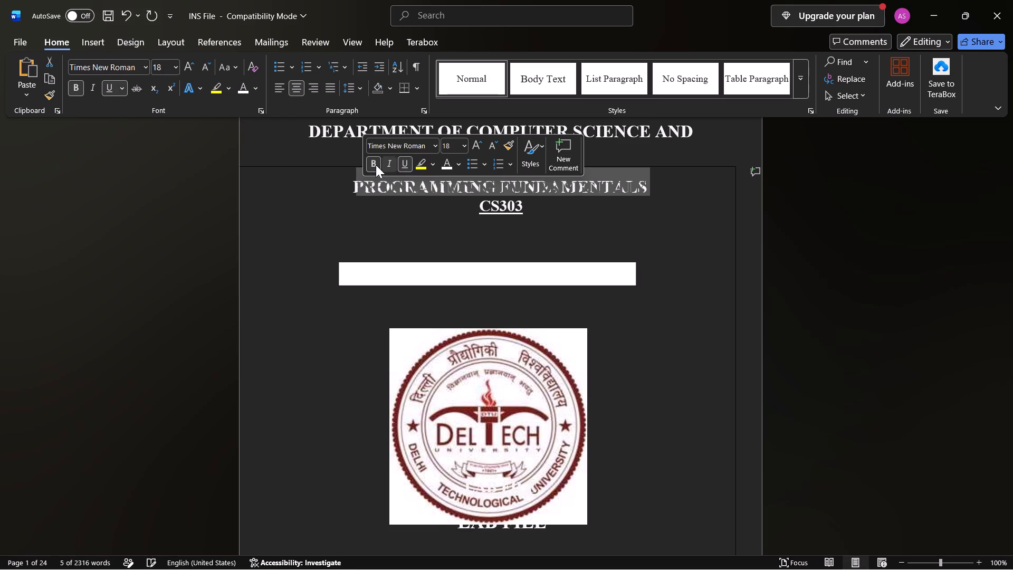
pyautogui.click(367, 163)
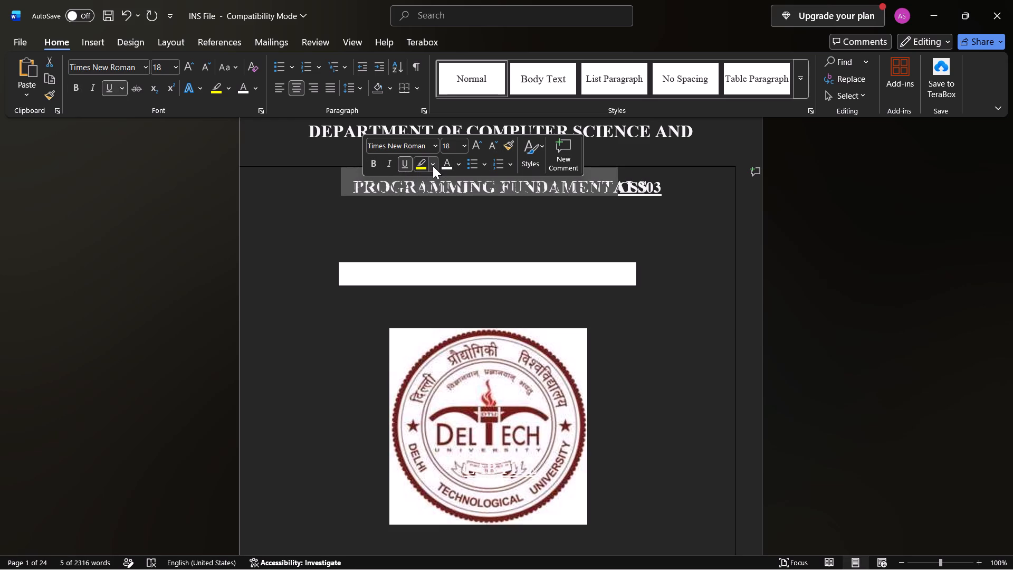
# Set the font color of the INFORMATION NETWORK SECURITY title on the cover page to the black theme color.
pyautogui.click(458, 167)
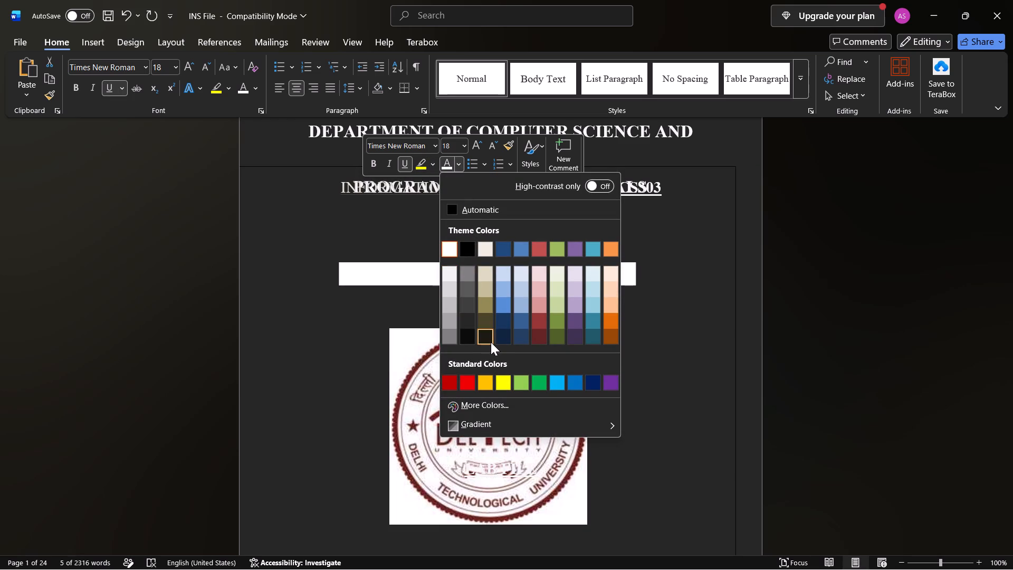
pyautogui.click(467, 247)
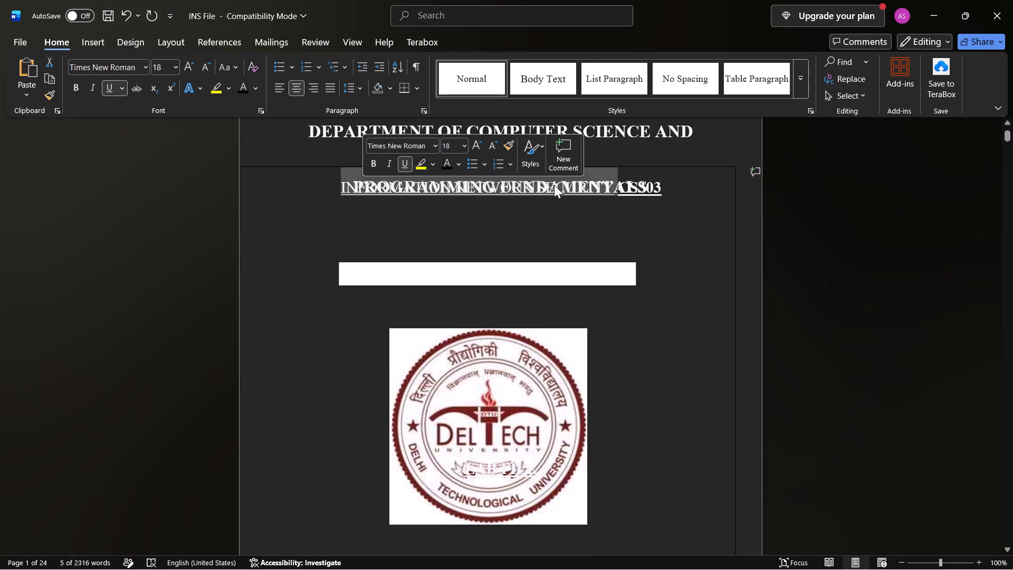
# Put the course code CS303 on its own line below the INFORMATION NETWORK SECURITY title.
pyautogui.press('Return')
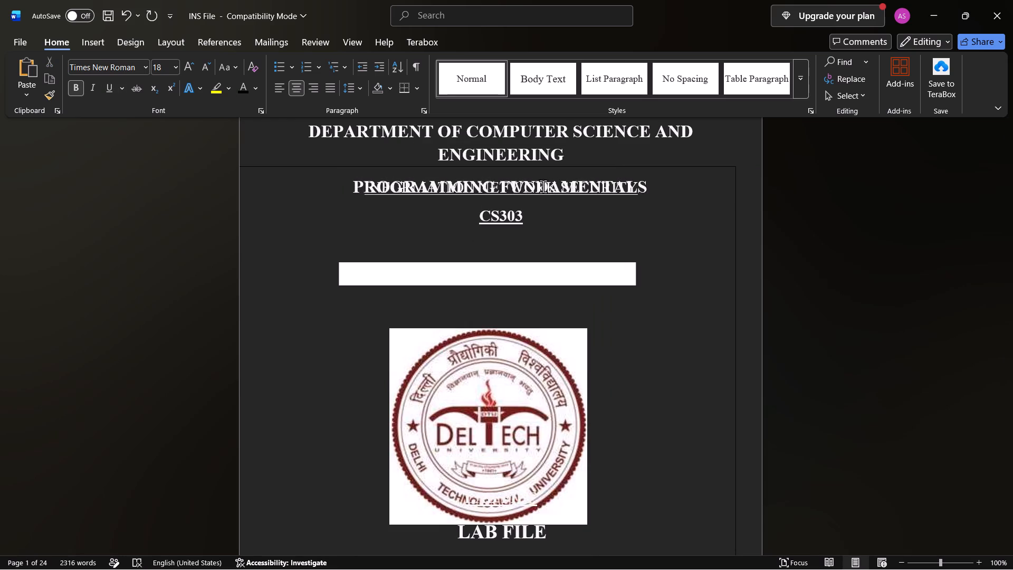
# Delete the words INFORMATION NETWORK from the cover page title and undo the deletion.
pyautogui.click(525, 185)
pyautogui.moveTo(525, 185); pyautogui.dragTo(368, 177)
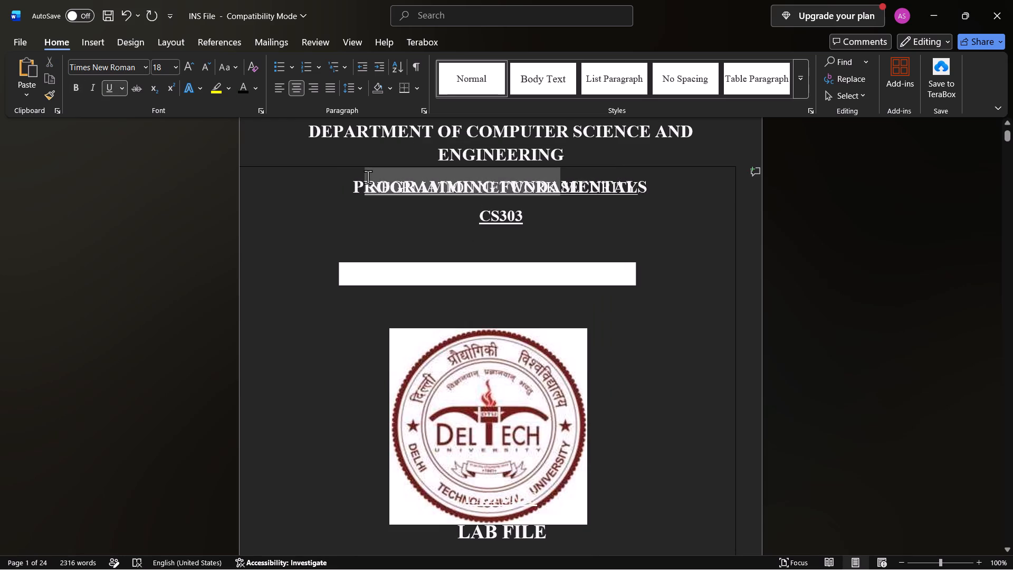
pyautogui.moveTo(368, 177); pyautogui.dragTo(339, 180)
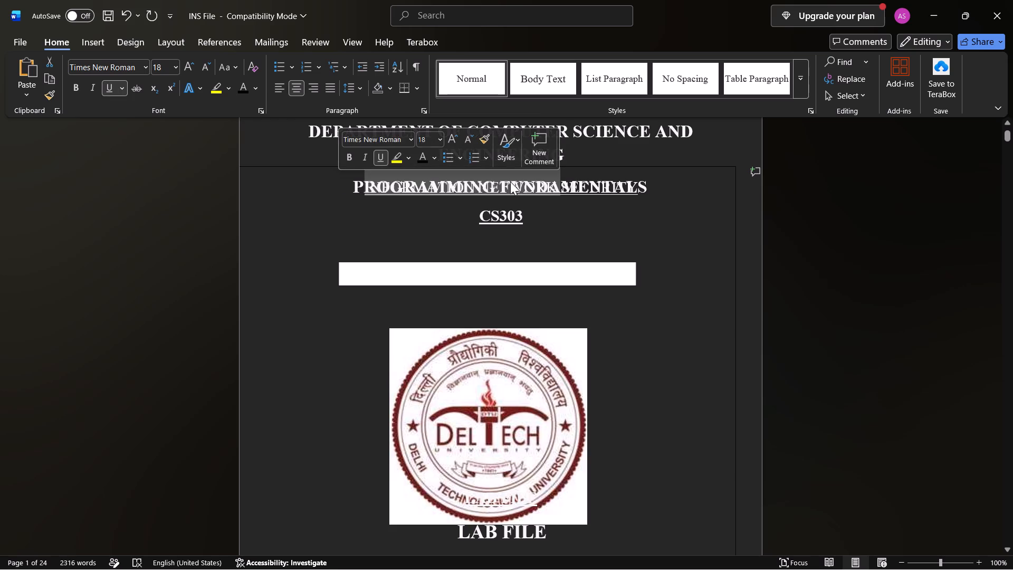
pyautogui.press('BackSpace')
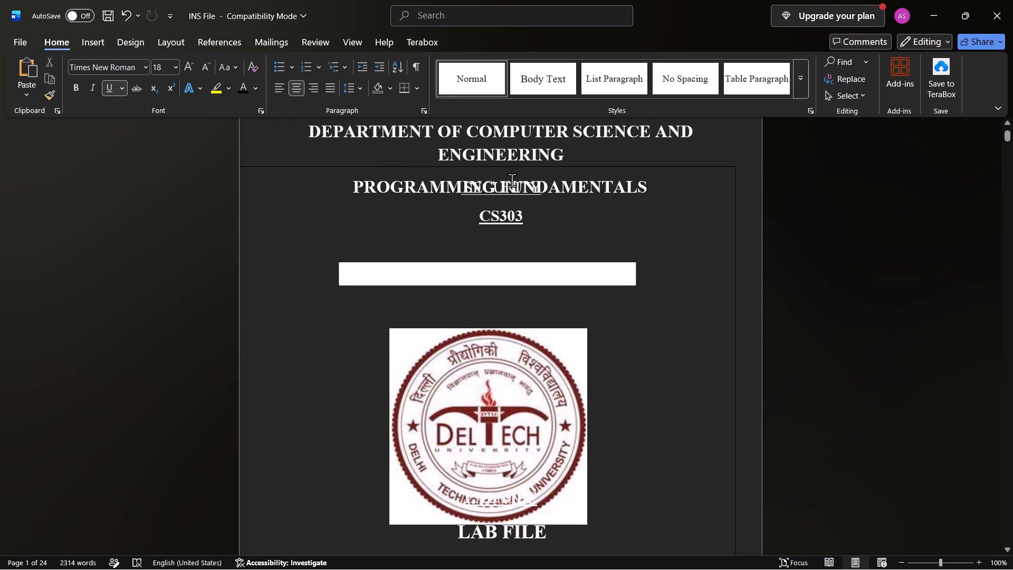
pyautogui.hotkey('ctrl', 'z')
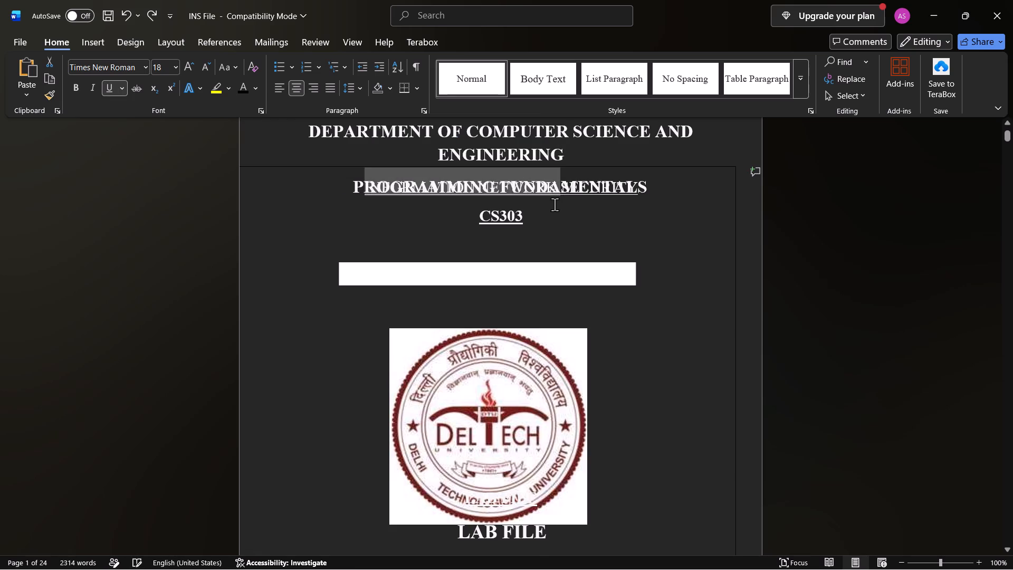
# Delete the shape group containing the white background boxes in the lower half of the cover page.
pyautogui.scroll(-7, 555, 204)
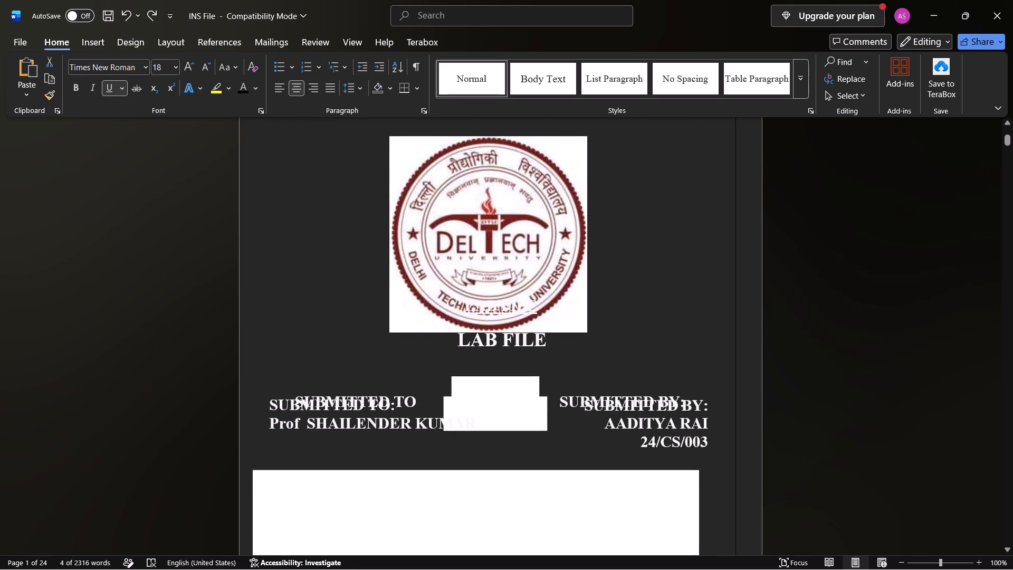
pyautogui.click(503, 407)
pyautogui.doubleClick(503, 407)
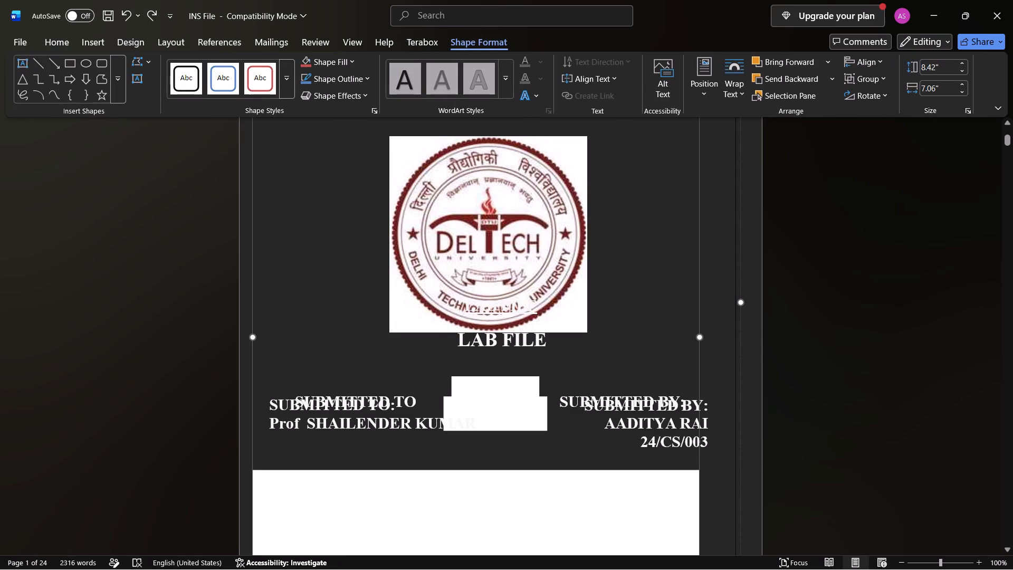
pyautogui.moveTo(495, 410); pyautogui.dragTo(506, 370)
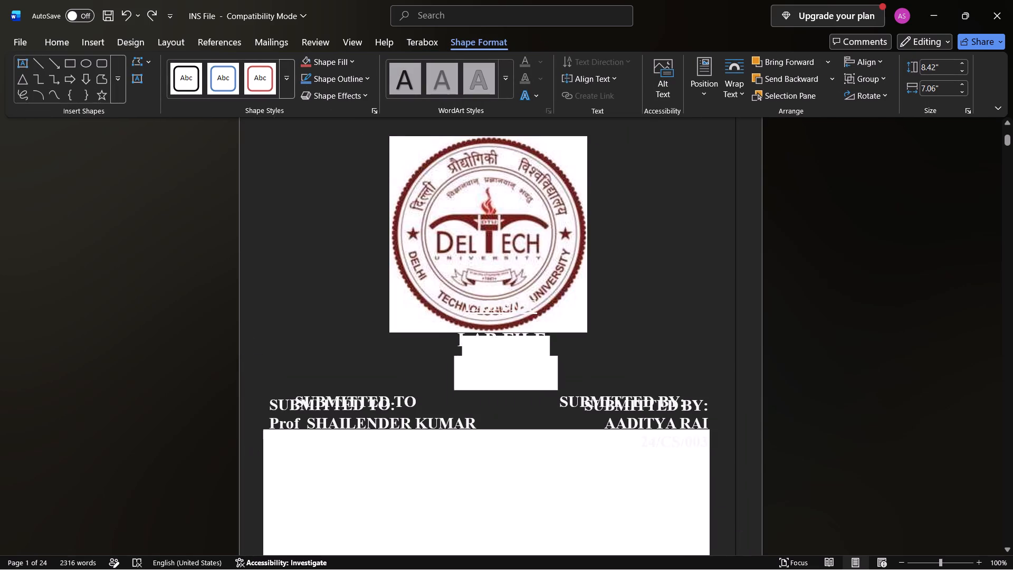
pyautogui.moveTo(506, 370); pyautogui.dragTo(486, 345)
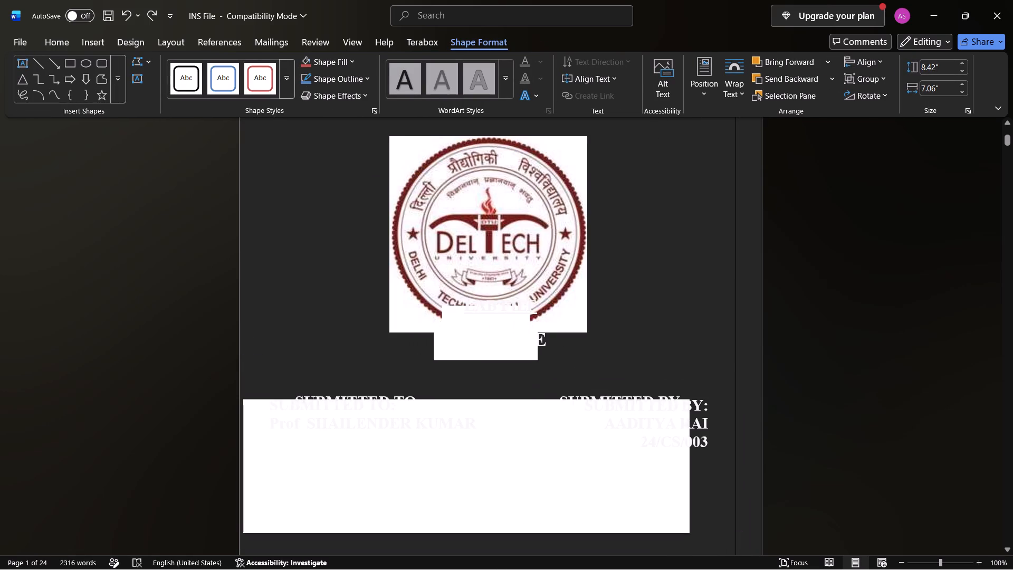
pyautogui.moveTo(486, 345); pyautogui.dragTo(339, 352)
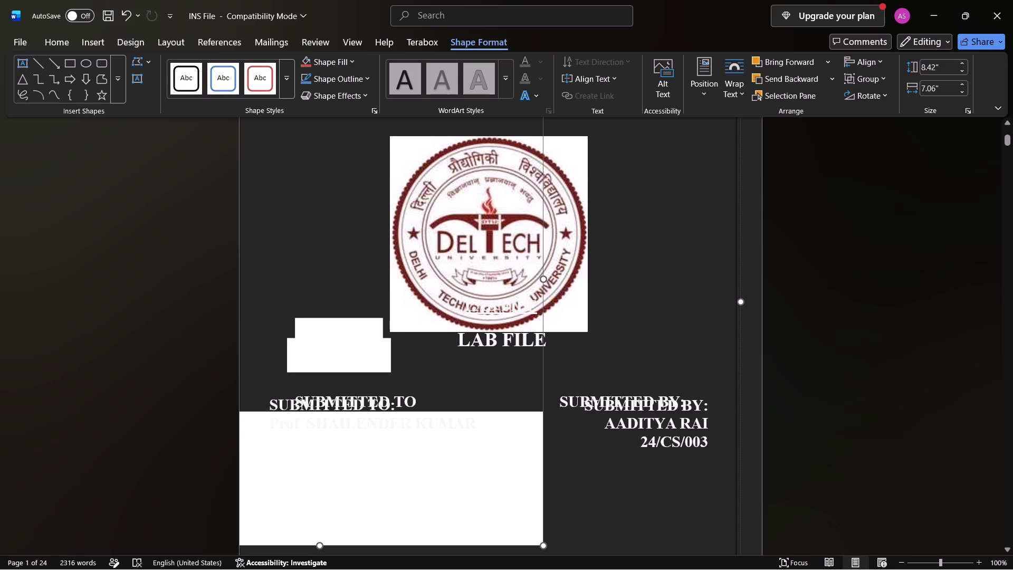
pyautogui.press('BackSpace')
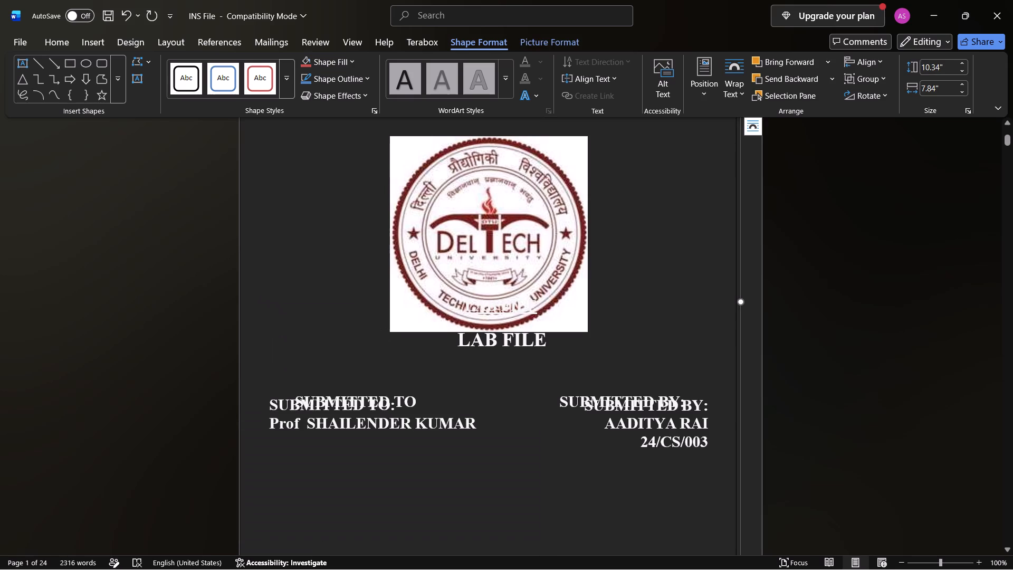
# Move the cover page's border group with the university logo upward, clear of the underlined LAB FILE text.
pyautogui.moveTo(486, 315); pyautogui.dragTo(481, 382)
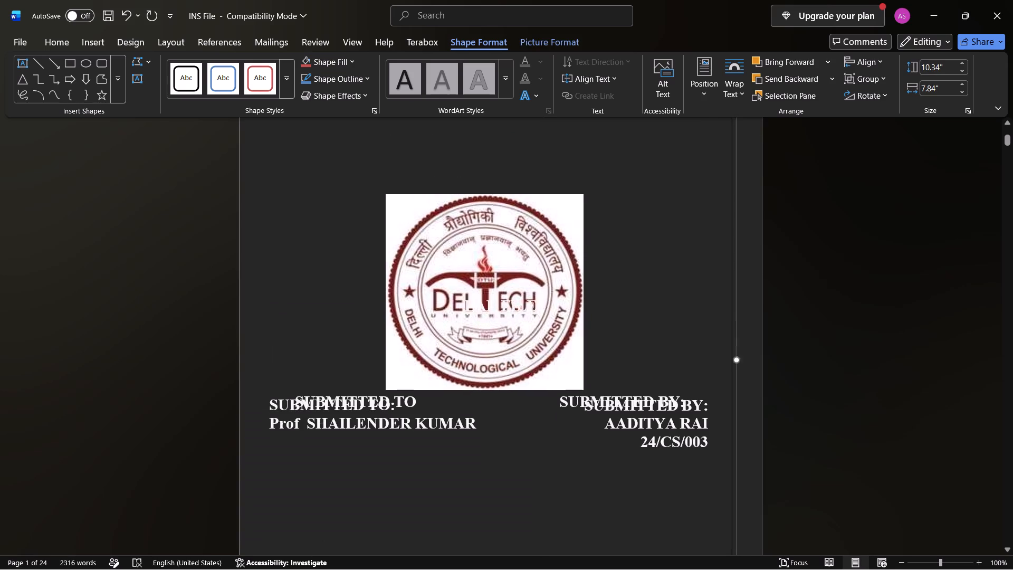
pyautogui.moveTo(481, 382); pyautogui.dragTo(489, 241)
# Select the LAB FILE lines below the logo and move them down toward the SUBMITTED TO and SUBMITTED BY text.
pyautogui.click(497, 303)
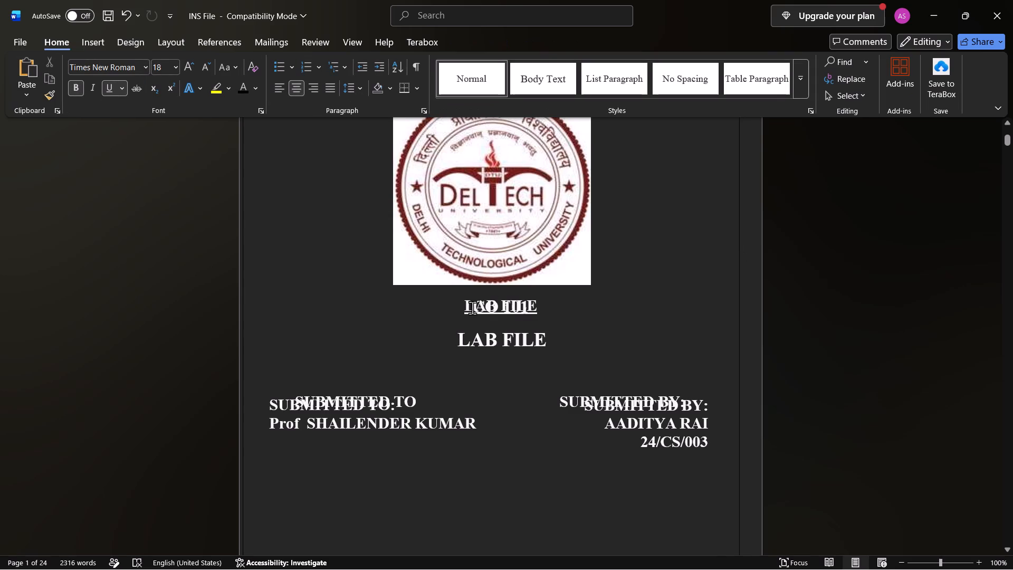
pyautogui.moveTo(467, 307); pyautogui.dragTo(541, 308)
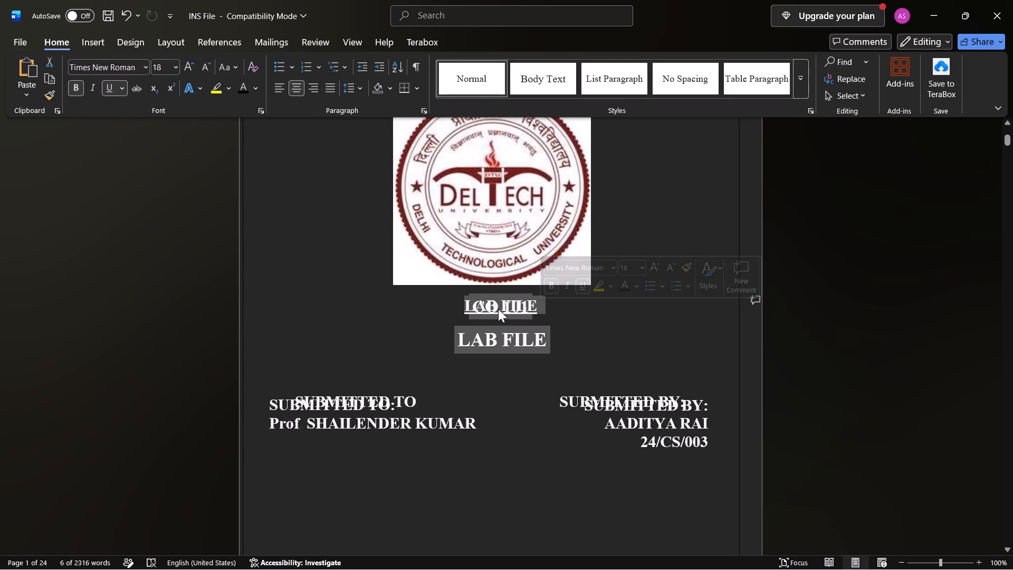
pyautogui.moveTo(498, 309); pyautogui.dragTo(502, 378)
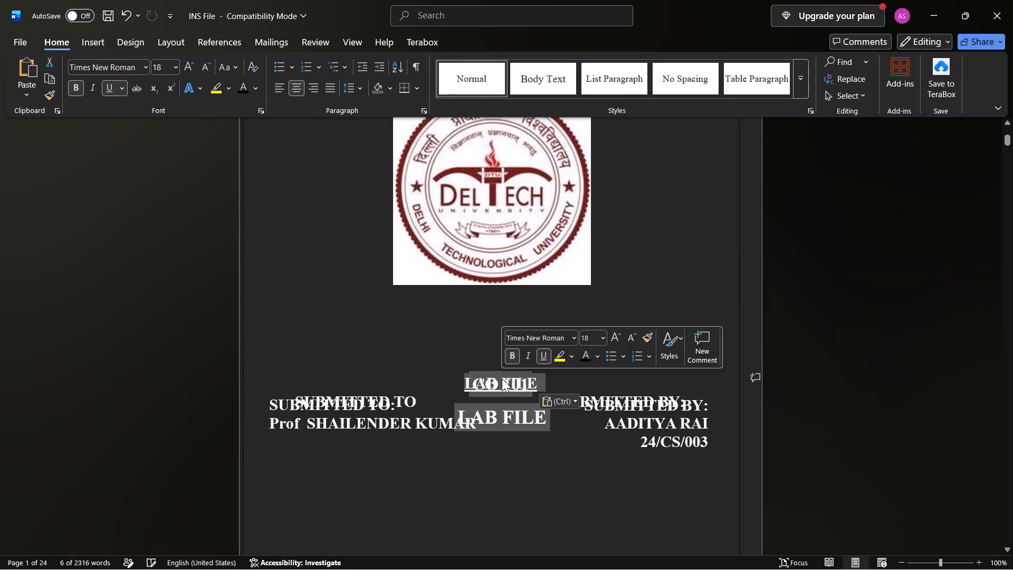
pyautogui.moveTo(499, 389); pyautogui.dragTo(493, 318)
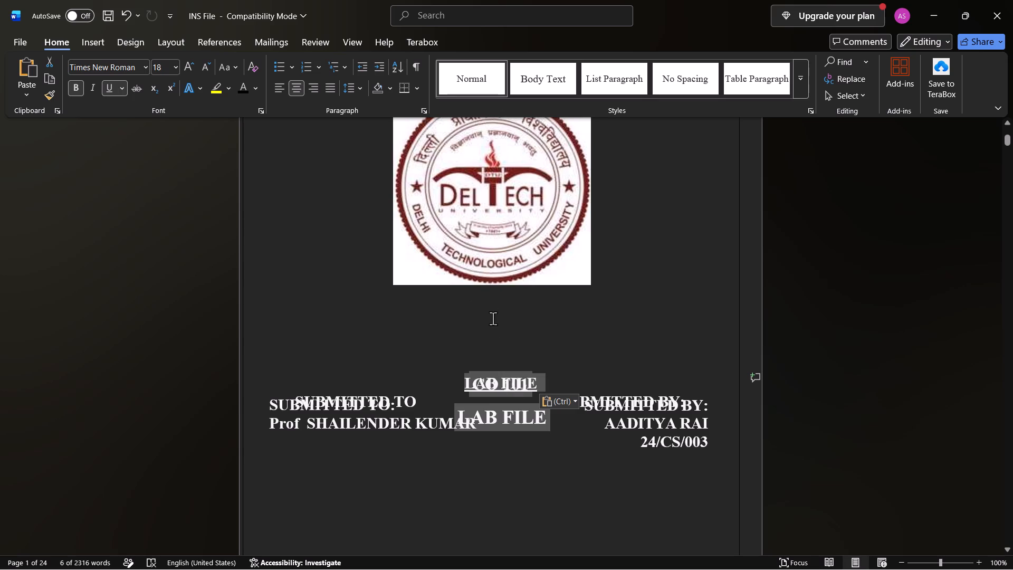
pyautogui.moveTo(493, 318); pyautogui.dragTo(499, 377)
pyautogui.click(499, 377)
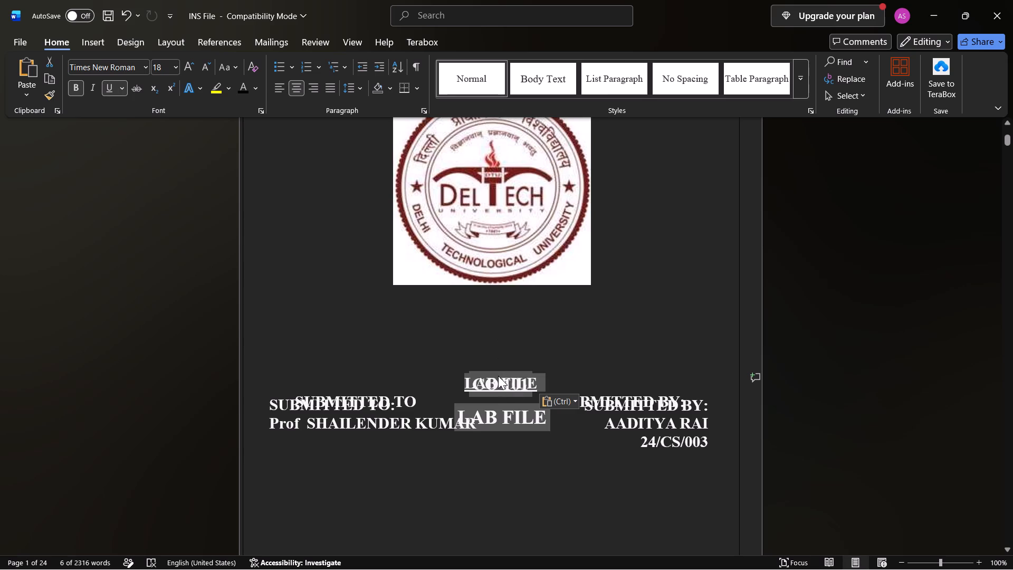
# Delete the small text box overlapping the underlined LAB FILE line.
pyautogui.click(498, 376)
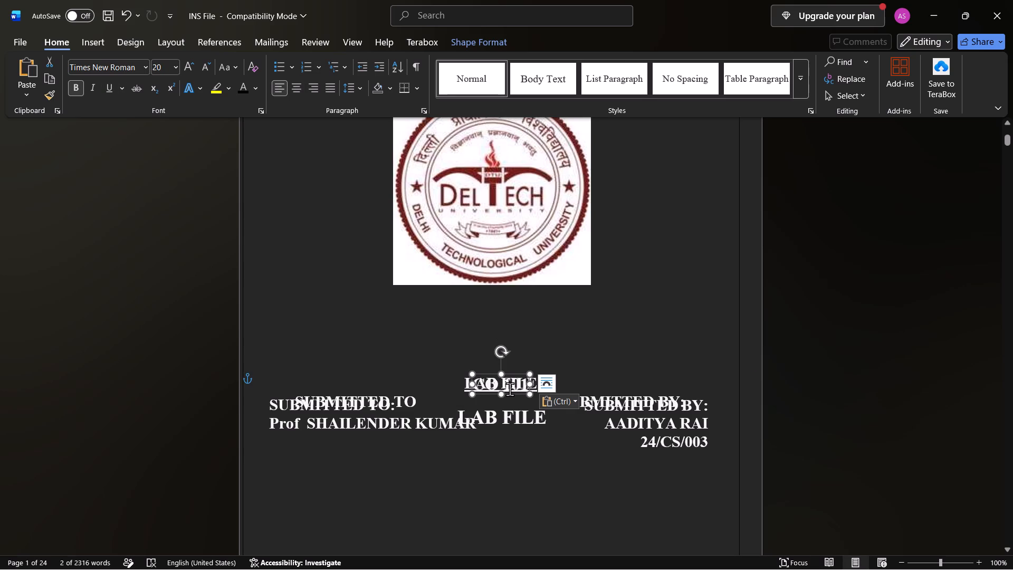
pyautogui.press('BackSpace')
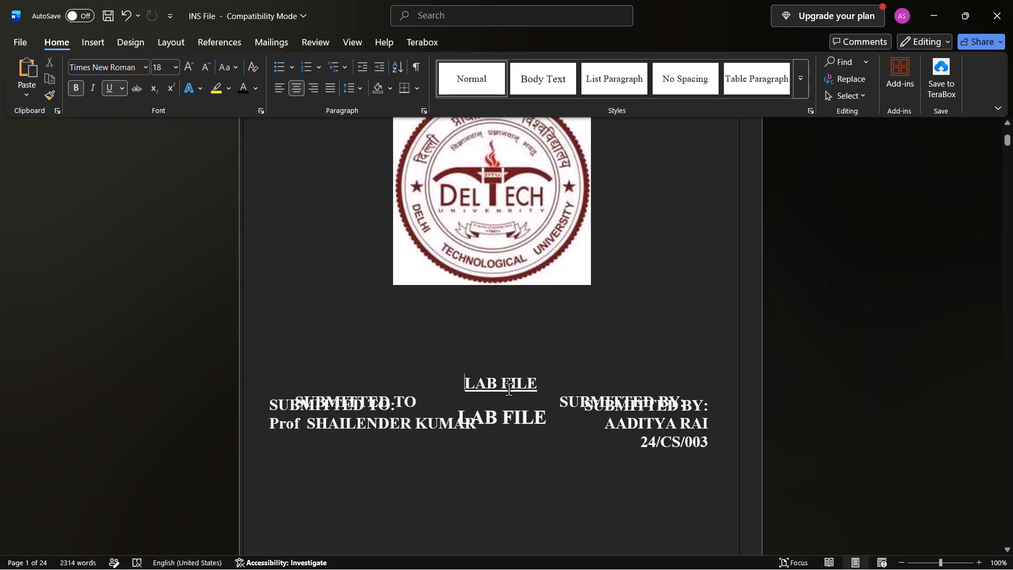
# Remove the centering of the underlined LAB FILE line and delete backward from its start.
pyautogui.press('BackSpace')
pyautogui.press('BackSpace')
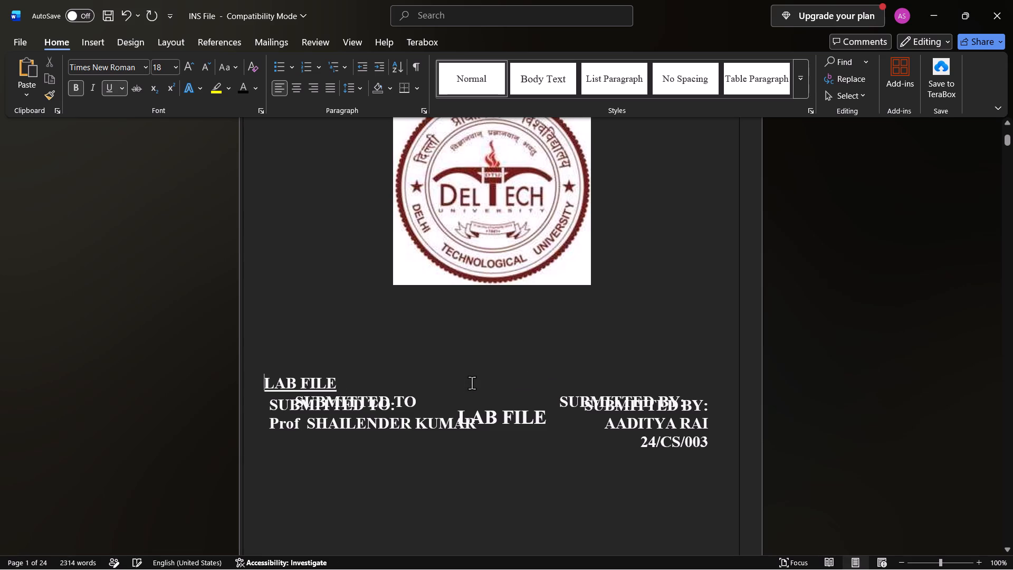
pyautogui.press('BackSpace')
pyautogui.press('BackSpace')
pyautogui.press('BackSpace')
# Review the cover page, the INDEX table, and the aim, theory and code of Experiment 1.
pyautogui.scroll(5, 472, 383)
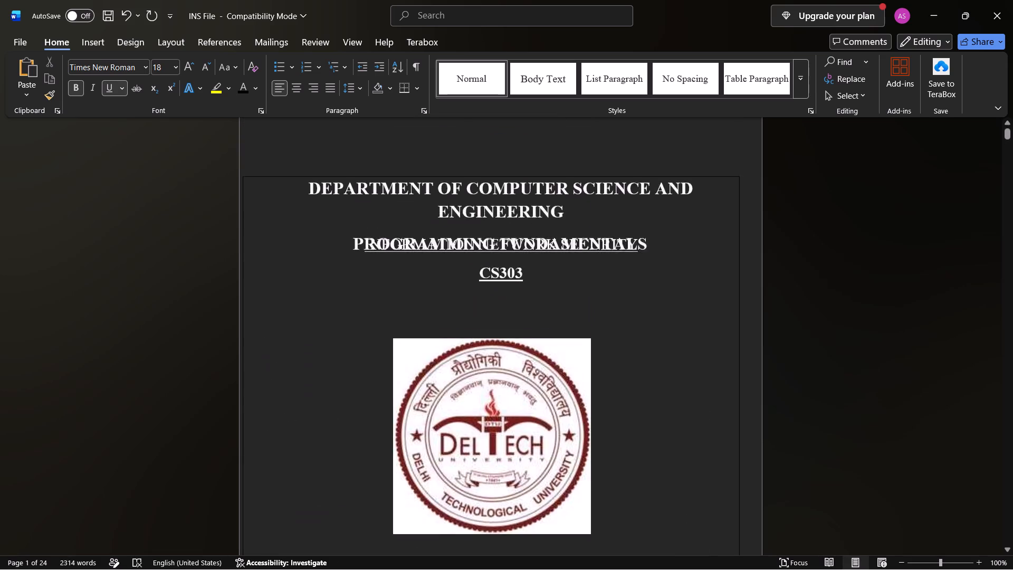
pyautogui.scroll(5, 472, 383)
pyautogui.scroll(-7, 472, 383)
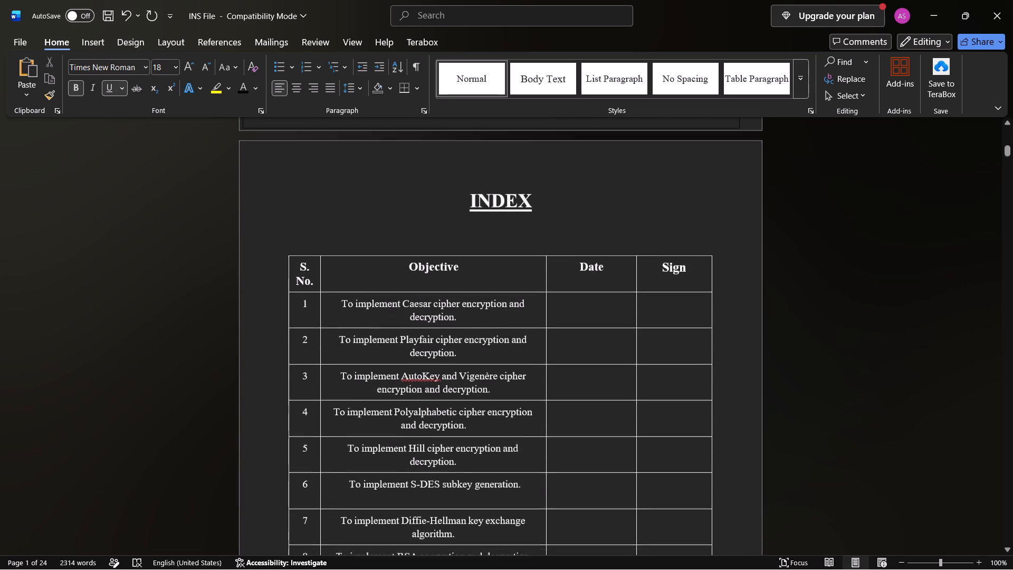
pyautogui.scroll(-8, 472, 383)
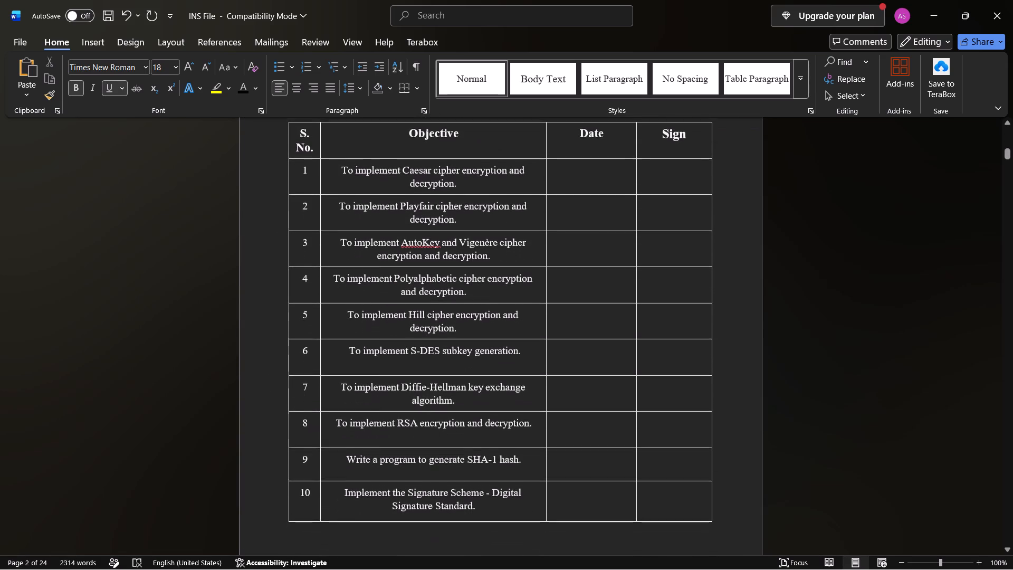
pyautogui.scroll(-8, 472, 383)
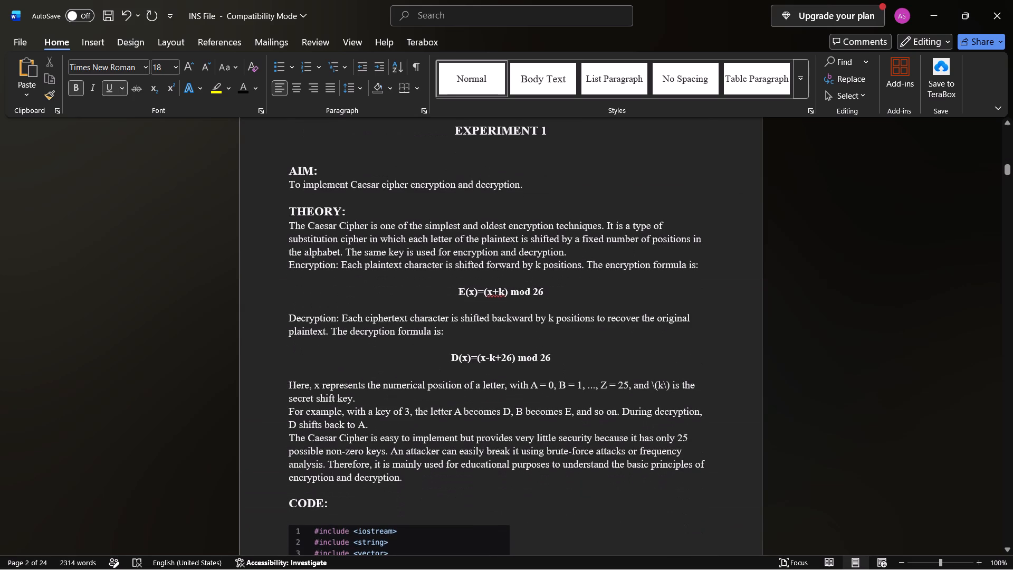
pyautogui.scroll(-4, 612, 327)
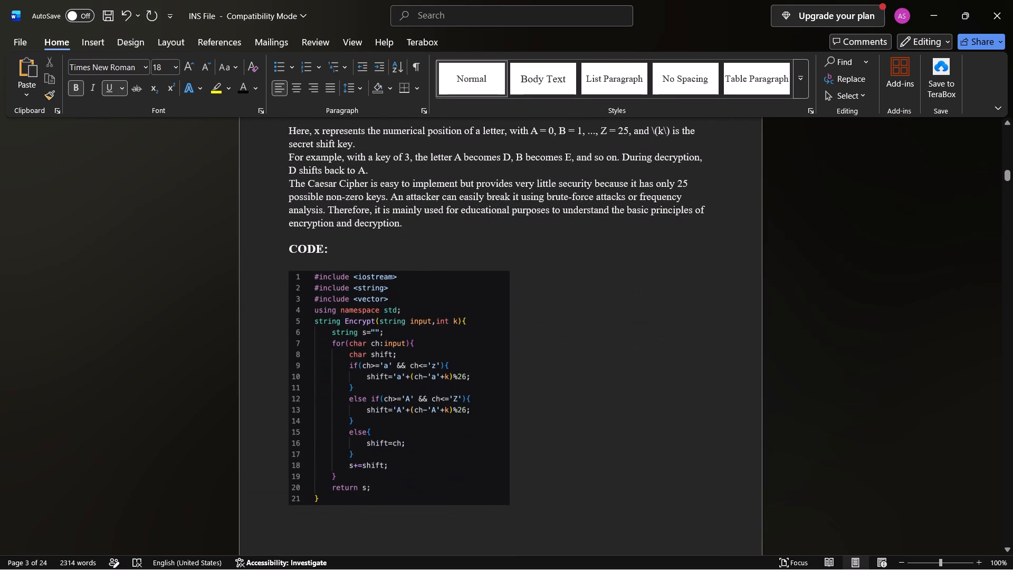
pyautogui.scroll(6, 430, 372)
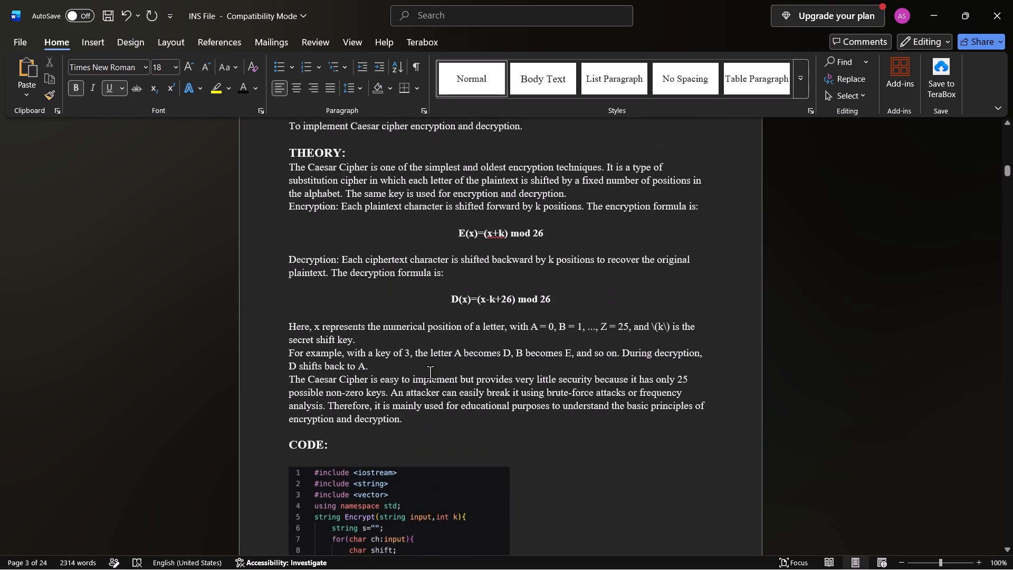
pyautogui.scroll(2, 430, 372)
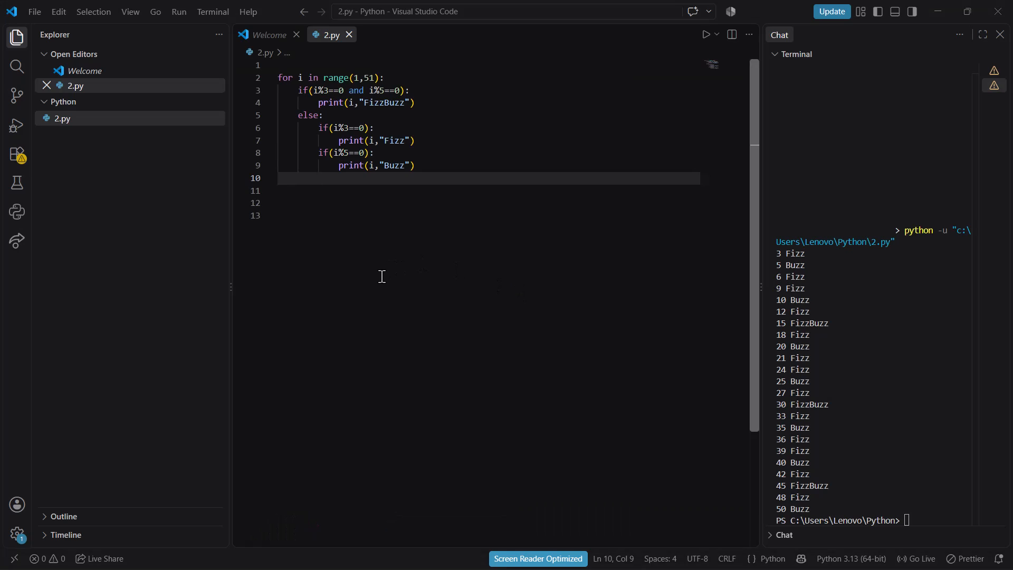
# Switch to Visual Studio Code and open the INS folder from the OneDrive Desktop.
pyautogui.click(36, 7)
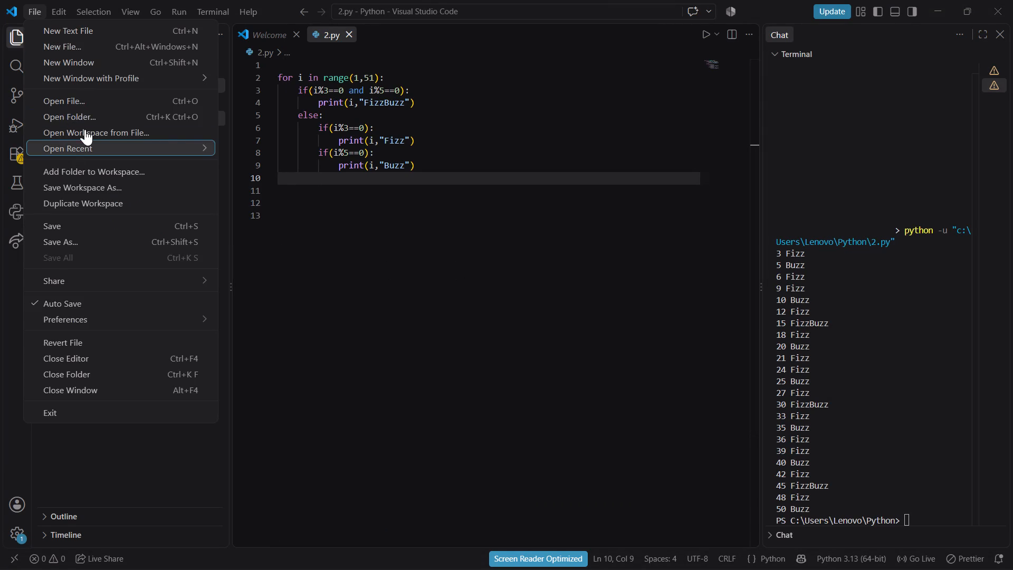
pyautogui.click(103, 121)
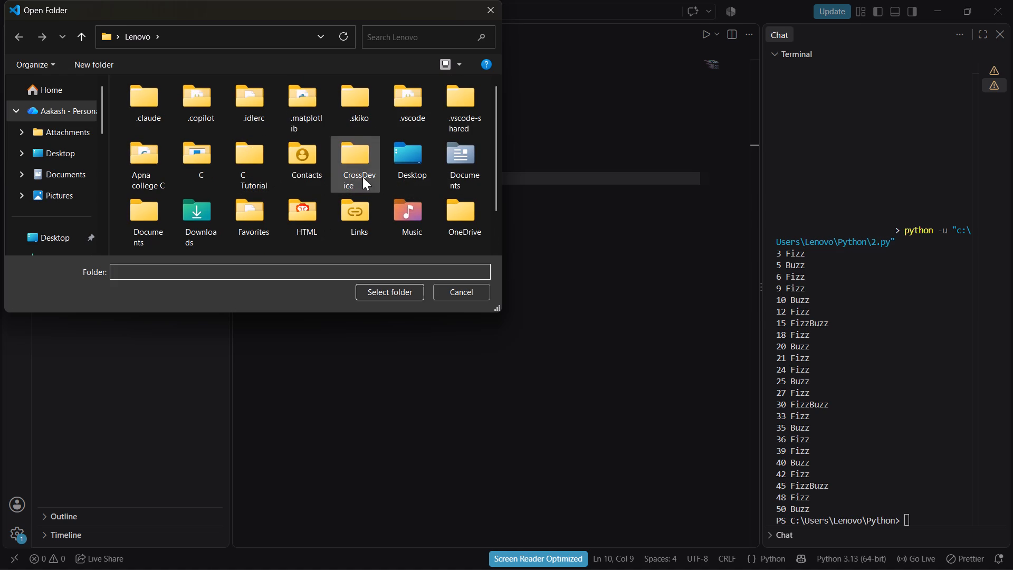
pyautogui.scroll(-1, 293, 146)
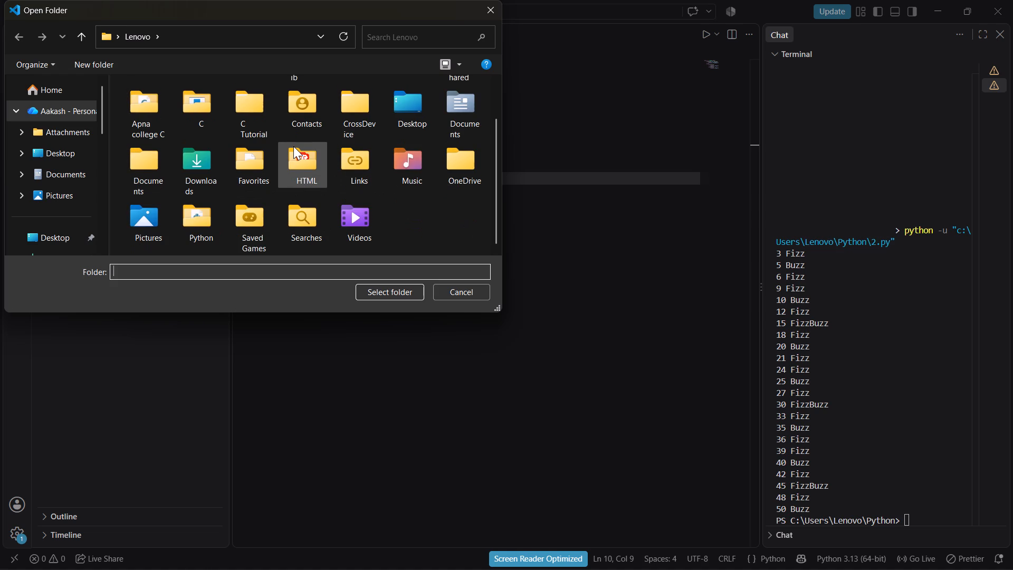
pyautogui.click(74, 157)
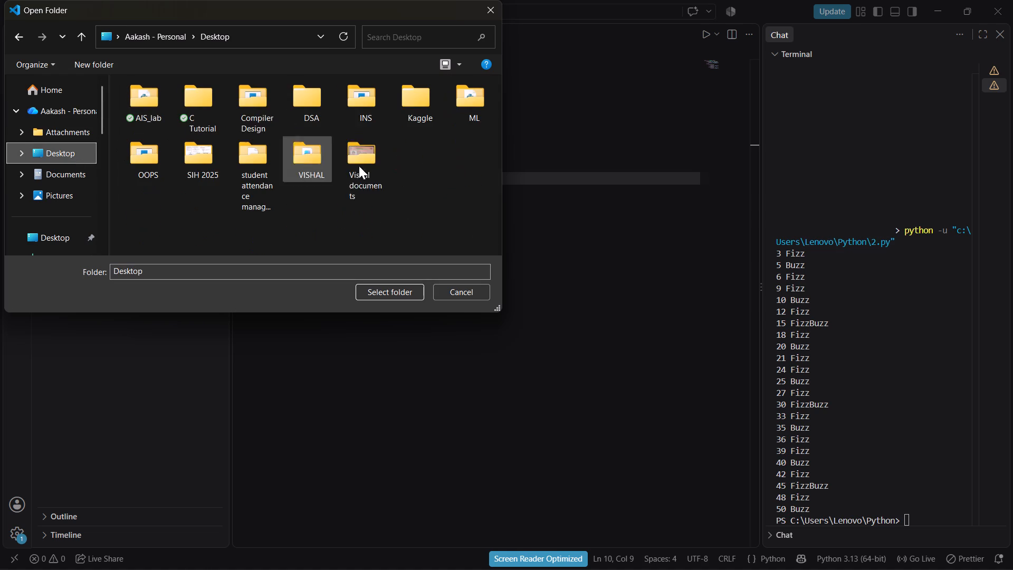
pyautogui.click(354, 102)
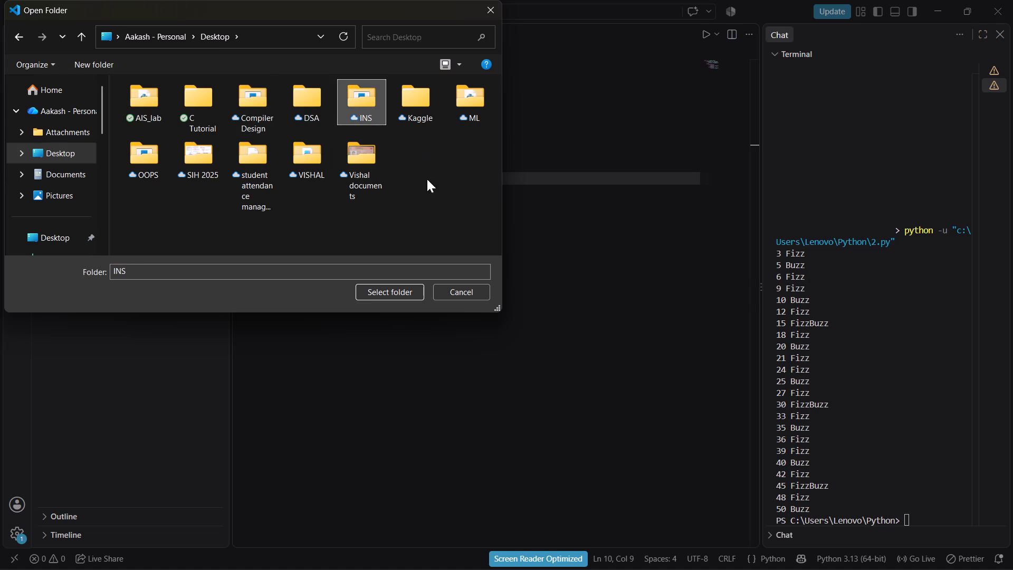
pyautogui.click(376, 292)
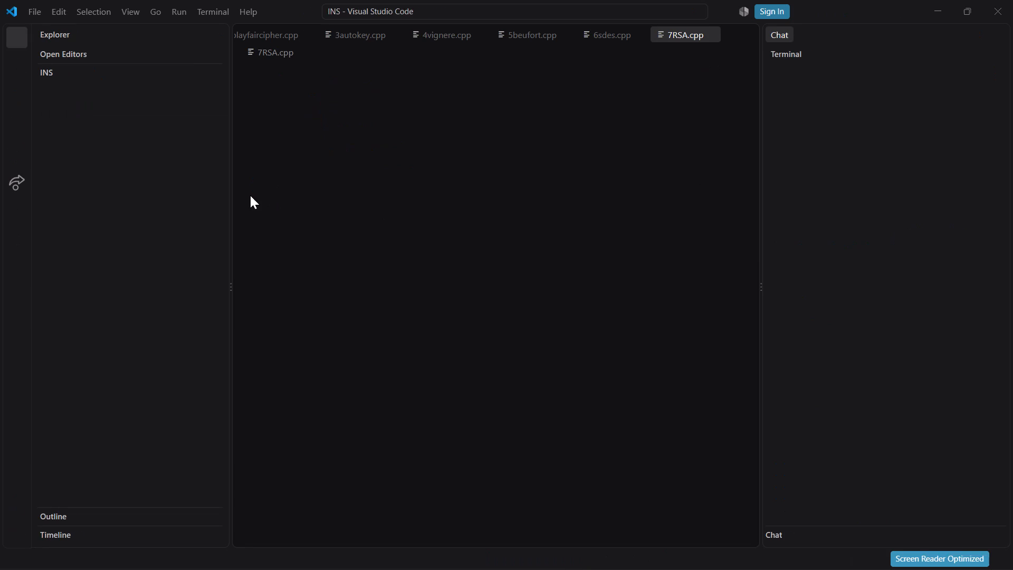
# Open 1CaesarCipher.cpp from the INS folder and copy all of its code.
pyautogui.click(136, 105)
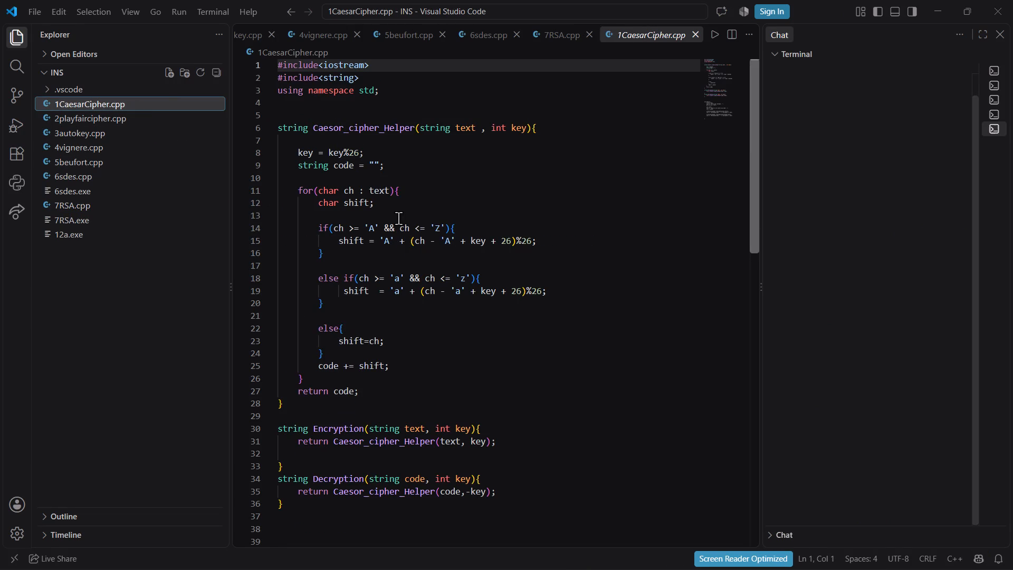
pyautogui.tripleClick(398, 218)
pyautogui.click(398, 218)
pyautogui.scroll(-5, 398, 218)
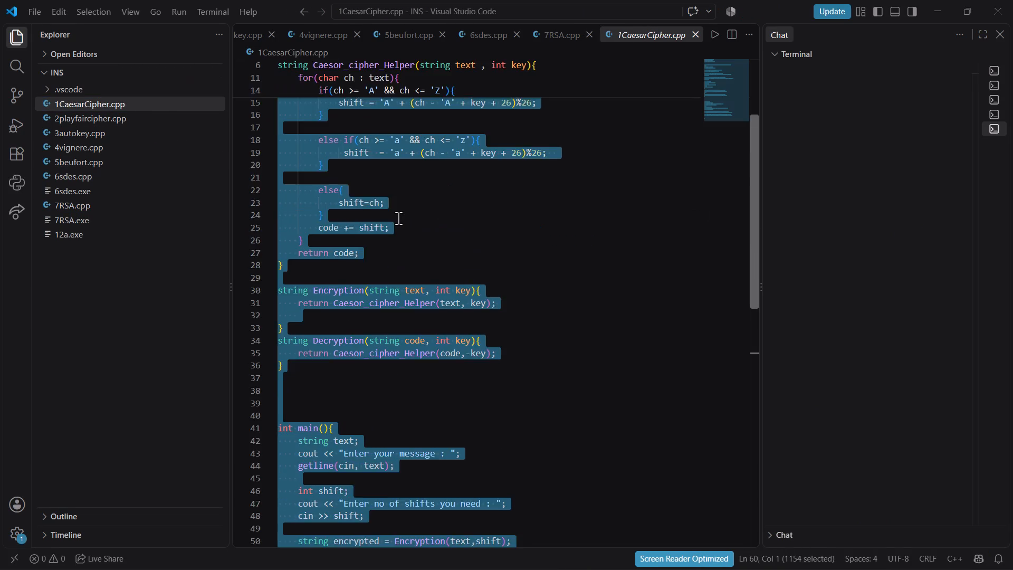
pyautogui.scroll(-5, 398, 218)
pyautogui.scroll(11, 398, 218)
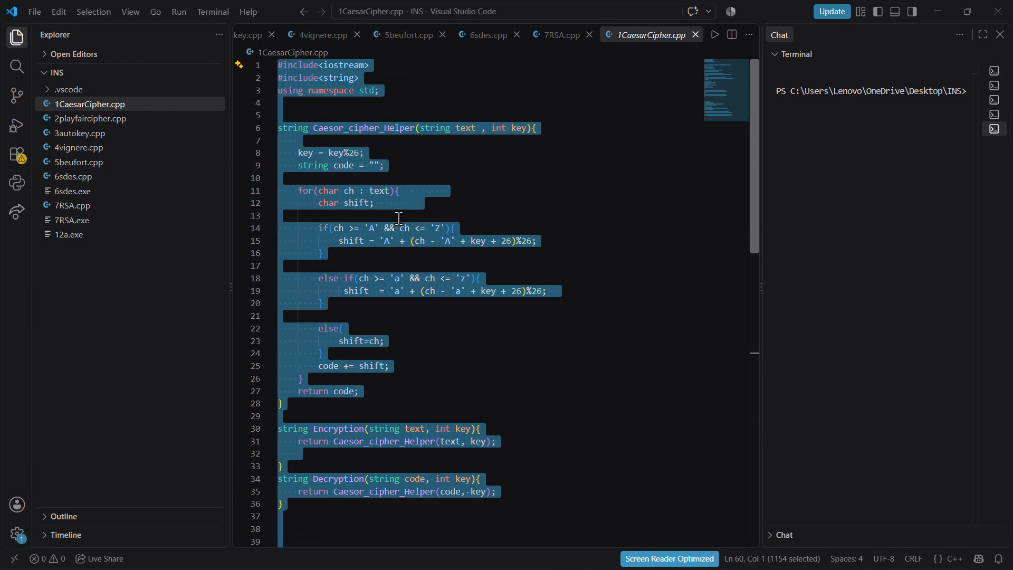
pyautogui.hotkey('ctrl', 'c')
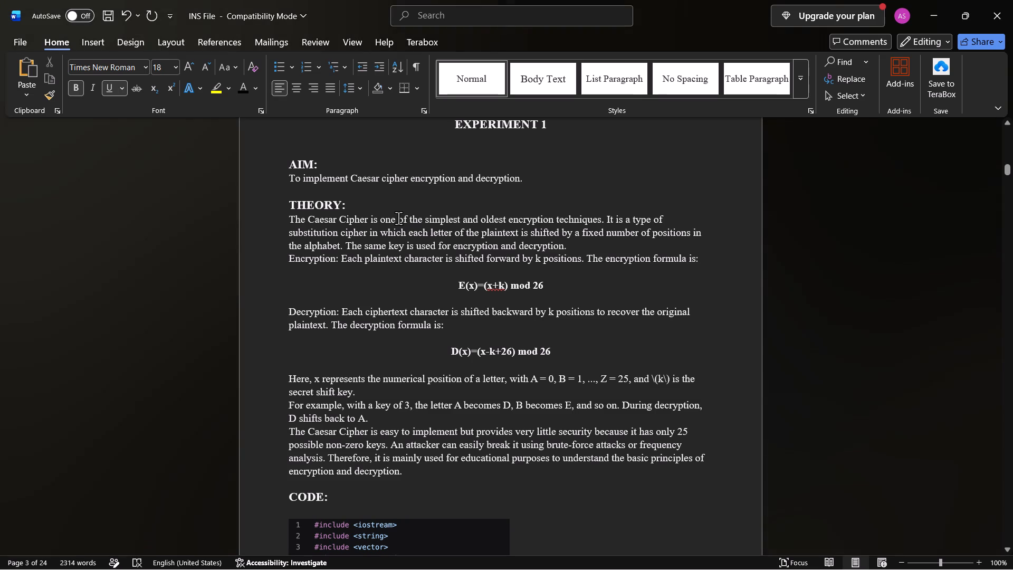
# Switch to Word and examine the code pictures and output of Experiment 1.
pyautogui.scroll(-5, 333, 282)
pyautogui.click(333, 282)
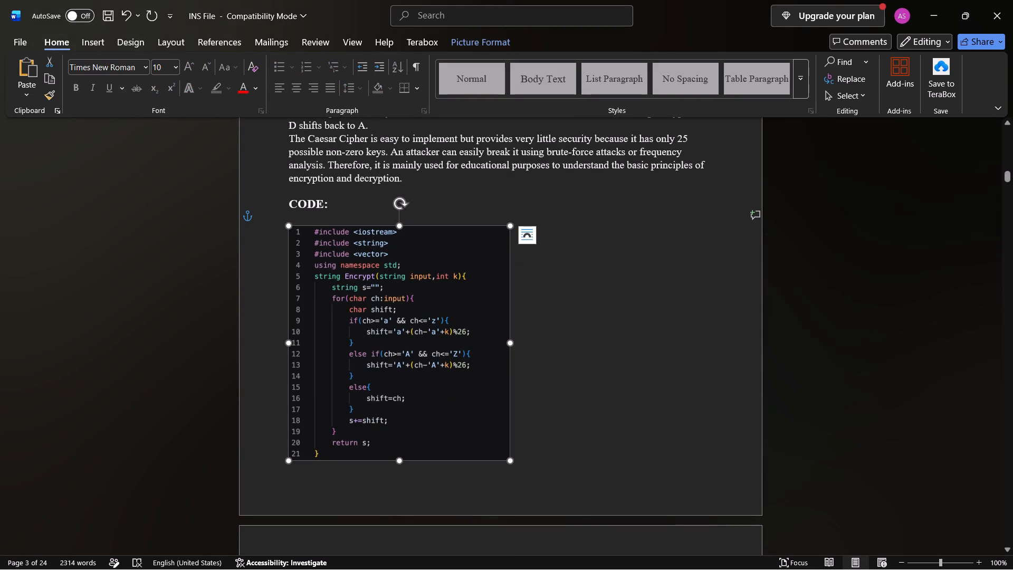
pyautogui.scroll(-4, 365, 329)
pyautogui.scroll(4, 365, 329)
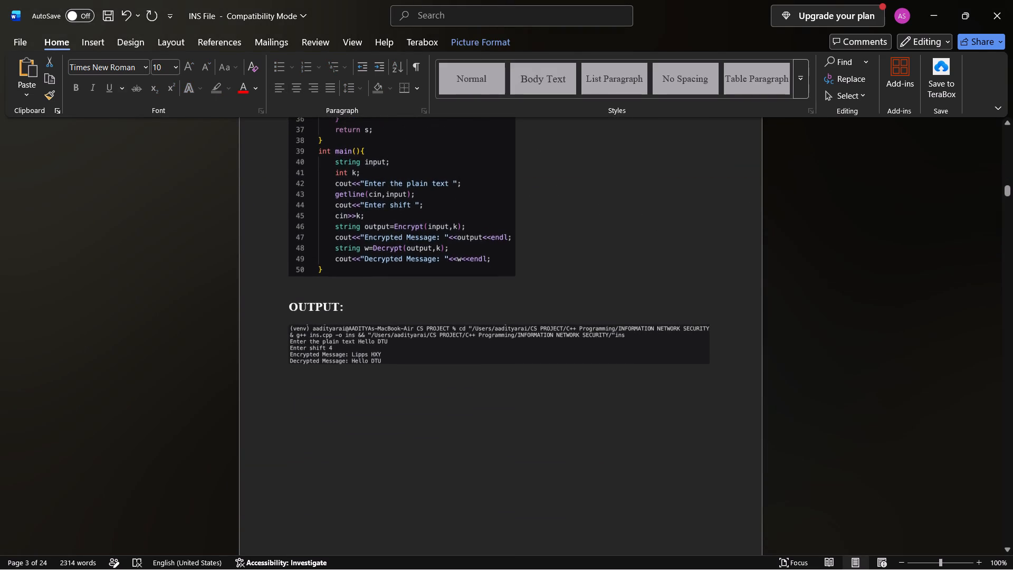
pyautogui.scroll(7, 365, 329)
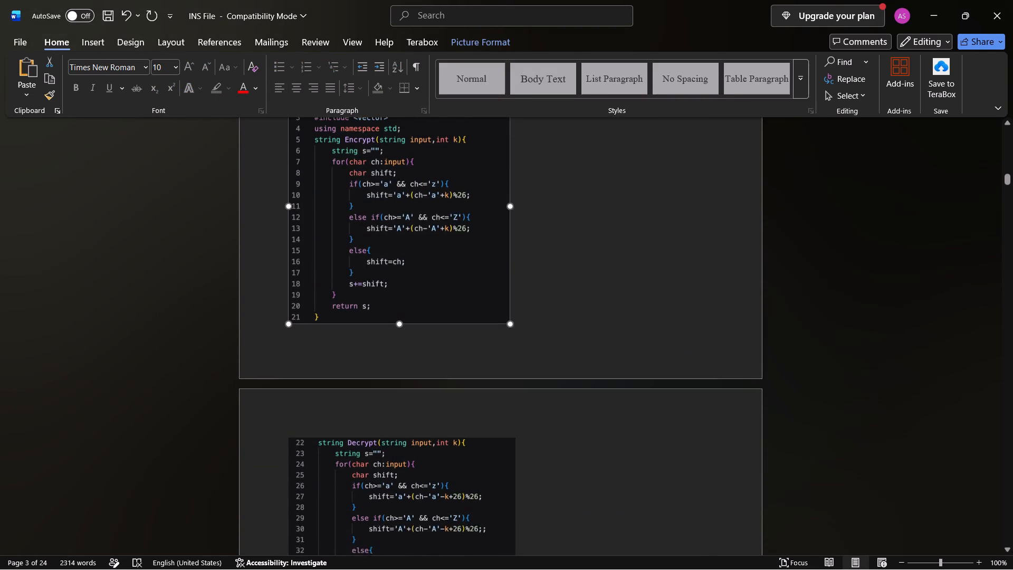
pyautogui.scroll(2, 365, 329)
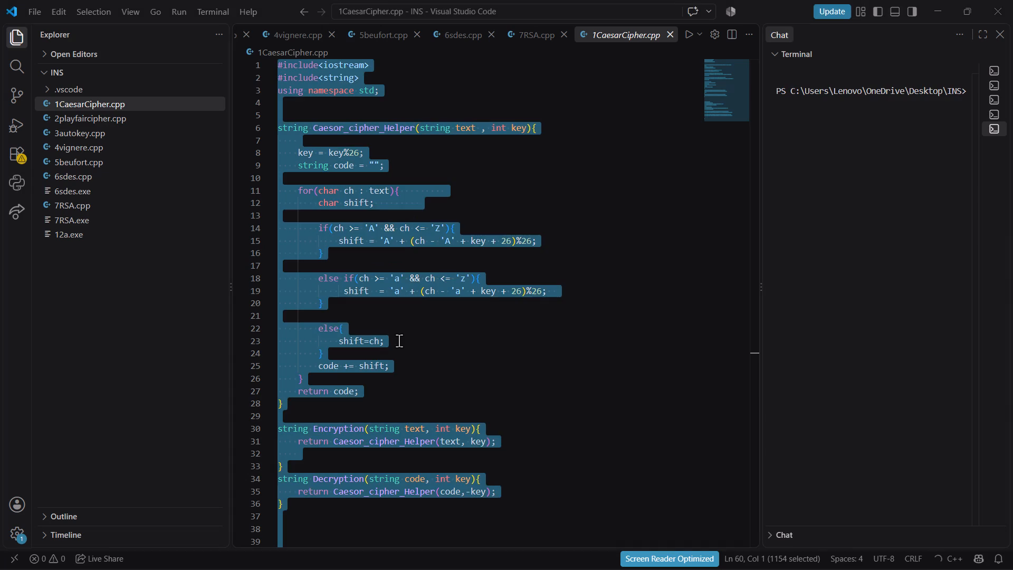
# Switch to Visual Studio Code and capture a screenshot of lines 1 to 28 of 1CaesarCipher.cpp, including line numbers, with no code selected.
pyautogui.click(399, 340)
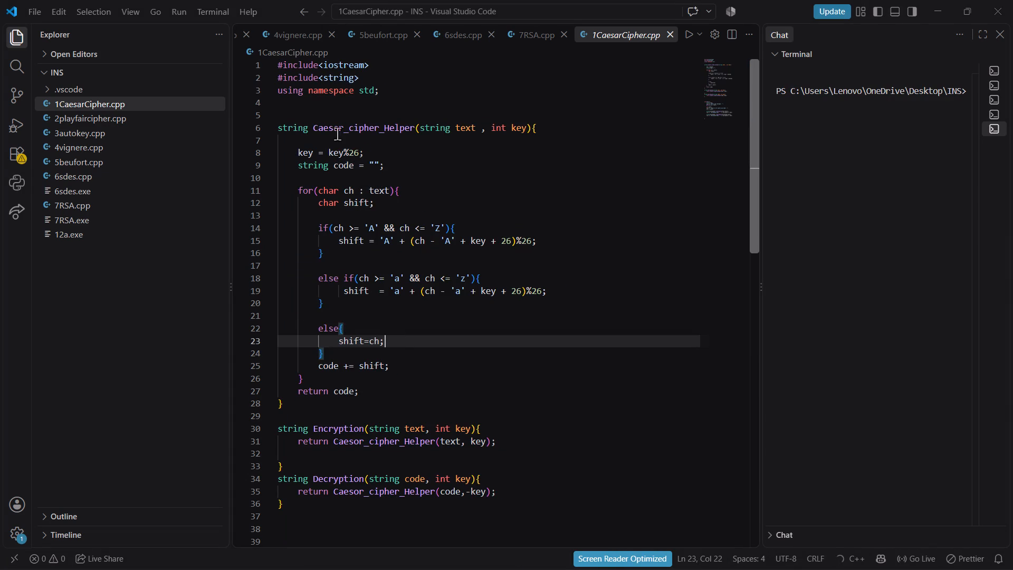
pyautogui.press('shift+super+s')
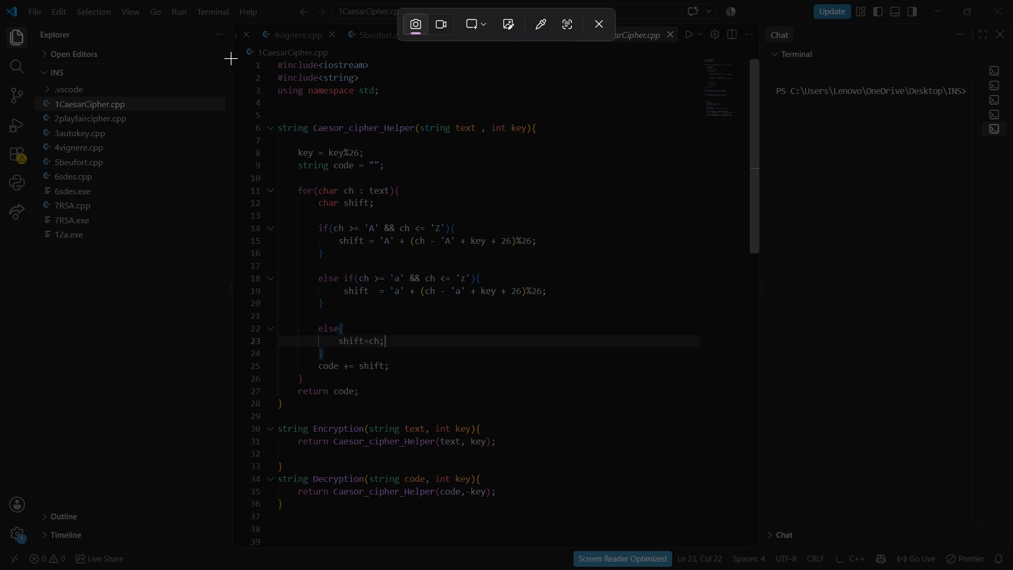
pyautogui.moveTo(231, 58); pyautogui.dragTo(524, 327)
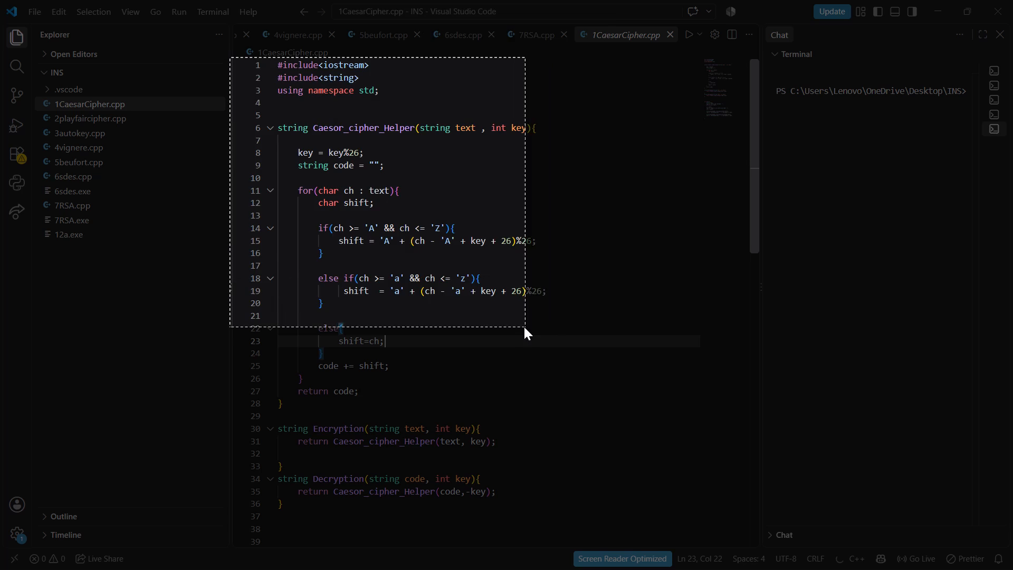
pyautogui.moveTo(524, 327); pyautogui.dragTo(580, 330)
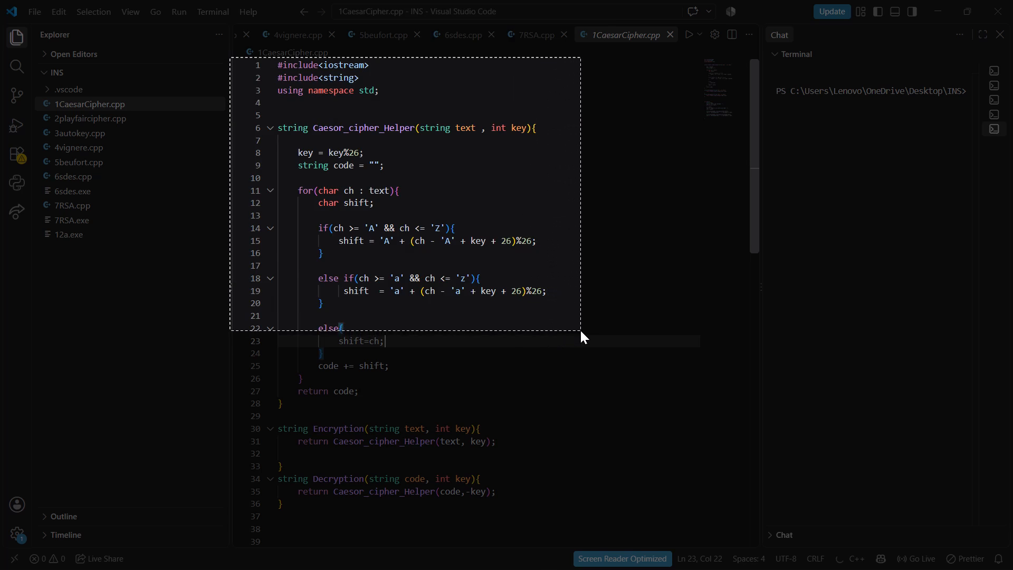
pyautogui.moveTo(580, 330); pyautogui.dragTo(560, 323)
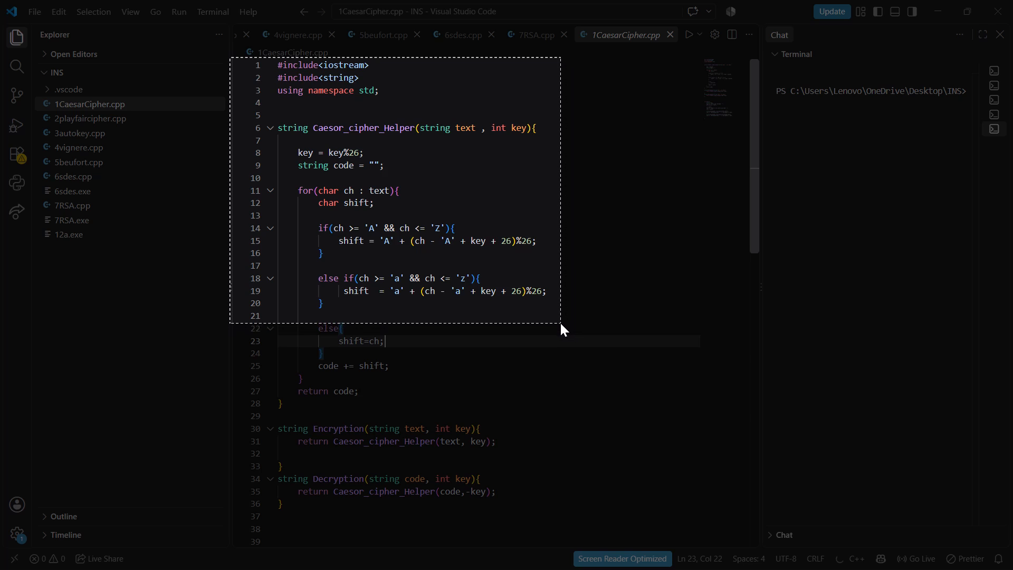
pyautogui.moveTo(560, 323); pyautogui.dragTo(567, 465)
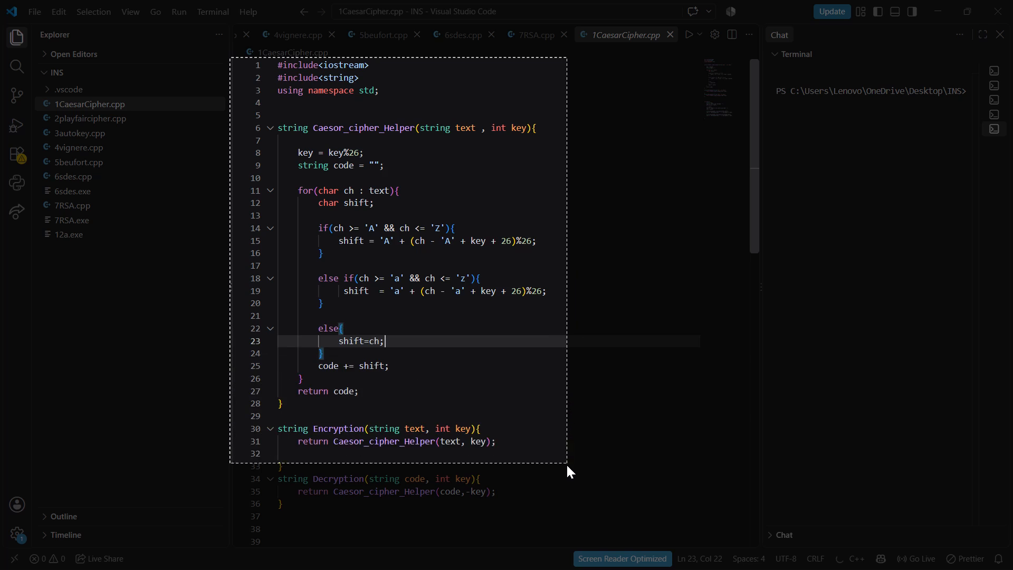
pyautogui.moveTo(567, 465); pyautogui.dragTo(539, 318)
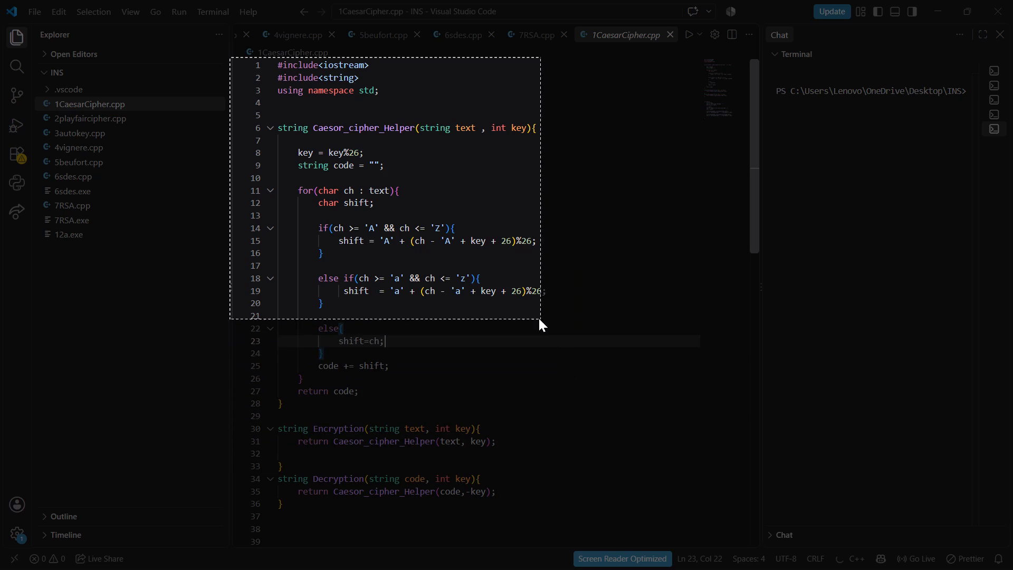
pyautogui.moveTo(539, 318); pyautogui.dragTo(582, 413)
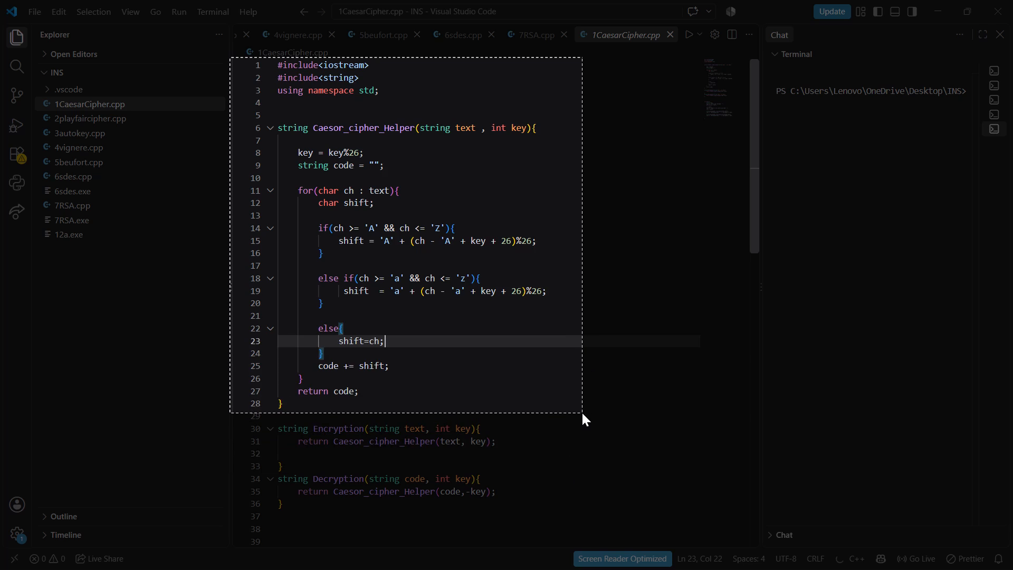
pyautogui.moveTo(582, 413); pyautogui.dragTo(590, 413)
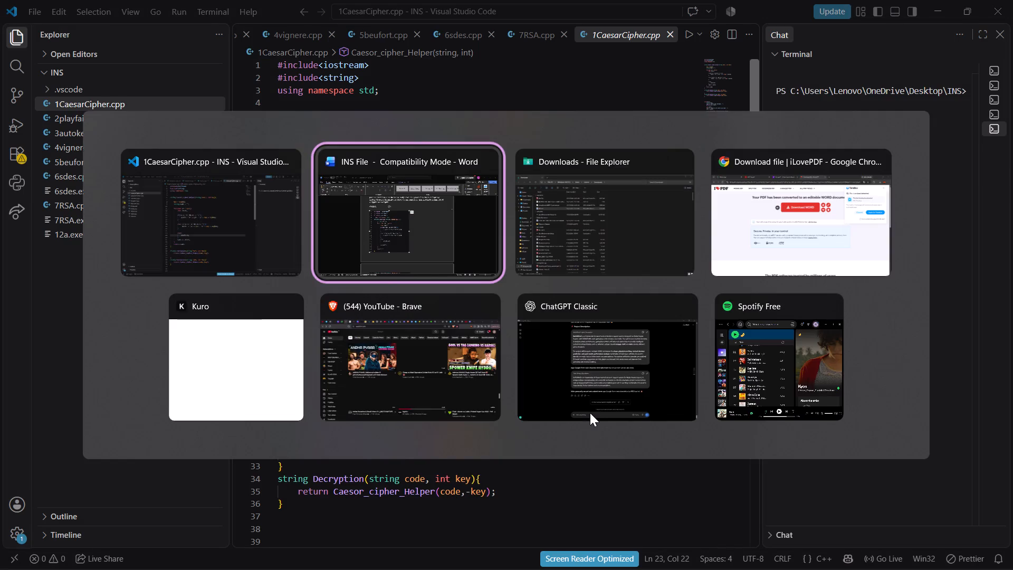
# Switch to Word and replace the first code picture of Experiment 1 with the captured screenshot.
pyautogui.click(460, 396)
pyautogui.press('BackSpace')
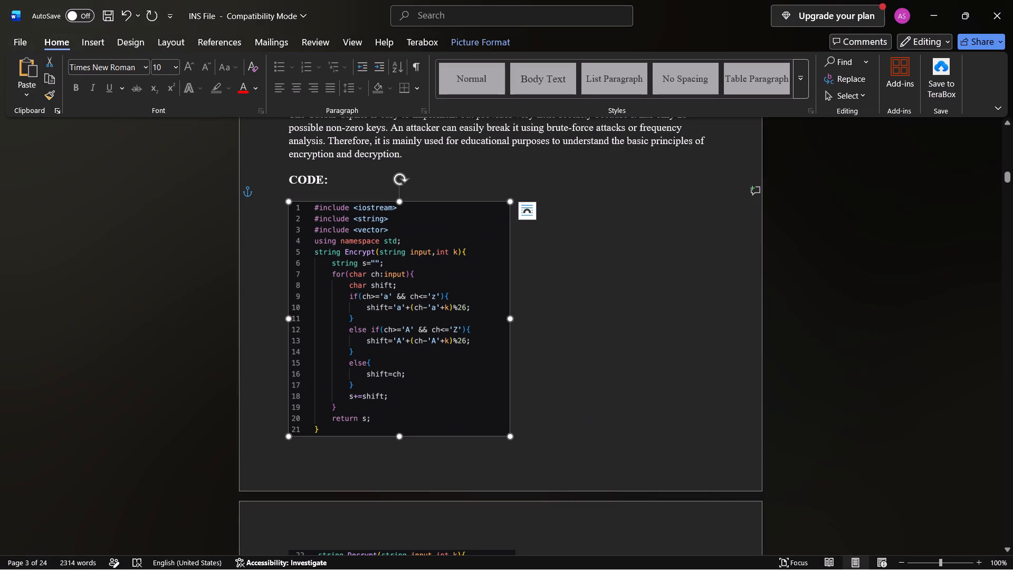
pyautogui.hotkey('ctrl', 'v')
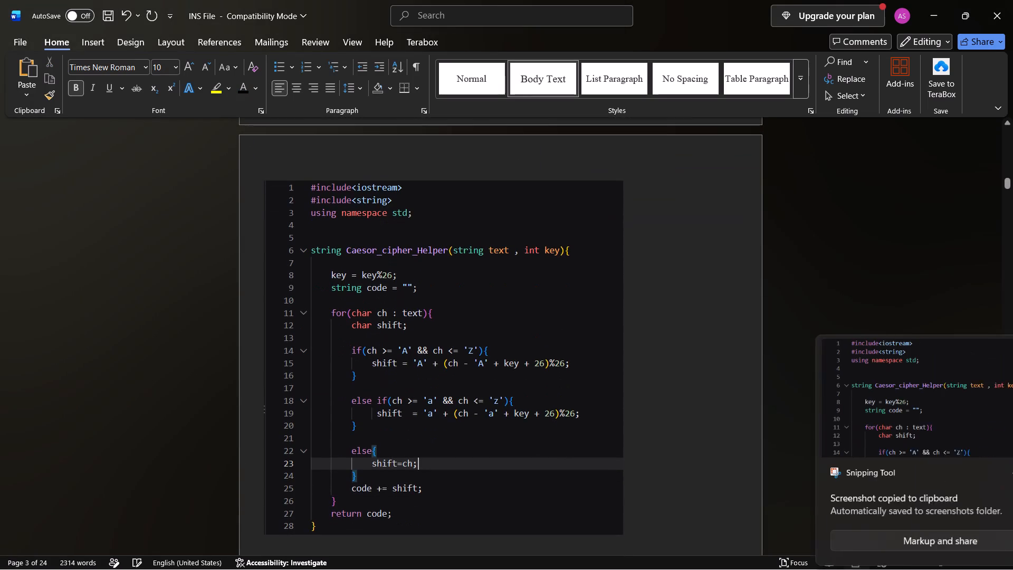
# Shrink the pasted code picture proportionally so it fits beneath the CODE heading of Experiment 1.
pyautogui.click(460, 396)
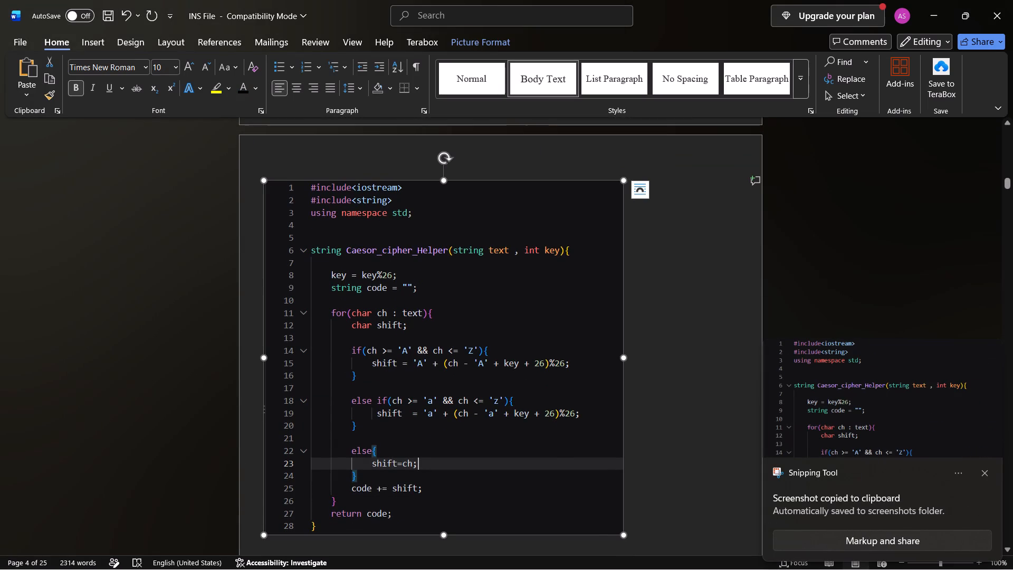
pyautogui.moveTo(622, 536); pyautogui.dragTo(519, 440)
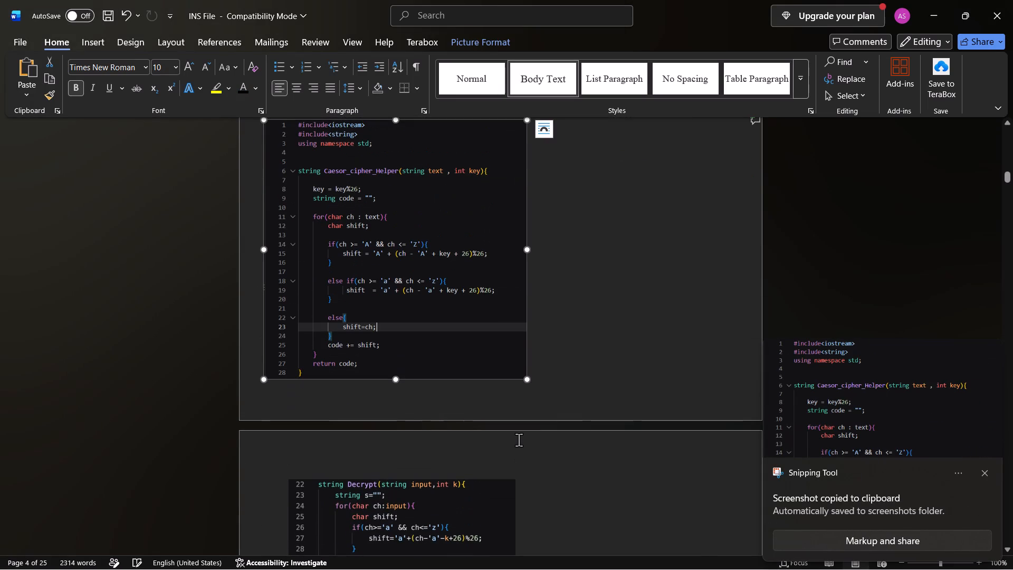
pyautogui.scroll(1, 471, 306)
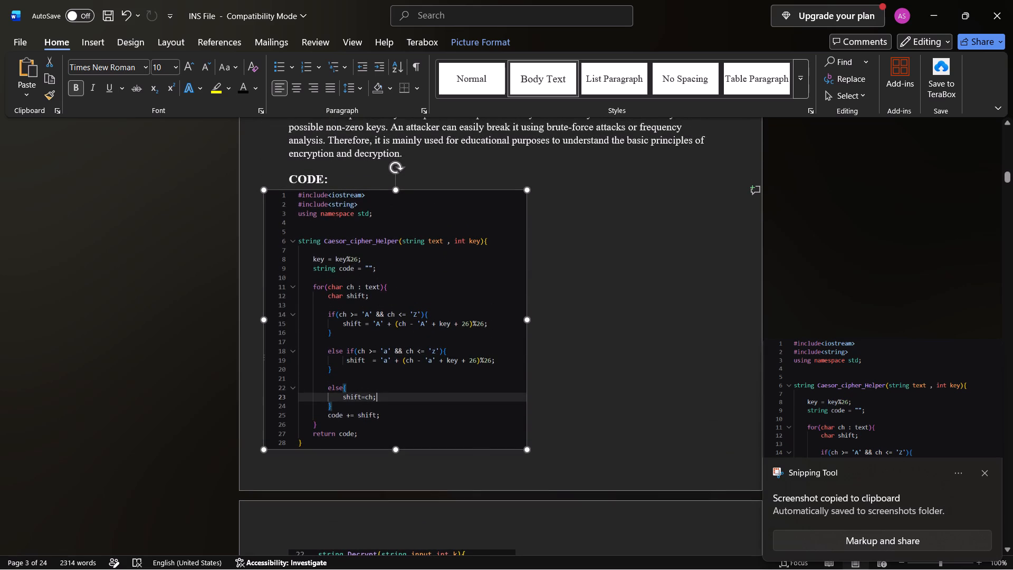
# Indent the pasted code picture by ten spaces to line it up with the CODE heading.
pyautogui.click(257, 196)
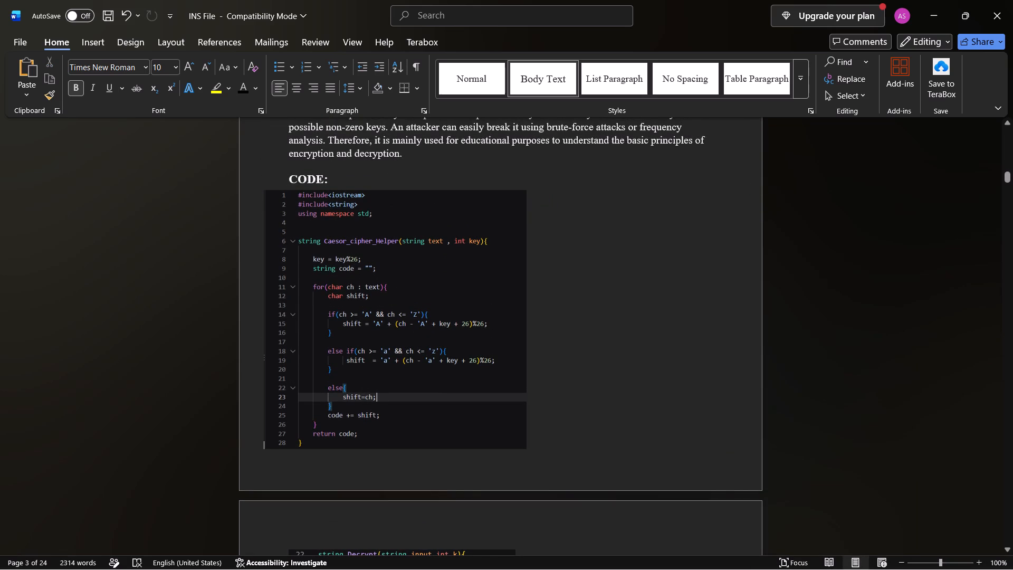
pyautogui.press('space')
pyautogui.press('space')
pyautogui.press('space')
pyautogui.press('space')
pyautogui.press('space')
pyautogui.press('space')
pyautogui.press('space')
pyautogui.press('space')
pyautogui.press('space')
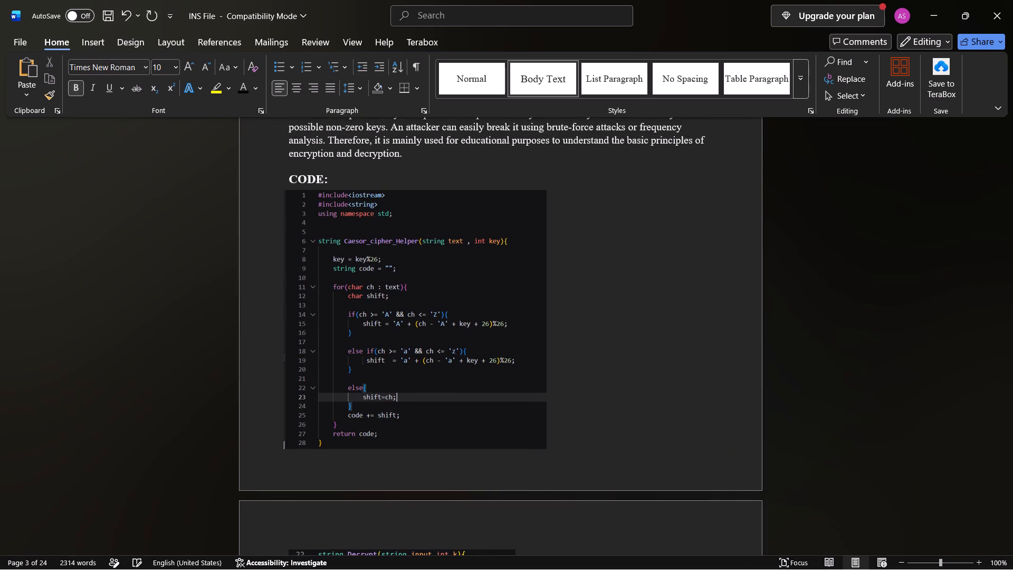
pyautogui.press('space')
pyautogui.press('space')
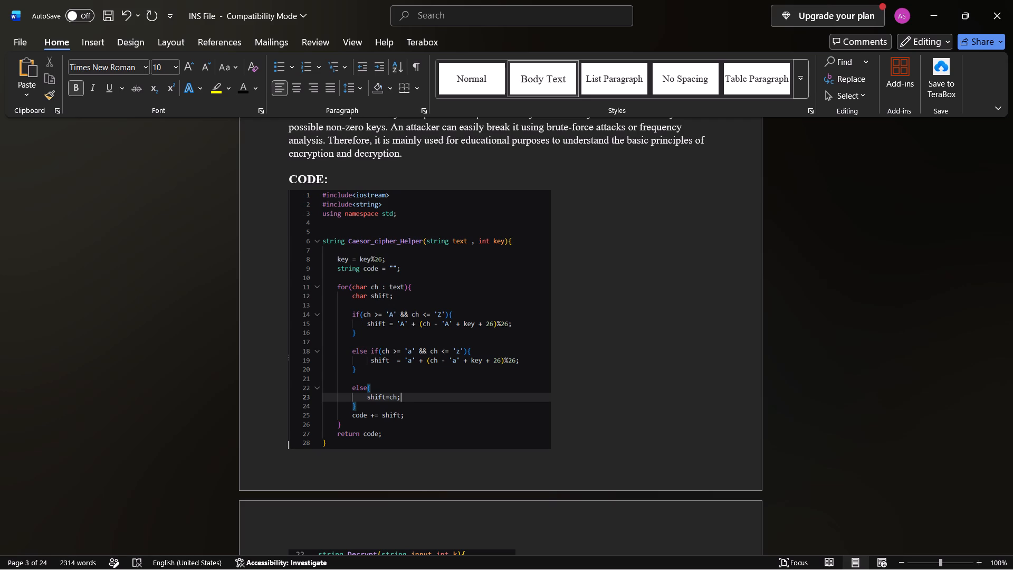
pyautogui.press('BackSpace')
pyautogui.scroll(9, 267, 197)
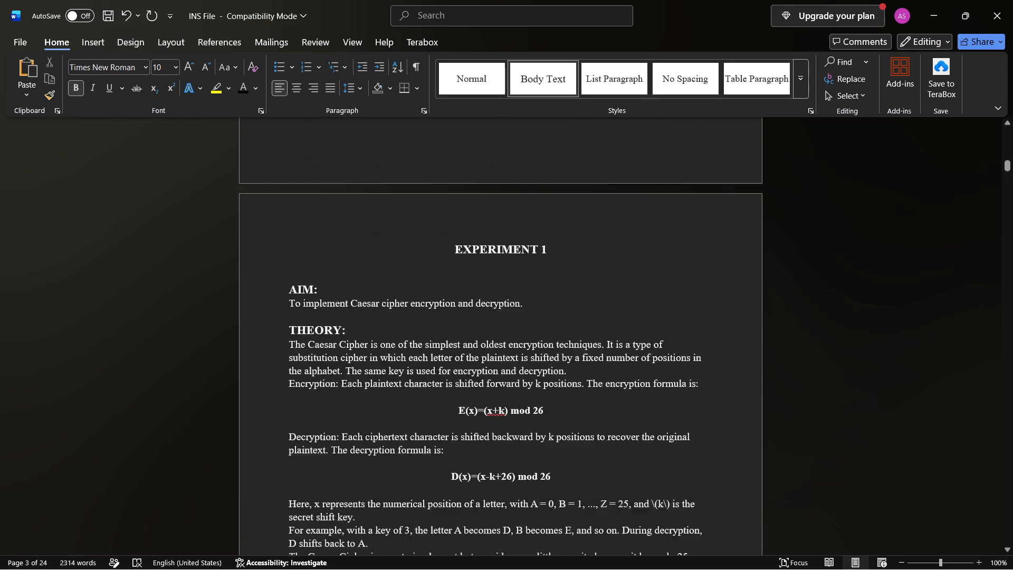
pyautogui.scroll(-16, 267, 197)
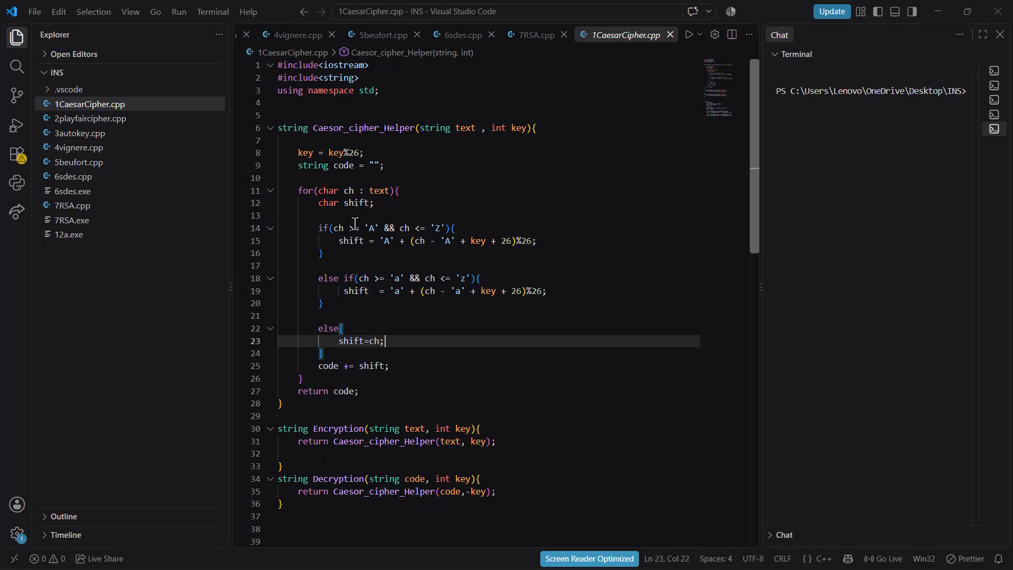
# Capture a screenshot of lines 29 to 57 of 1CaesarCipher.cpp, including the line numbers.
pyautogui.scroll(-4, 359, 418)
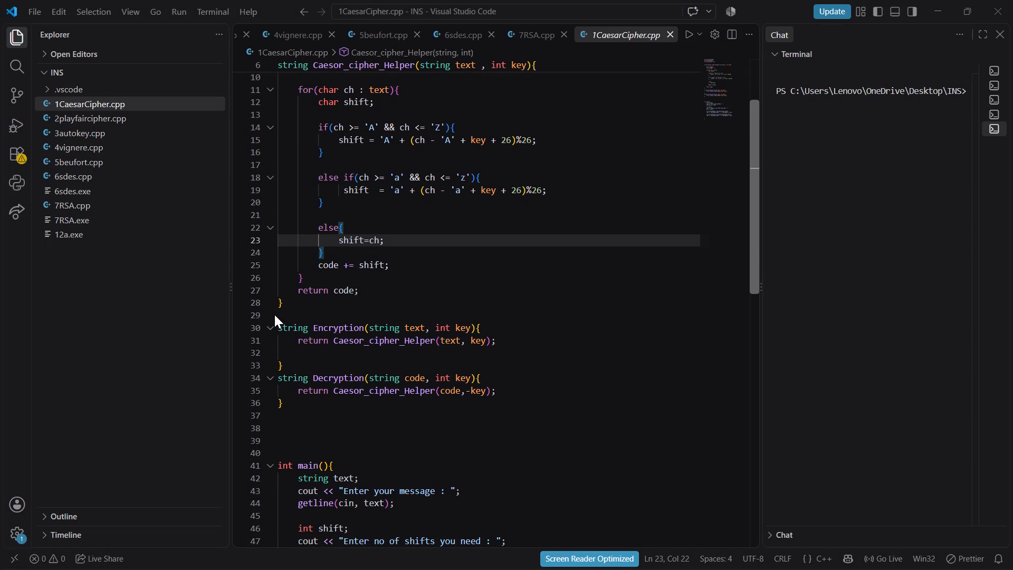
pyautogui.scroll(-8, 274, 315)
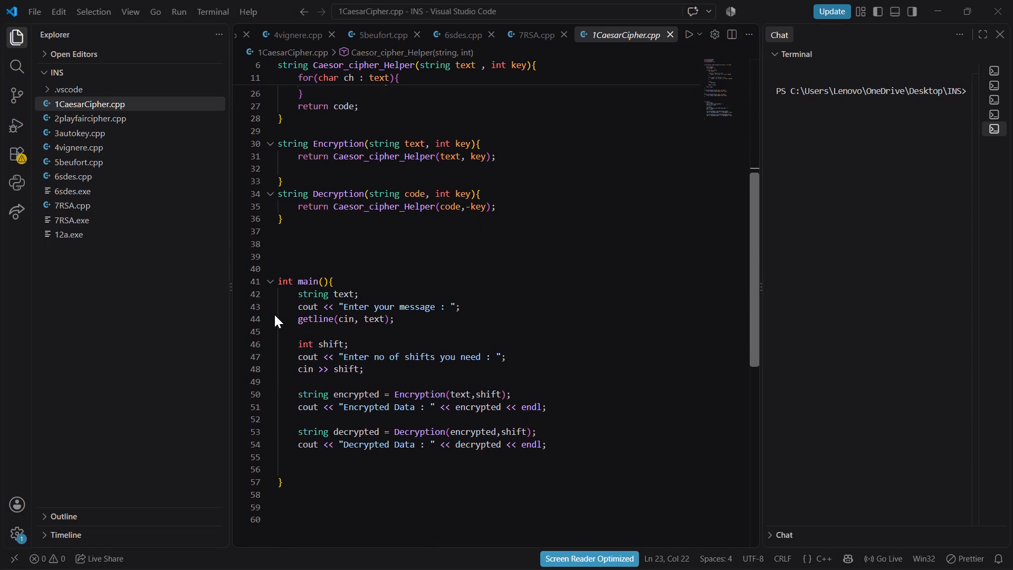
pyautogui.press('shift+super+s')
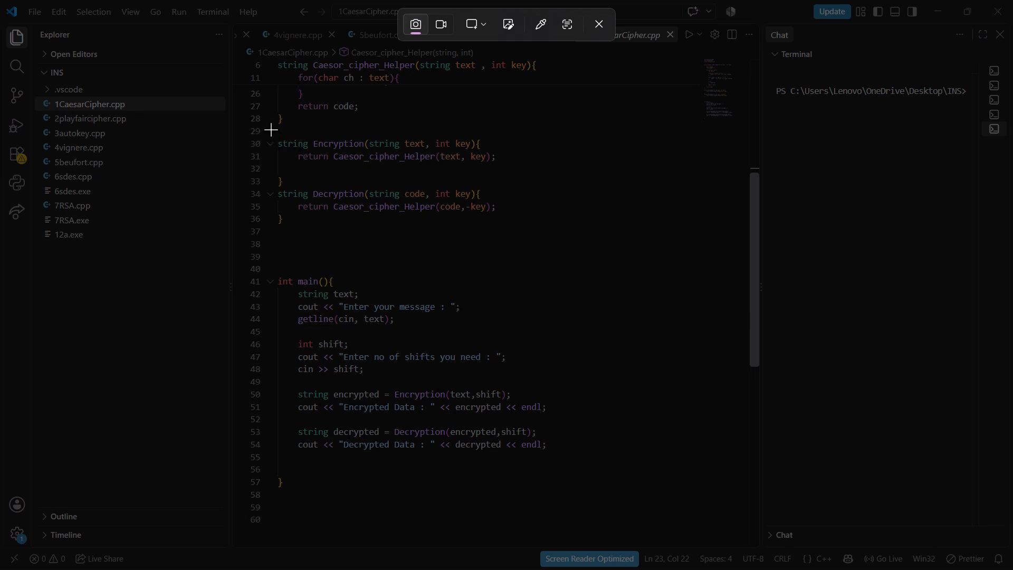
pyautogui.click(271, 127)
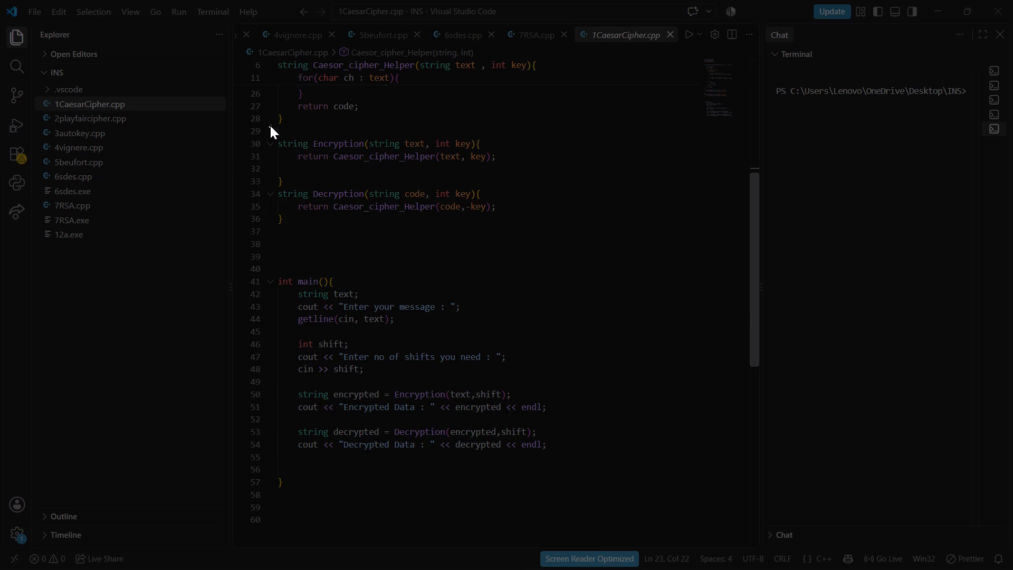
pyautogui.click(240, 125)
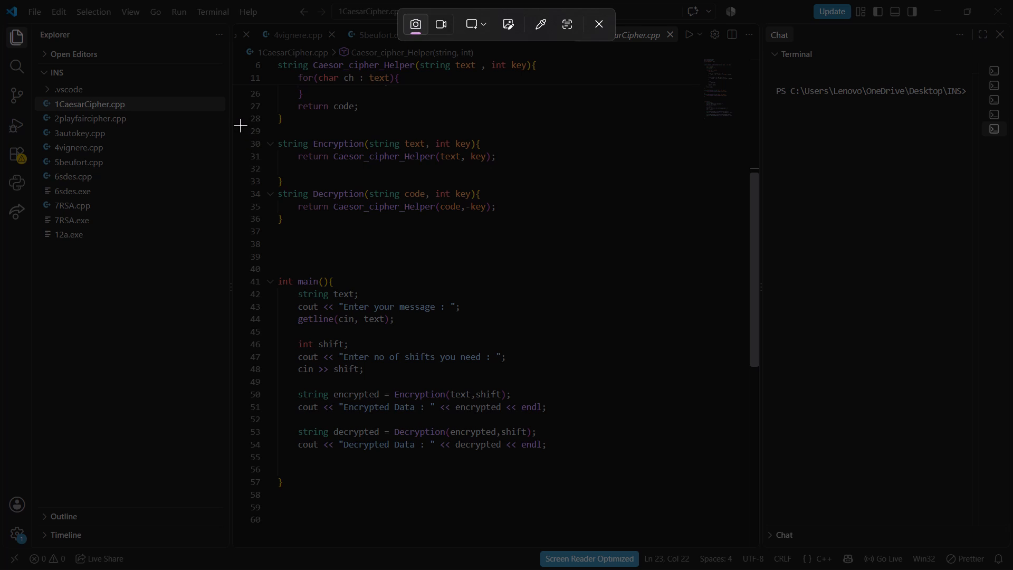
pyautogui.moveTo(240, 124); pyautogui.dragTo(437, 314)
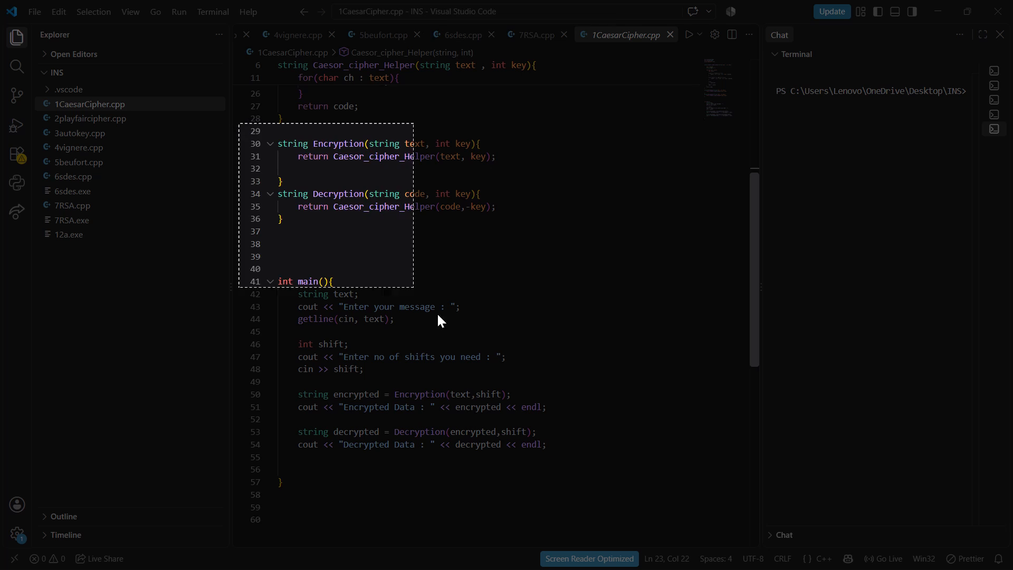
pyautogui.moveTo(437, 314); pyautogui.dragTo(596, 489)
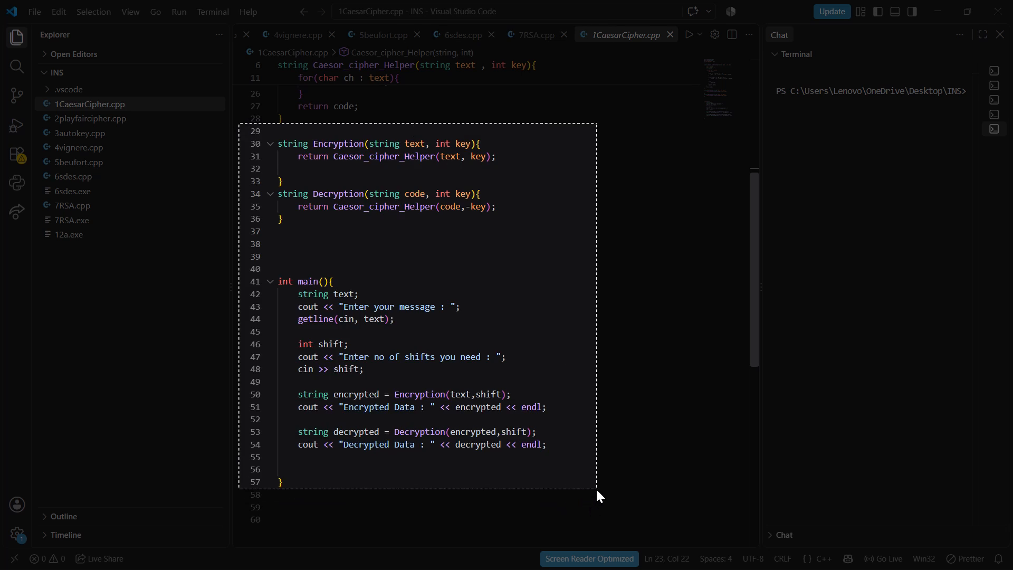
pyautogui.moveTo(596, 489); pyautogui.dragTo(597, 491)
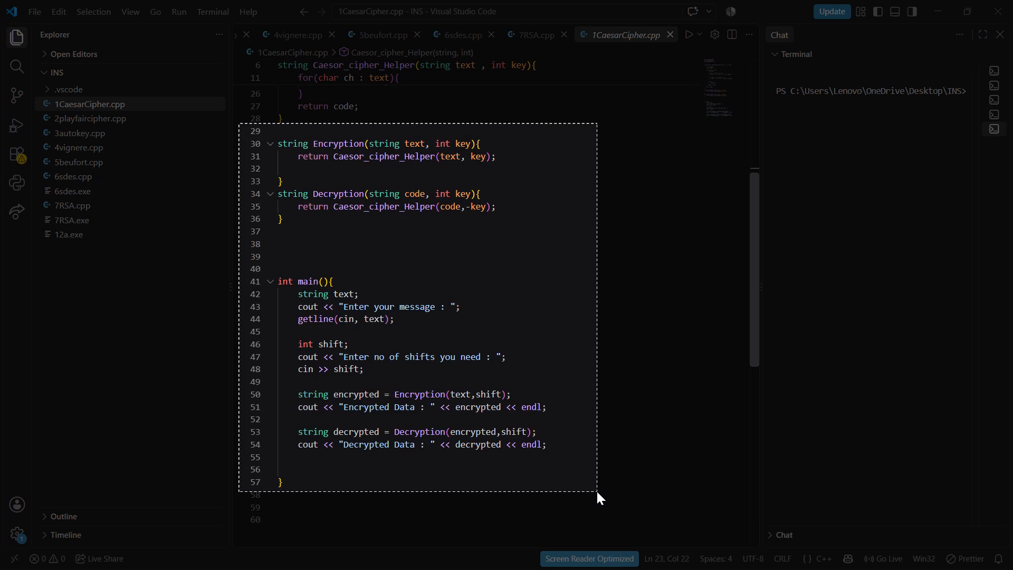
pyautogui.moveTo(597, 491); pyautogui.dragTo(593, 492)
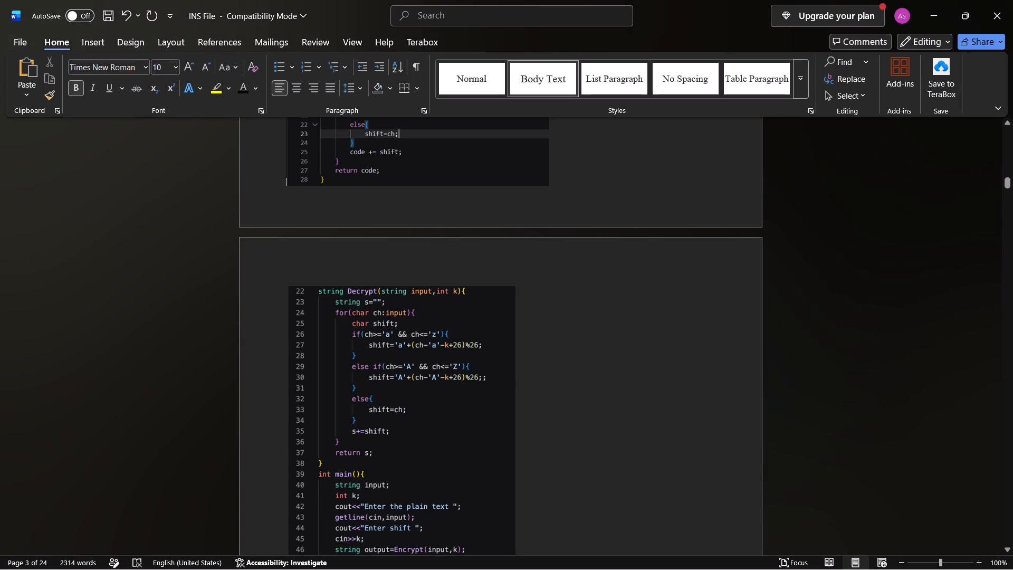
# Switch to Word and replace the second code picture of Experiment 1 with the captured screenshot.
pyautogui.click(414, 445)
pyautogui.press('BackSpace')
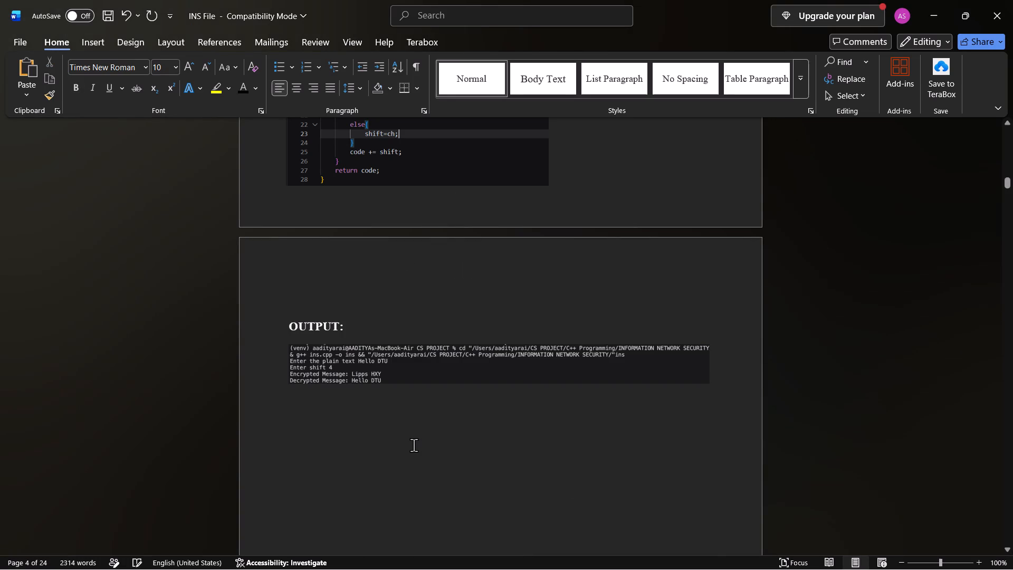
pyautogui.hotkey('ctrl', 'v')
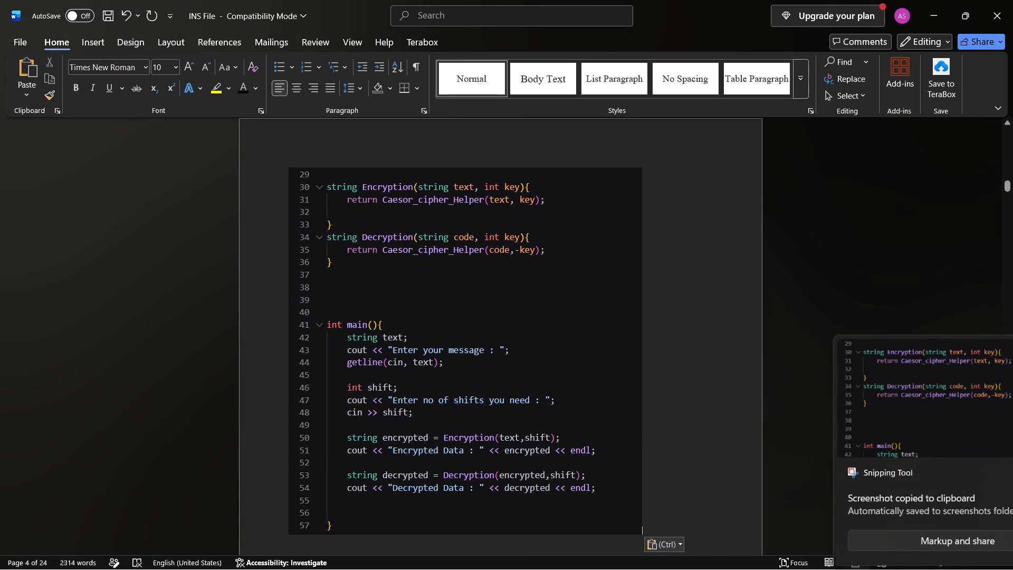
# Shrink the pasted second code picture proportionally to about the same width as the first code picture of Experiment 1.
pyautogui.click(561, 488)
pyautogui.moveTo(641, 533); pyautogui.dragTo(564, 444)
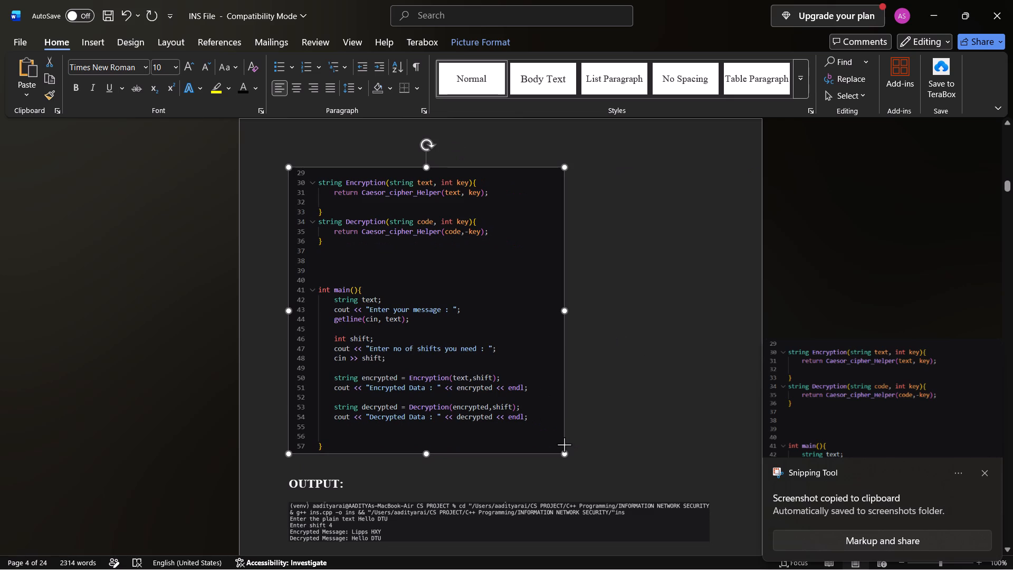
pyautogui.moveTo(564, 444); pyautogui.dragTo(563, 444)
pyautogui.scroll(3, 563, 444)
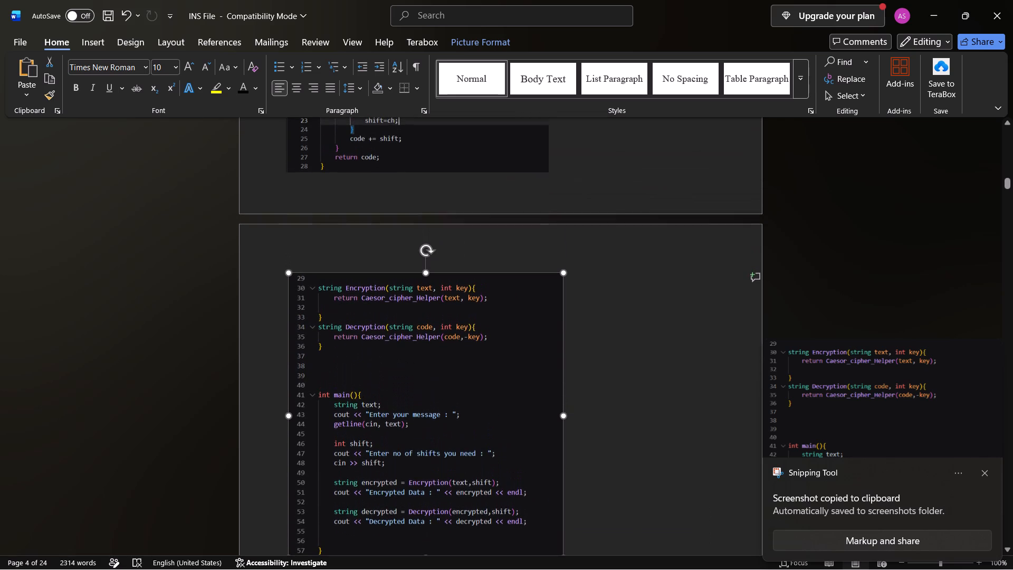
pyautogui.scroll(-1, 570, 479)
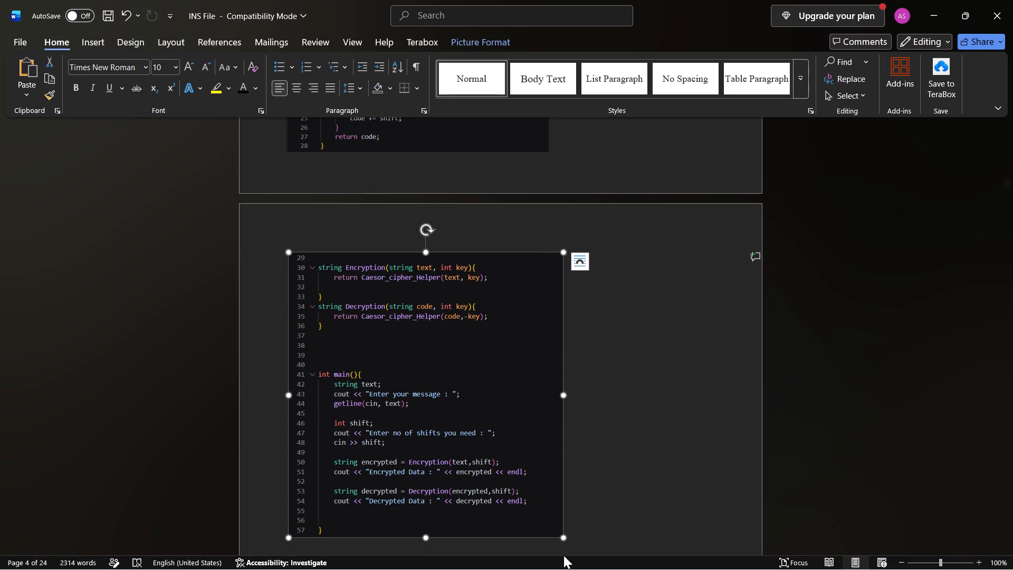
pyautogui.moveTo(563, 539); pyautogui.dragTo(532, 518)
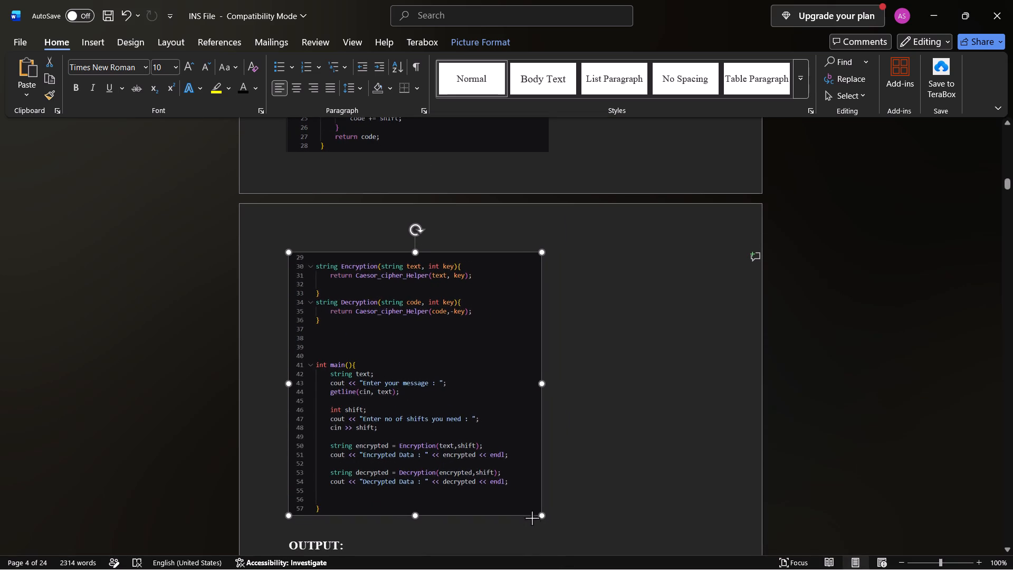
pyautogui.moveTo(532, 518); pyautogui.dragTo(523, 522)
# Switch to Visual Studio Code and run 1CaesarCipher.cpp with the message HELLO AAKASH and a shift of 2.
pyautogui.scroll(-3, 604, 431)
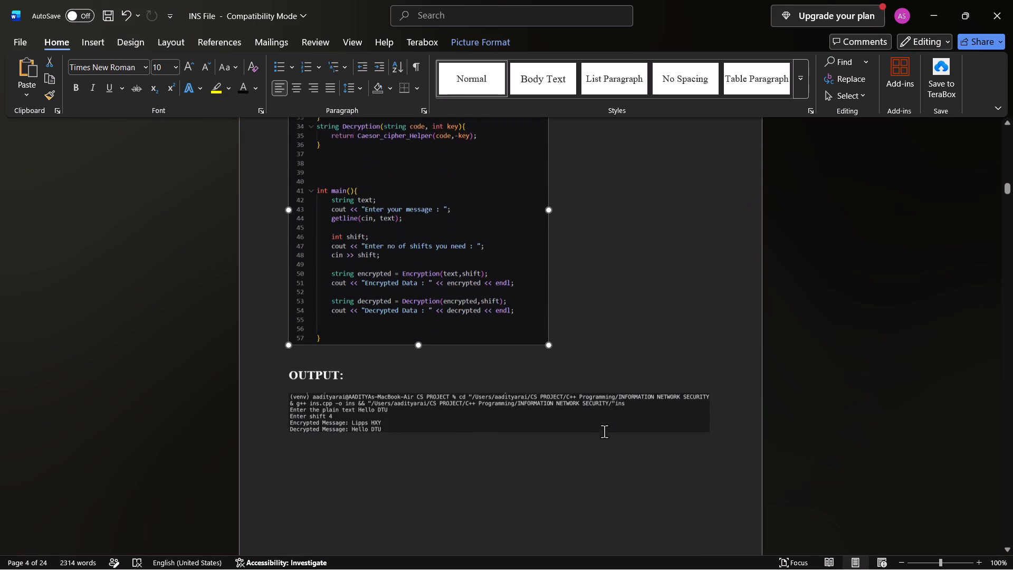
pyautogui.click(486, 383)
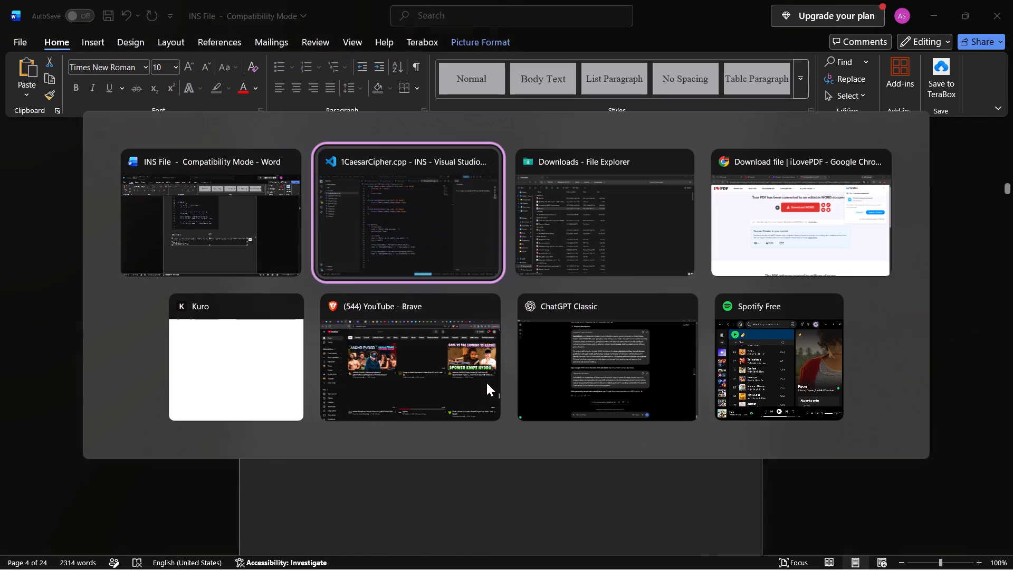
pyautogui.click(688, 34)
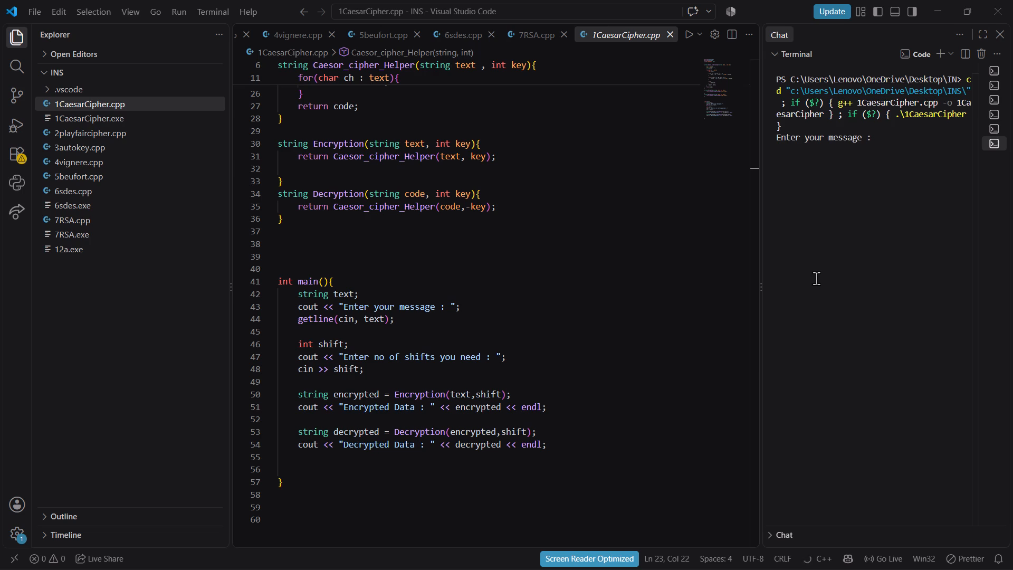
pyautogui.click(858, 255)
pyautogui.hotkey('shift', 'h')
pyautogui.press('e')
pyautogui.press('BackSpace')
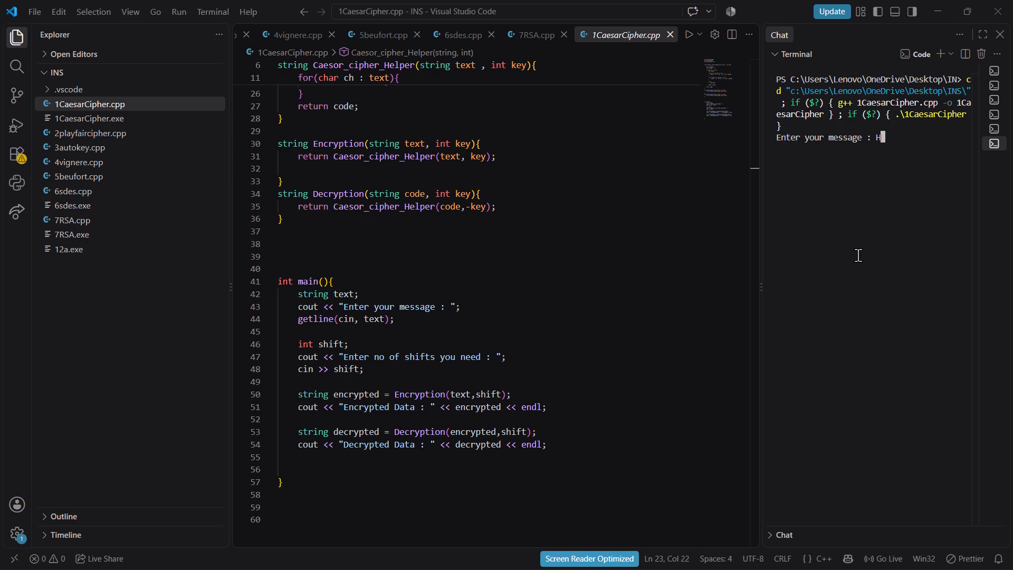
pyautogui.write('ELLO')
pyautogui.press('space')
pyautogui.press('BackSpace')
pyautogui.press('space')
pyautogui.write('AAKASH')
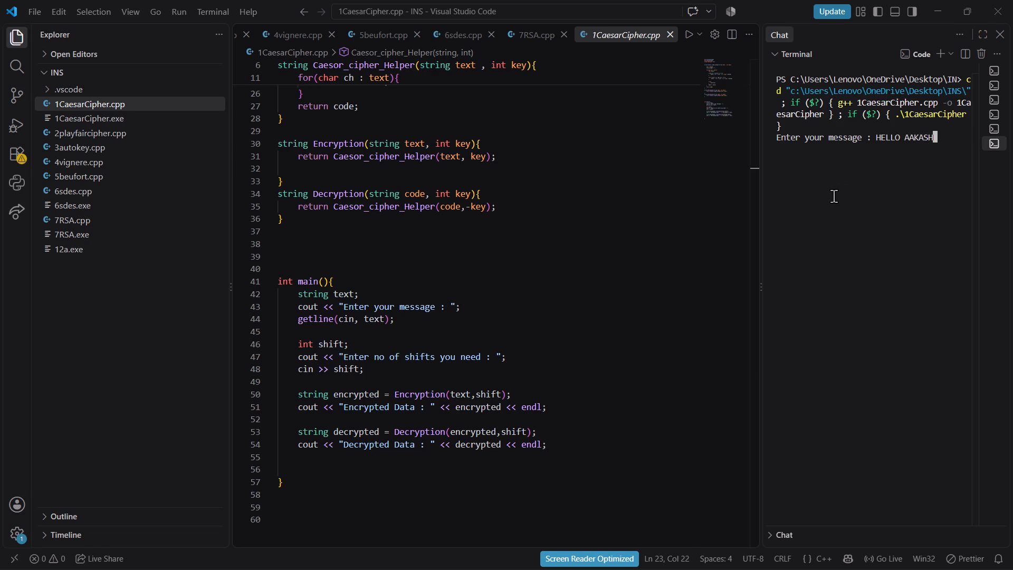
pyautogui.press('Return')
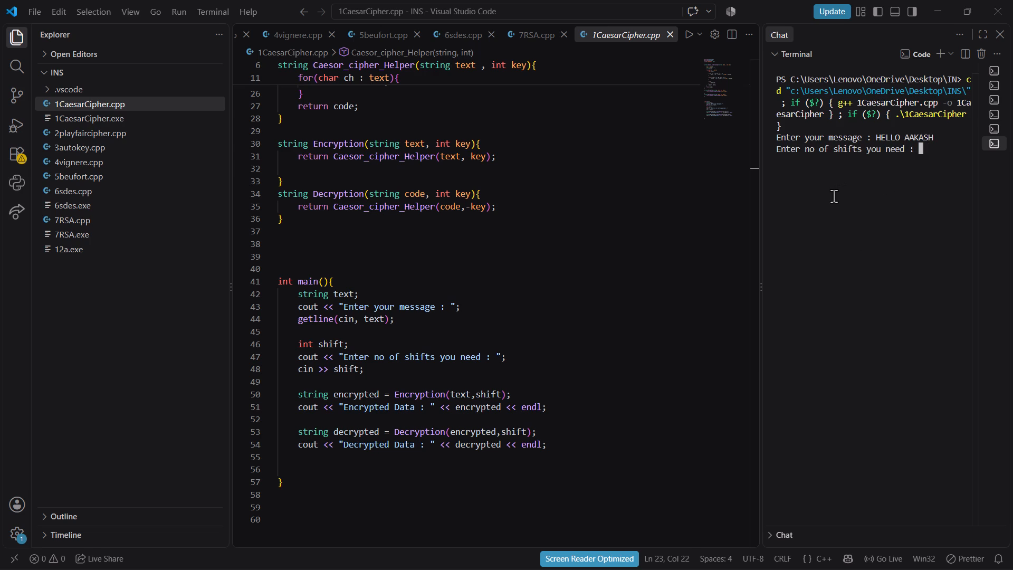
pyautogui.press('2')
pyautogui.press('Return')
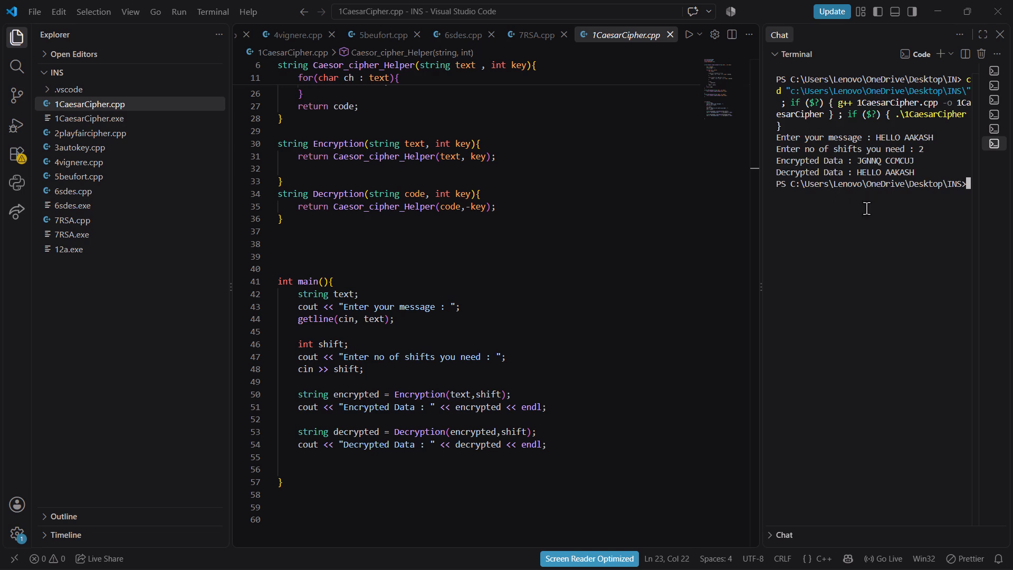
# Capture a screenshot of the terminal showing the complete Caesar cipher run, from the compile command to the final prompt.
pyautogui.click(872, 233)
pyautogui.press('shift+super+s')
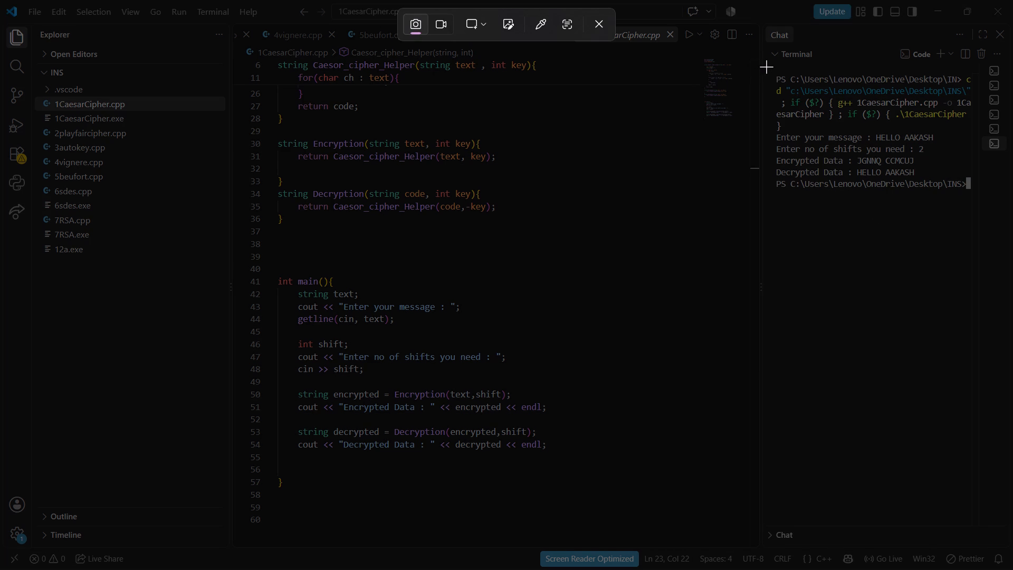
pyautogui.moveTo(764, 66); pyautogui.dragTo(980, 225)
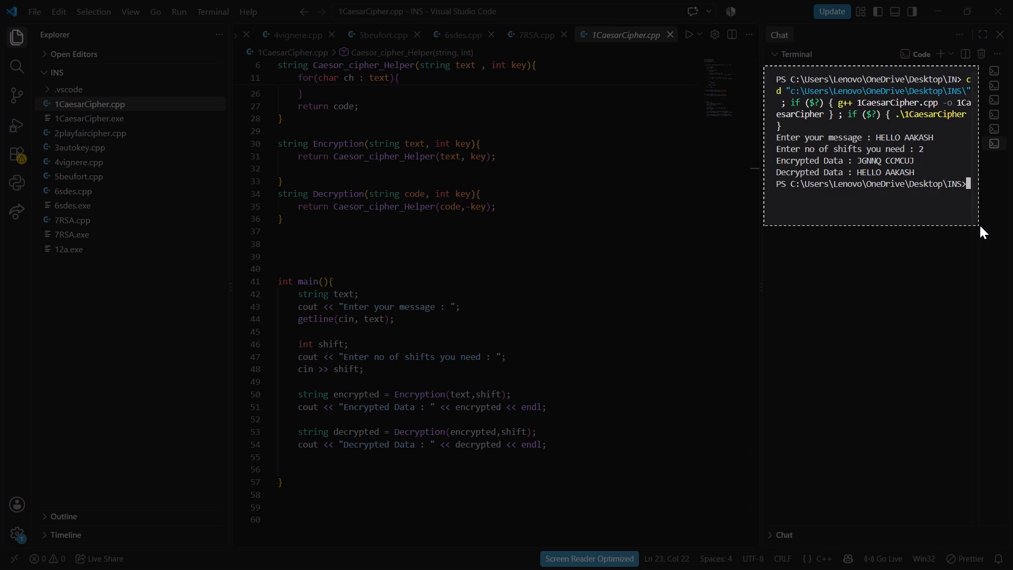
pyautogui.moveTo(980, 225); pyautogui.dragTo(981, 207)
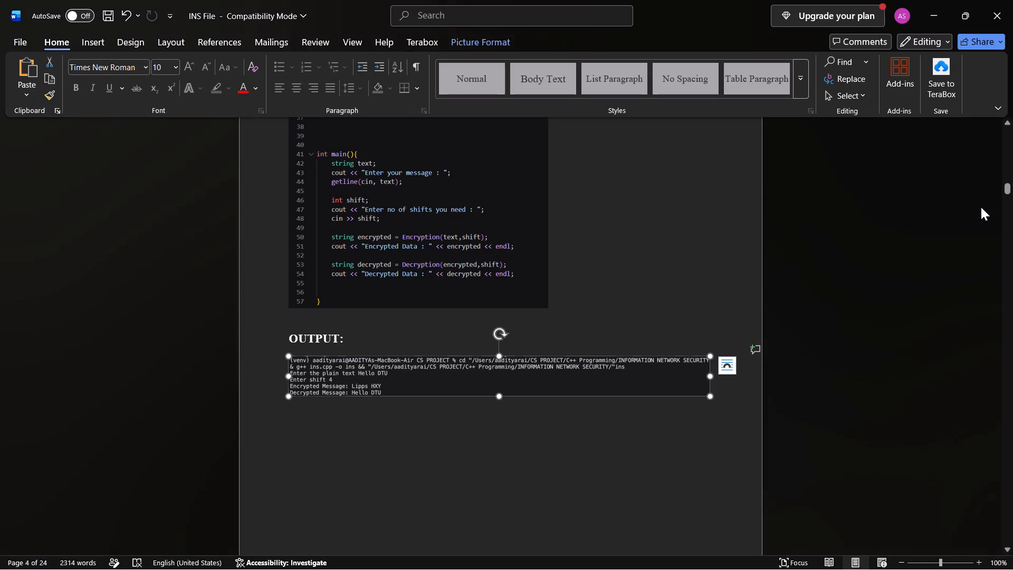
# Switch to Word and replace the picture under Experiment 1's OUTPUT heading with the captured terminal screenshot.
pyautogui.click(601, 363)
pyautogui.press('BackSpace')
pyautogui.hotkey('ctrl', 'v')
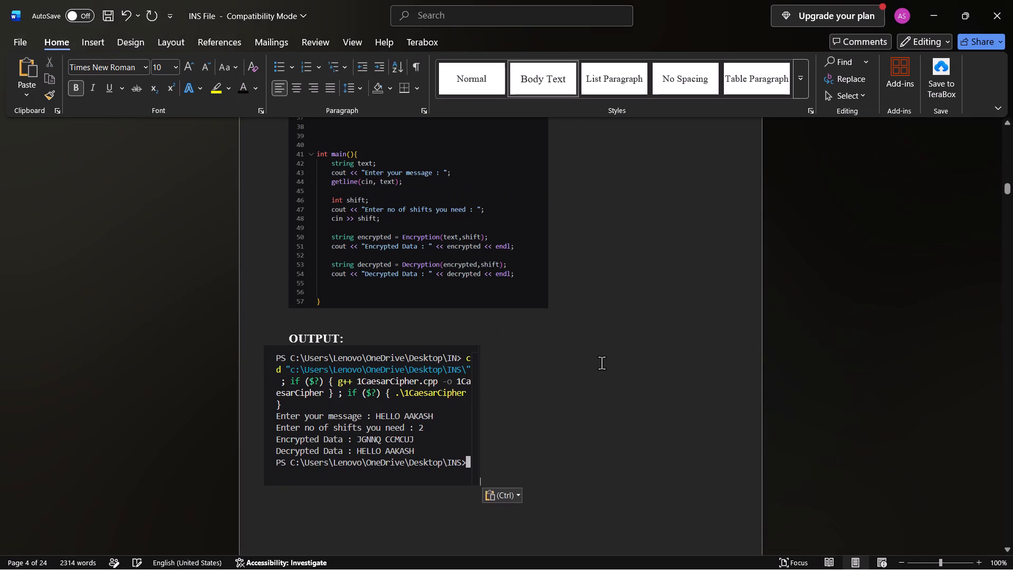
# Indent the pasted output picture by ten spaces to line it up with the OUTPUT heading.
pyautogui.click(260, 387)
pyautogui.press('space')
pyautogui.press('space')
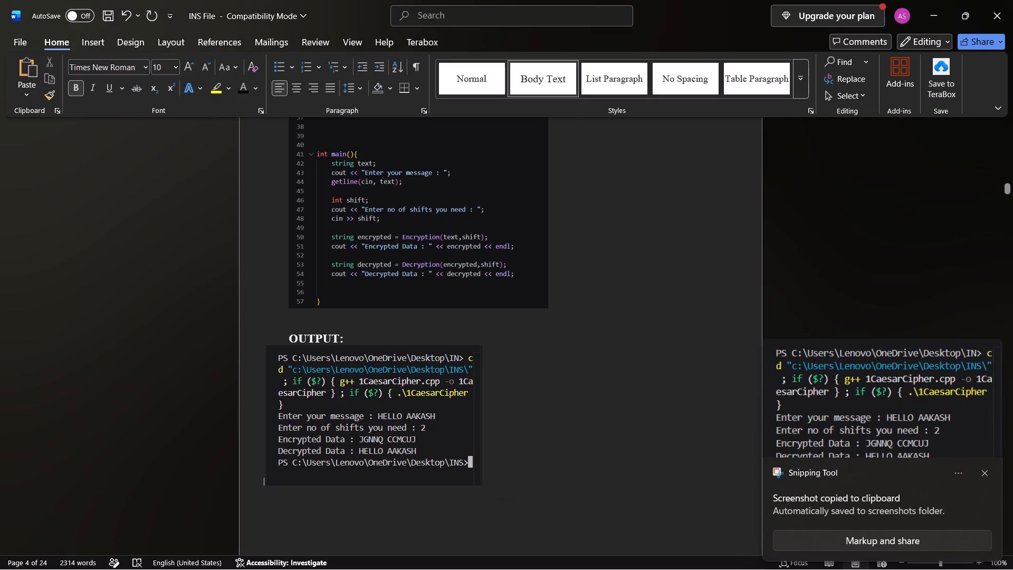
pyautogui.press('space')
pyautogui.press('space')
pyautogui.press('space')
pyautogui.press('space')
pyautogui.press('space')
pyautogui.press('space')
pyautogui.press('space')
pyautogui.press('space')
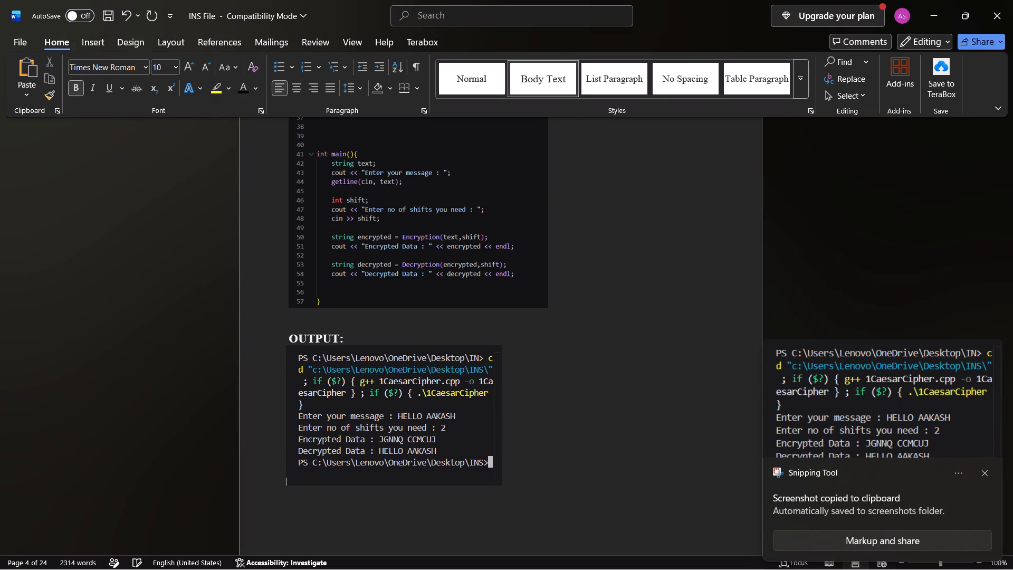
# Insert a blank line between Experiment 1's OUTPUT heading and its terminal picture, and indent the picture by nine spaces.
pyautogui.click(281, 345)
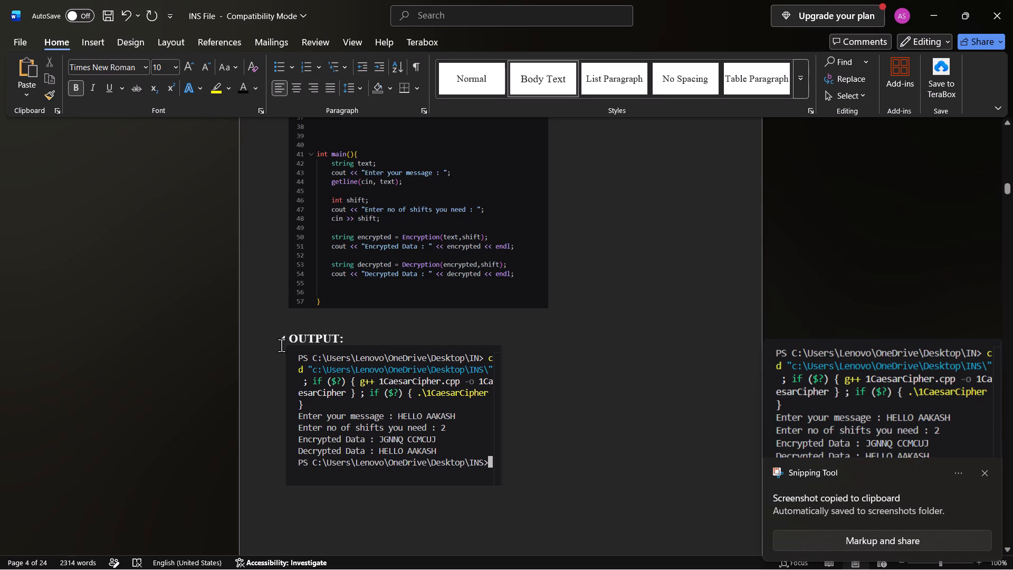
pyautogui.press('Return')
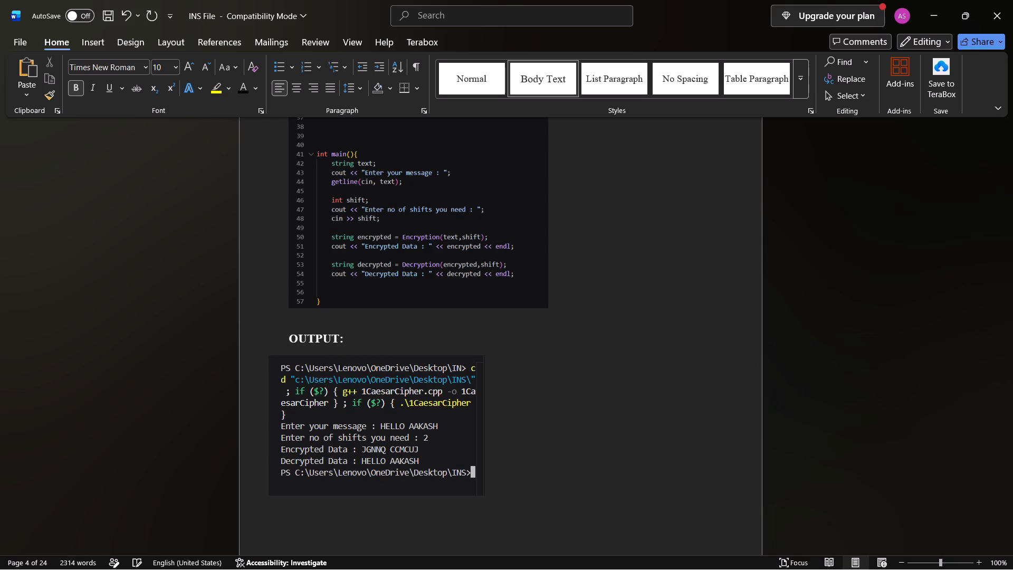
pyautogui.press('space')
pyautogui.press('space')
pyautogui.press('space')
pyautogui.press('space')
pyautogui.press('space')
pyautogui.press('space')
pyautogui.press('space')
pyautogui.press('space')
pyautogui.press('space')
pyautogui.press('space')
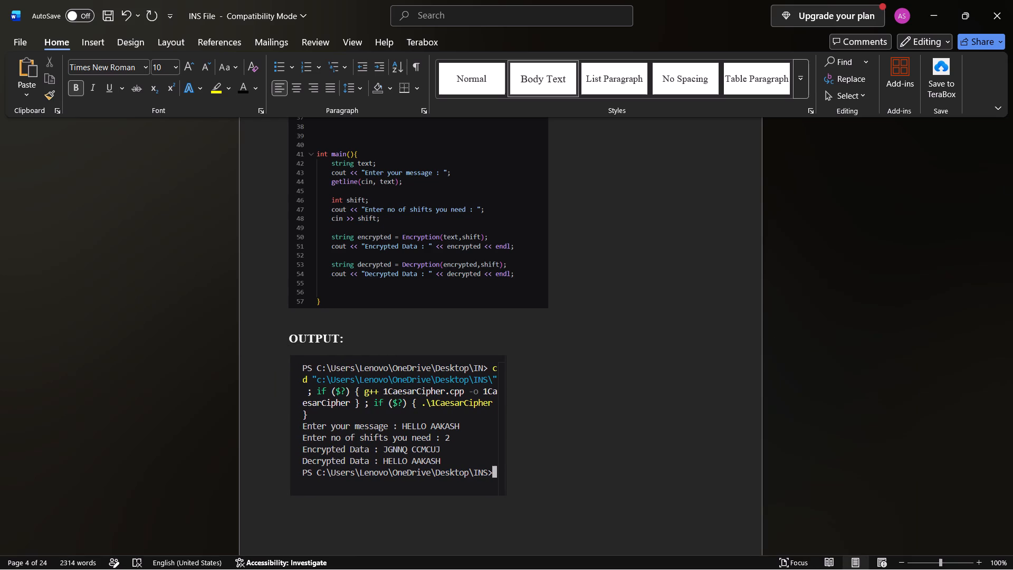
pyautogui.press('BackSpace')
# Review the document from Experiment 1's output back through its code, theory and the index, and forward to Experiment 2's opening page.
pyautogui.scroll(3, 603, 276)
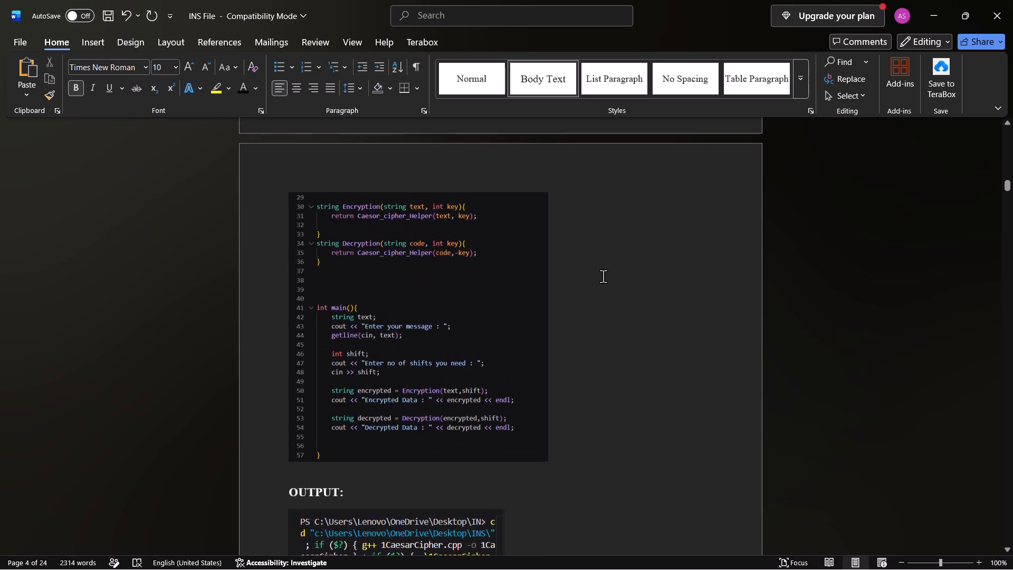
pyautogui.scroll(8, 603, 276)
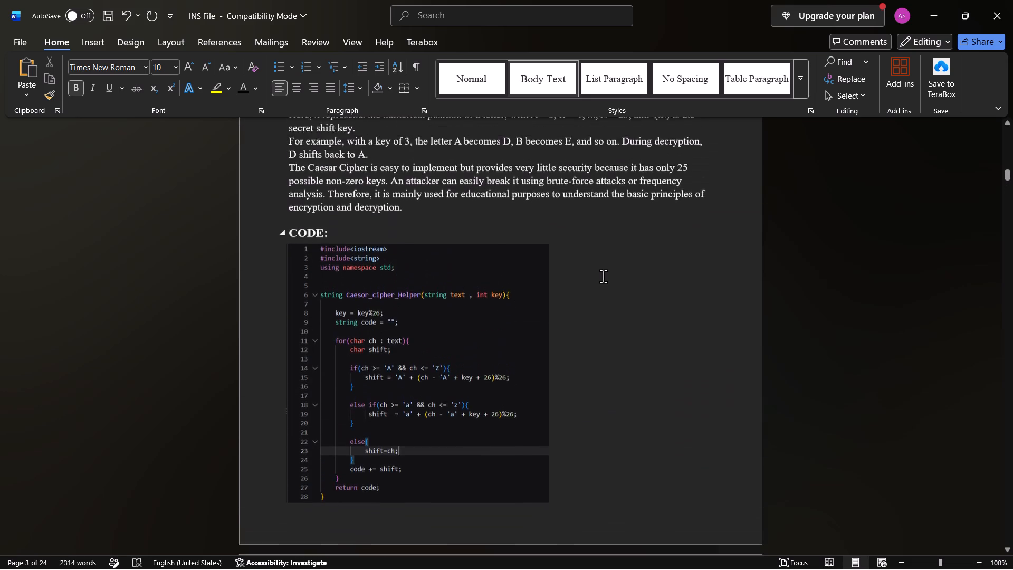
pyautogui.scroll(12, 603, 276)
pyautogui.scroll(-10, 603, 276)
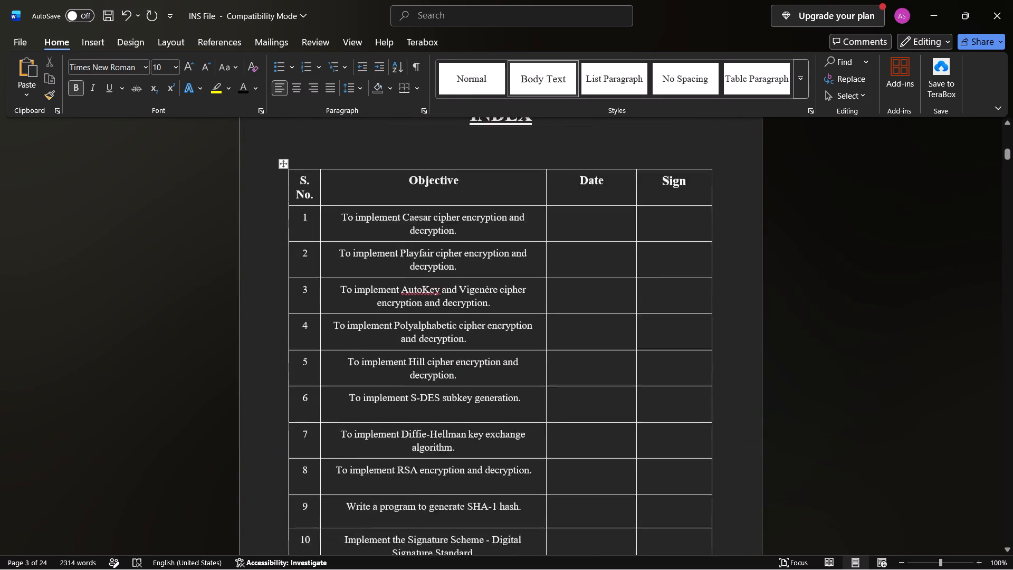
pyautogui.scroll(-17, 603, 276)
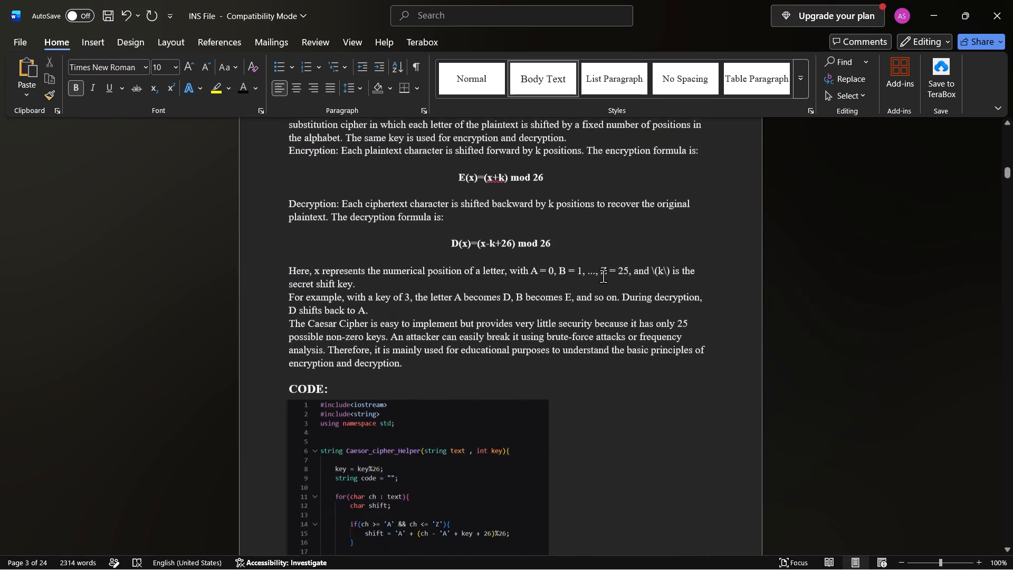
pyautogui.scroll(-15, 603, 276)
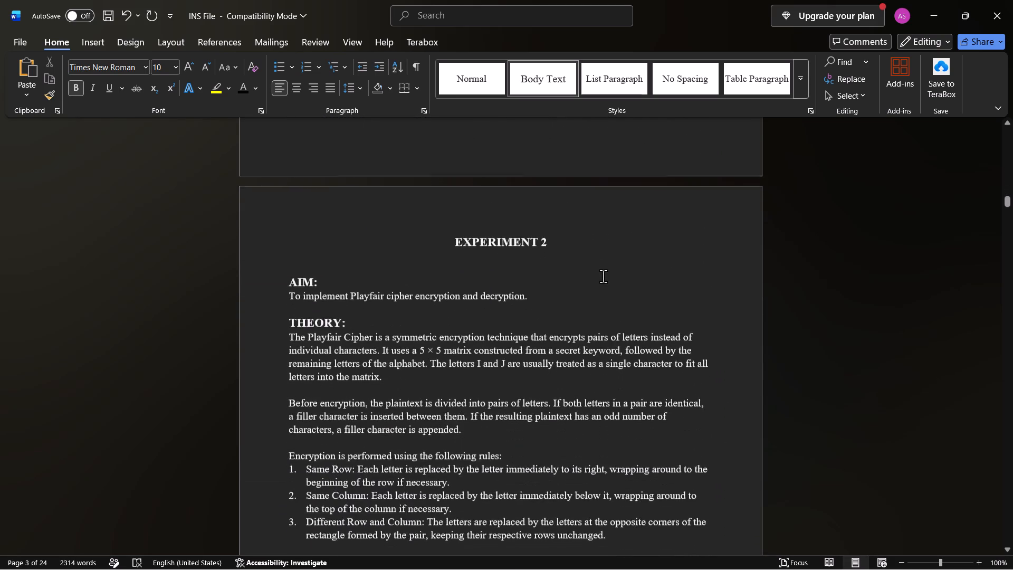
pyautogui.scroll(-1, 603, 276)
pyautogui.scroll(4, 603, 276)
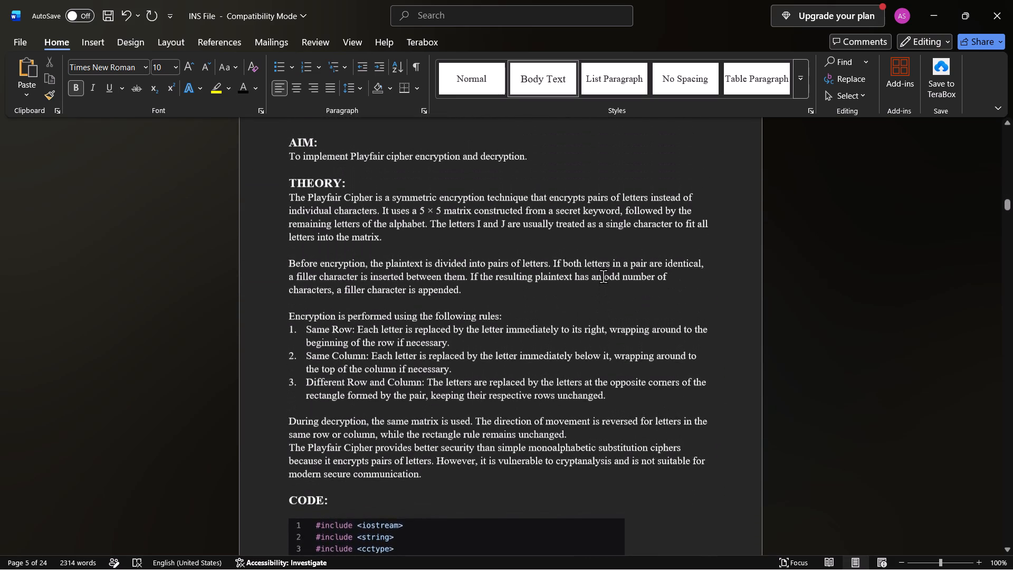
pyautogui.scroll(2, 603, 276)
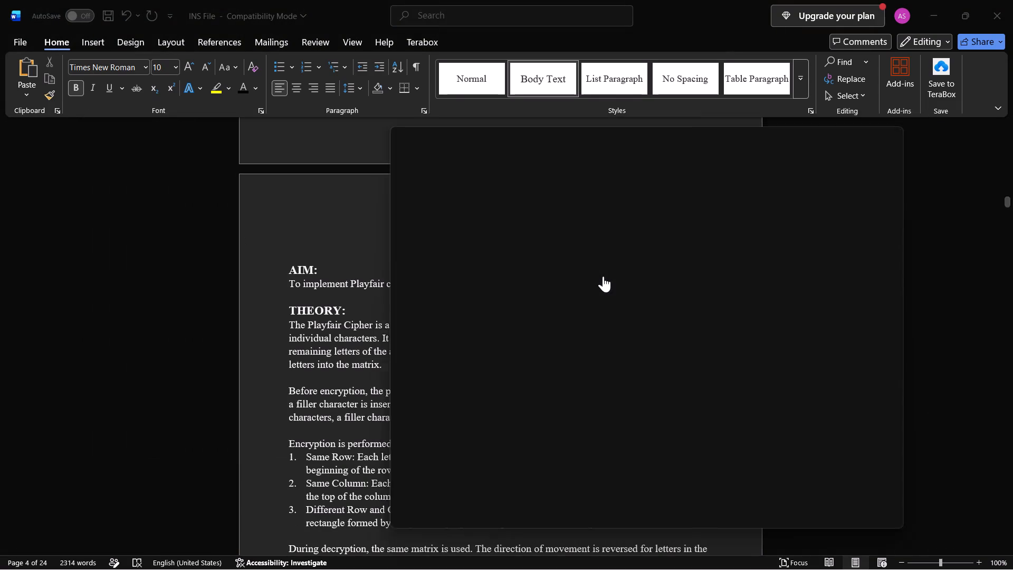
# Switch to Spotify, play Tose Naina by Arijit Singh from the open playlist, and return to Word.
pyautogui.scroll(-5, 542, 267)
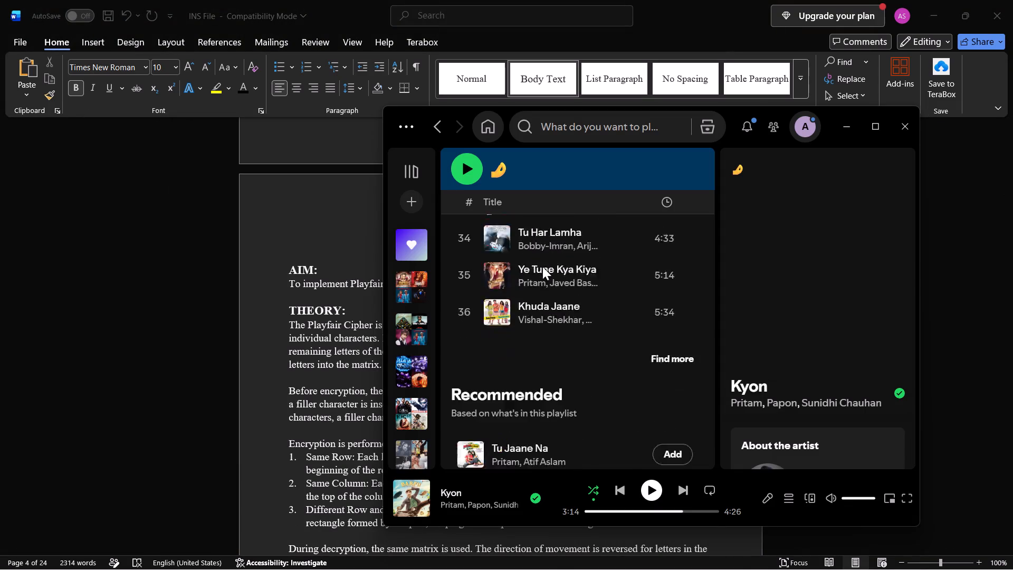
pyautogui.scroll(6, 542, 267)
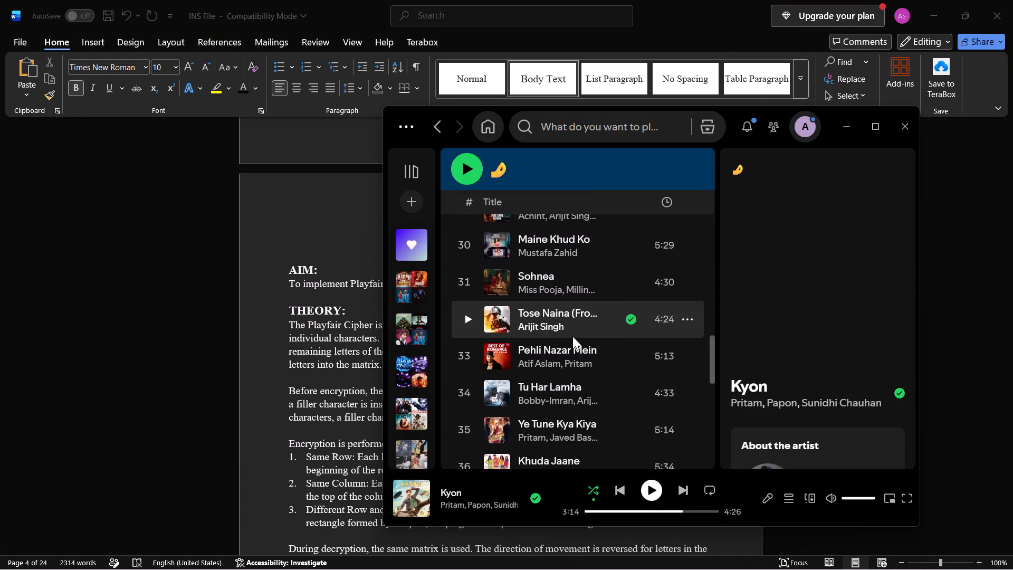
pyautogui.scroll(-2, 572, 336)
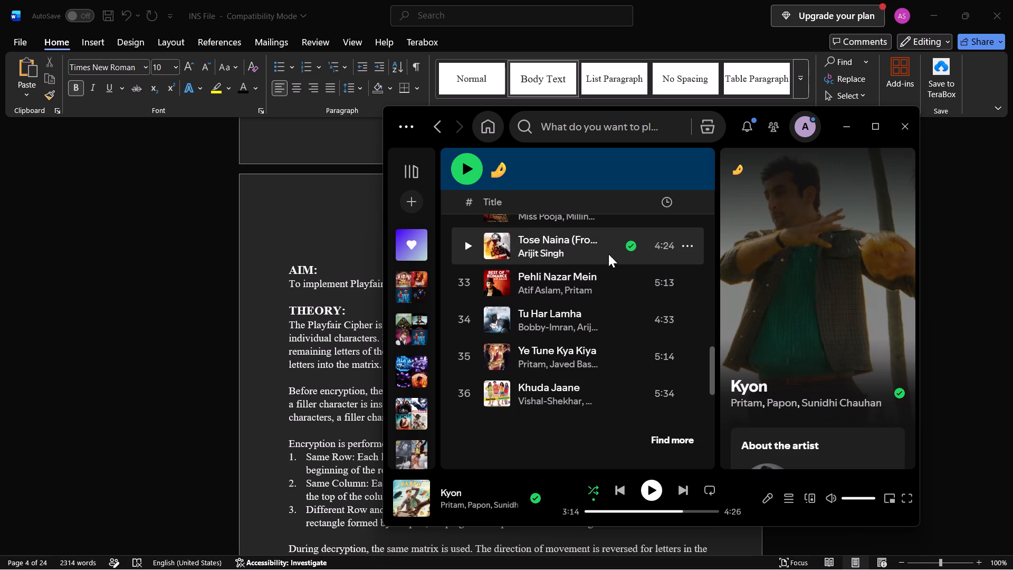
pyautogui.doubleClick(609, 252)
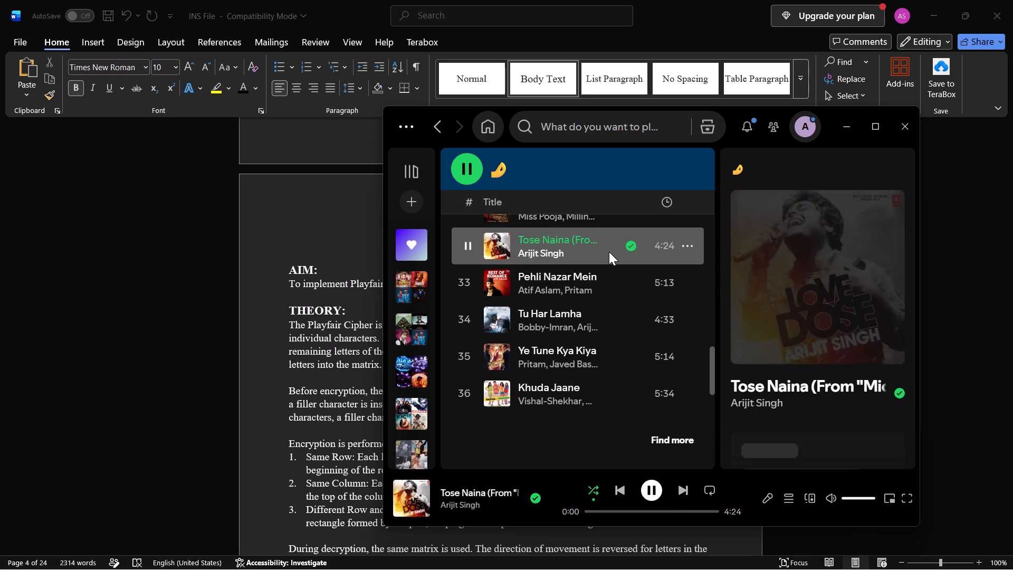
pyautogui.click(848, 120)
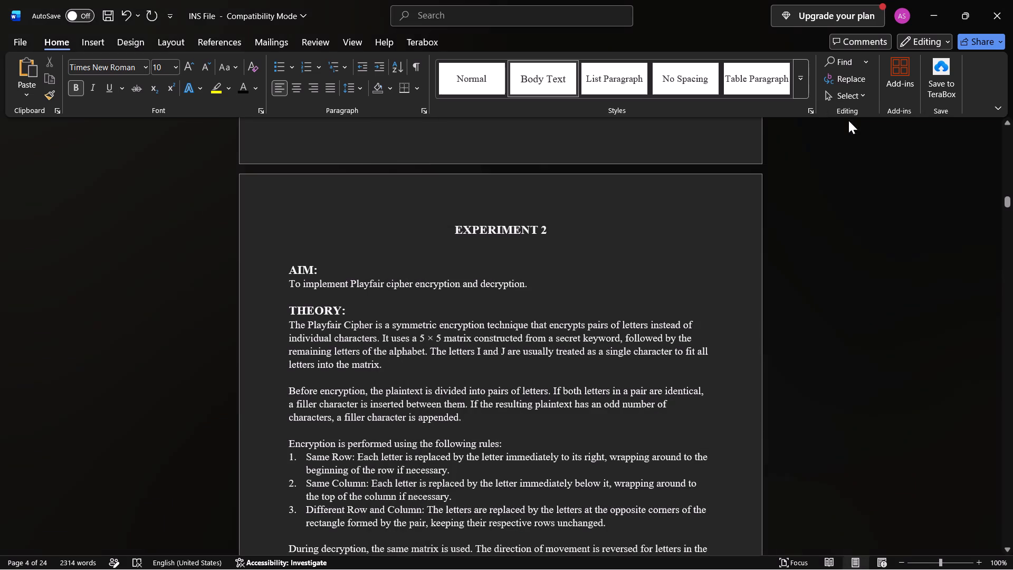
# Check Experiment 2's aim and code in Word, and open 2playfaircipher.cpp in Visual Studio Code.
pyautogui.scroll(-6, 450, 310)
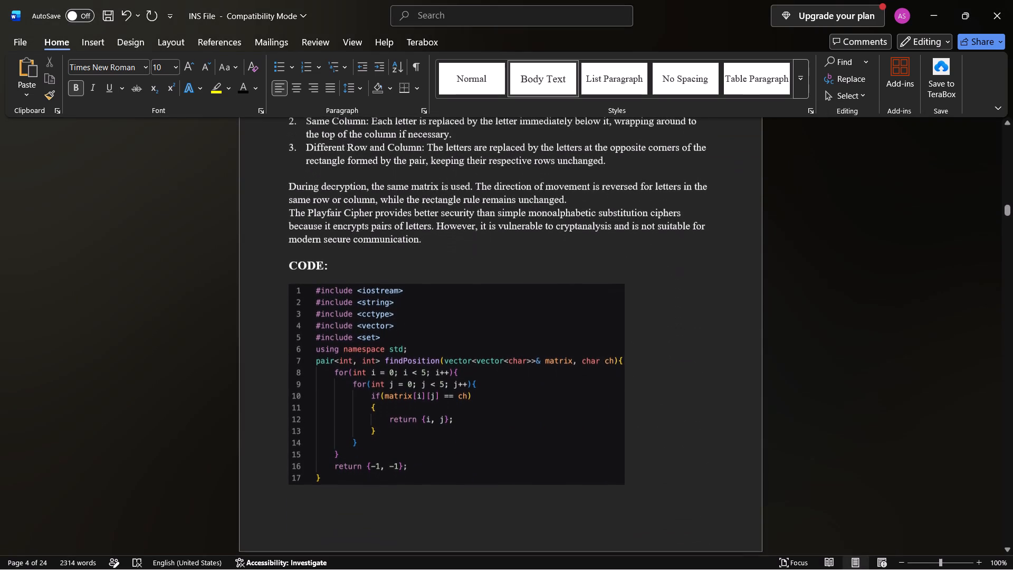
pyautogui.scroll(3, 450, 310)
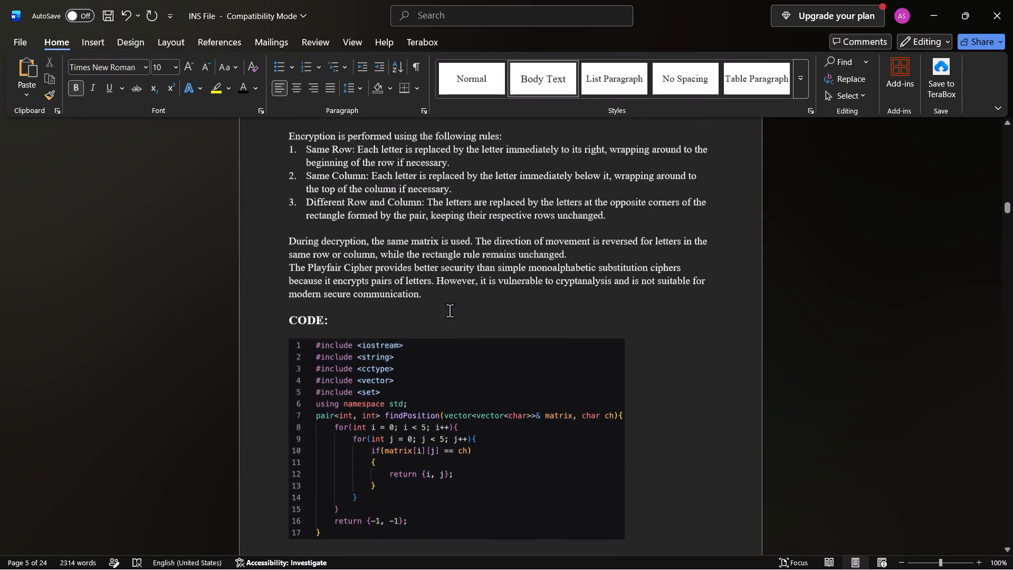
pyautogui.scroll(2, 450, 310)
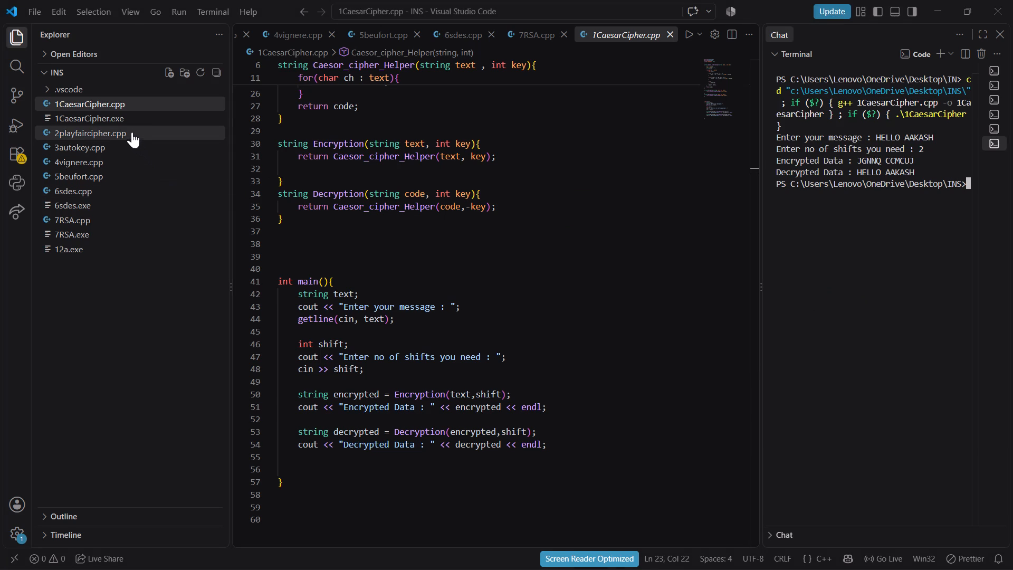
pyautogui.click(132, 132)
pyautogui.click(453, 243)
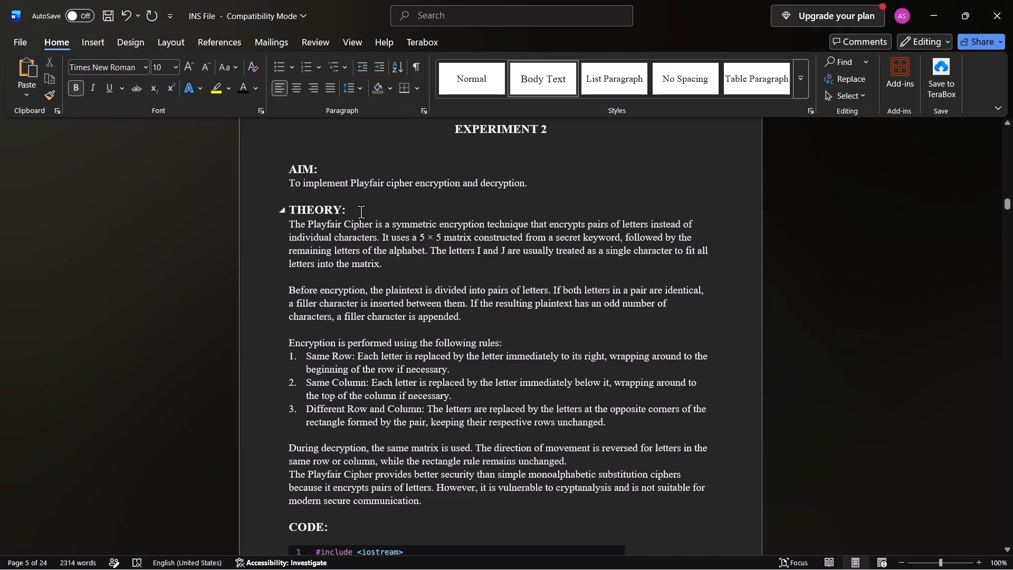
# Switch to Word and select the first code picture under Experiment 2's CODE heading.
pyautogui.scroll(3, 481, 236)
pyautogui.scroll(-11, 481, 236)
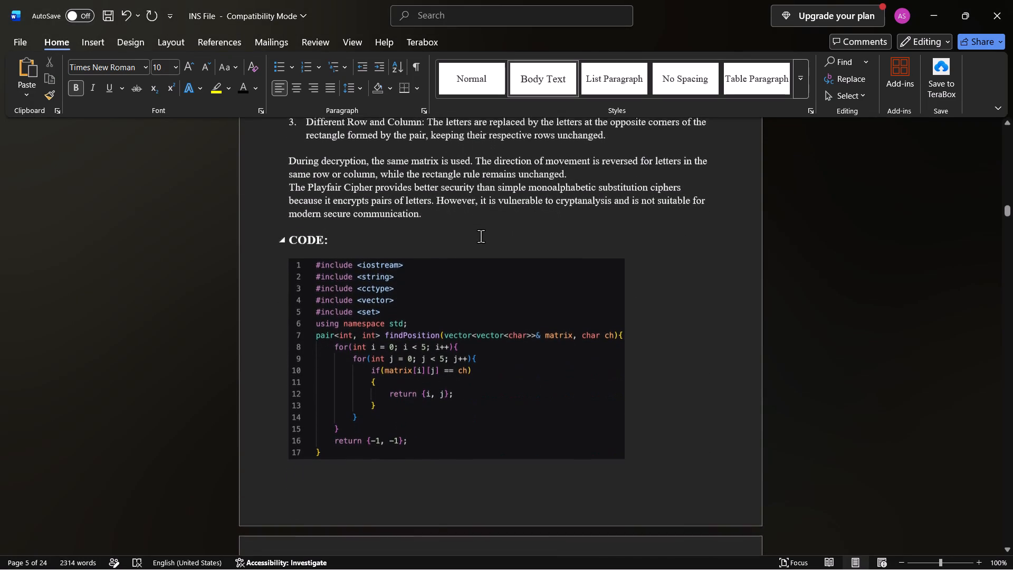
pyautogui.scroll(-1, 481, 236)
pyautogui.click(319, 250)
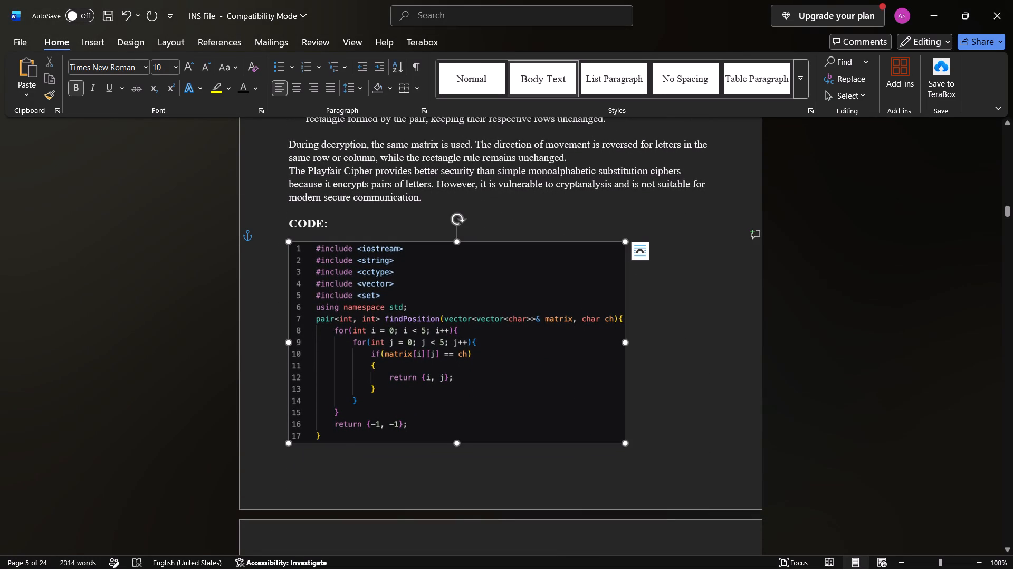
pyautogui.click(316, 249)
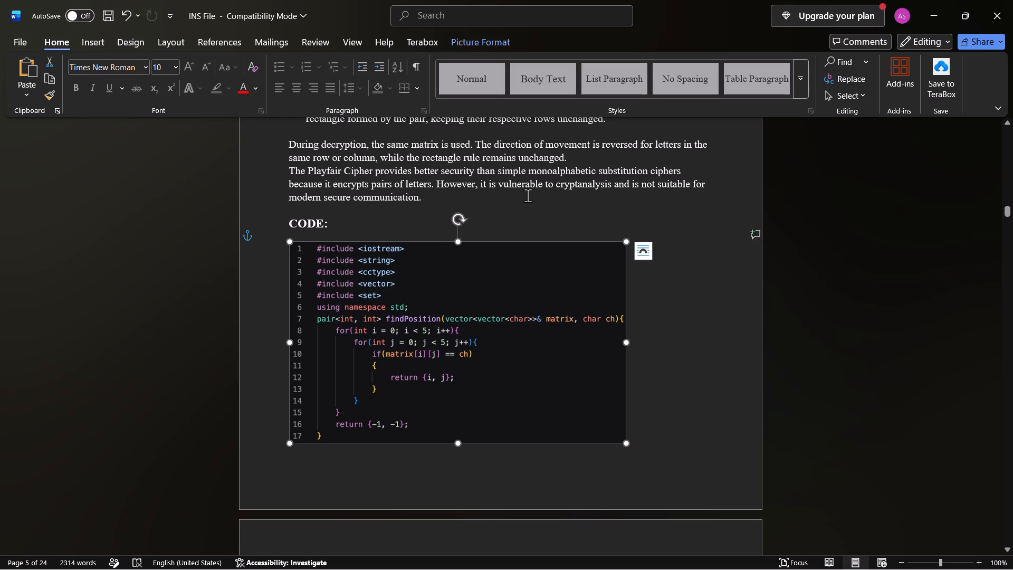
# Examine the layout of Experiment 2's code pages against Experiment 1's code and output pages.
pyautogui.scroll(-6, 528, 195)
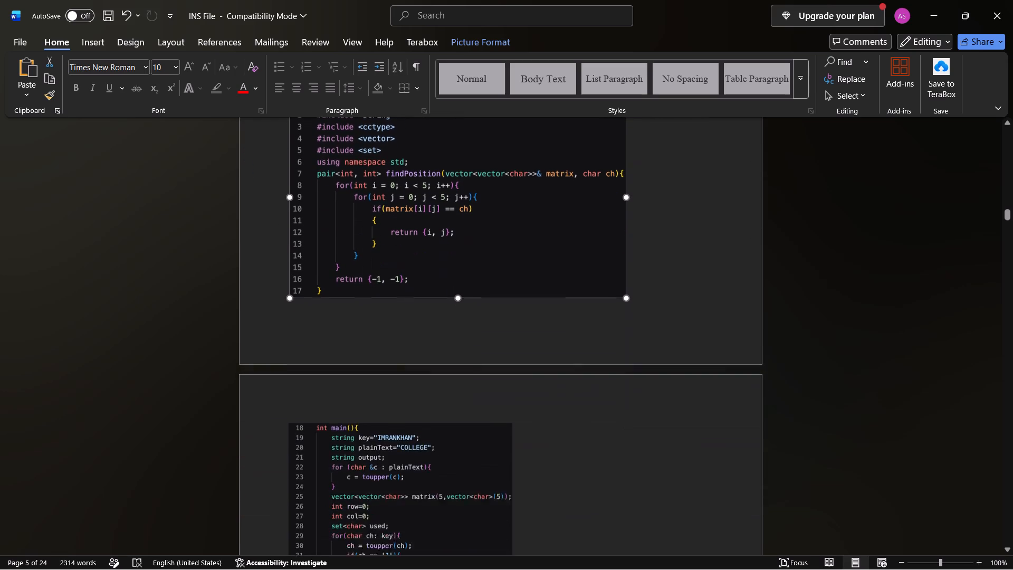
pyautogui.keyDown('ctrl'); pyautogui.scroll(-3, 528, 195); pyautogui.keyUp('ctrl')
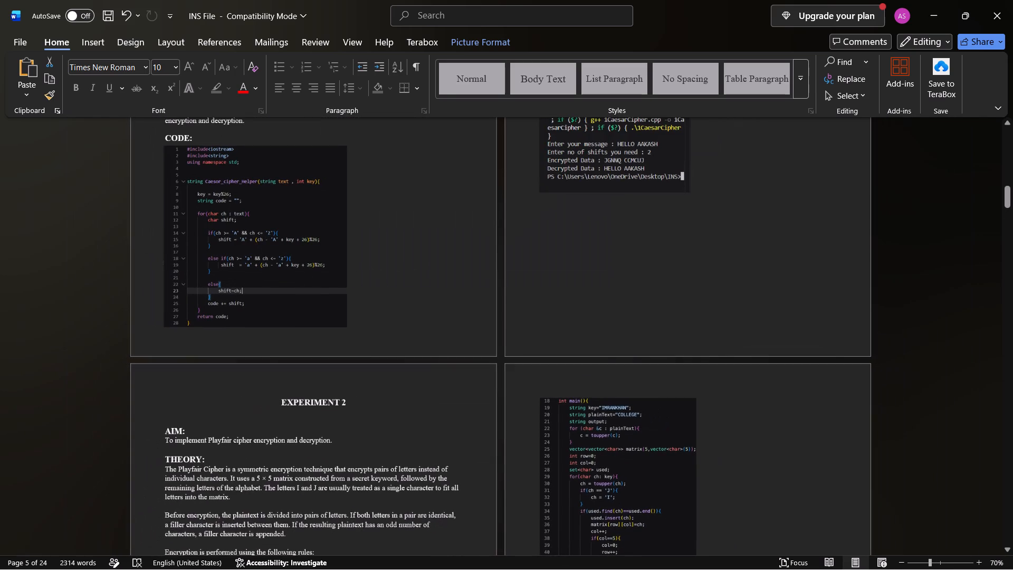
pyautogui.keyDown('ctrl'); pyautogui.scroll(2, 528, 195); pyautogui.keyUp('ctrl')
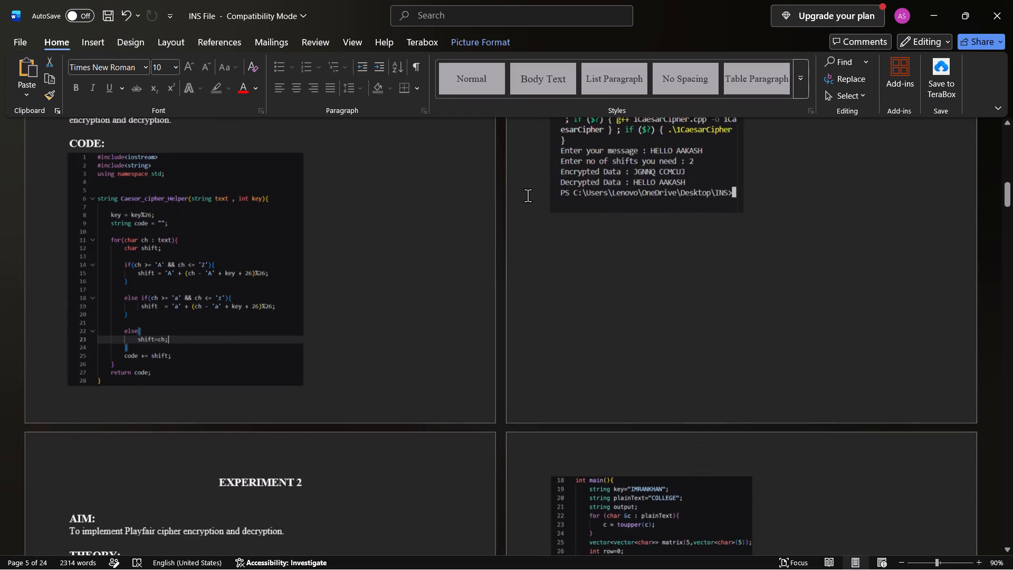
pyautogui.keyDown('ctrl'); pyautogui.scroll(1, 528, 195); pyautogui.keyUp('ctrl')
pyautogui.scroll(-1, 528, 195)
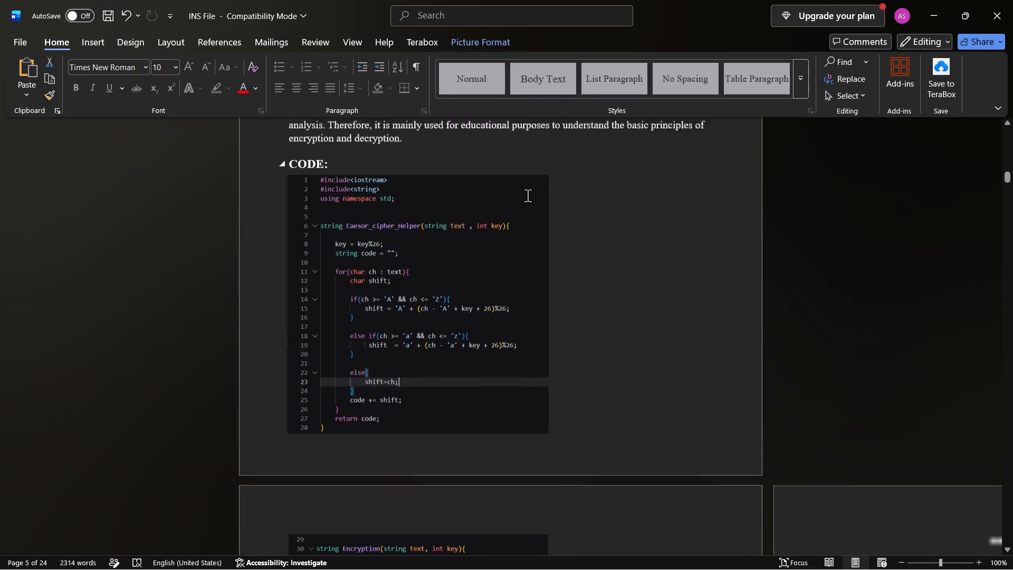
pyautogui.scroll(-2, 528, 195)
pyautogui.scroll(7, 528, 195)
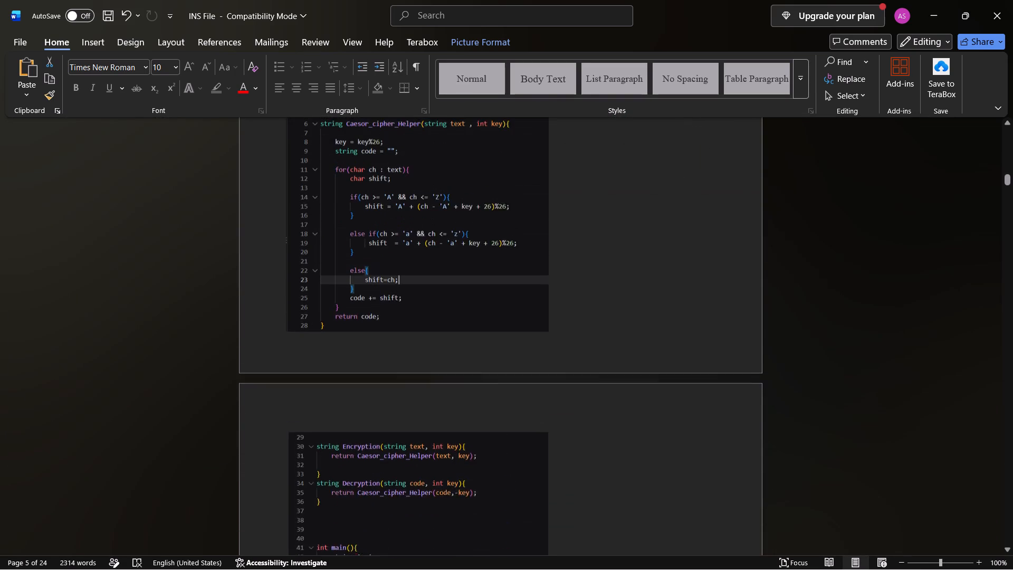
pyautogui.scroll(2, 528, 195)
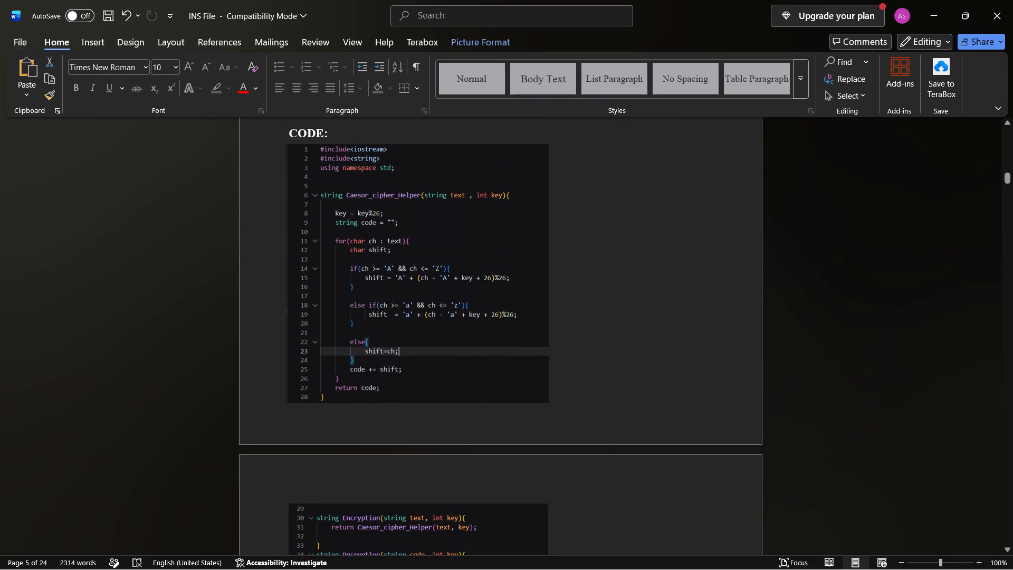
pyautogui.scroll(3, 528, 195)
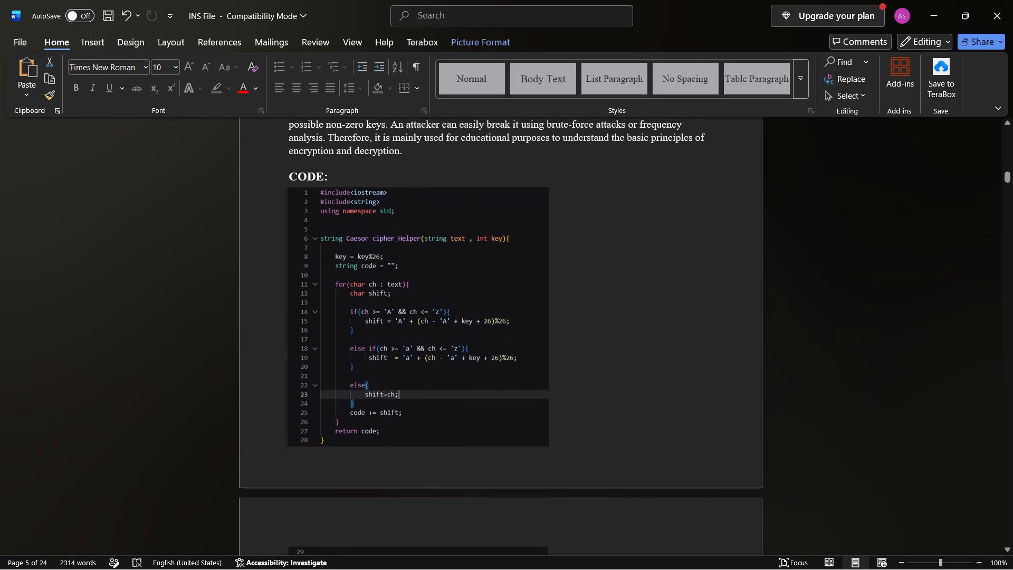
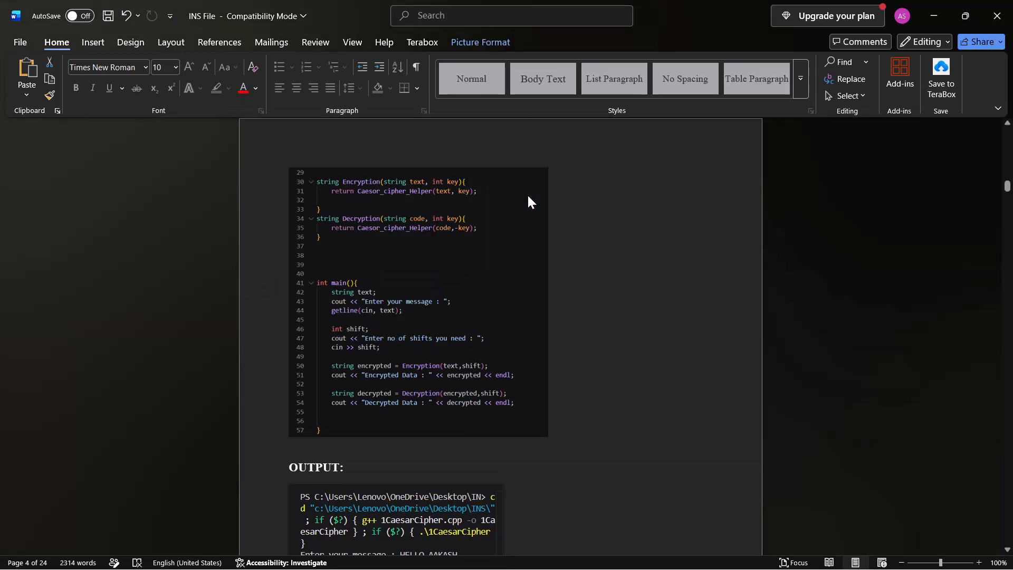
# Compare Experiment 1's code pictures with the first code picture under Experiment 2's CODE heading.
pyautogui.scroll(4, 528, 195)
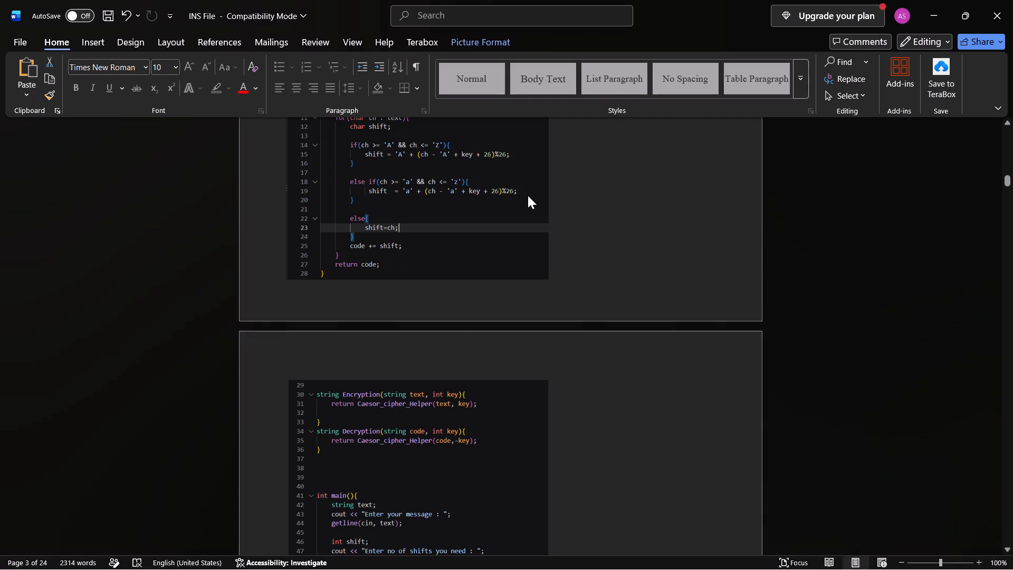
pyautogui.scroll(-15, 528, 195)
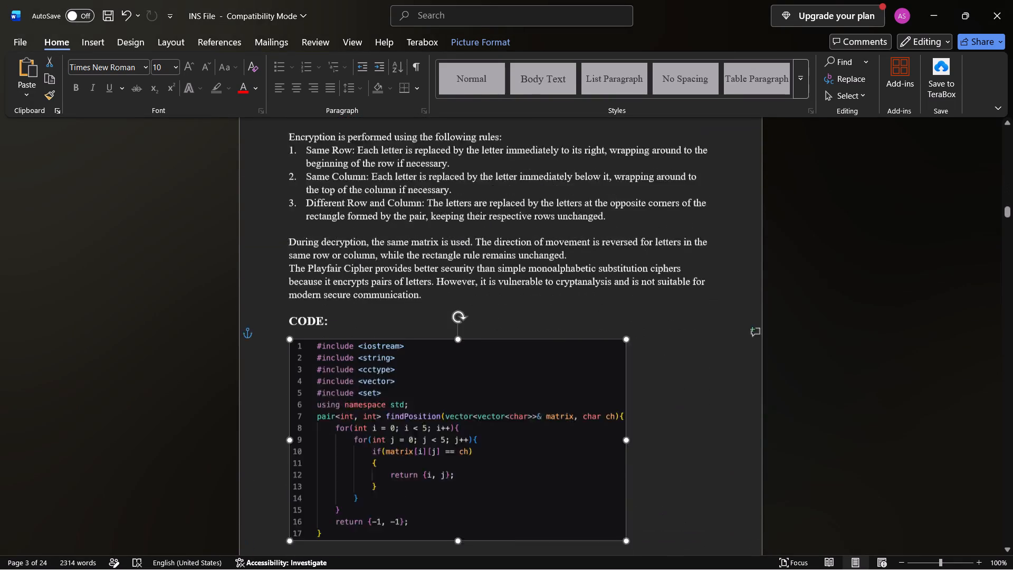
pyautogui.scroll(3, 528, 195)
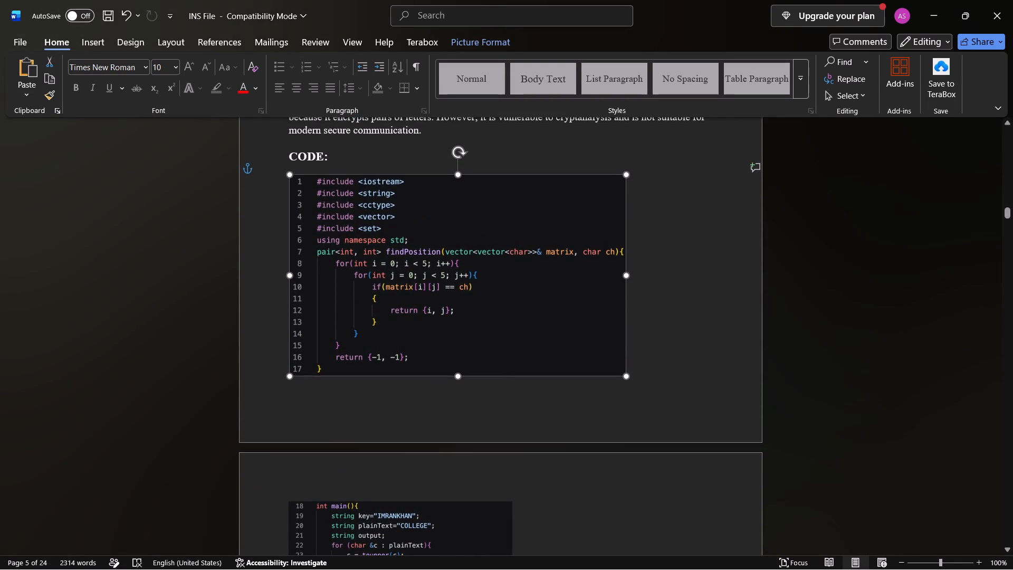
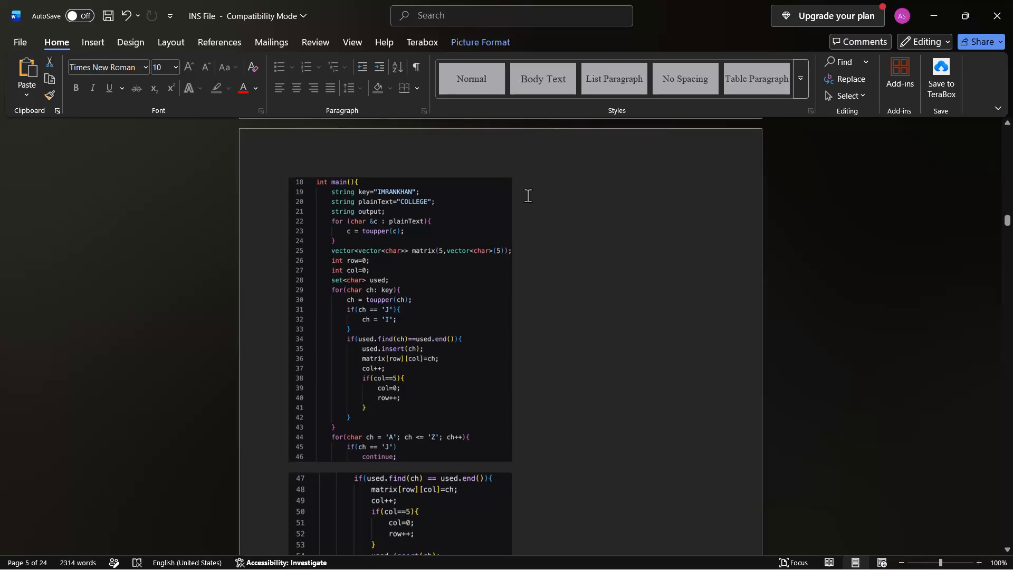
# Review Experiment 2's Playfair Cipher theory, its remaining code pictures and the picture under its OUTPUT heading.
pyautogui.keyDown('ctrl'); pyautogui.scroll(1, 529, 189); pyautogui.keyUp('ctrl')
pyautogui.scroll(-1, 529, 189)
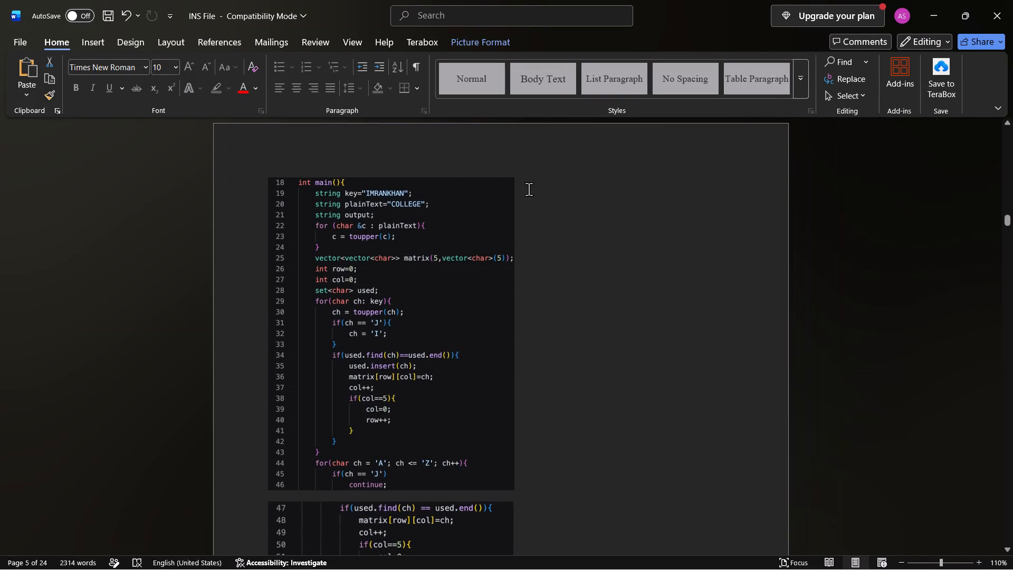
pyautogui.scroll(-7, 529, 189)
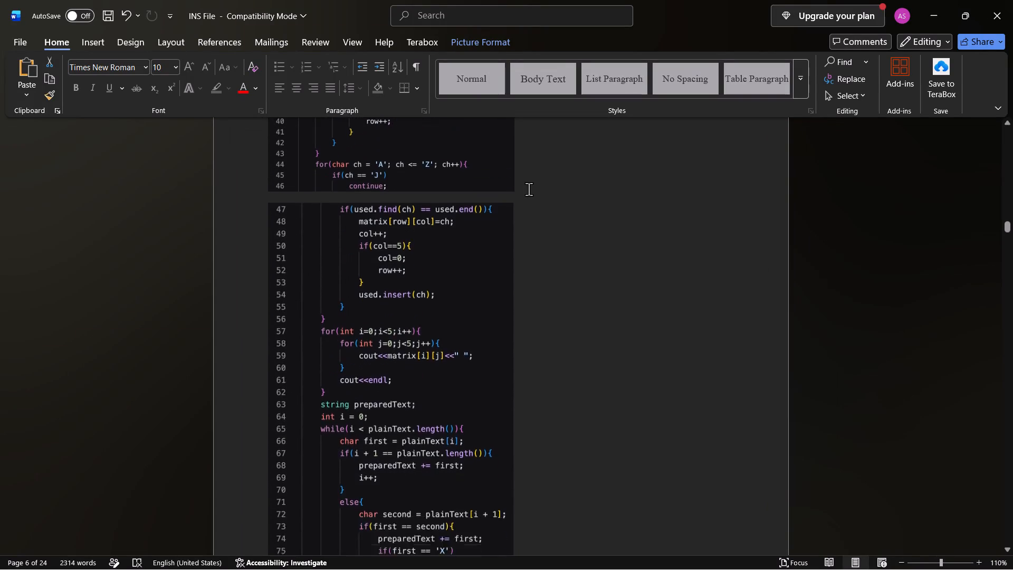
pyautogui.scroll(-7, 529, 189)
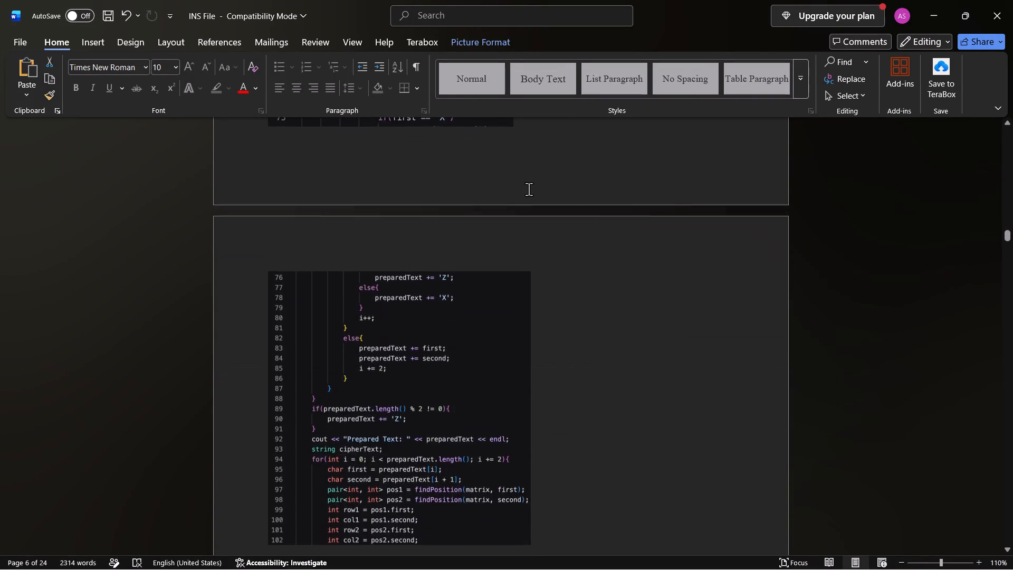
pyautogui.scroll(-7, 529, 189)
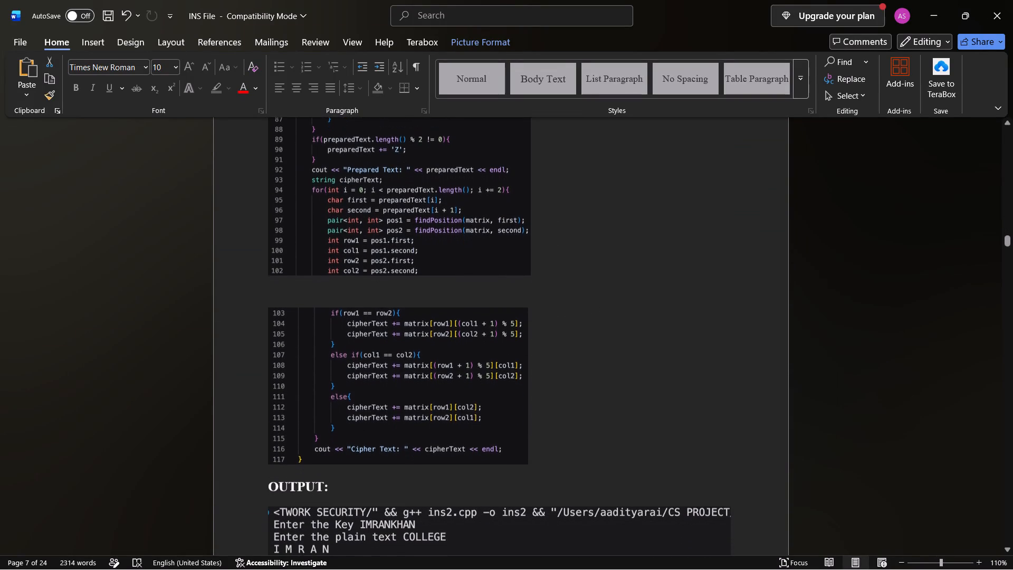
pyautogui.scroll(-1, 529, 189)
pyautogui.scroll(4, 529, 189)
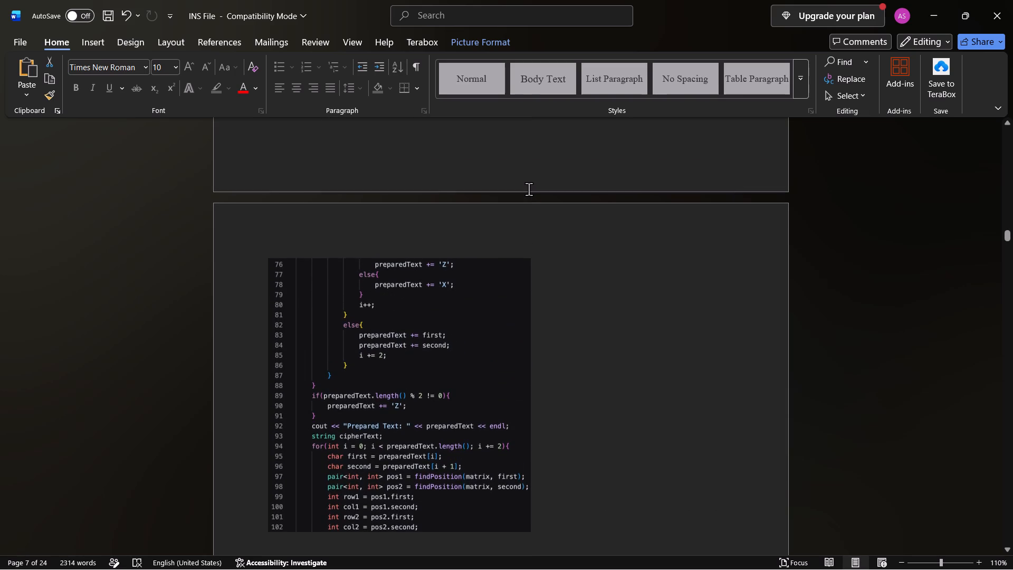
pyautogui.scroll(5, 529, 189)
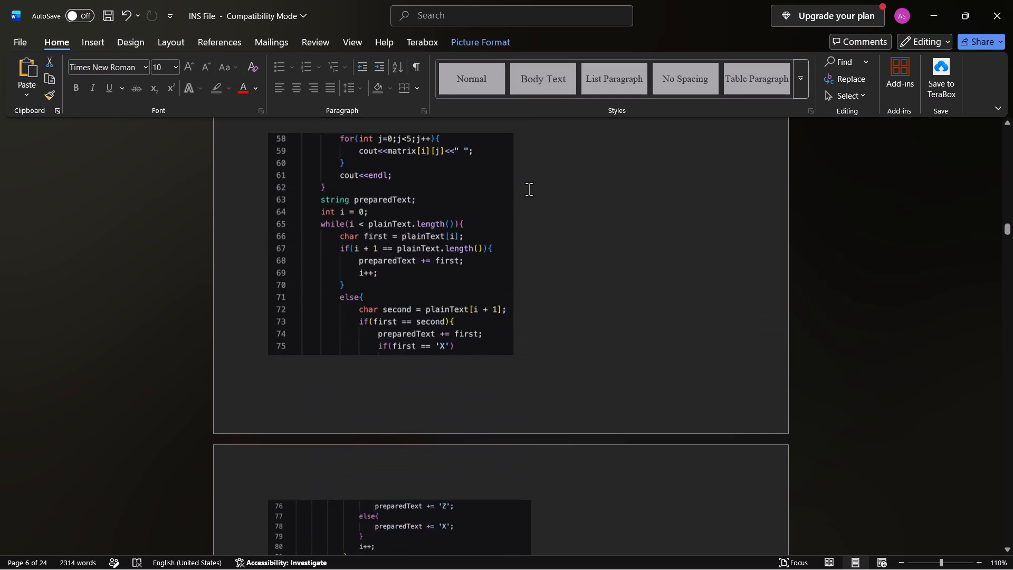
pyautogui.scroll(6, 529, 189)
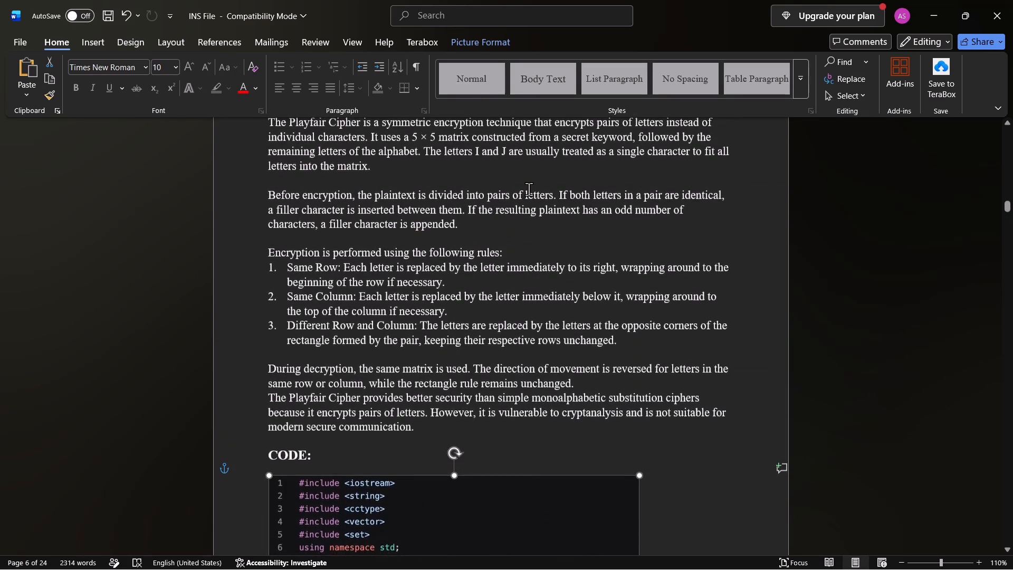
pyautogui.scroll(1, 529, 189)
pyautogui.scroll(-5, 529, 189)
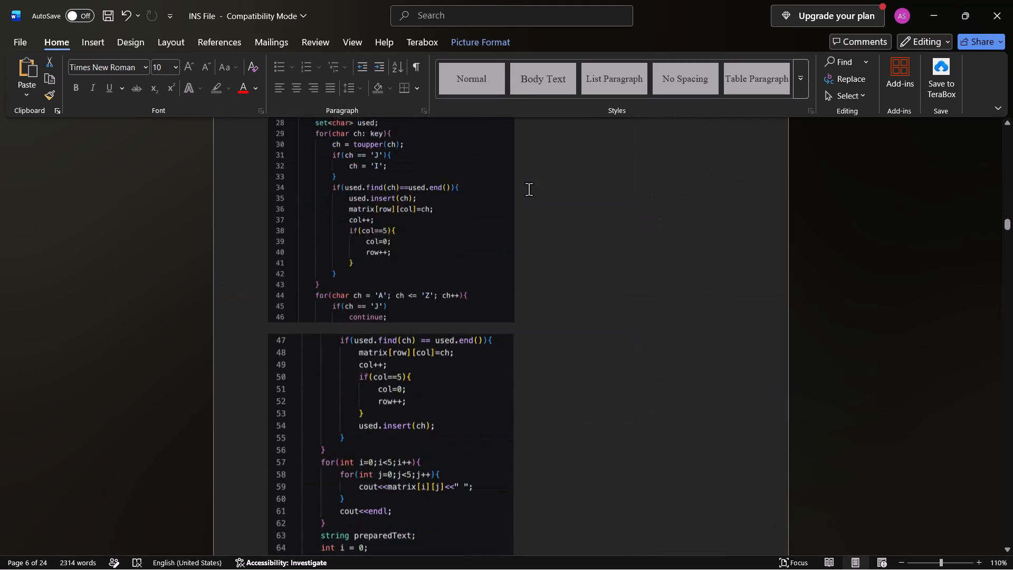
pyautogui.scroll(-17, 529, 189)
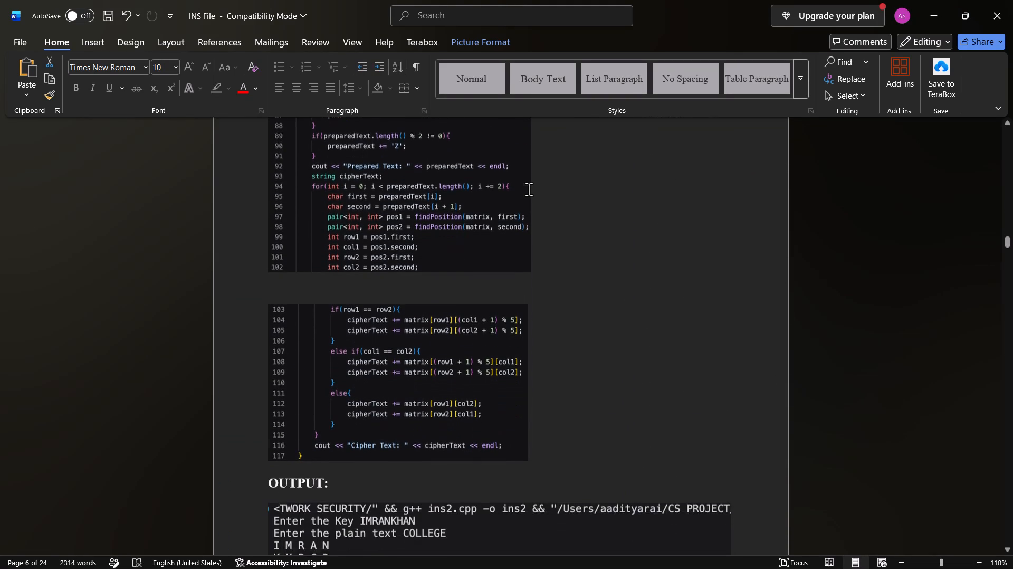
pyautogui.scroll(-2, 529, 189)
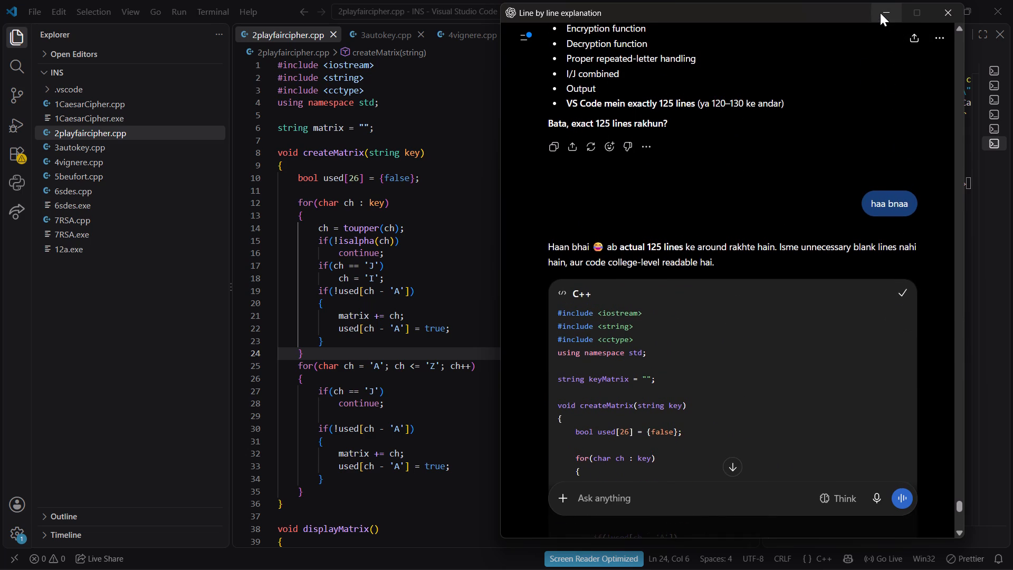
pyautogui.click(880, 13)
pyautogui.tripleClick(485, 355)
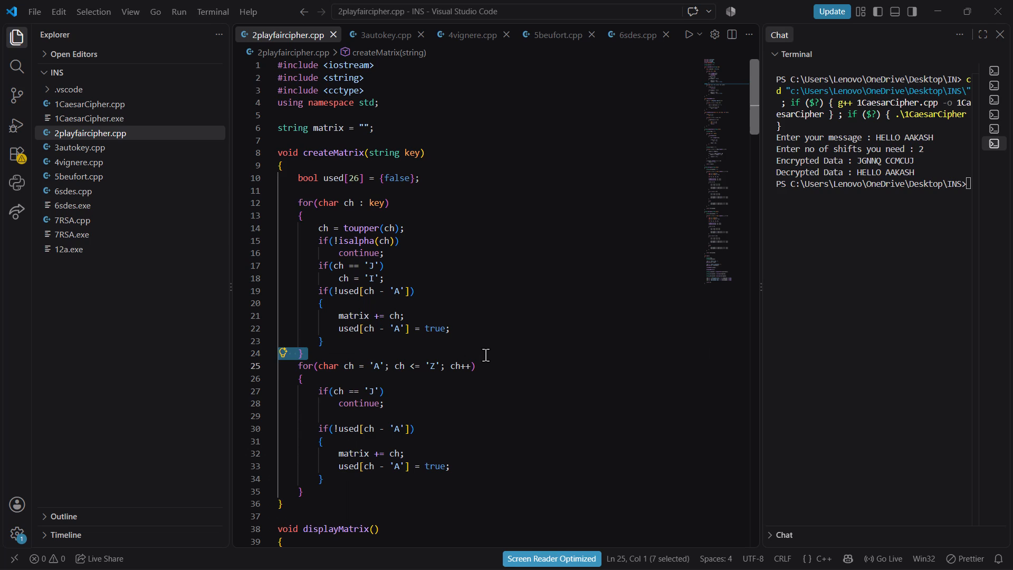
pyautogui.tripleClick(485, 355)
pyautogui.click(485, 355)
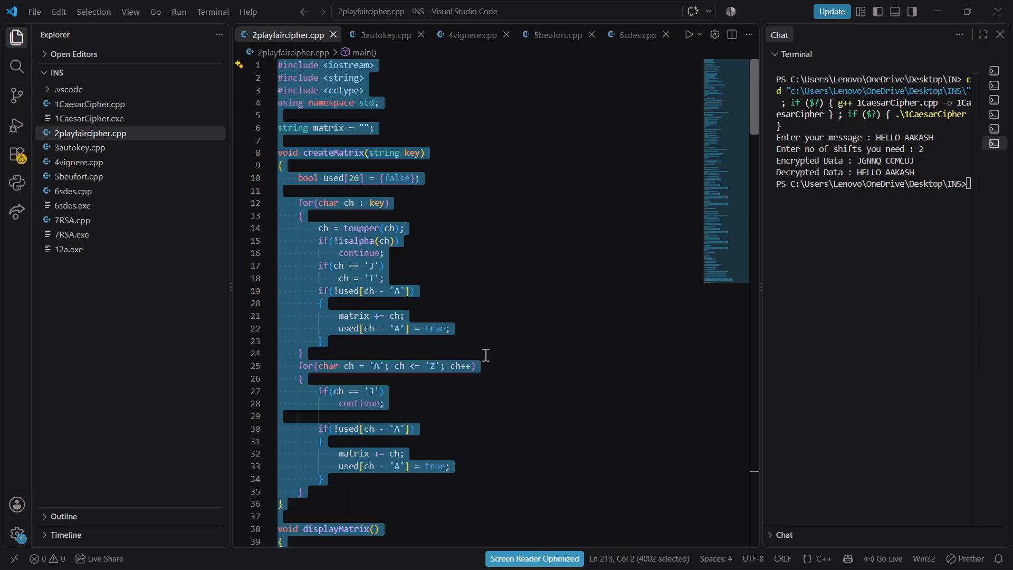
pyautogui.hotkey('ctrl', 'v')
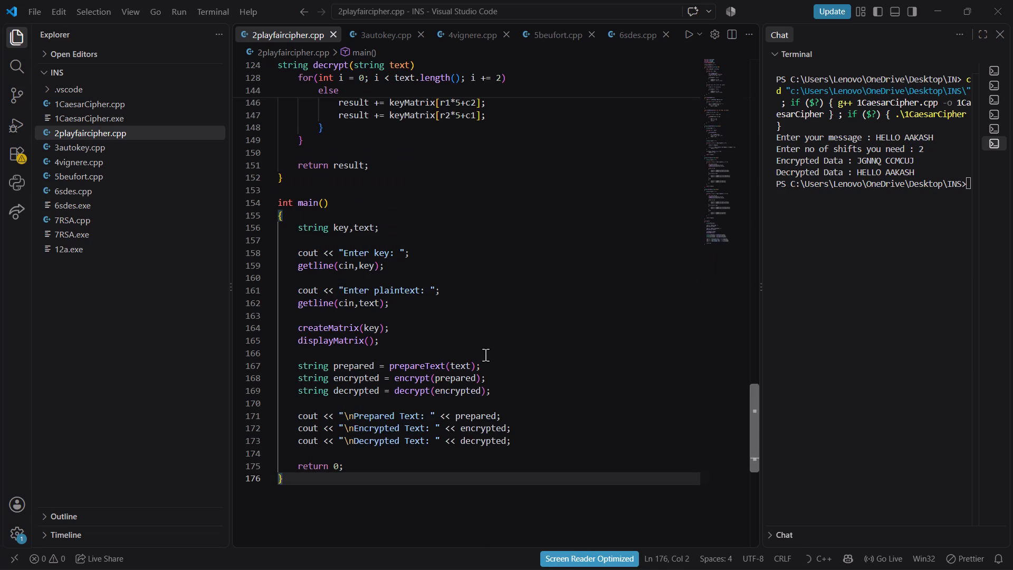
# In createMatrix, remove the blank line after the used array and move the opening braces of the function and first for loop onto their header lines.
pyautogui.scroll(12, 485, 355)
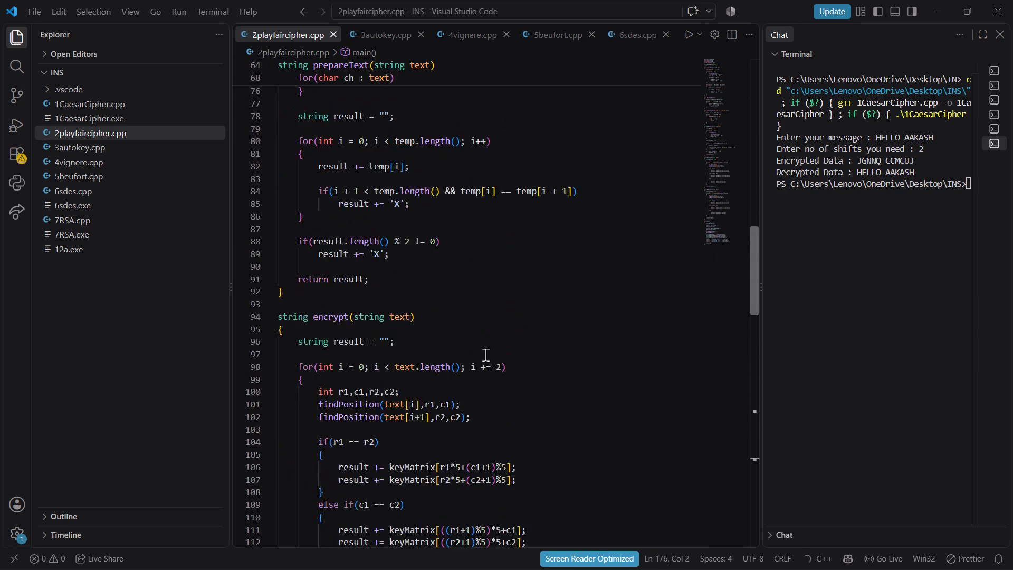
pyautogui.scroll(13, 485, 355)
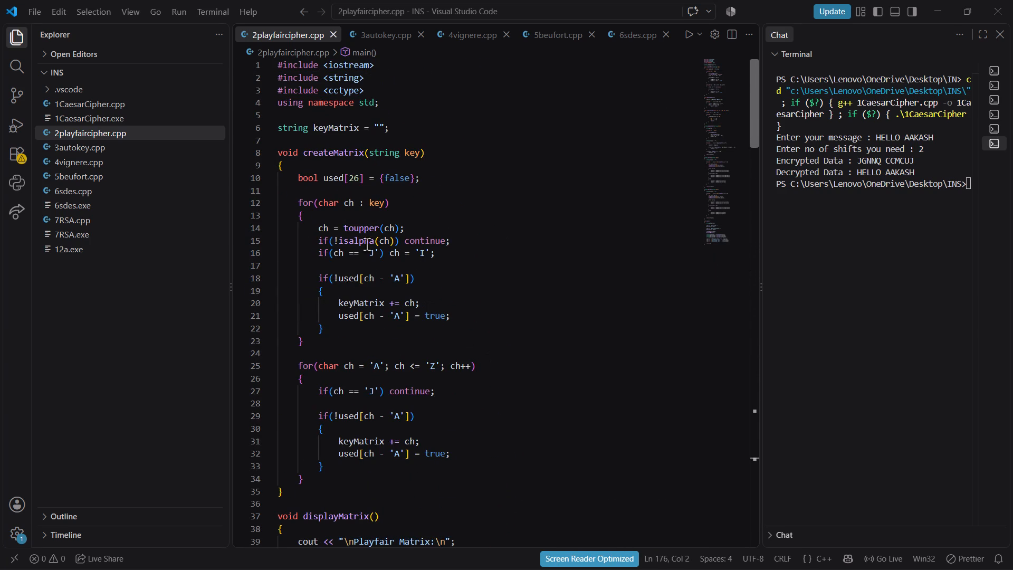
pyautogui.click(325, 193)
pyautogui.press('BackSpace')
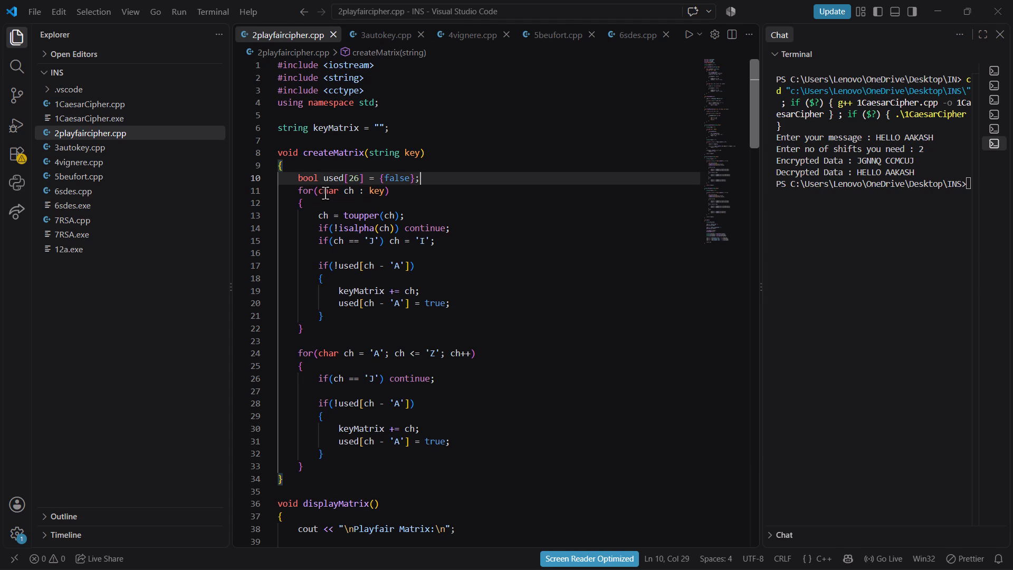
pyautogui.click(291, 163)
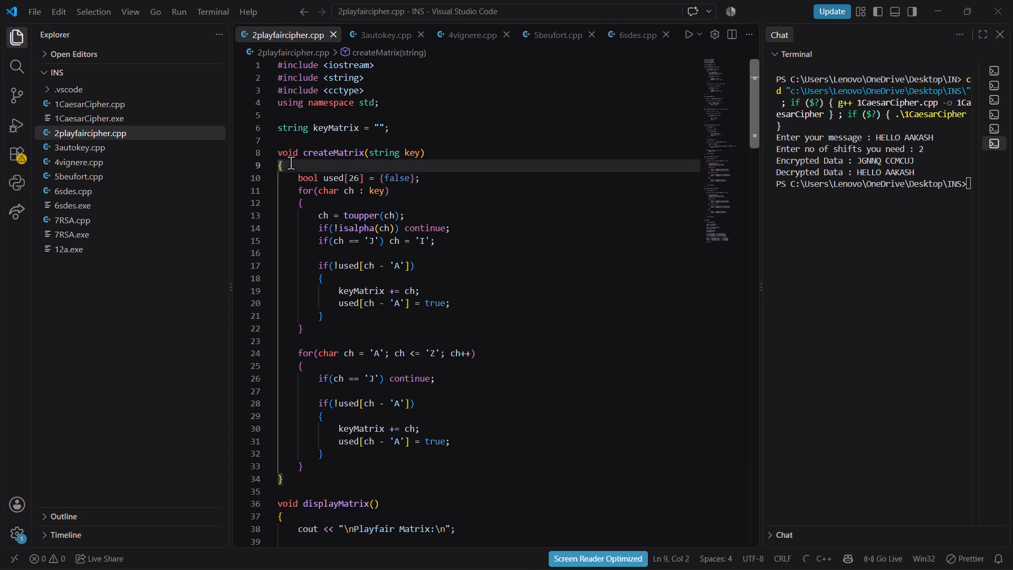
pyautogui.press('Left')
pyautogui.press('BackSpace')
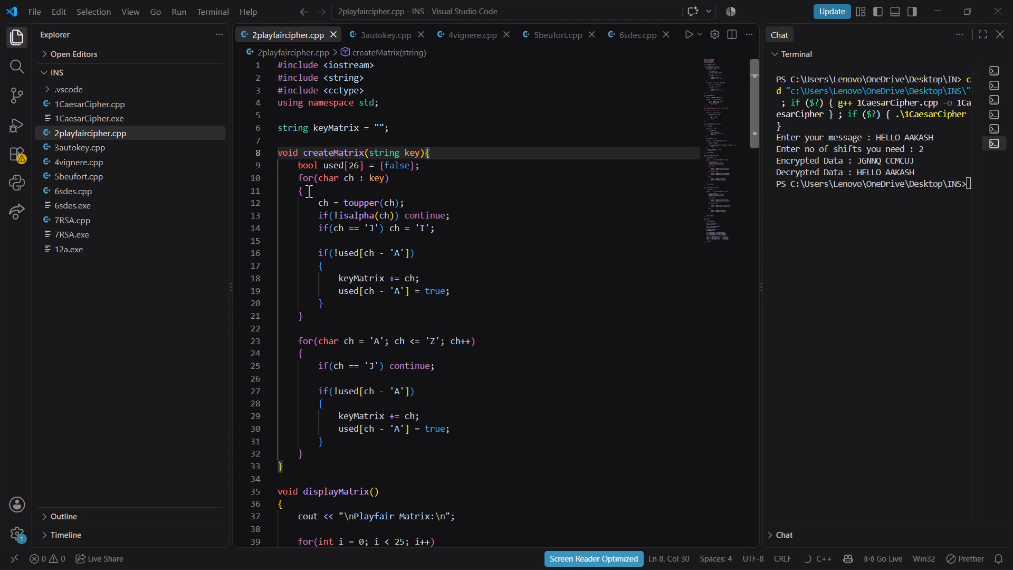
pyautogui.click(308, 189)
pyautogui.press('Left')
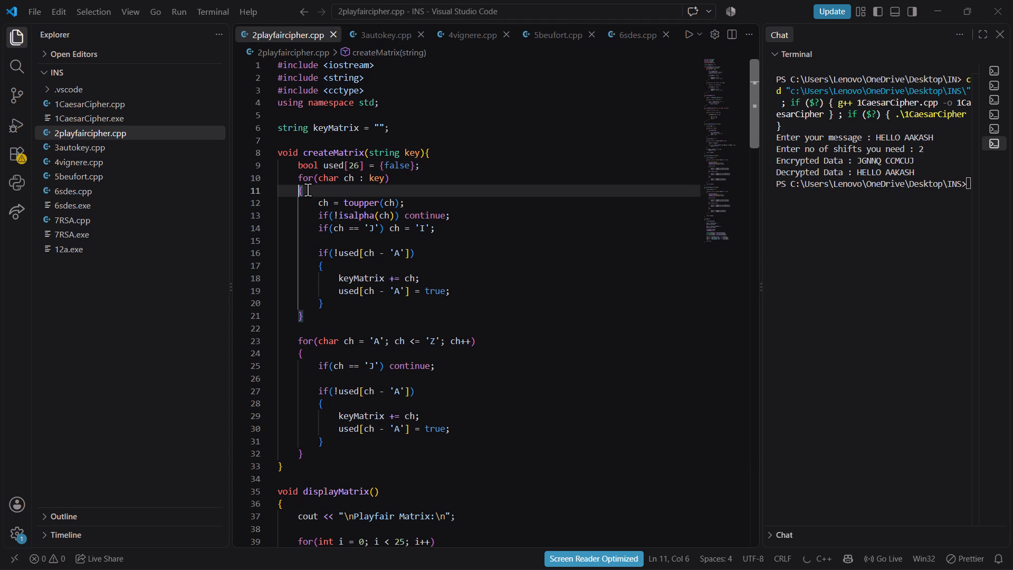
pyautogui.press('BackSpace')
pyautogui.press('BackSpace')
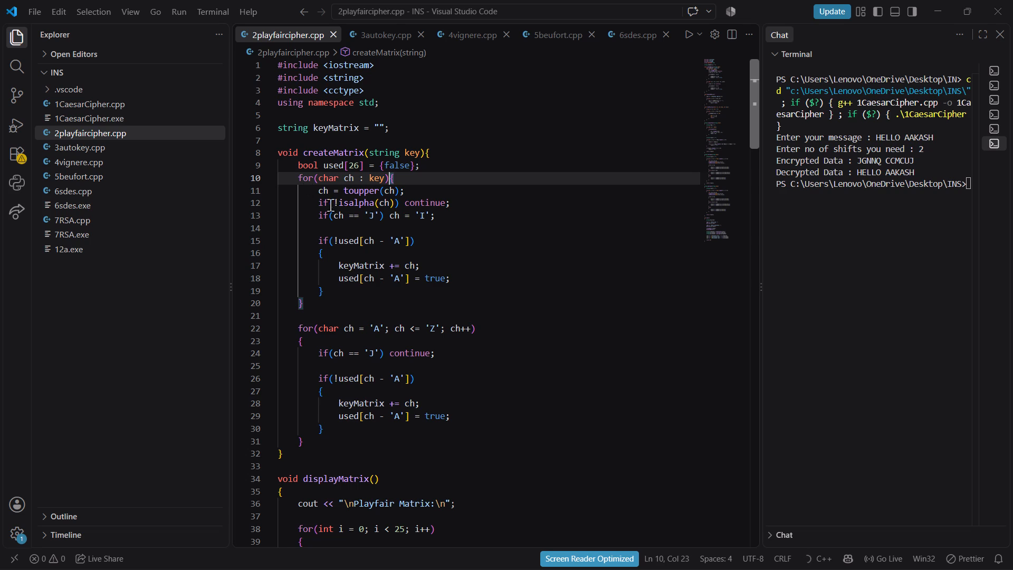
# Compact the first for loop's body: remove its blank line, move the if's opening brace up, and join the two closing braces on one line.
pyautogui.click(322, 229)
pyautogui.press('BackSpace')
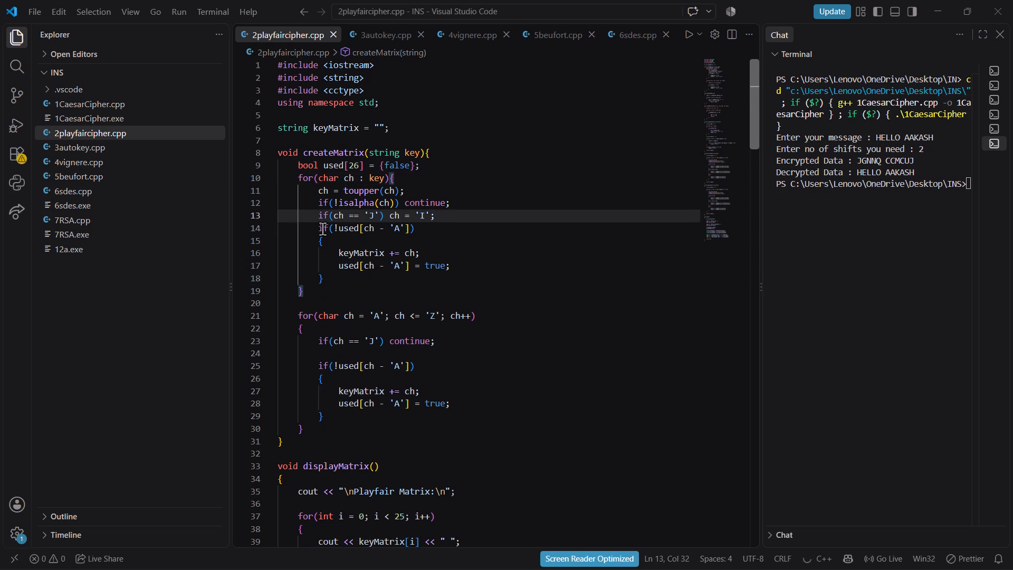
pyautogui.click(328, 244)
pyautogui.press('Left')
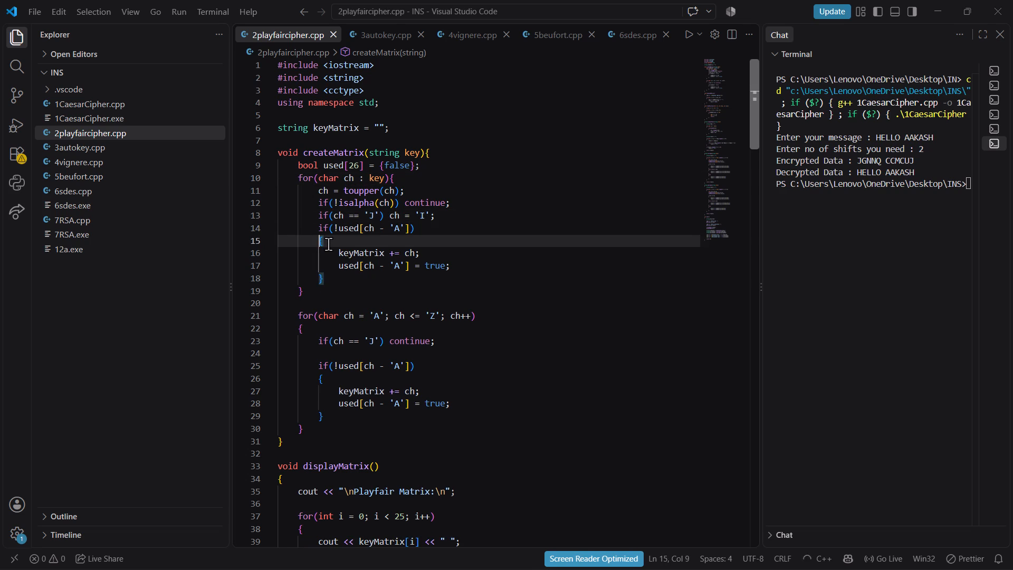
pyautogui.press('BackSpace')
pyautogui.press('BackSpace')
pyautogui.press('BackSpace')
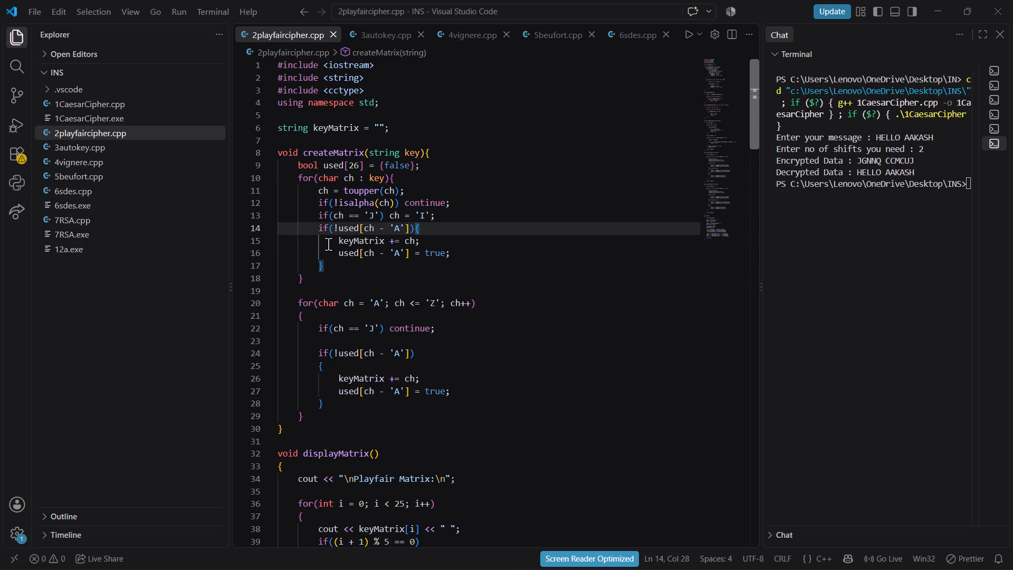
pyautogui.click(322, 277)
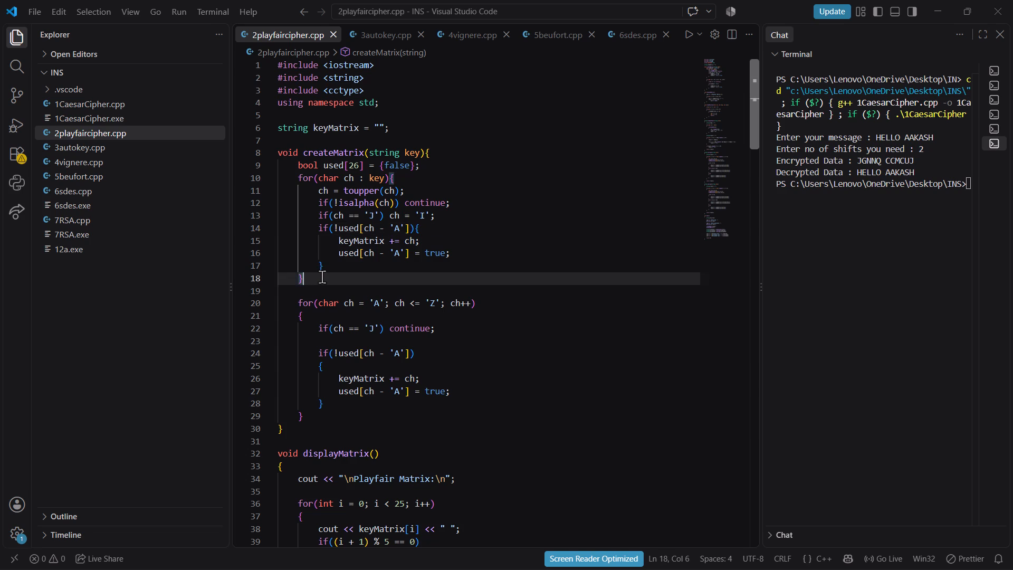
pyautogui.press('Left')
pyautogui.press('BackSpace')
pyautogui.press('BackSpace')
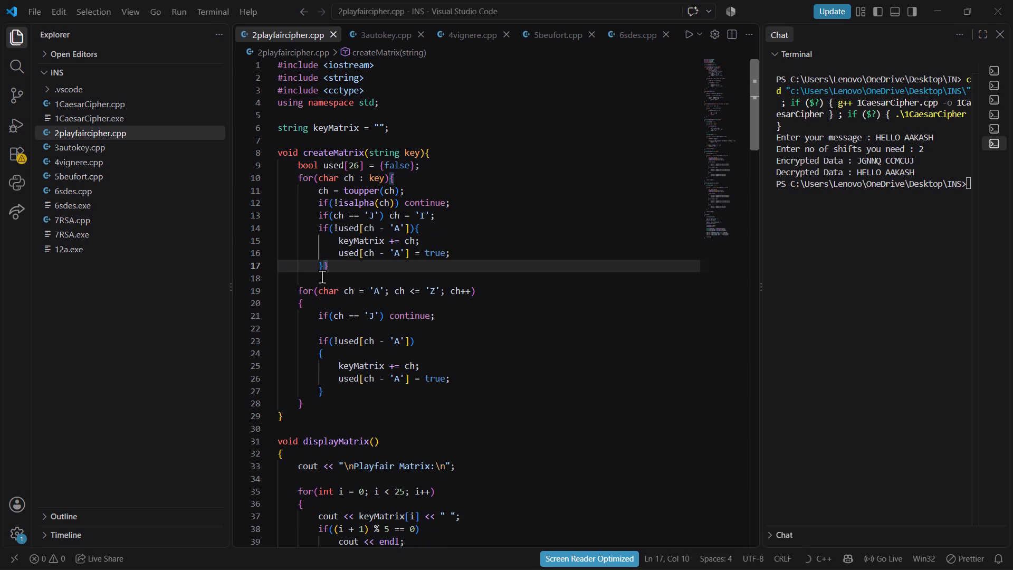
# In createMatrix's second for loop, remove the inner blank line and move the opening braces of the loop and its used-check if onto their header lines.
pyautogui.scroll(1, 322, 277)
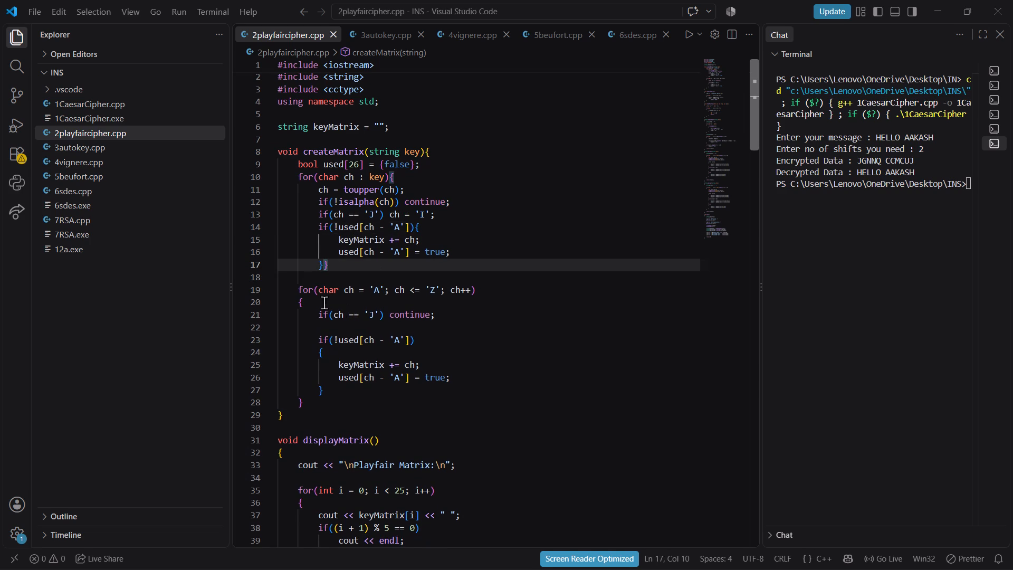
pyautogui.click(298, 289)
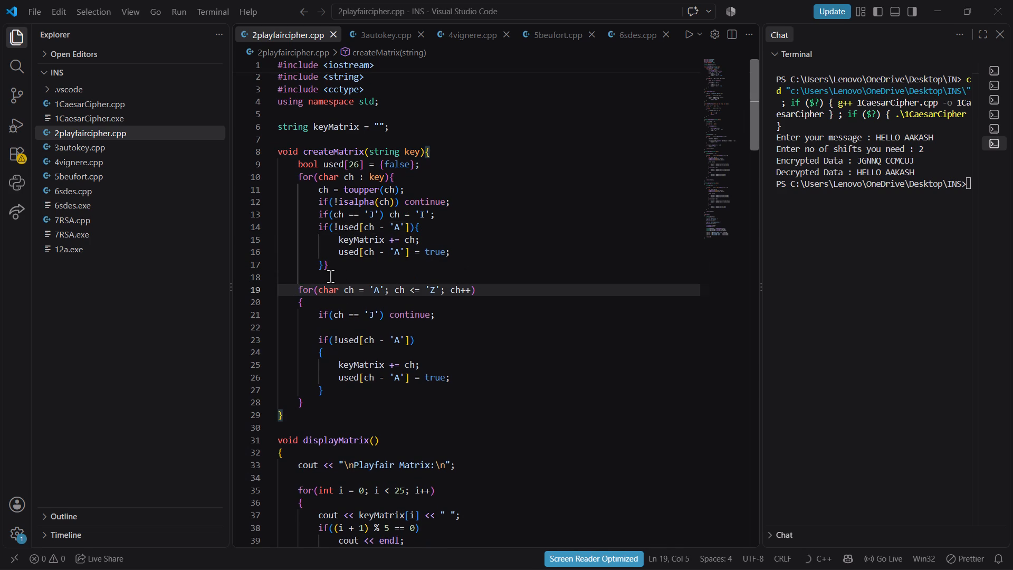
pyautogui.click(311, 306)
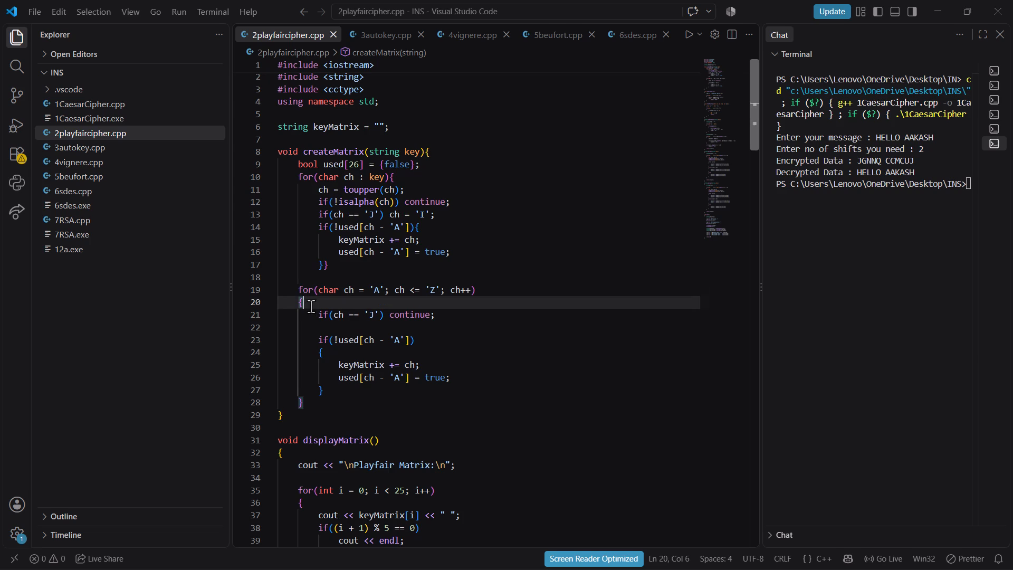
pyautogui.press('Left')
pyautogui.press('BackSpace')
pyautogui.press('BackSpace')
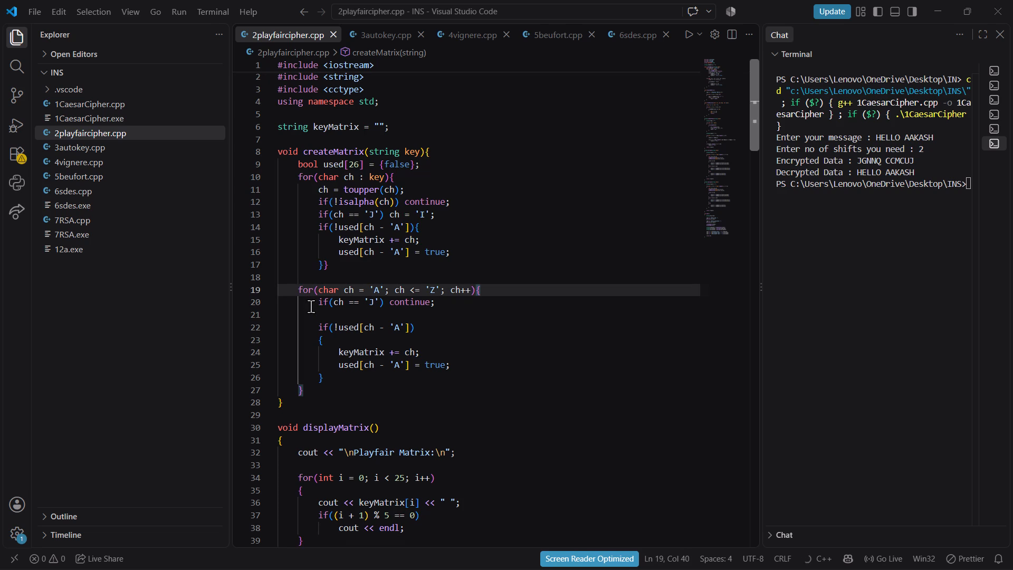
pyautogui.click(324, 313)
pyautogui.press('BackSpace')
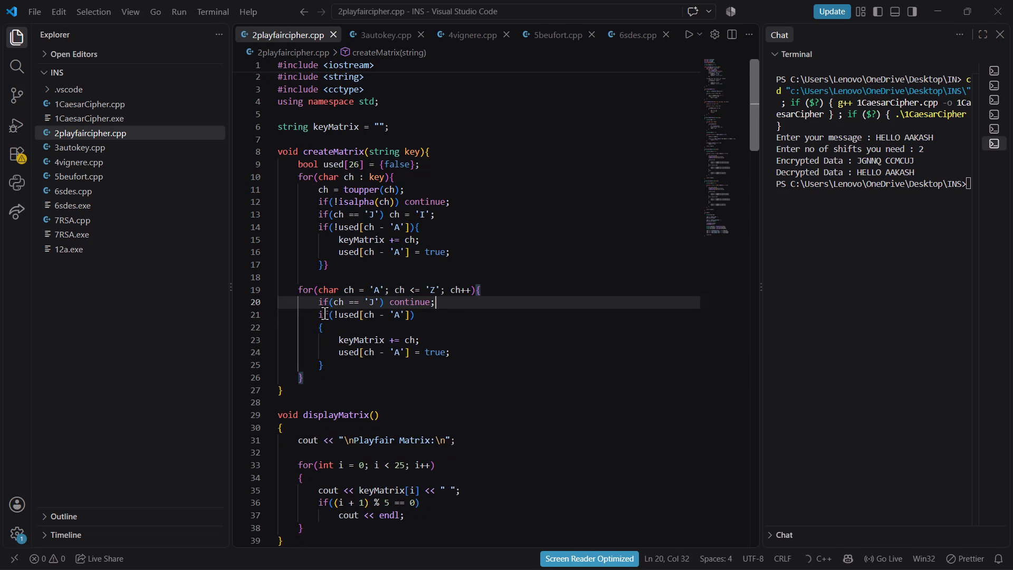
pyautogui.scroll(-1, 324, 313)
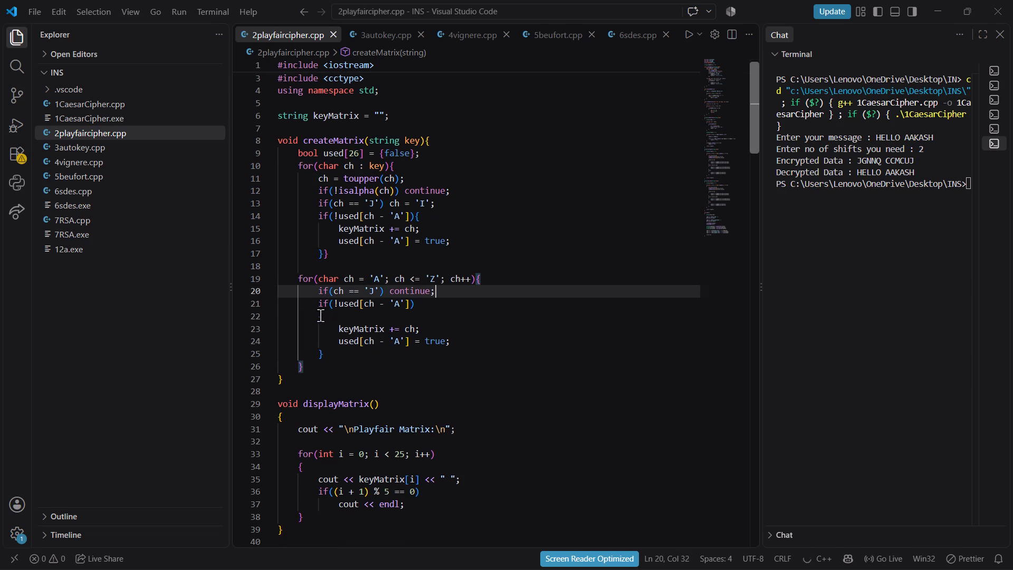
pyautogui.click(320, 315)
pyautogui.press('BackSpace')
pyautogui.press('BackSpace')
pyautogui.press('BackSpace')
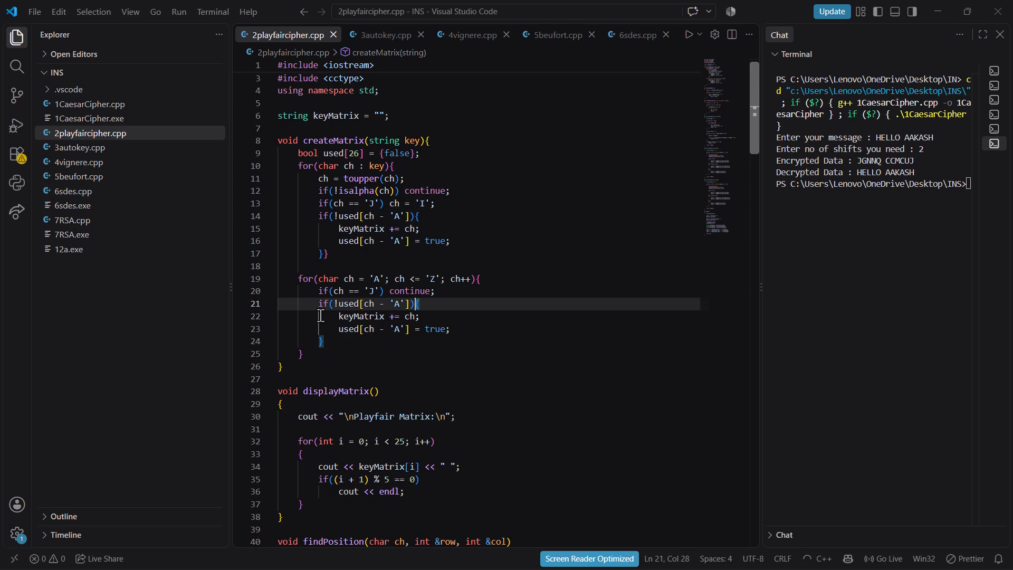
# Move the second for loop's closing brace onto the inner if's closing-brace line, separated by three spaces.
pyautogui.click(322, 353)
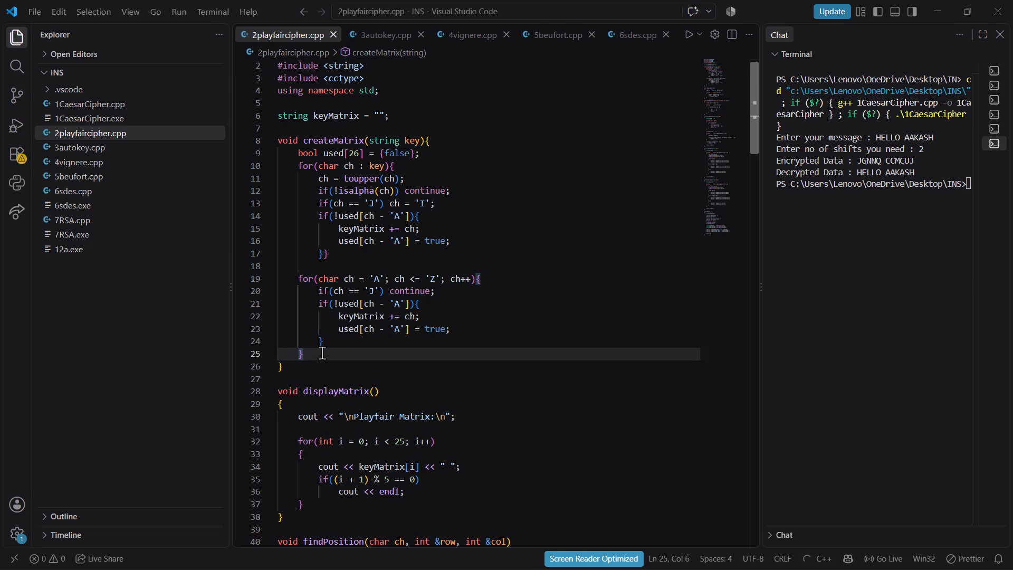
pyautogui.press('Left')
pyautogui.press('BackSpace')
pyautogui.press('BackSpace')
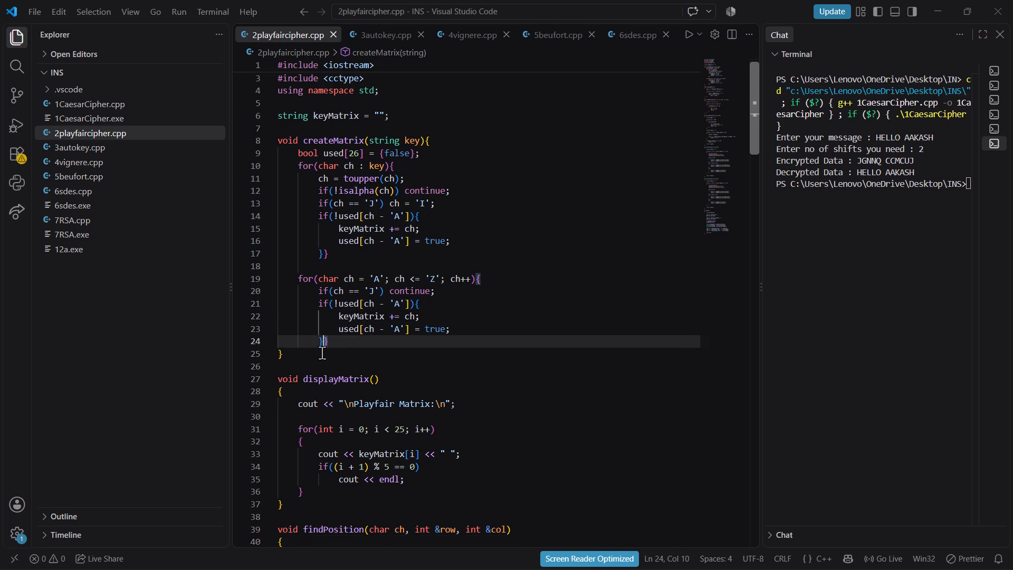
pyautogui.press('space')
pyautogui.press('space')
pyautogui.press('space')
pyautogui.scroll(-1, 322, 353)
pyautogui.scroll(4, 337, 256)
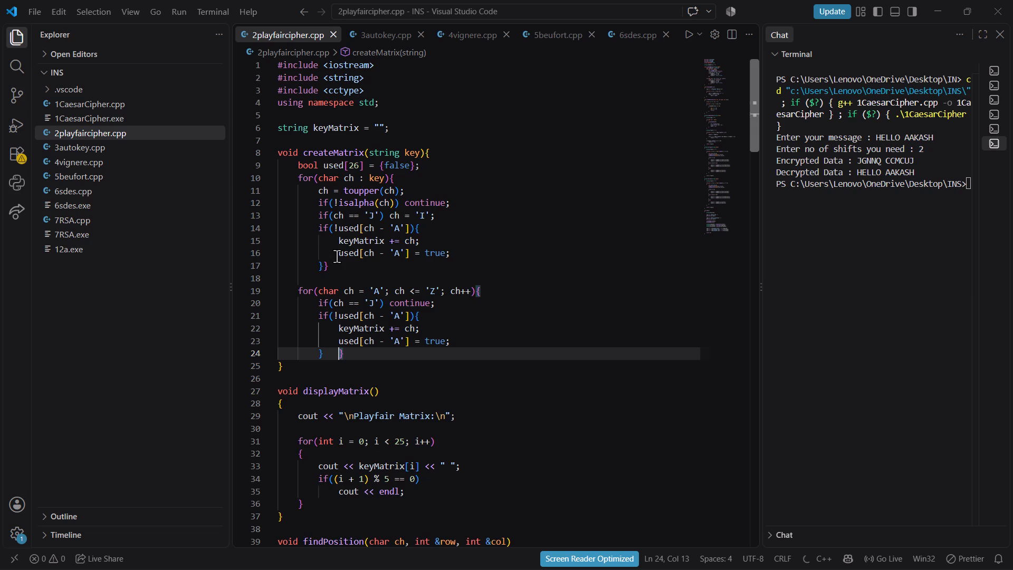
# In displayMatrix, remove the blank line after the cout statement and move the opening braces of the function and for loop onto their header lines.
pyautogui.scroll(-5, 337, 256)
pyautogui.click(319, 272)
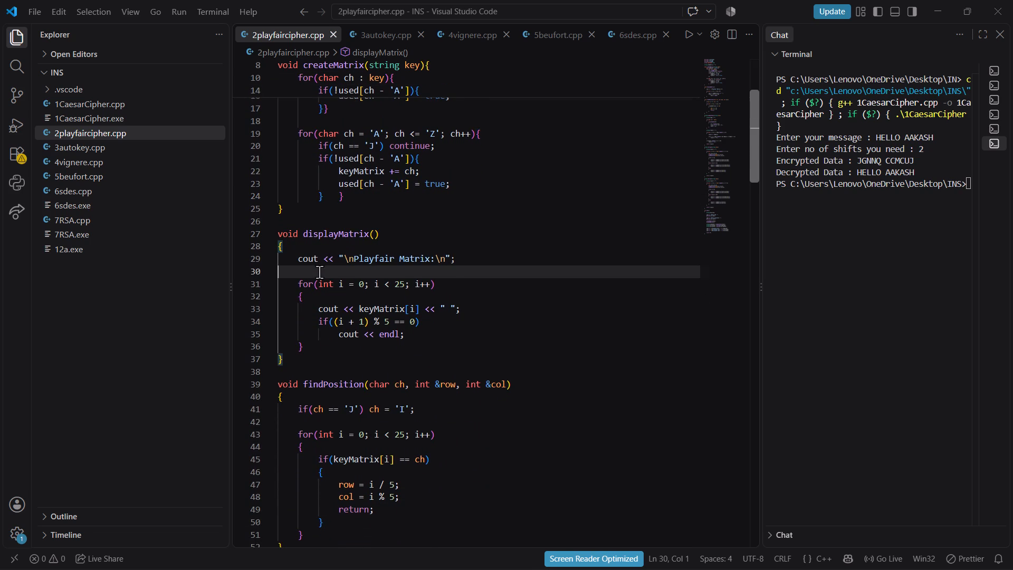
pyautogui.press('BackSpace')
pyautogui.click(288, 246)
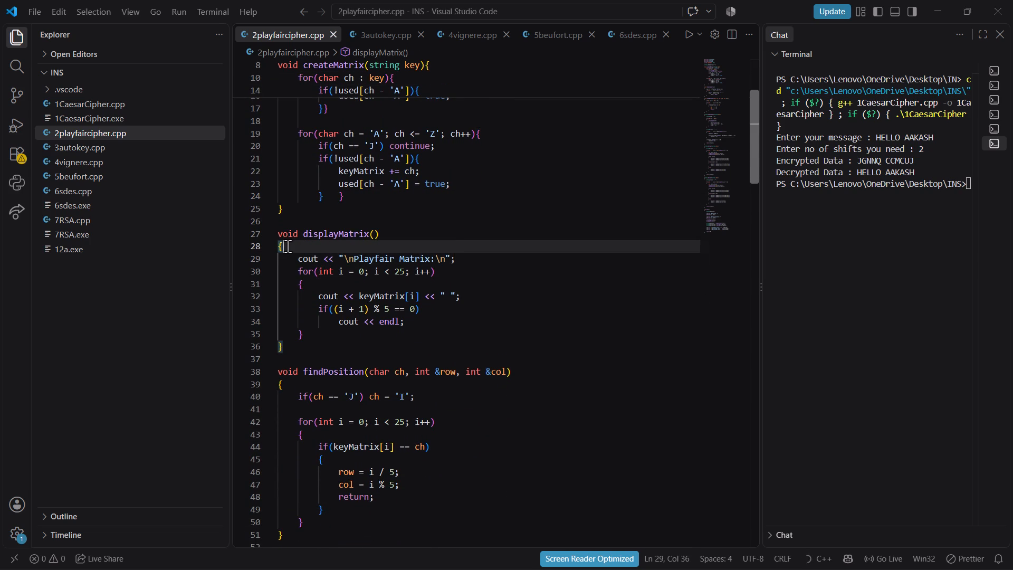
pyautogui.press('Left')
pyautogui.press('BackSpace')
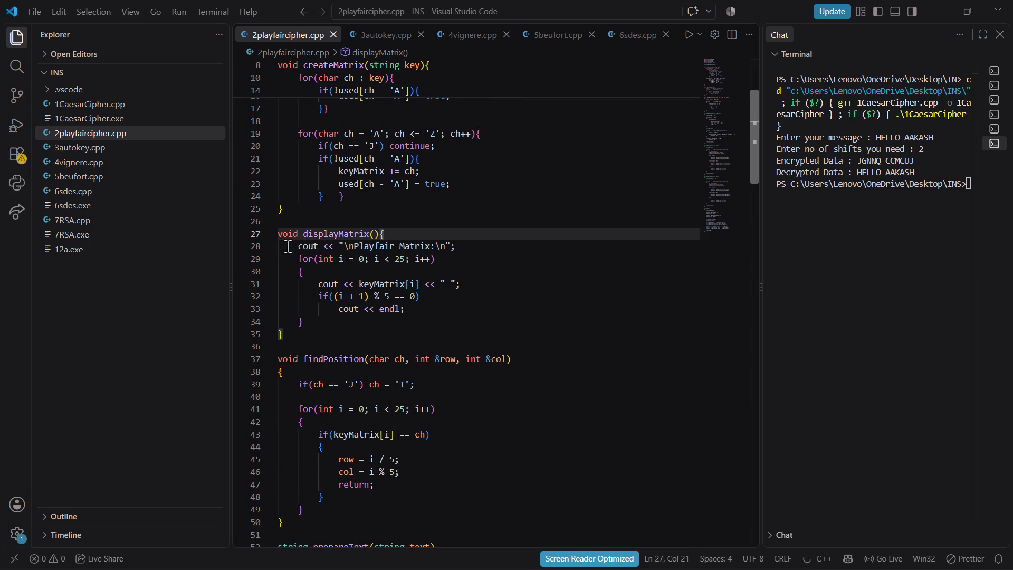
pyautogui.click(310, 273)
pyautogui.press('Left')
pyautogui.press('BackSpace')
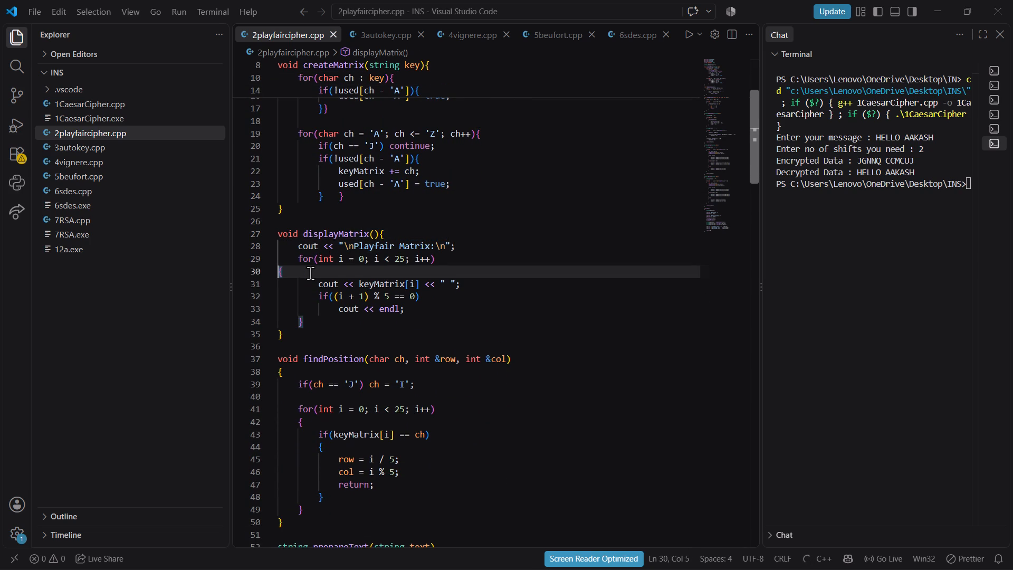
pyautogui.press('BackSpace')
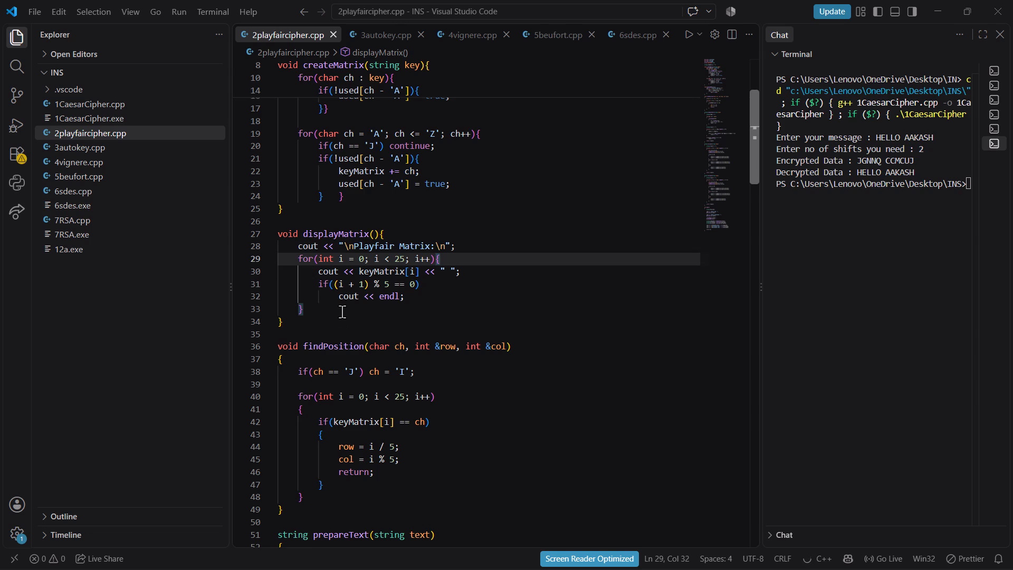
# Move displayMatrix's closing brace onto the for loop's closing-brace line, separated by one space.
pyautogui.click(342, 311)
pyautogui.press('Down')
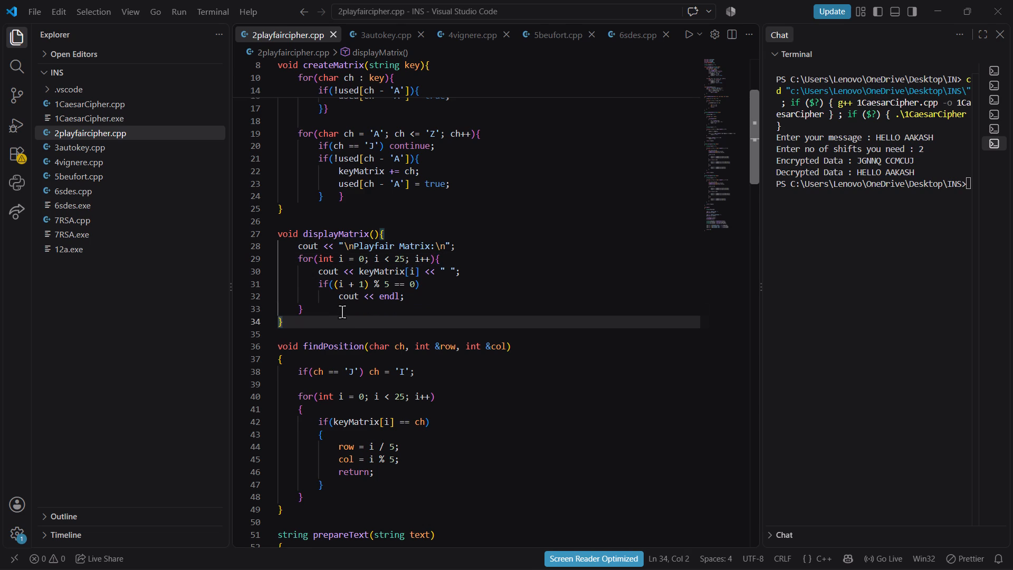
pyautogui.press('Left')
pyautogui.press('BackSpace')
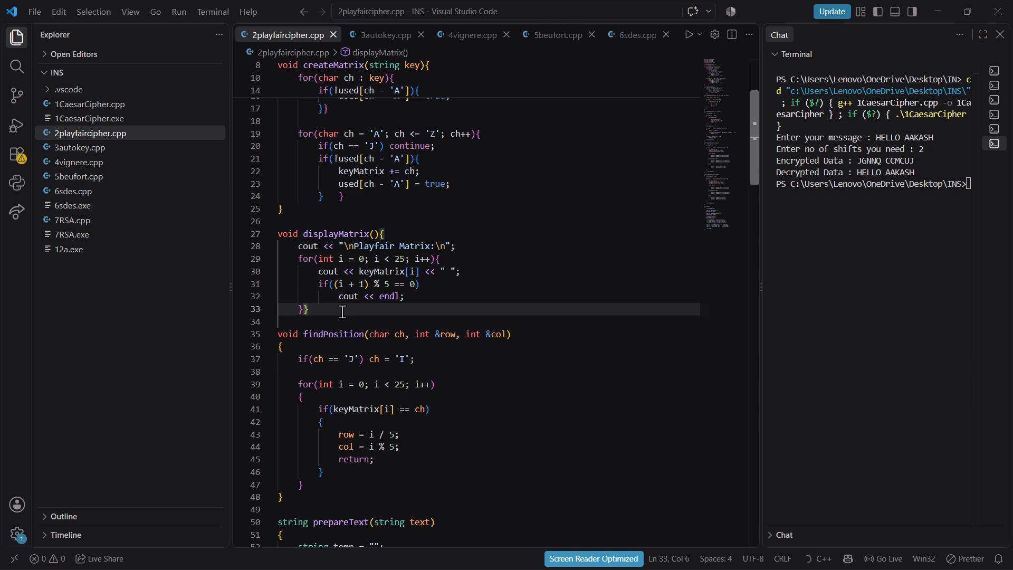
pyautogui.press('space')
# In findPosition, remove the blank line before the for loop and move the opening braces of the function and loop onto their header lines.
pyautogui.scroll(-3, 342, 311)
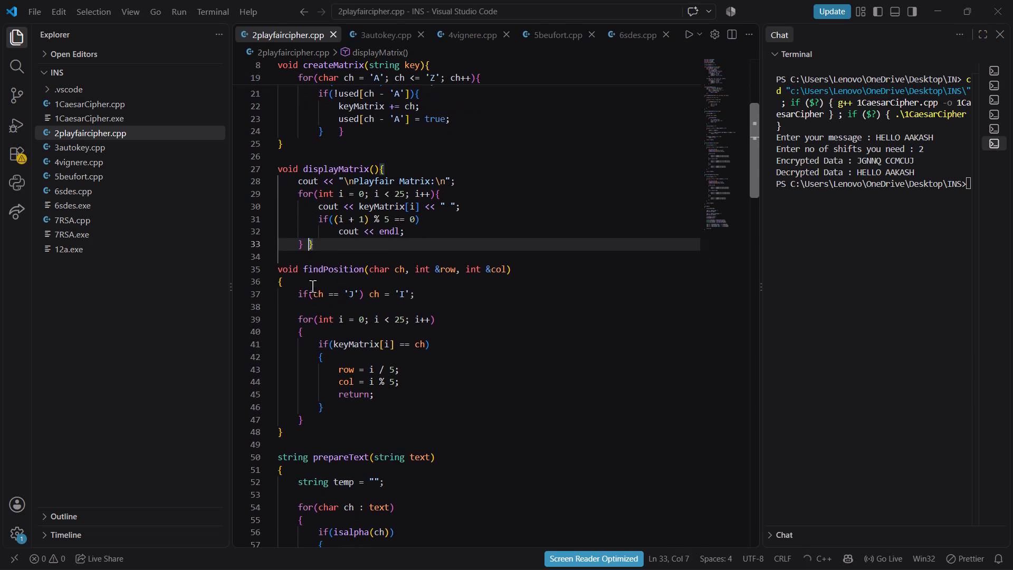
pyautogui.click(297, 283)
pyautogui.press('Left')
pyautogui.press('BackSpace')
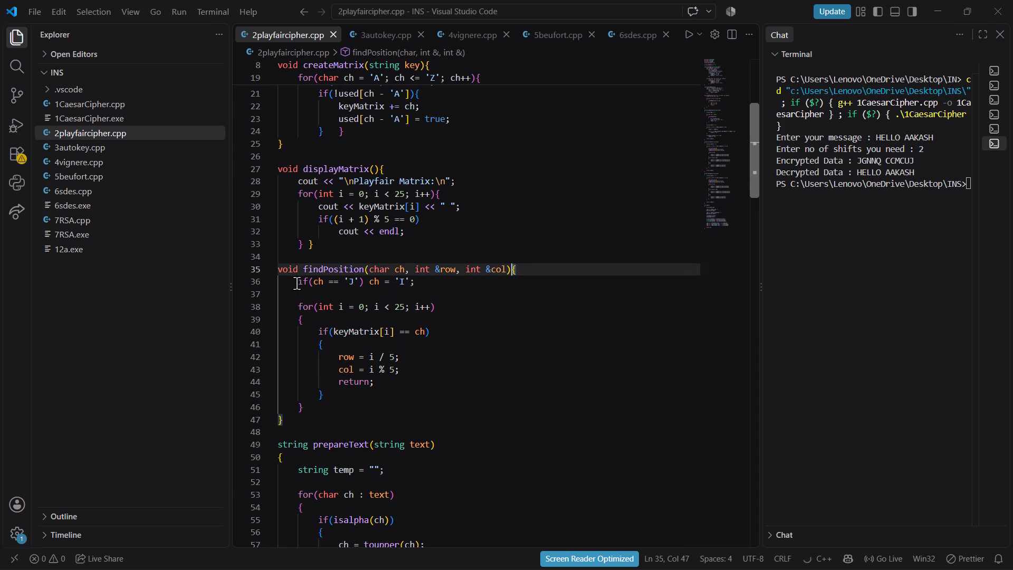
pyautogui.click(321, 294)
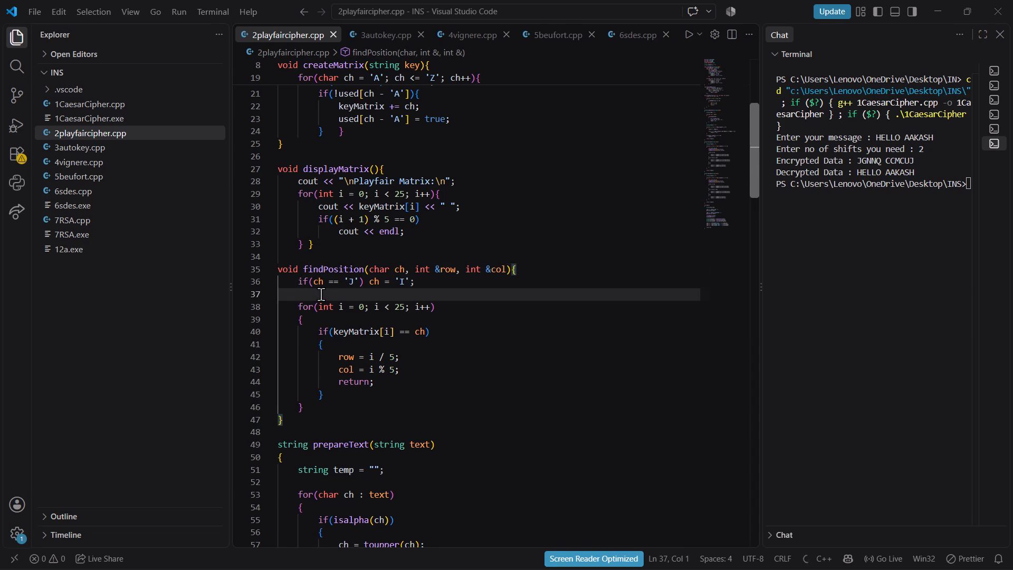
pyautogui.press('BackSpace')
pyautogui.click(326, 303)
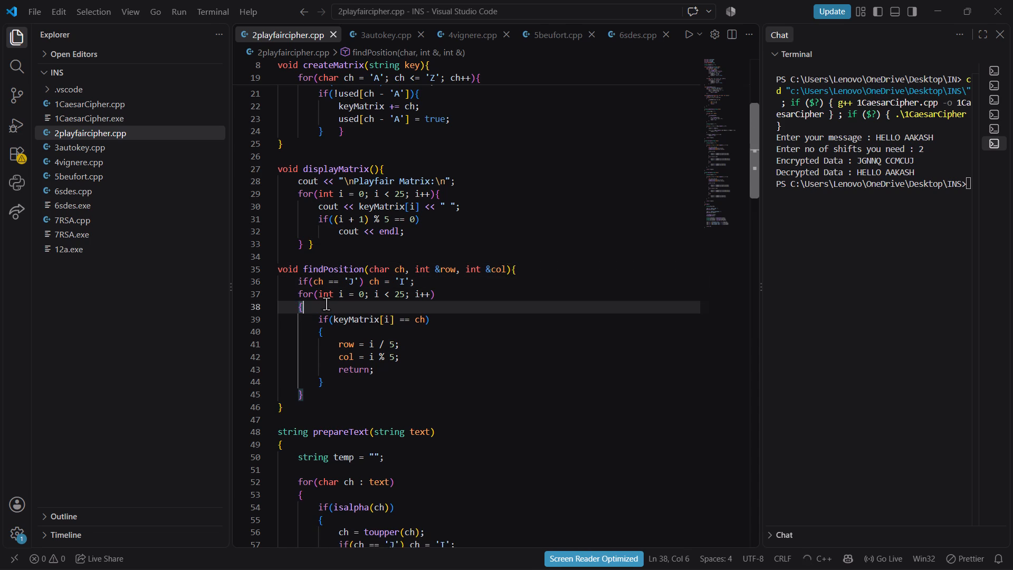
pyautogui.press('Left')
pyautogui.press('BackSpace')
pyautogui.press('BackSpace')
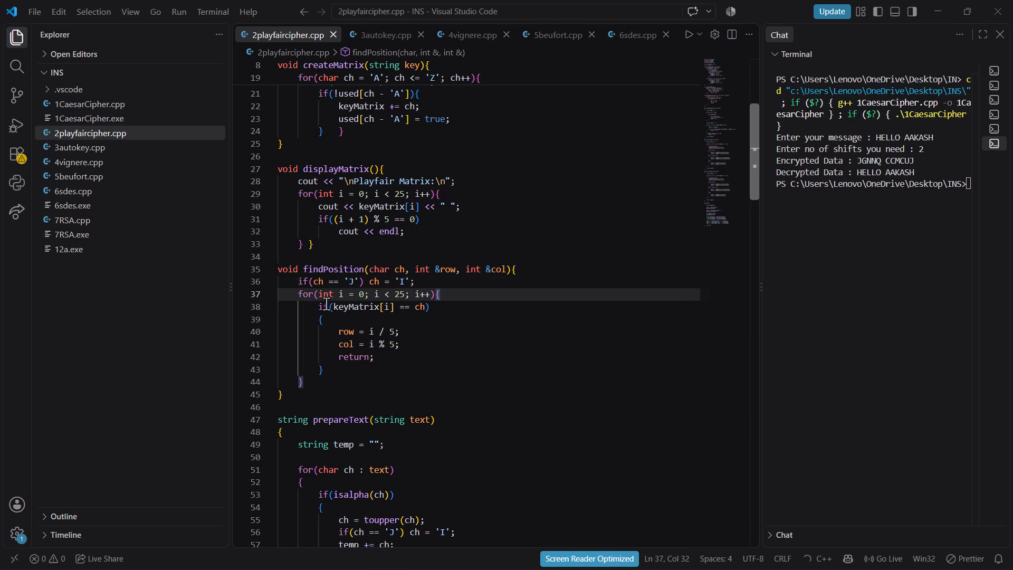
# In findPosition's loop, move the keyMatrix if's opening brace onto its header line and join the if's and loop's closing braces on one line.
pyautogui.click(337, 324)
pyautogui.press('Left')
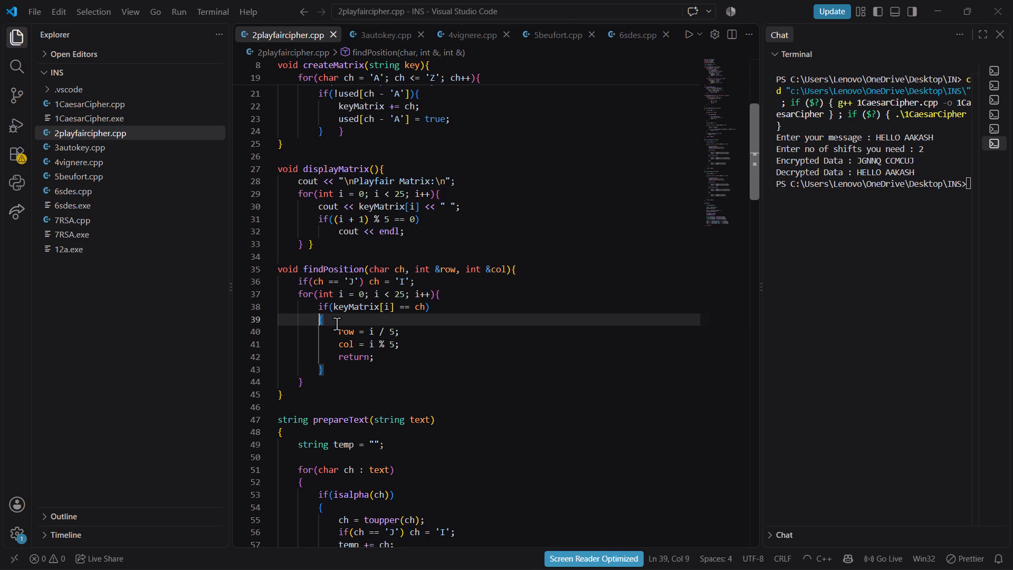
pyautogui.press('BackSpace')
pyautogui.press('BackSpace')
pyautogui.press('BackSpace')
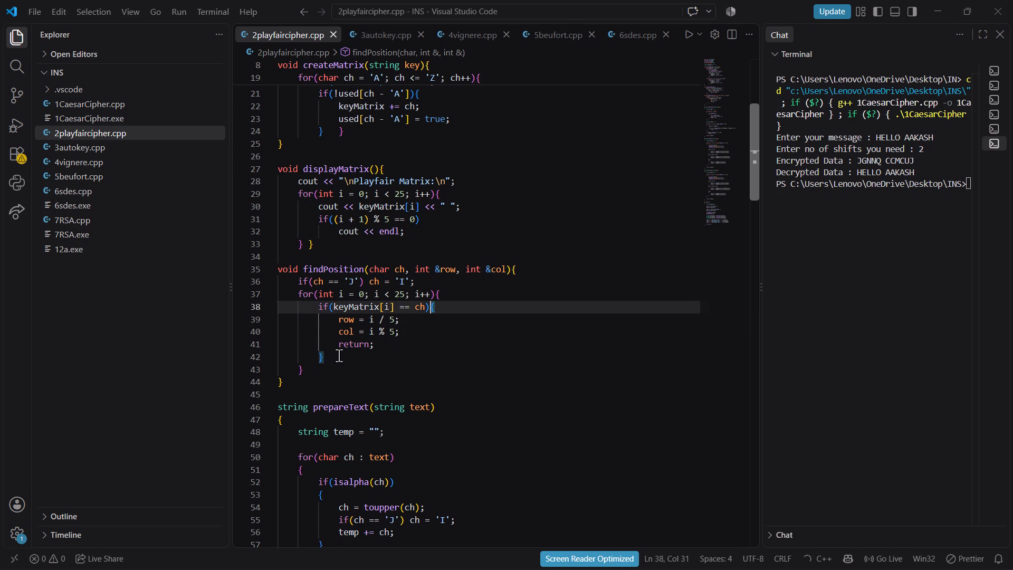
pyautogui.click(313, 370)
pyautogui.press('Left')
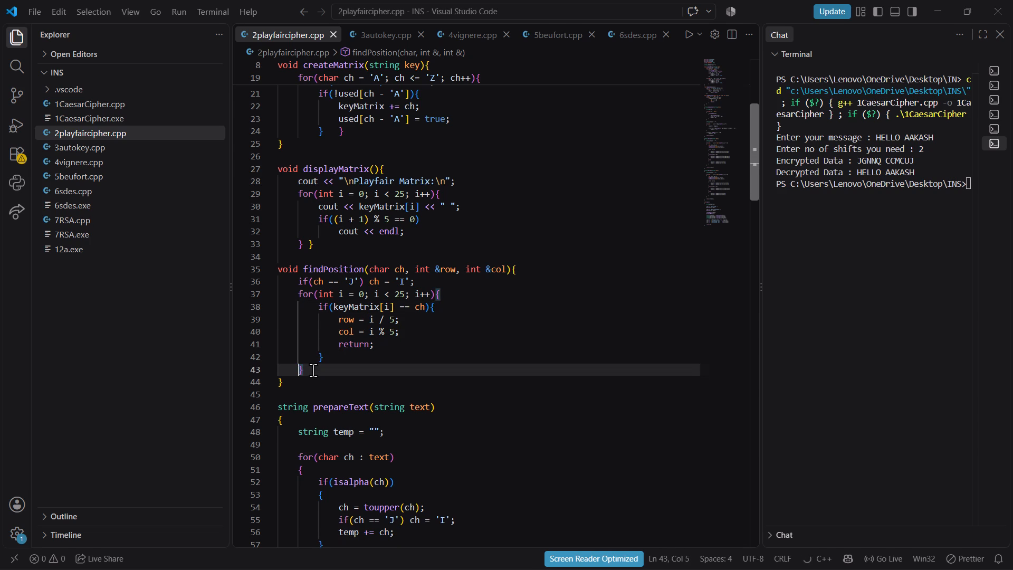
pyautogui.press('BackSpace')
pyautogui.press('BackSpace')
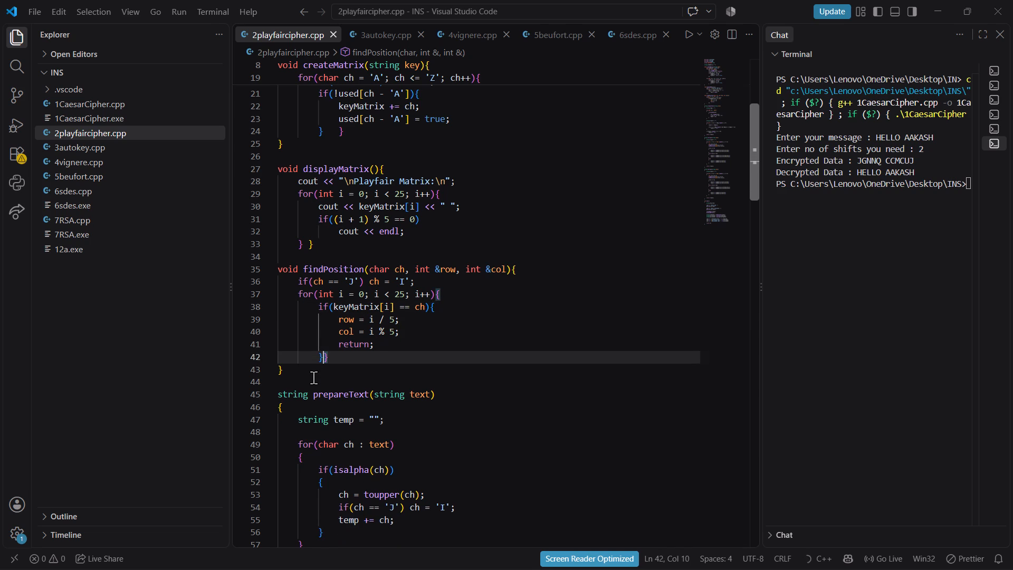
# In prepareText, remove the blank line after the temp declaration and move the opening braces of the function and first for loop onto their header lines.
pyautogui.scroll(-3, 313, 379)
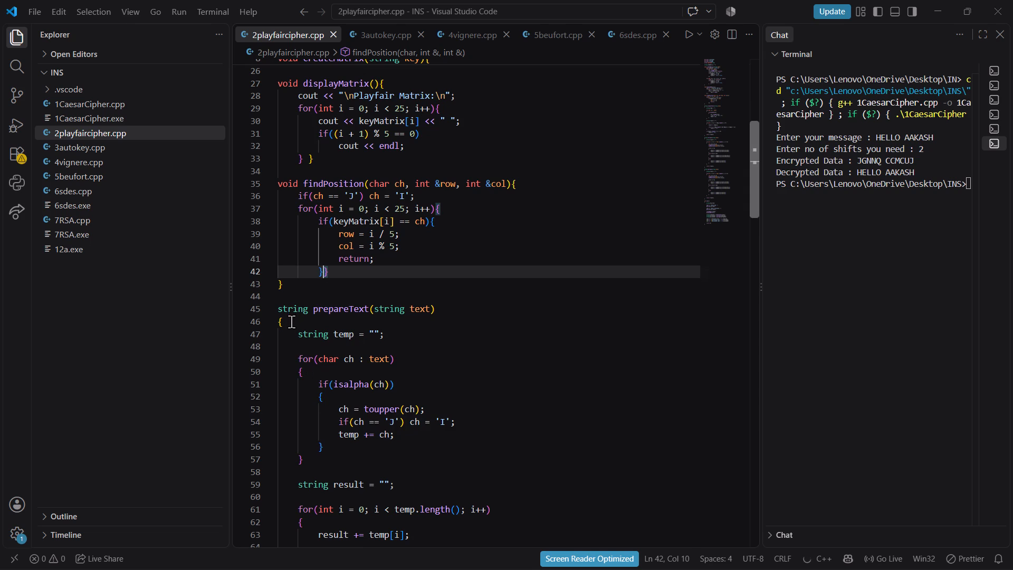
pyautogui.click(291, 321)
pyautogui.press('Left')
pyautogui.press('BackSpace')
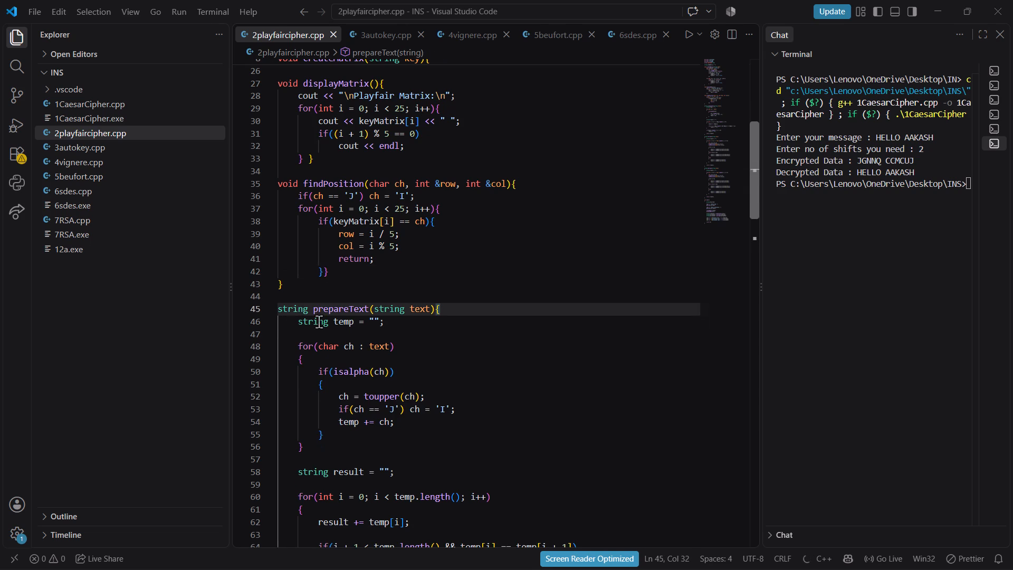
pyautogui.click(322, 337)
pyautogui.press('BackSpace')
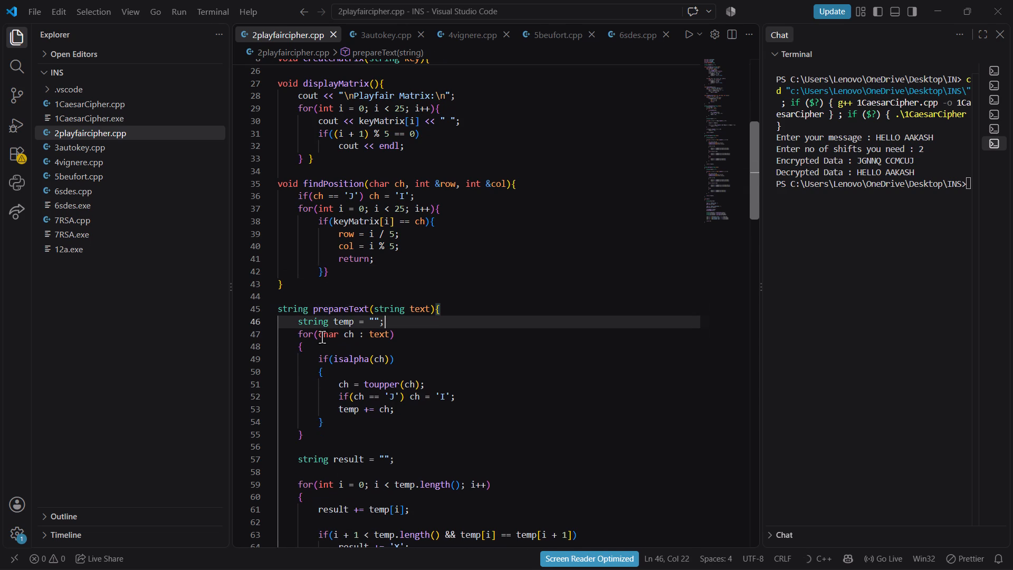
pyautogui.click(316, 350)
pyautogui.press('Left')
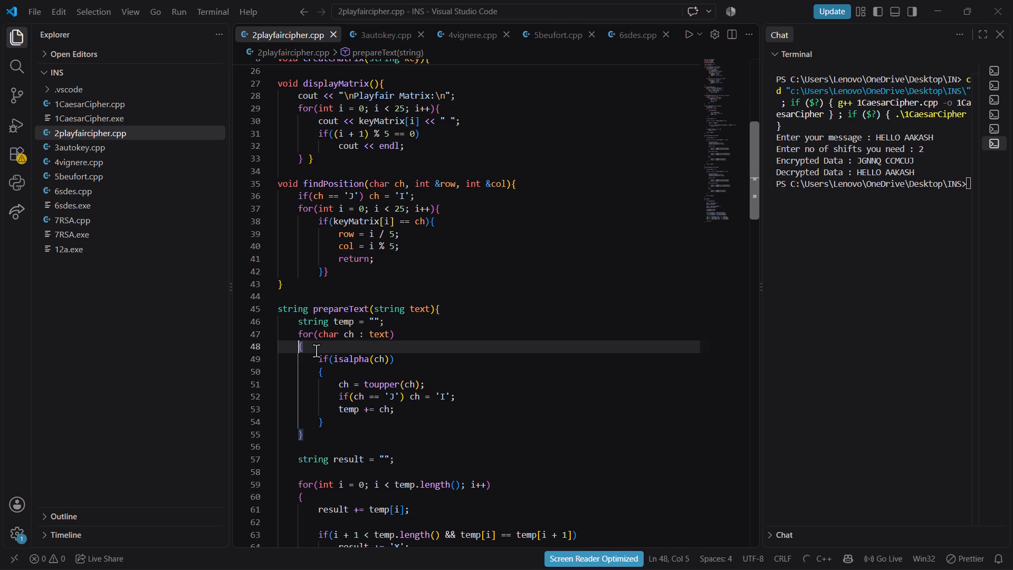
pyautogui.press('BackSpace')
pyautogui.press('BackSpace')
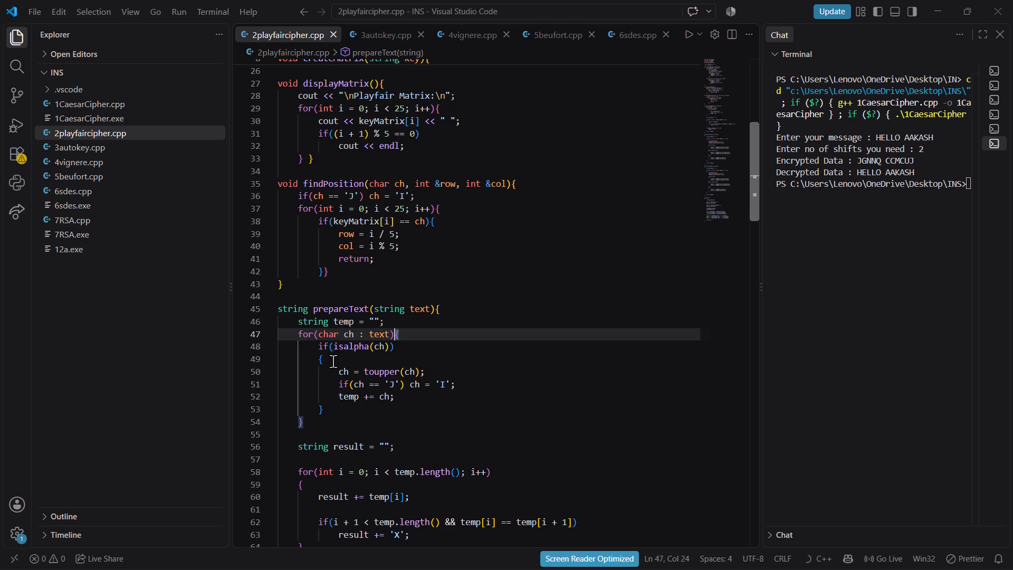
# In prepareText's first loop, move the isalpha if's opening brace onto its header line and join the if's and loop's closing braces.
pyautogui.click(333, 361)
pyautogui.press('Left')
pyautogui.press('BackSpace')
pyautogui.press('BackSpace')
pyautogui.press('BackSpace')
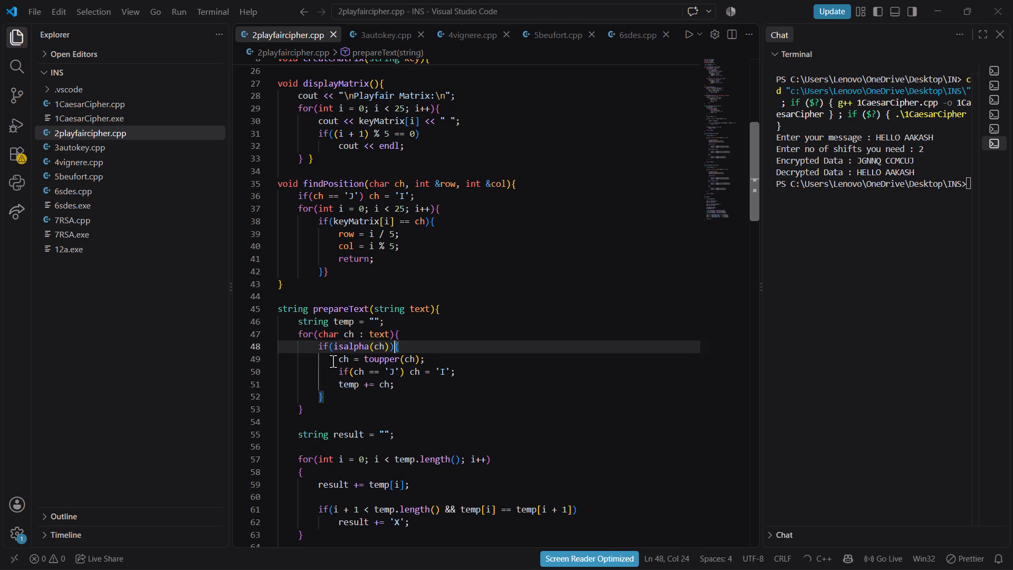
pyautogui.click(330, 398)
pyautogui.click(313, 408)
pyautogui.press('Left')
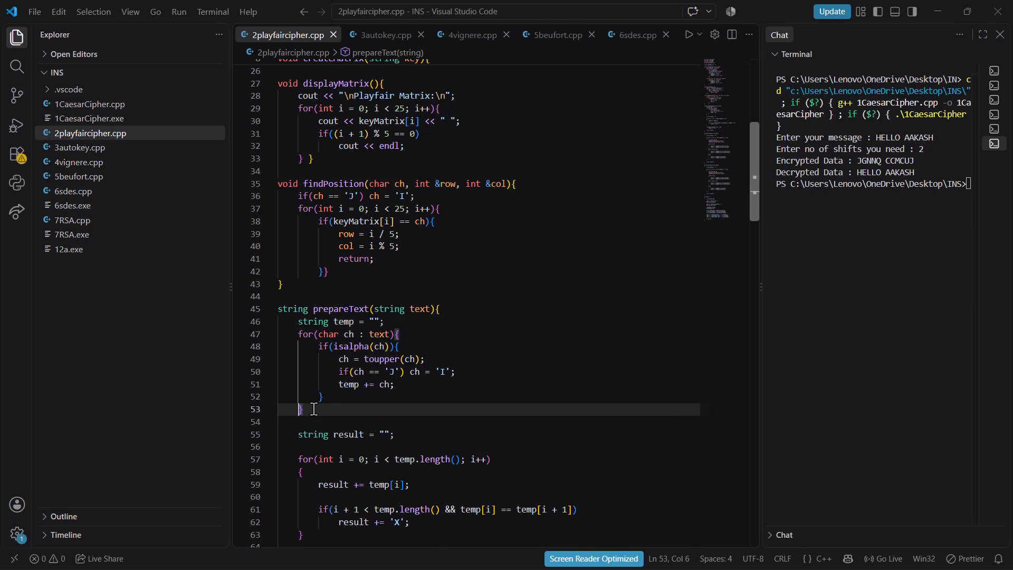
pyautogui.press('BackSpace')
pyautogui.press('BackSpace')
# In prepareText, move the second for loop's opening brace onto its header line and remove the blank lines inside that loop and before return result.
pyautogui.scroll(-3, 313, 408)
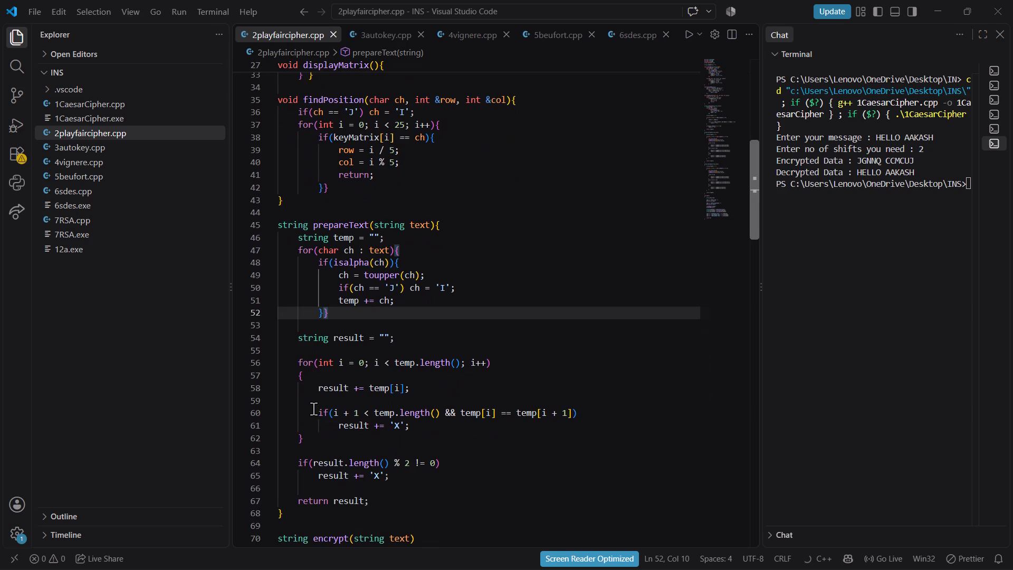
pyautogui.click(312, 364)
pyautogui.press('Left')
pyautogui.press('BackSpace')
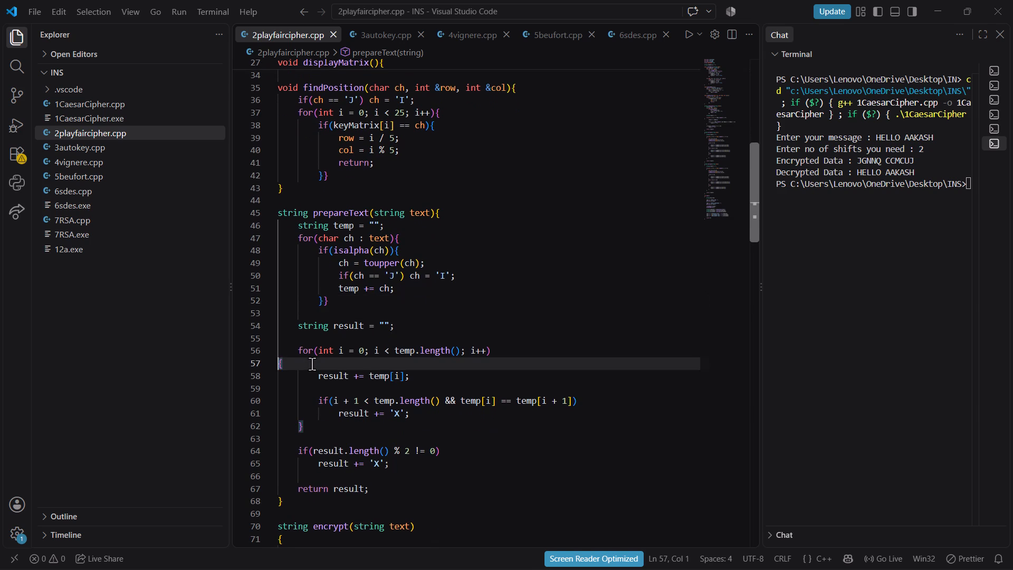
pyautogui.press('BackSpace')
pyautogui.click(341, 375)
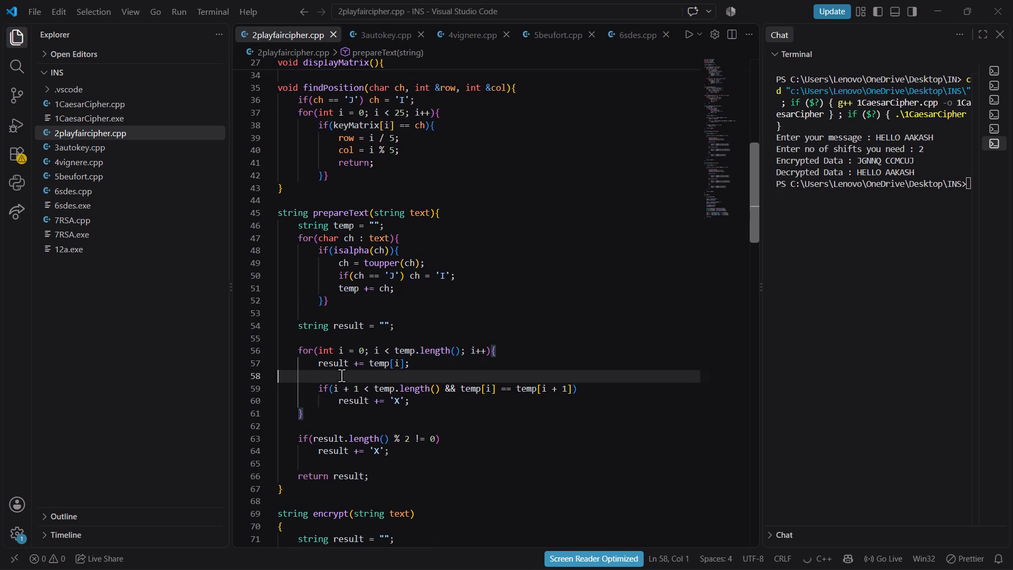
pyautogui.press('BackSpace')
pyautogui.scroll(-3, 330, 411)
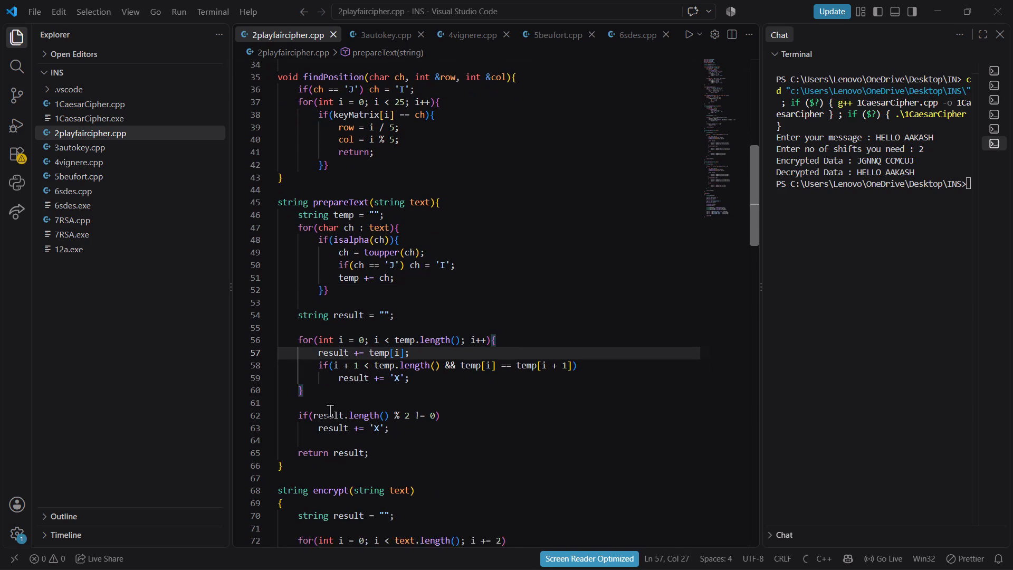
pyautogui.click(322, 337)
pyautogui.press('BackSpace')
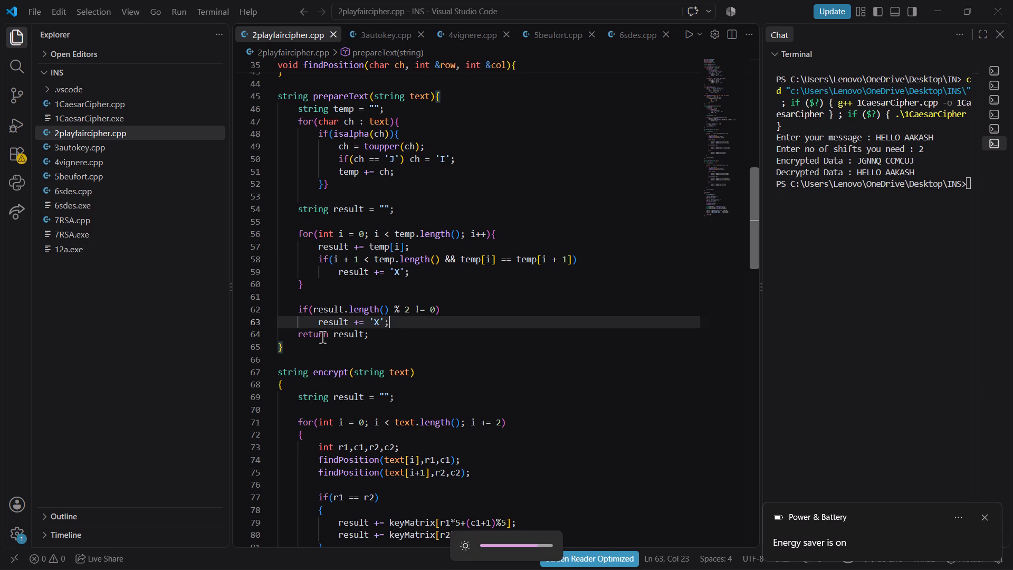
# In encrypt, remove the blank line after the result declaration and move the opening braces of the function and for loop onto their header lines.
pyautogui.scroll(-2, 322, 337)
pyautogui.click(295, 334)
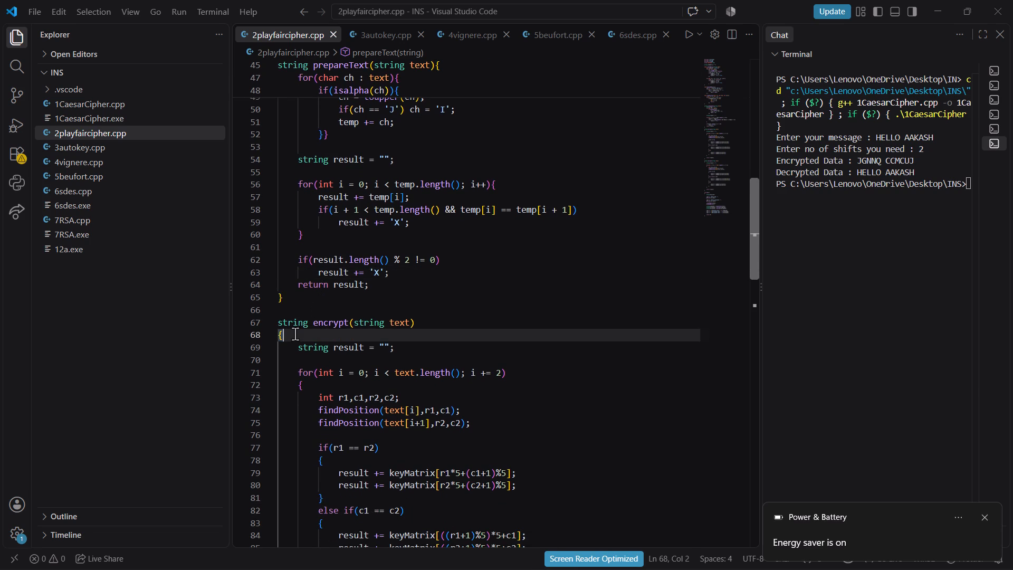
pyautogui.press('Left')
pyautogui.press('BackSpace')
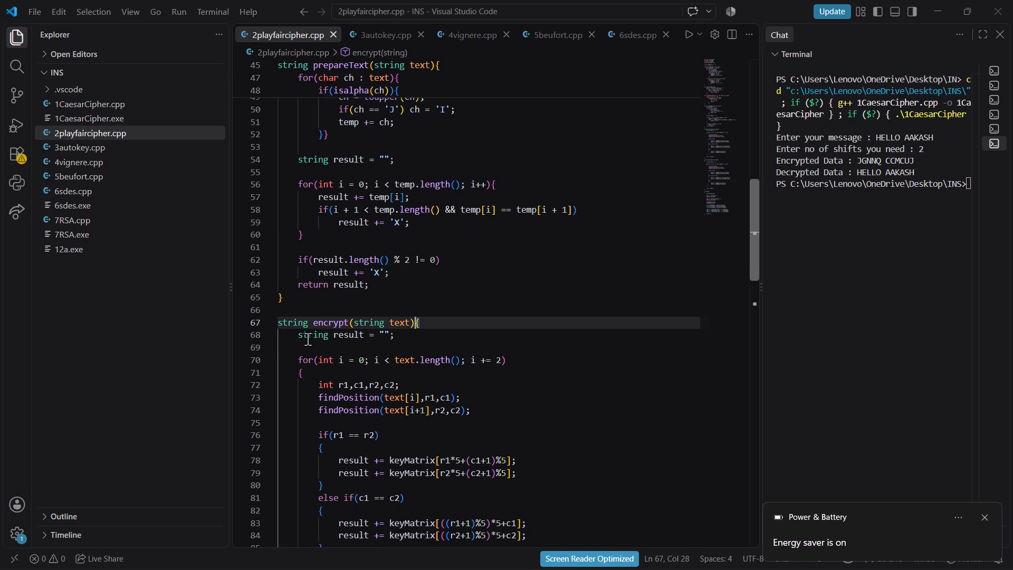
pyautogui.click(310, 349)
pyautogui.press('BackSpace')
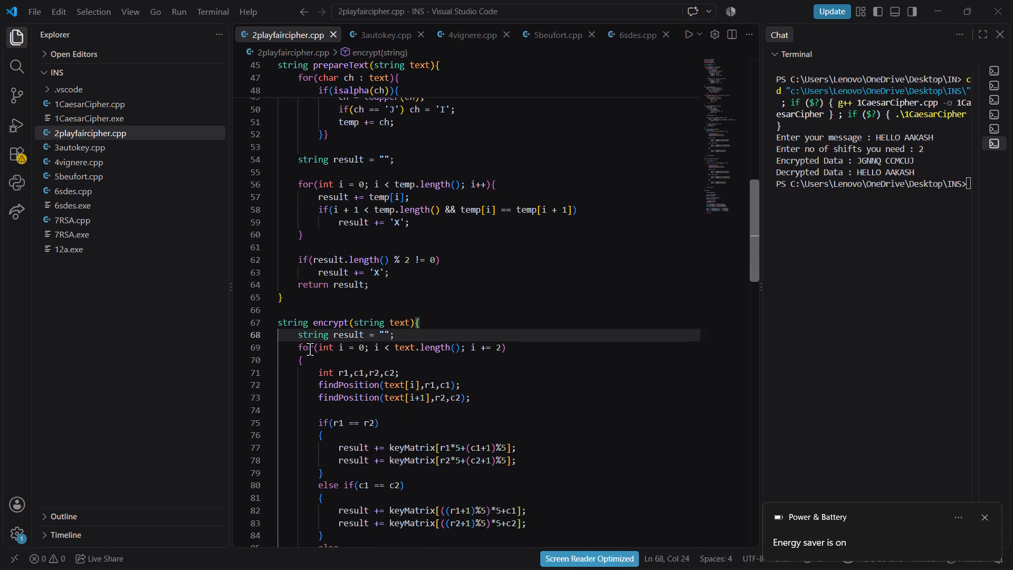
pyautogui.click(310, 362)
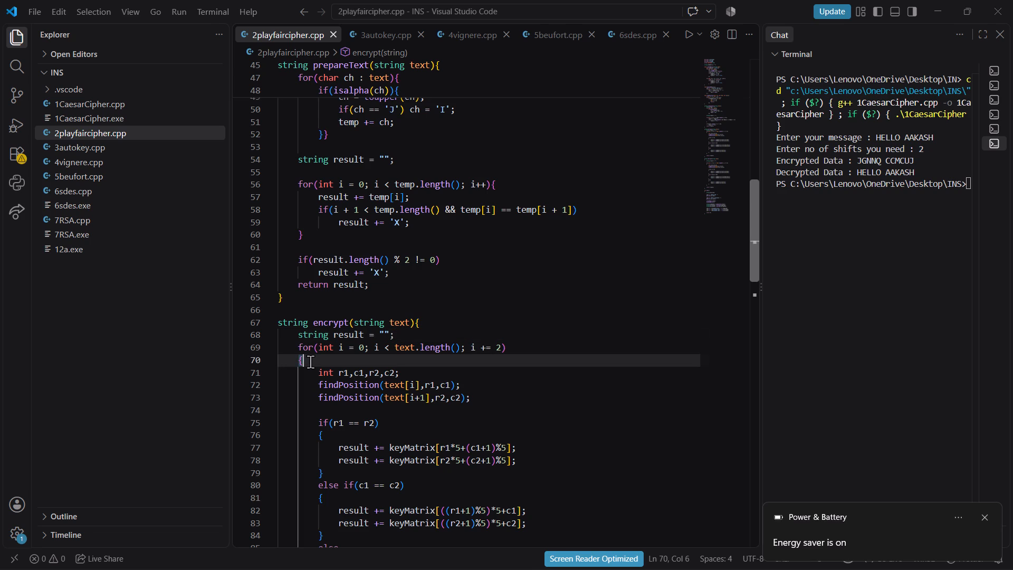
pyautogui.press('Left')
pyautogui.press('BackSpace')
pyautogui.press('BackSpace')
pyautogui.scroll(-3, 310, 362)
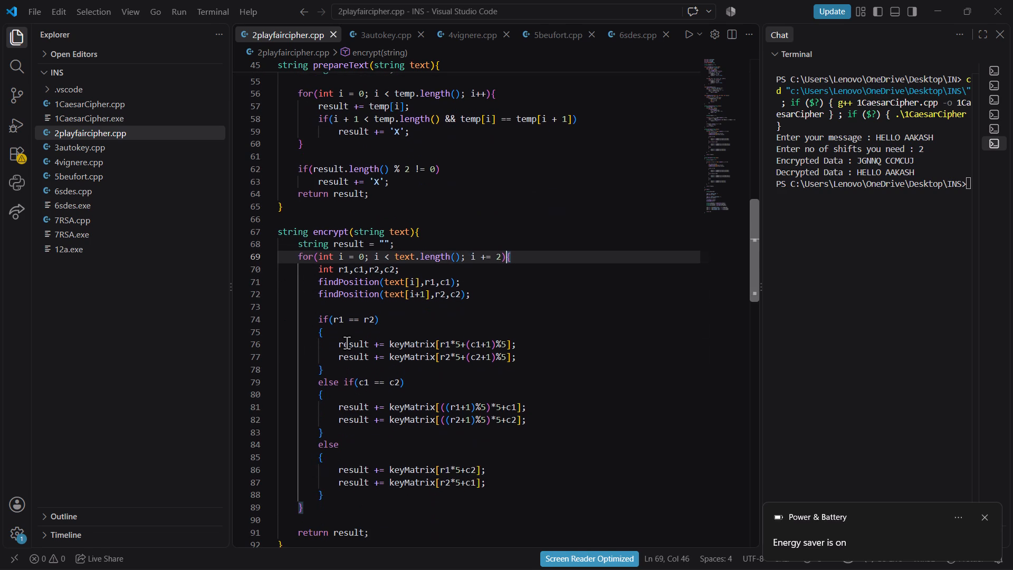
# In encrypt, move the opening braces of the r1 == r2 if and the c1 == c2 else if onto their header lines.
pyautogui.click(347, 330)
pyautogui.press('Left')
pyautogui.press('BackSpace')
pyautogui.press('BackSpace')
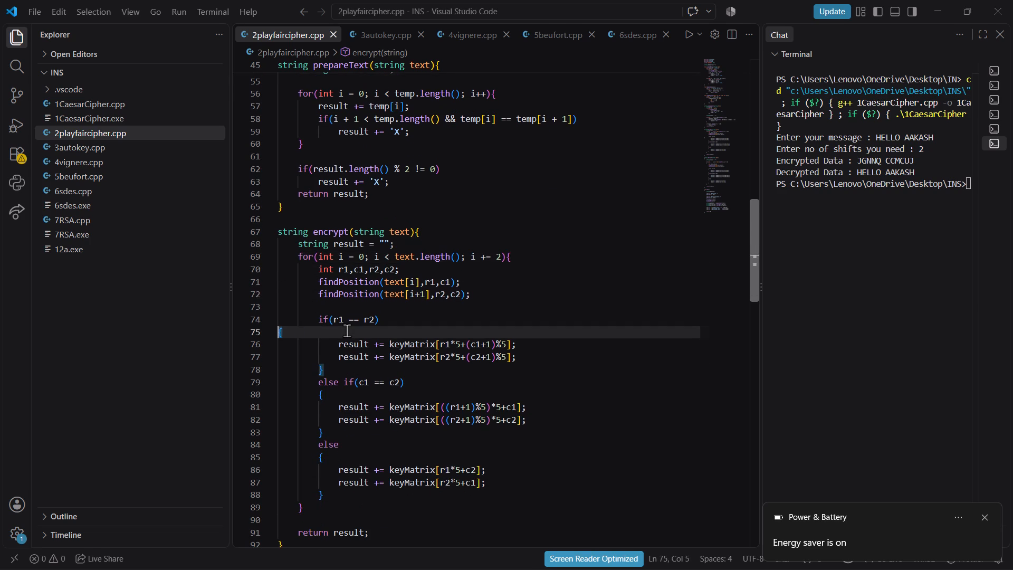
pyautogui.press('BackSpace')
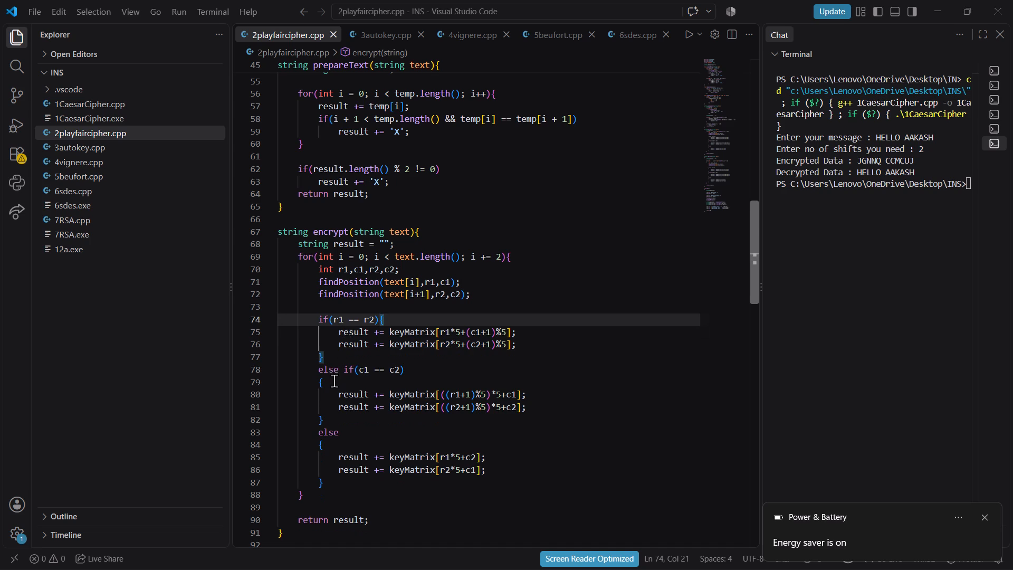
pyautogui.click(334, 382)
pyautogui.press('Left')
pyautogui.press('BackSpace')
pyautogui.press('BackSpace')
pyautogui.press('BackSpace')
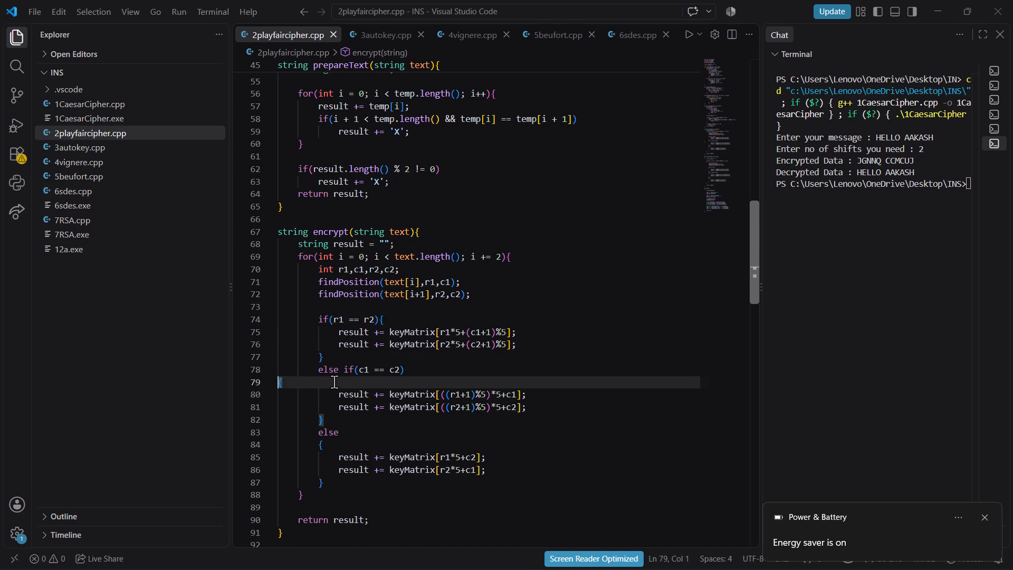
# In encrypt, move the final else's opening brace onto its header line and remove the blank line before return result.
pyautogui.scroll(-15, 334, 382)
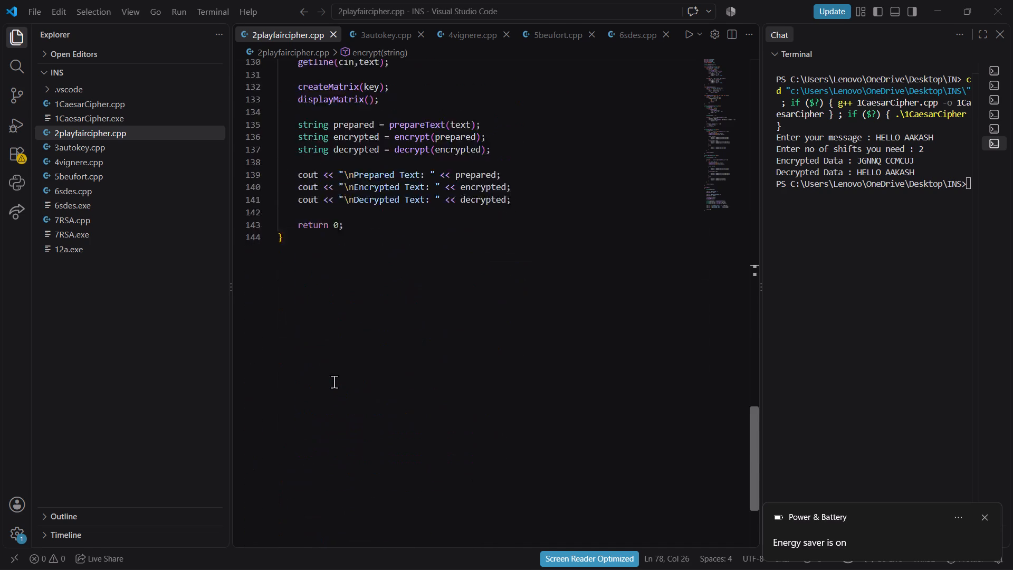
pyautogui.scroll(11, 334, 382)
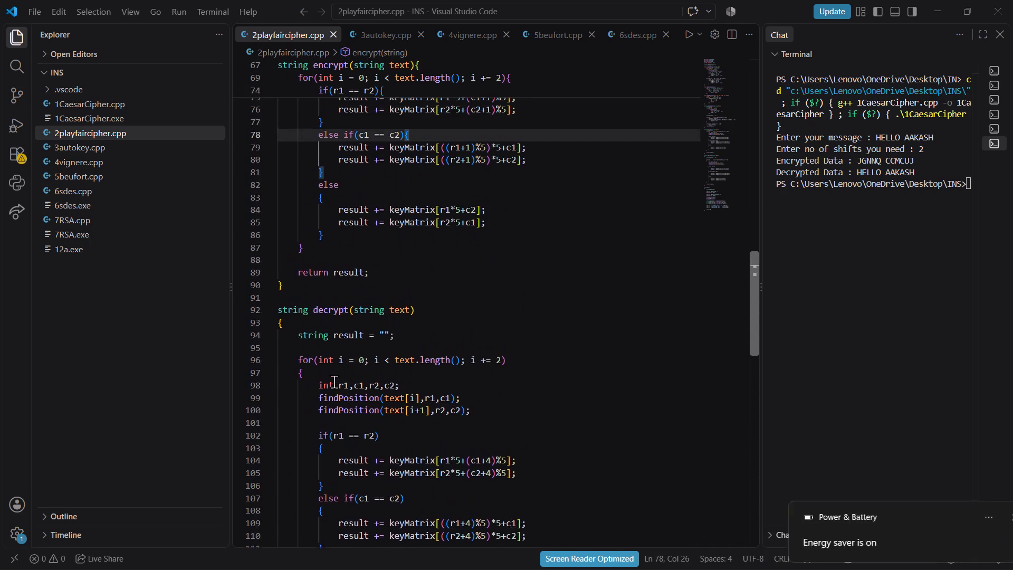
pyautogui.scroll(3, 334, 382)
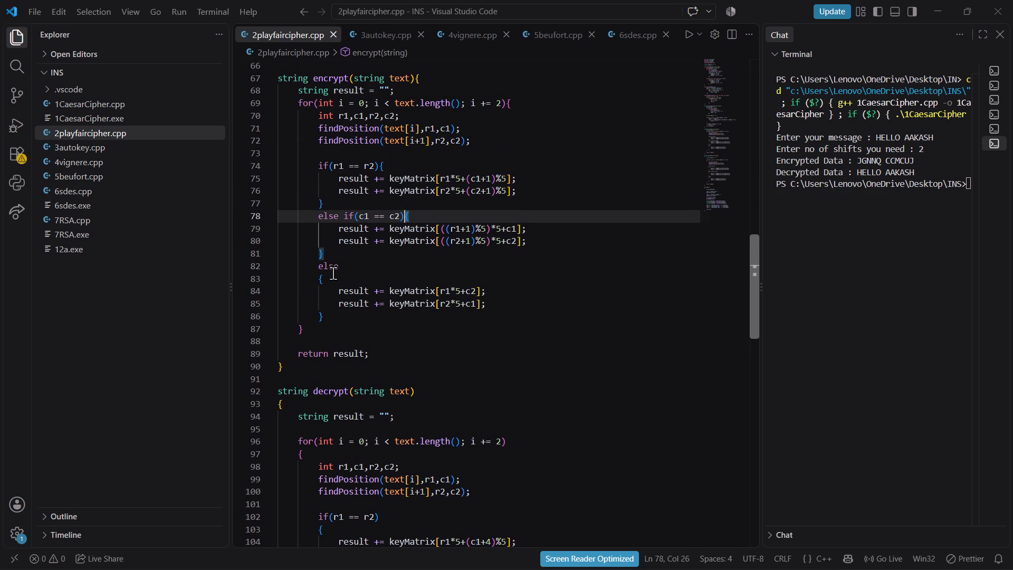
pyautogui.click(333, 274)
pyautogui.press('Left')
pyautogui.press('BackSpace')
pyautogui.press('BackSpace')
pyautogui.press('BackSpace')
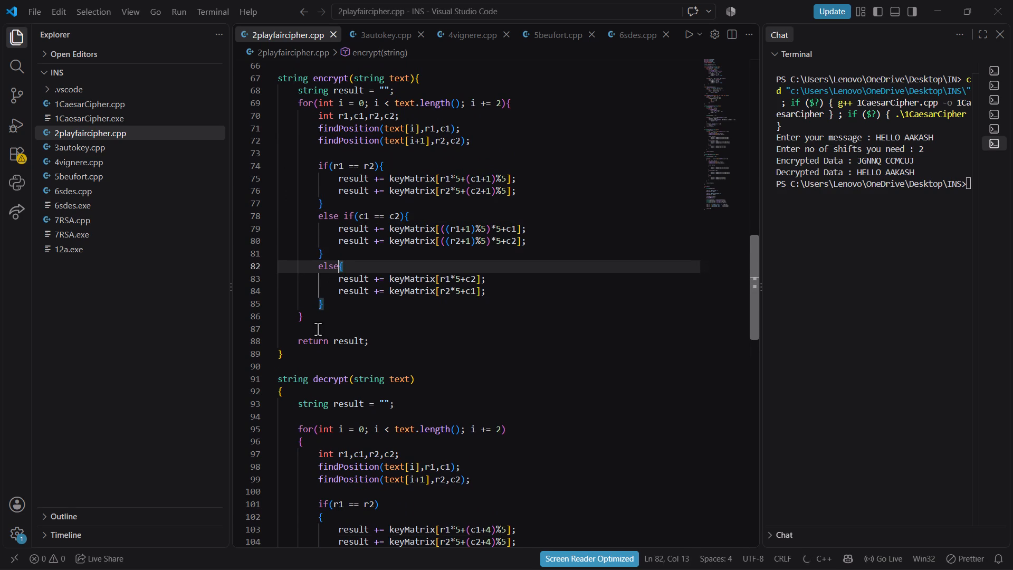
pyautogui.click(315, 332)
pyautogui.press('BackSpace')
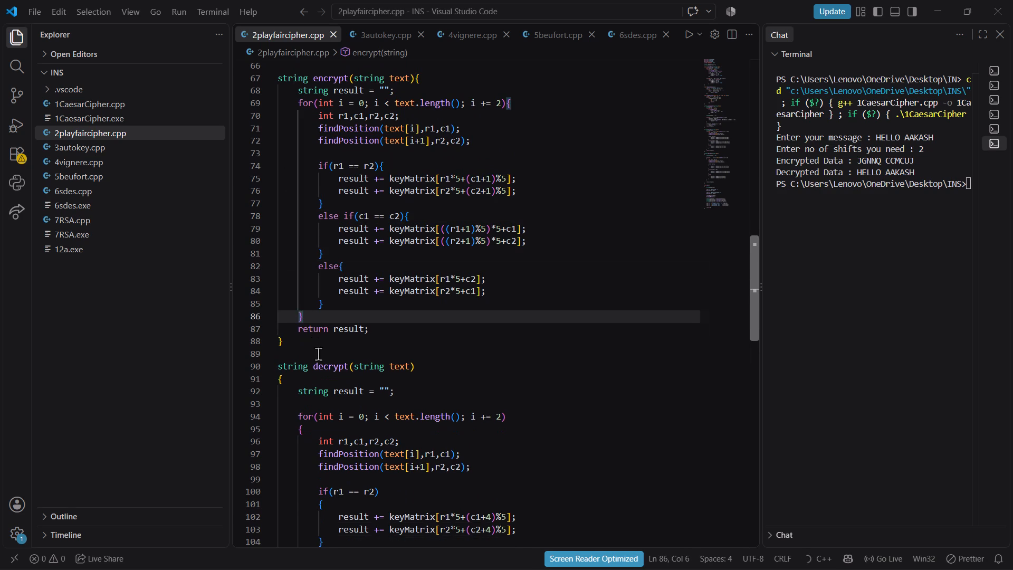
pyautogui.click(309, 344)
# In decrypt, remove the blank line after the result declaration and move the opening braces of the function and for loop onto their header lines.
pyautogui.scroll(-3, 309, 344)
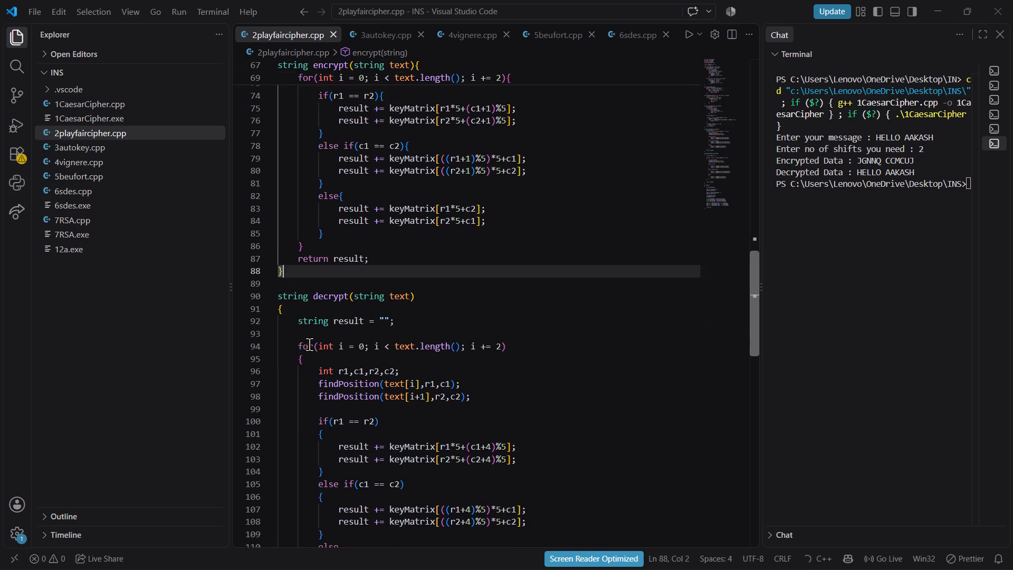
pyautogui.click(305, 299)
pyautogui.press('Left')
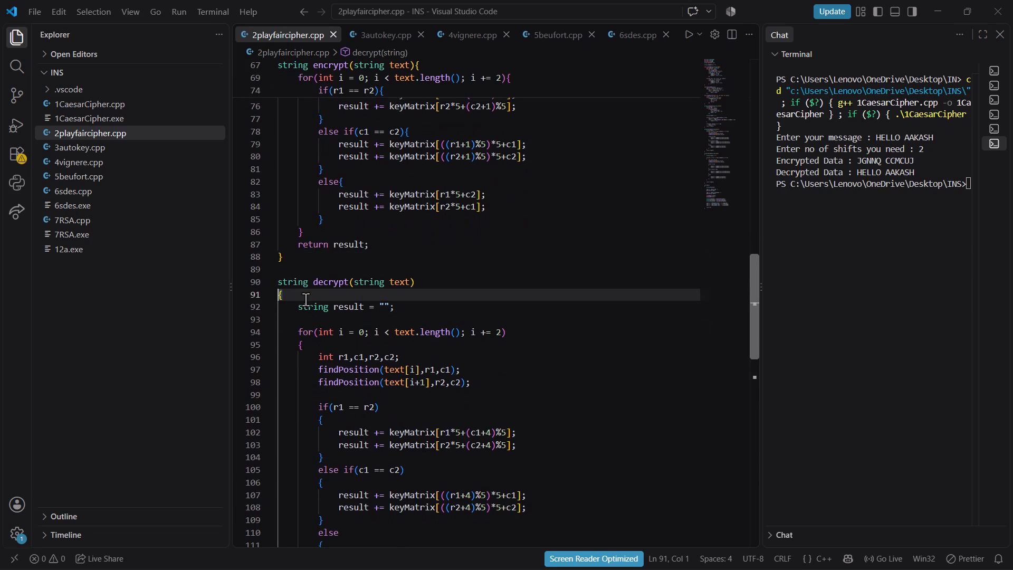
pyautogui.press('BackSpace')
pyautogui.scroll(-3, 305, 299)
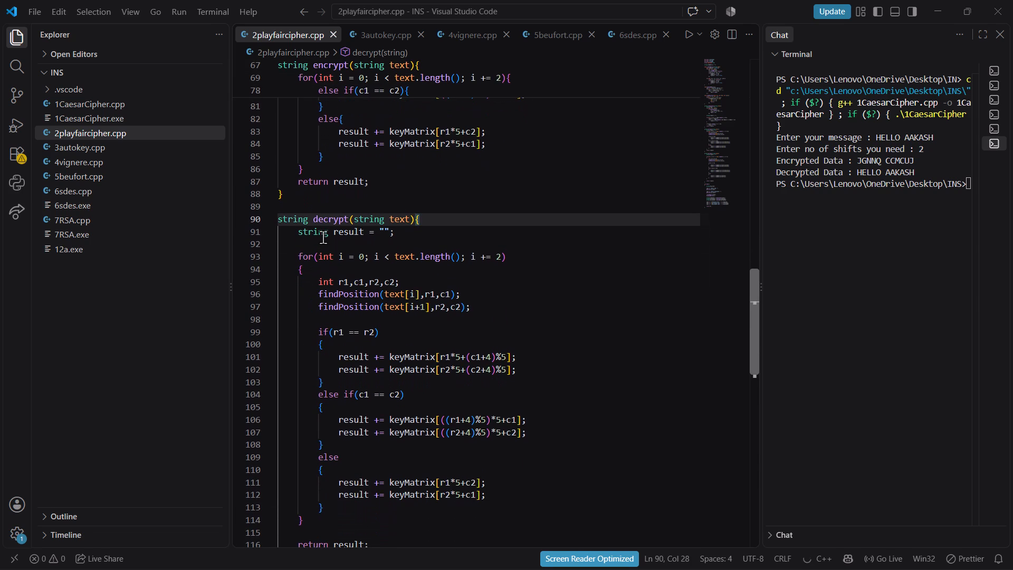
pyautogui.click(320, 244)
pyautogui.press('BackSpace')
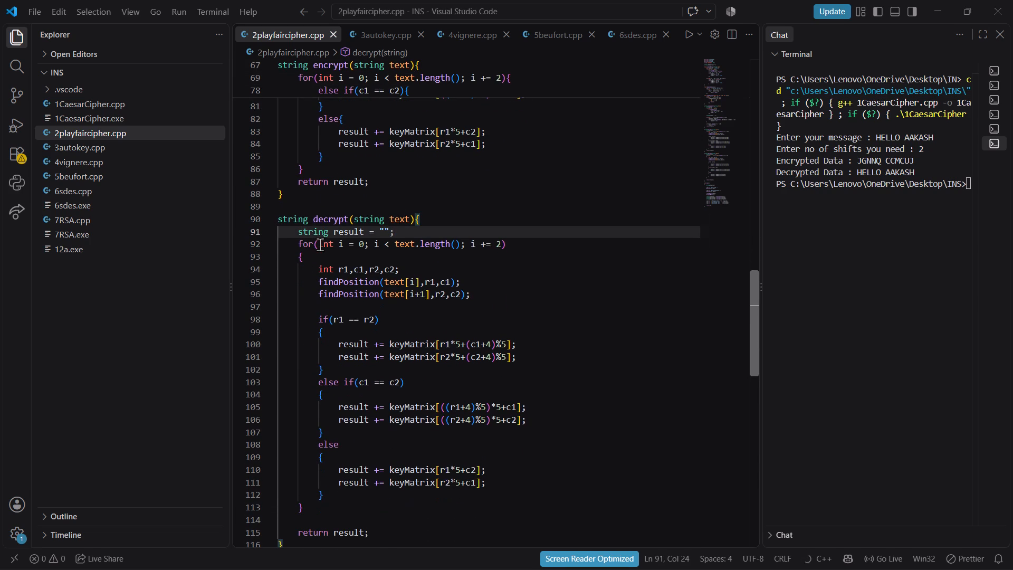
pyautogui.click(320, 256)
pyautogui.press('Left')
pyautogui.press('BackSpace')
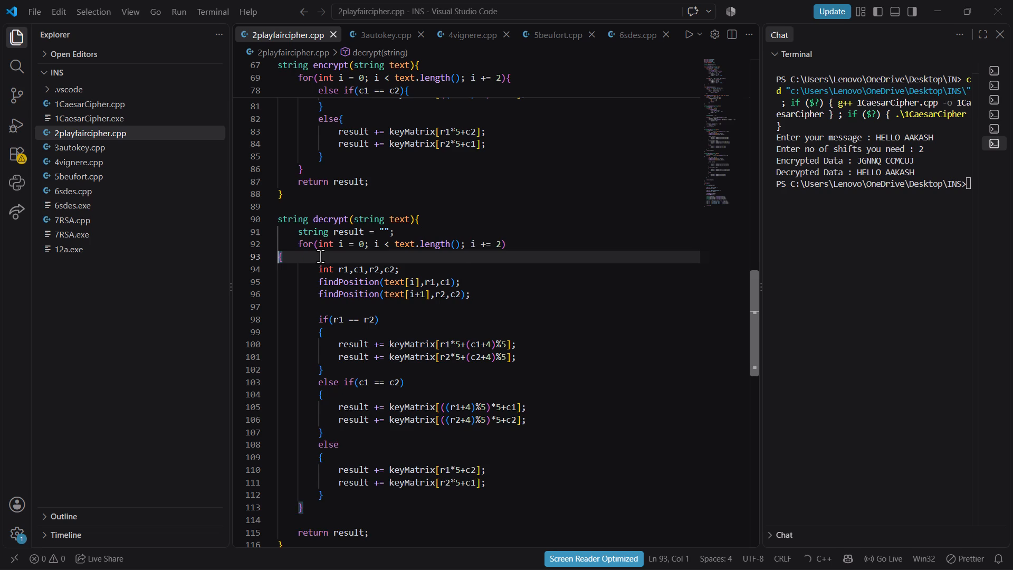
pyautogui.press('BackSpace')
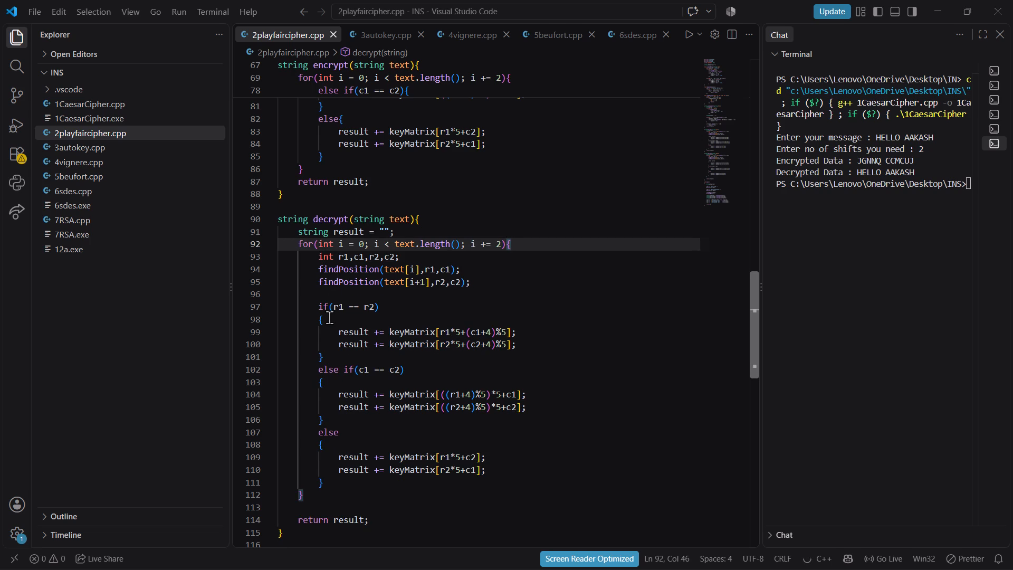
# In decrypt, move the opening braces of the r1 == r2 if, the c1 == c2 else if and the final else onto their header lines.
pyautogui.click(329, 317)
pyautogui.press('Left')
pyautogui.press('BackSpace')
pyautogui.press('BackSpace')
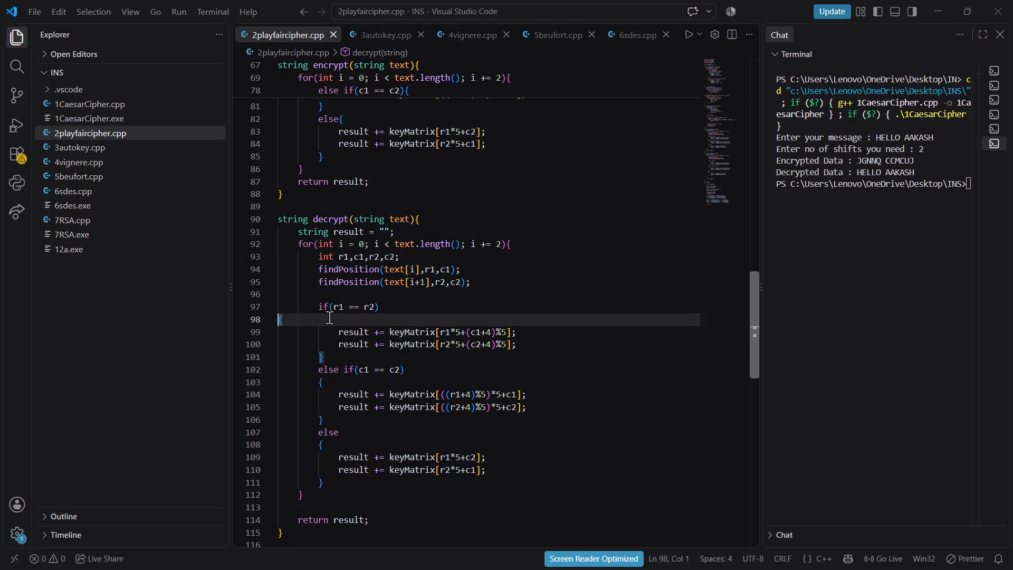
pyautogui.press('BackSpace')
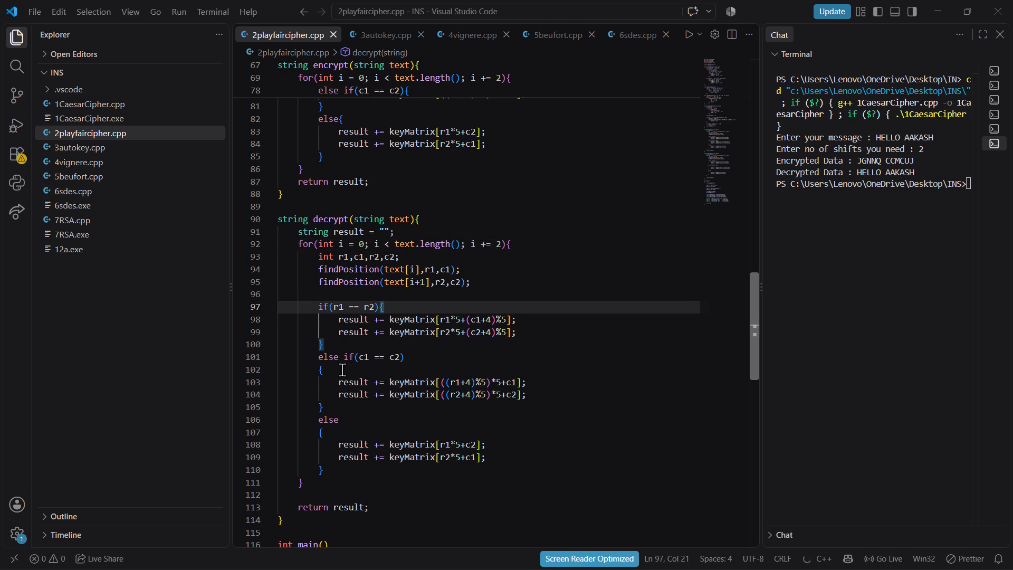
pyautogui.click(337, 368)
pyautogui.press('Left')
pyautogui.press('BackSpace')
pyautogui.press('BackSpace')
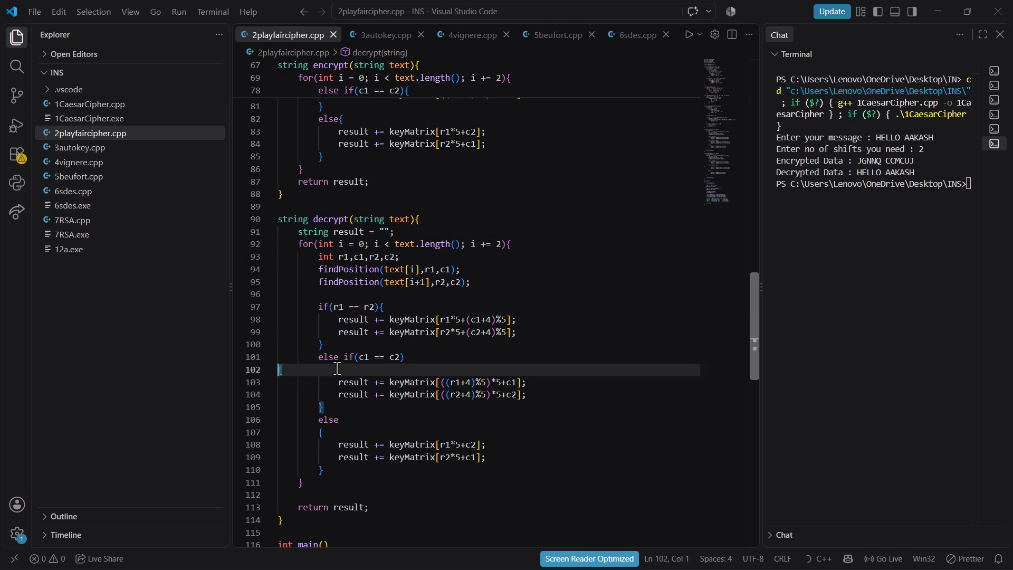
pyautogui.press('BackSpace')
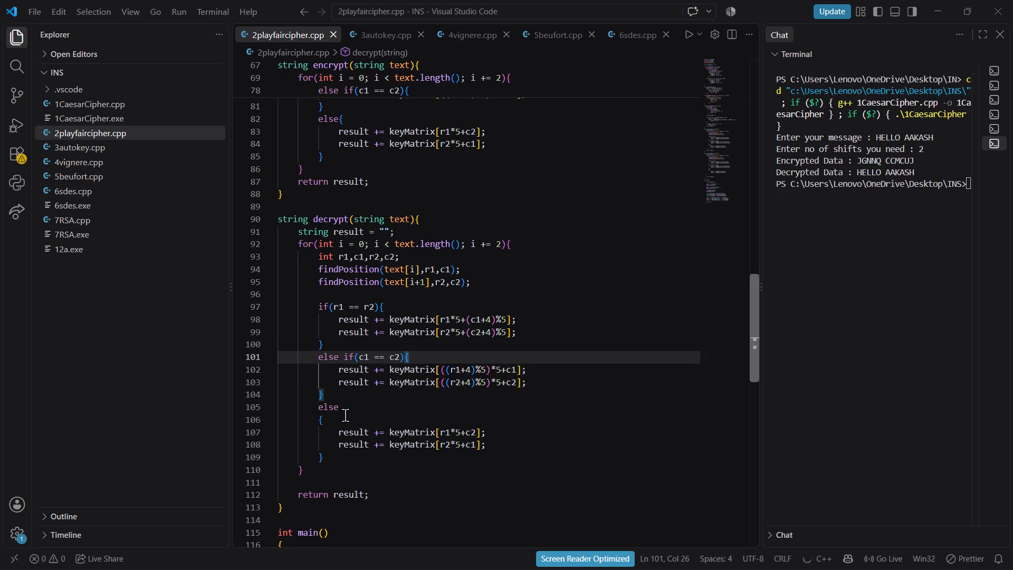
pyautogui.click(345, 415)
pyautogui.press('Left')
pyautogui.press('BackSpace')
pyautogui.press('BackSpace')
pyautogui.press('BackSpace')
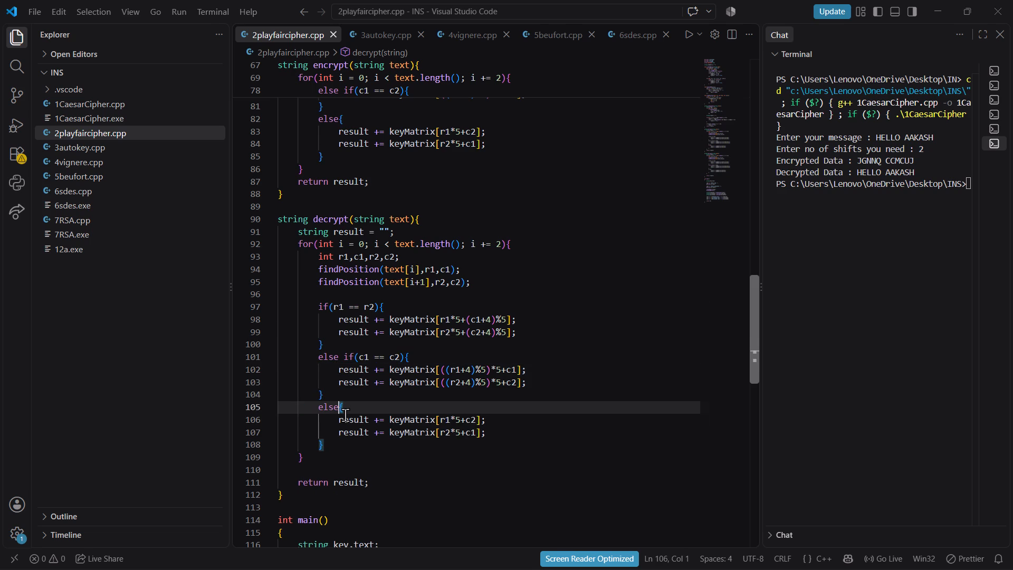
# Review the Playfair program from the include lines through main, checking its layout and overall line count.
pyautogui.scroll(-3, 345, 415)
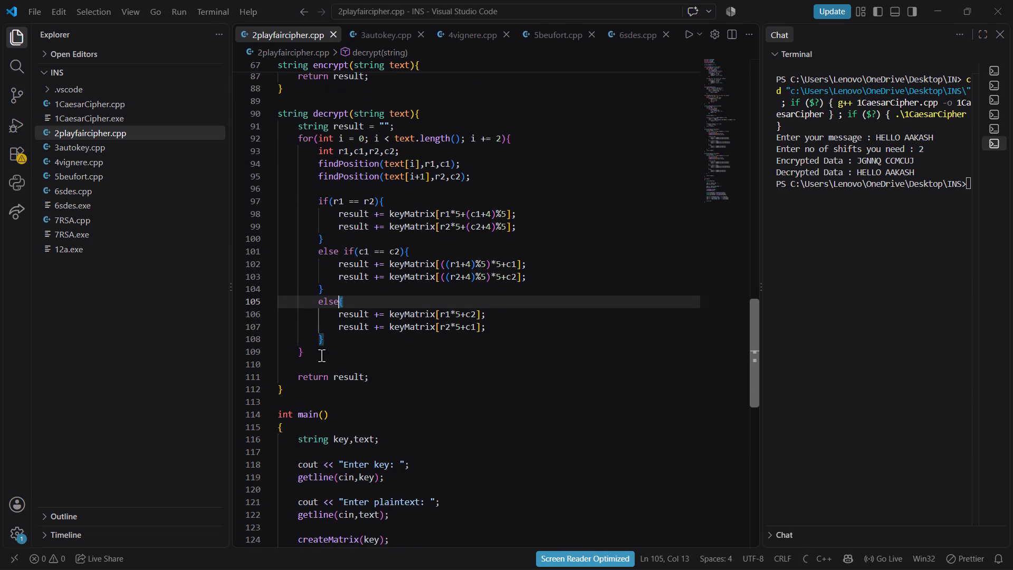
pyautogui.scroll(-7, 321, 356)
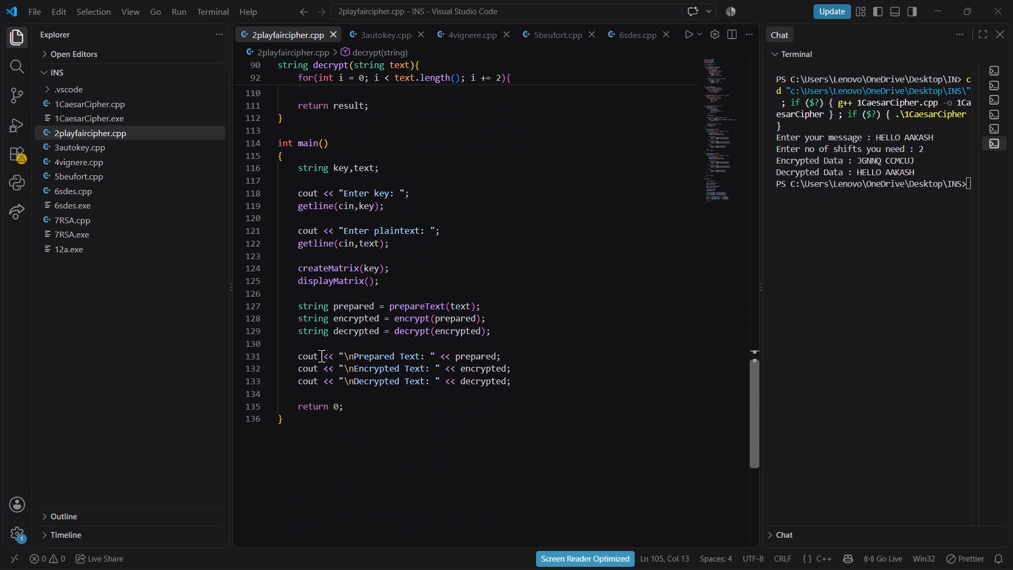
pyautogui.scroll(5, 321, 356)
pyautogui.scroll(-1, 321, 356)
pyautogui.scroll(6, 321, 356)
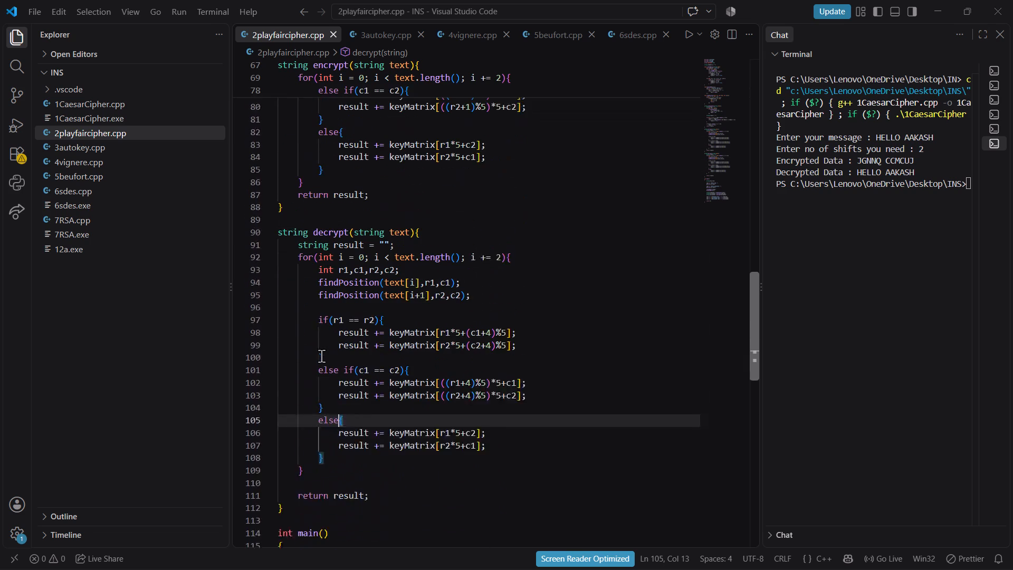
pyautogui.scroll(12, 321, 356)
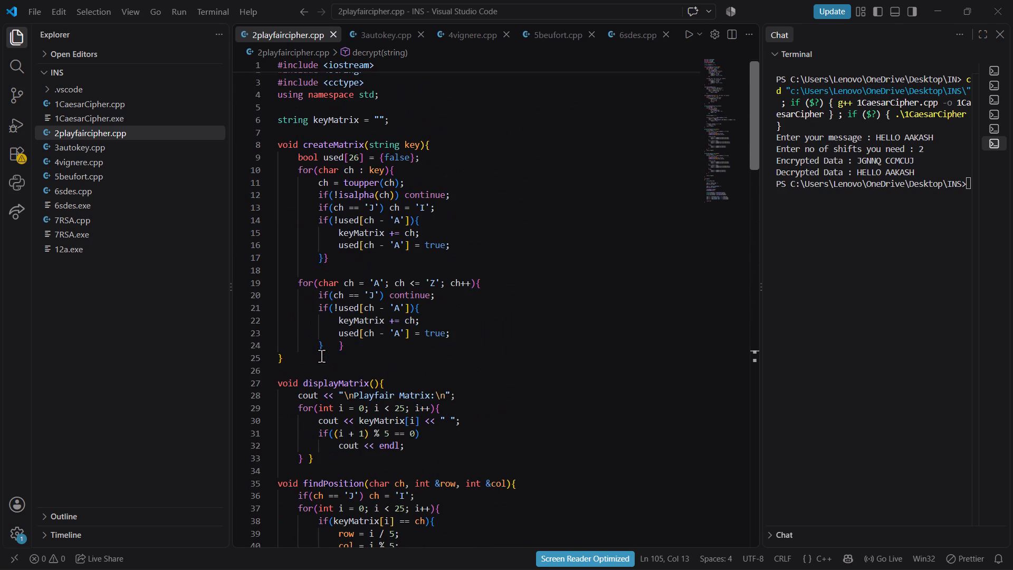
pyautogui.scroll(2, 321, 356)
pyautogui.scroll(-12, 354, 472)
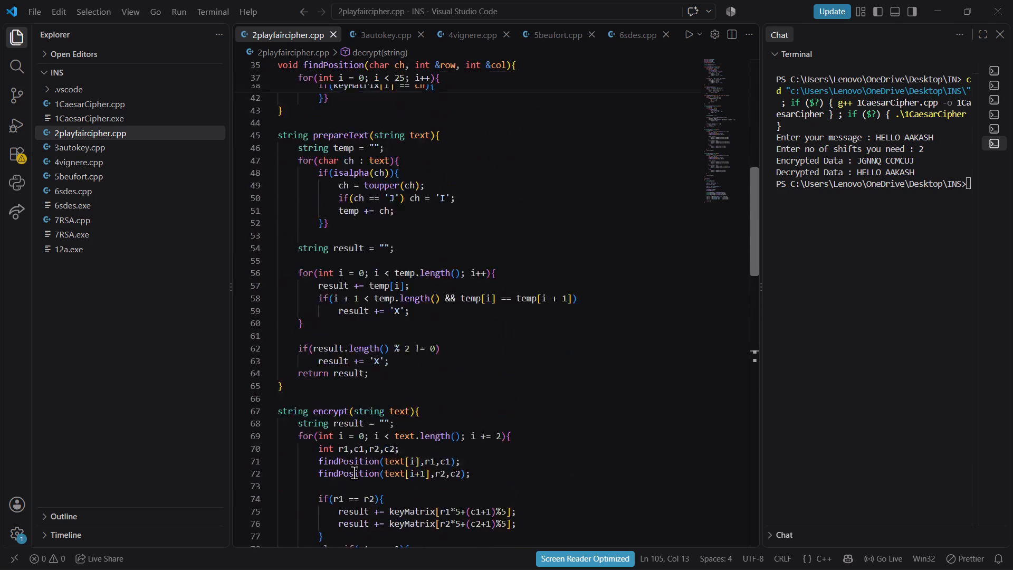
pyautogui.scroll(-8, 354, 472)
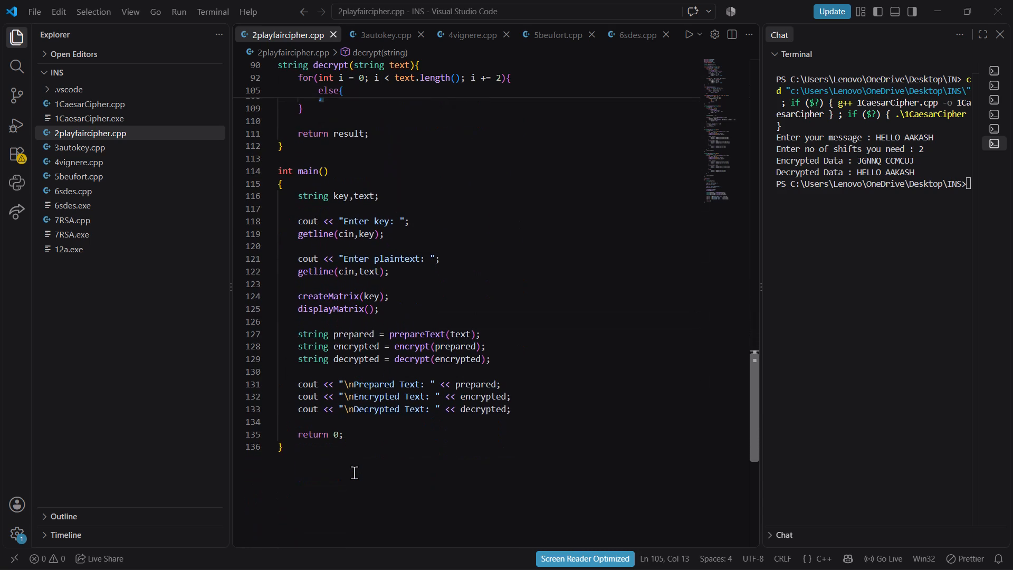
pyautogui.scroll(-1, 354, 472)
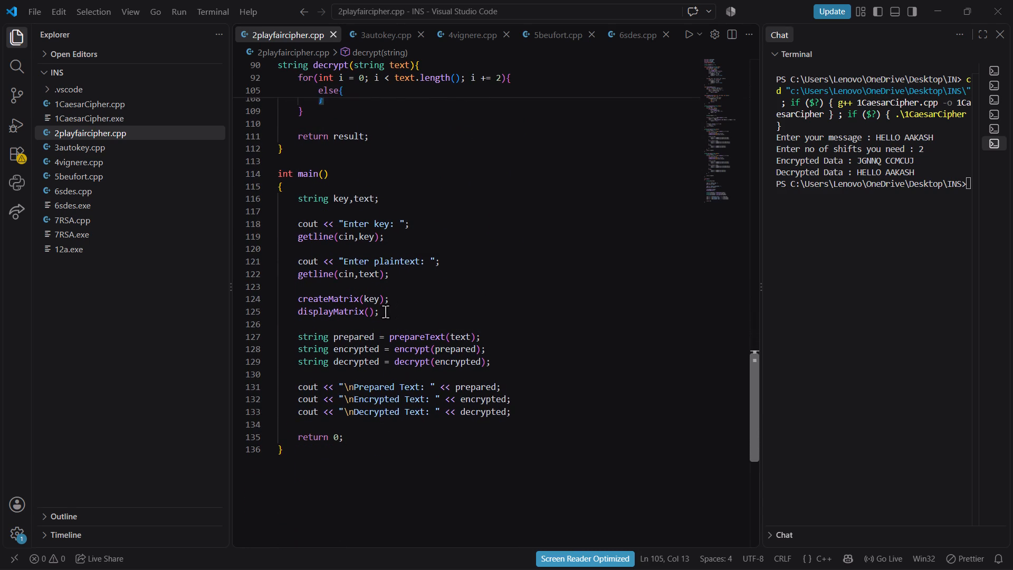
pyautogui.scroll(16, 384, 311)
pyautogui.scroll(9, 384, 311)
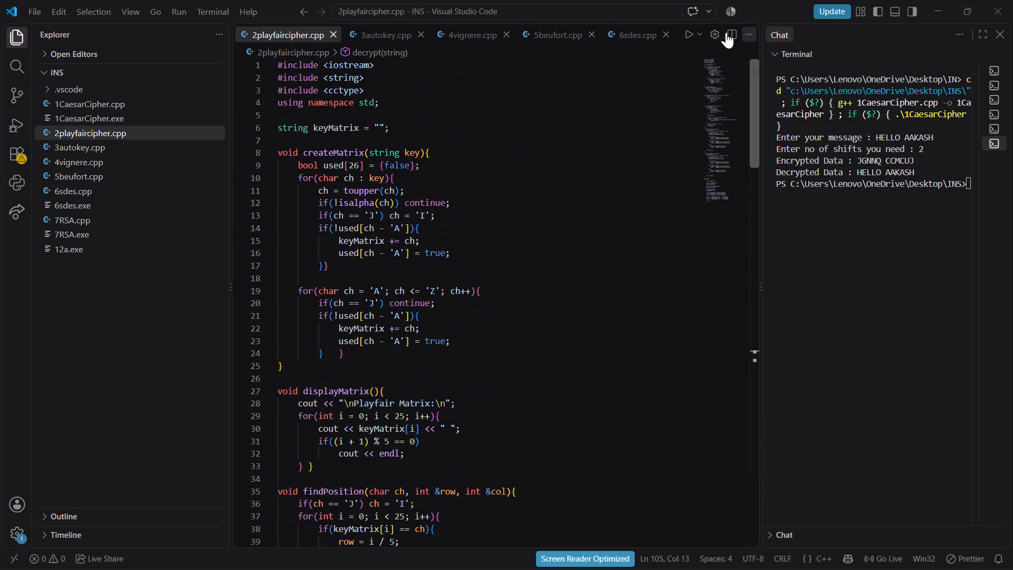
# Run 2playfaircipher.cpp and enter the key Health and the plaintext HelloAakash in the terminal.
pyautogui.click(690, 35)
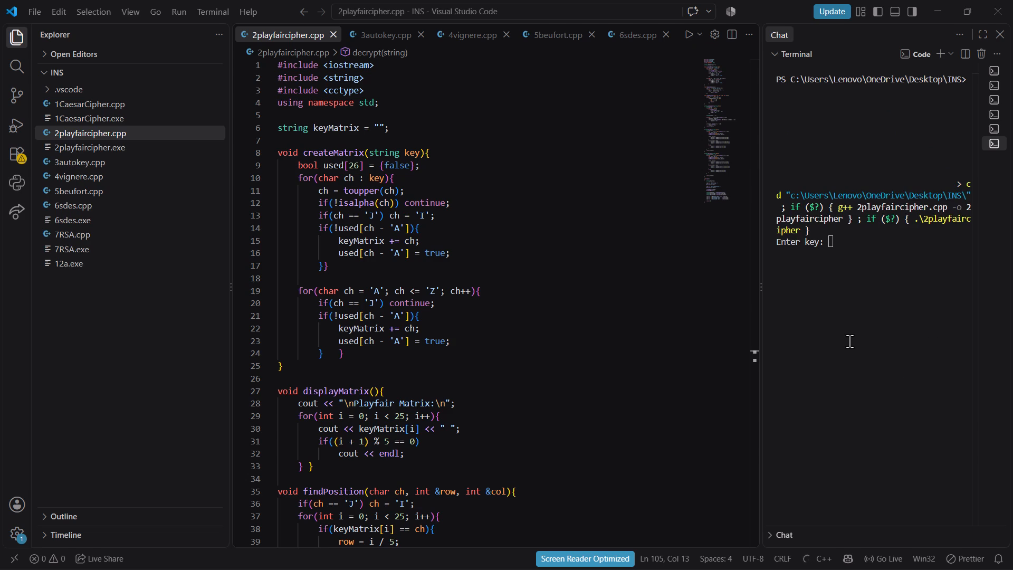
pyautogui.click(849, 322)
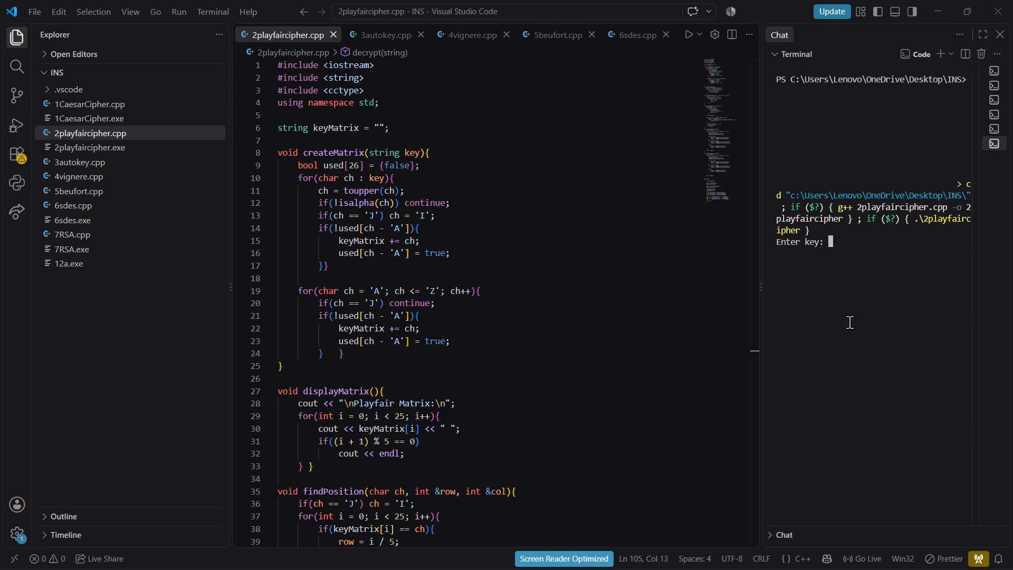
pyautogui.hotkey('shift', 'h')
pyautogui.write('ea')
pyautogui.write('lth')
pyautogui.press('Return')
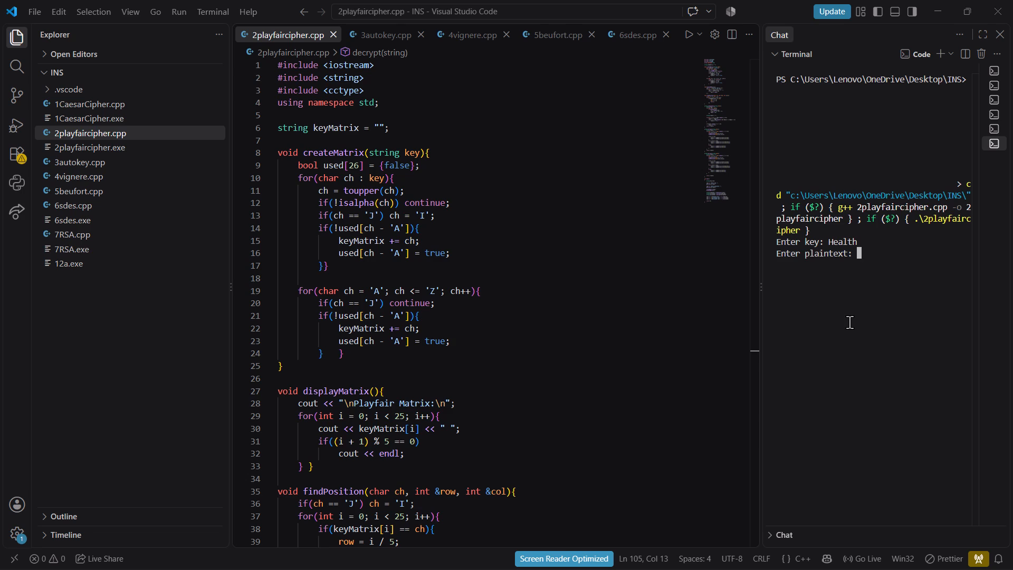
pyautogui.write('Hello')
pyautogui.press('space')
pyautogui.press('BackSpace')
pyautogui.write('Aakash')
pyautogui.press('Return')
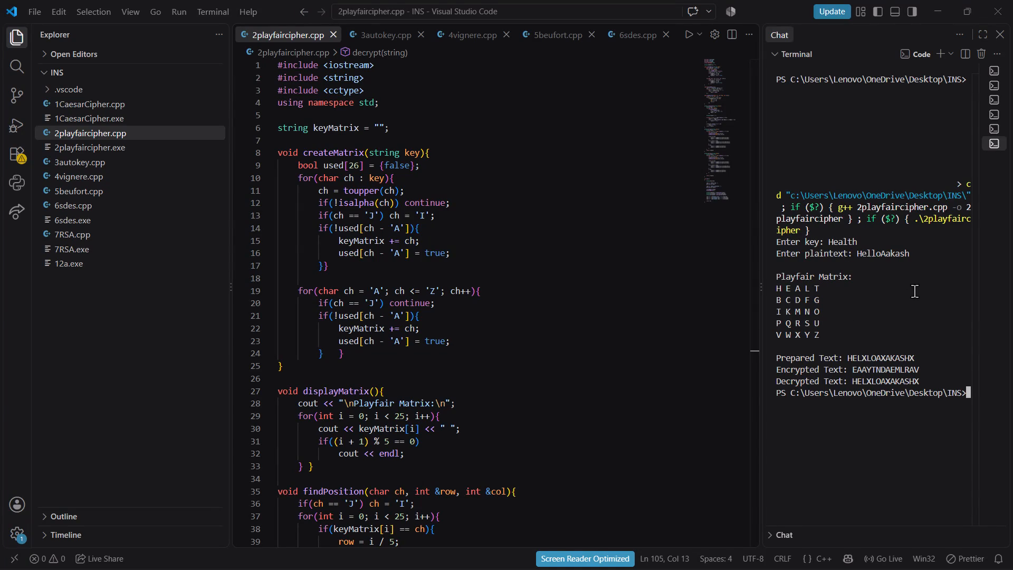
# Snip lines 1 to 25 of 2playfaircipher.cpp, from the include lines to the end of createMatrix.
pyautogui.press('shift+super+s')
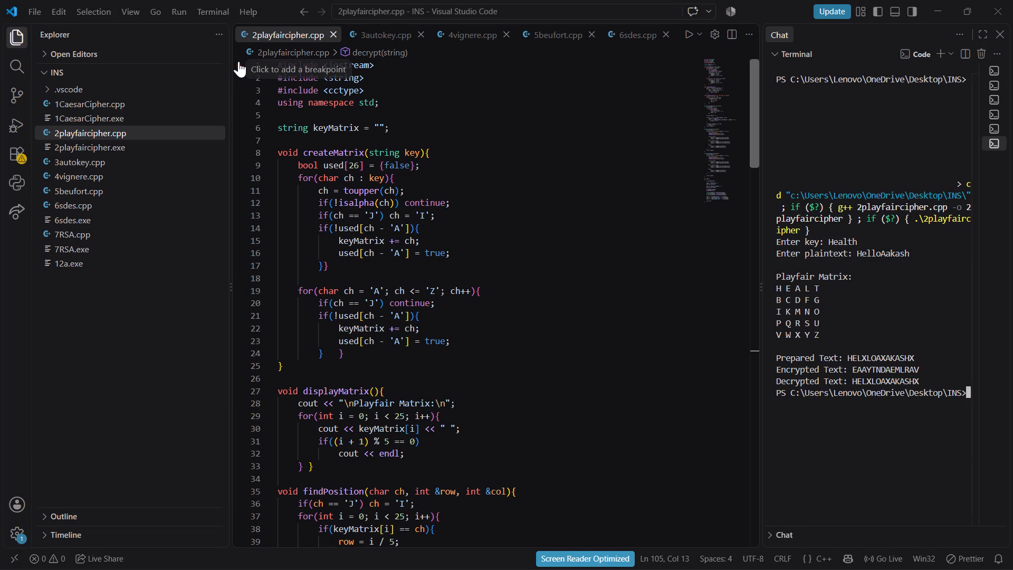
pyautogui.press('shift+super+s')
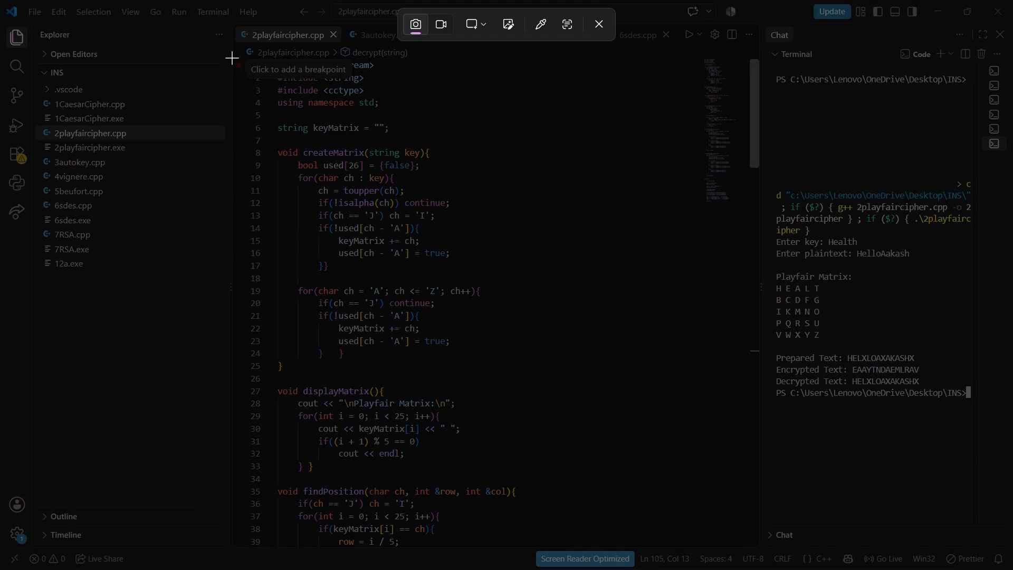
pyautogui.moveTo(232, 58); pyautogui.dragTo(551, 322)
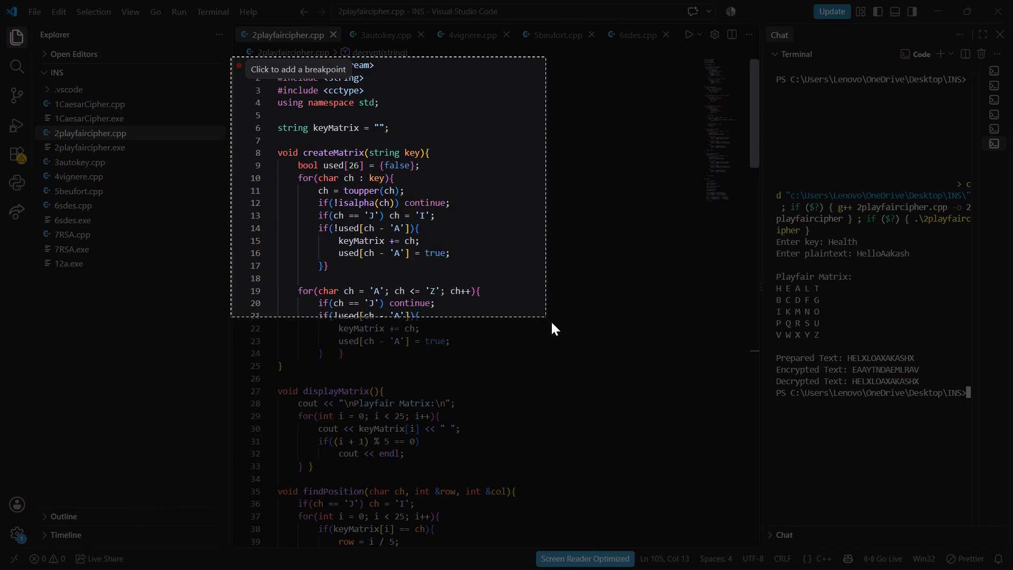
pyautogui.moveTo(551, 322); pyautogui.dragTo(485, 392)
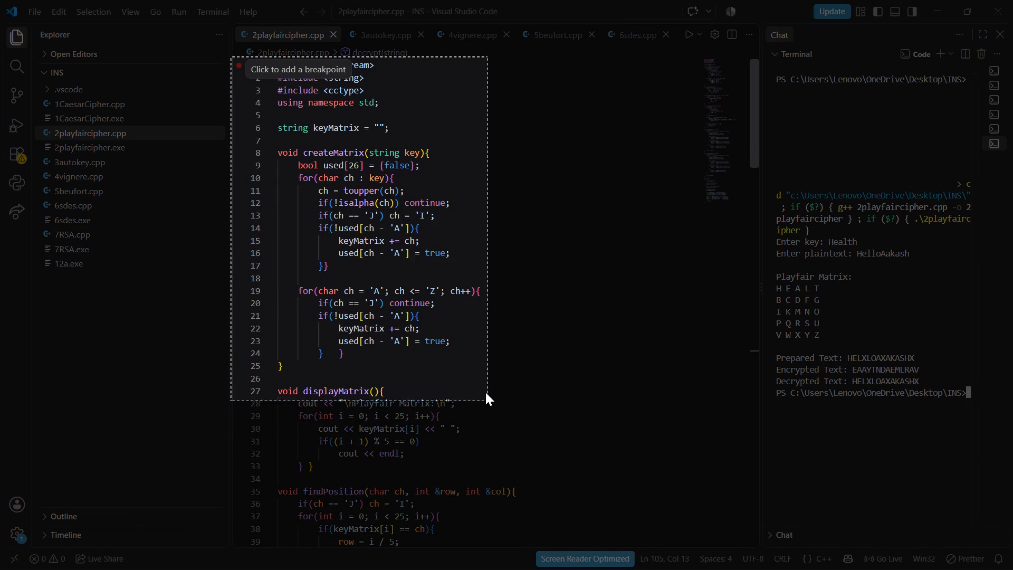
pyautogui.moveTo(485, 392); pyautogui.dragTo(504, 371)
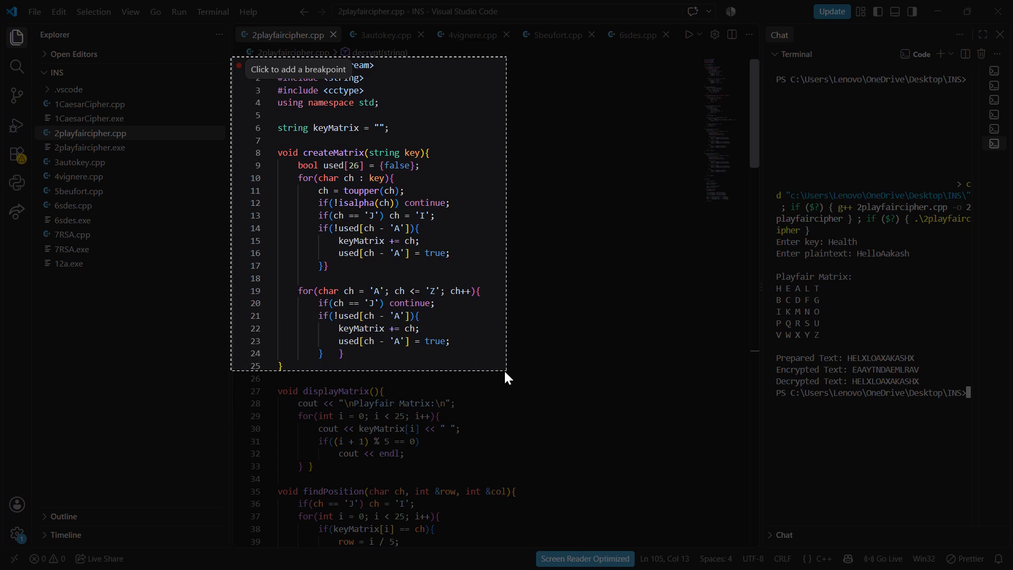
pyautogui.moveTo(504, 371); pyautogui.dragTo(536, 375)
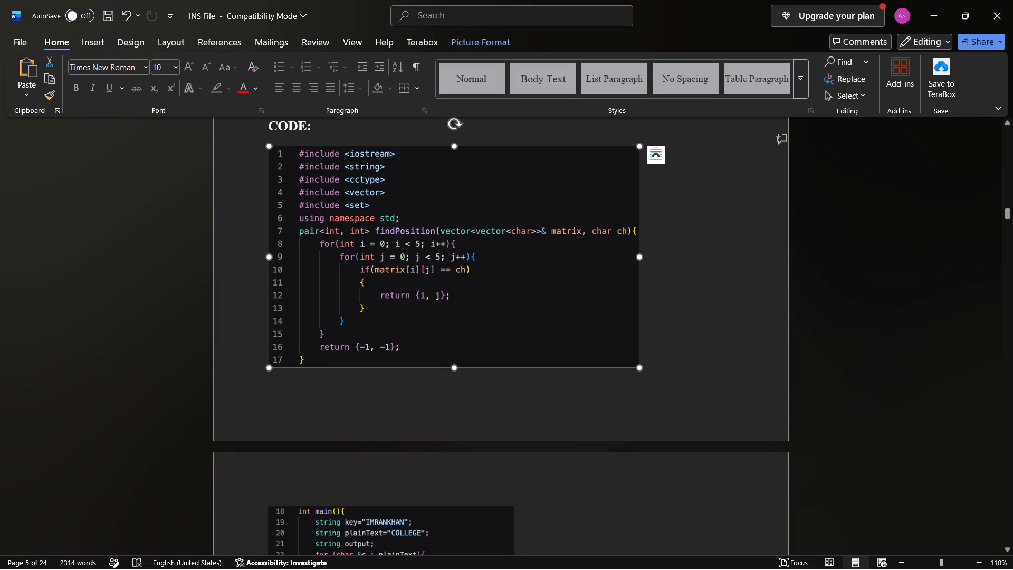
# In the INS File in Word, replace the old code picture beneath the CODE heading with the snip and scale it down to fit that page.
pyautogui.click(496, 287)
pyautogui.press('BackSpace')
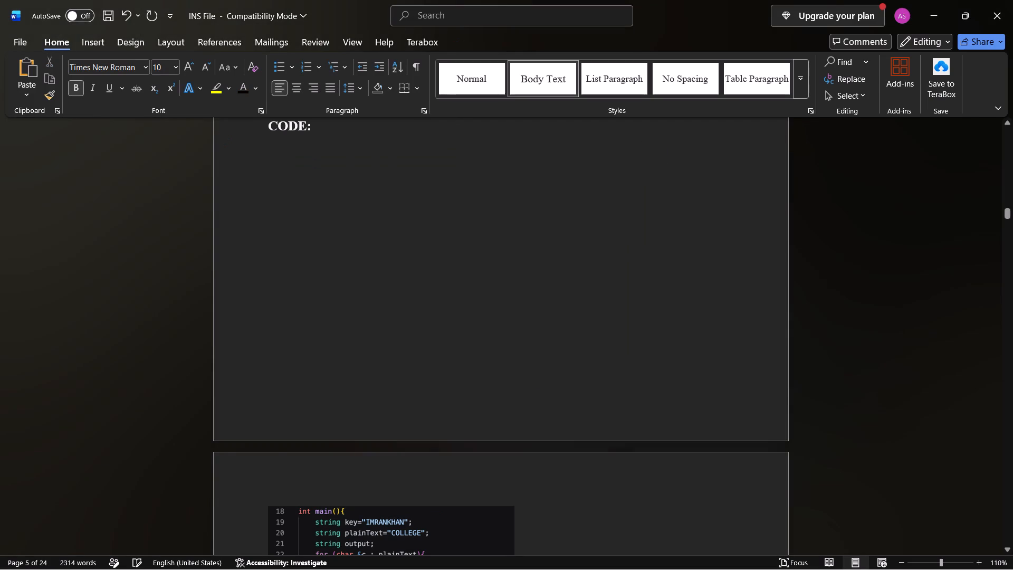
pyautogui.hotkey('ctrl', 'v')
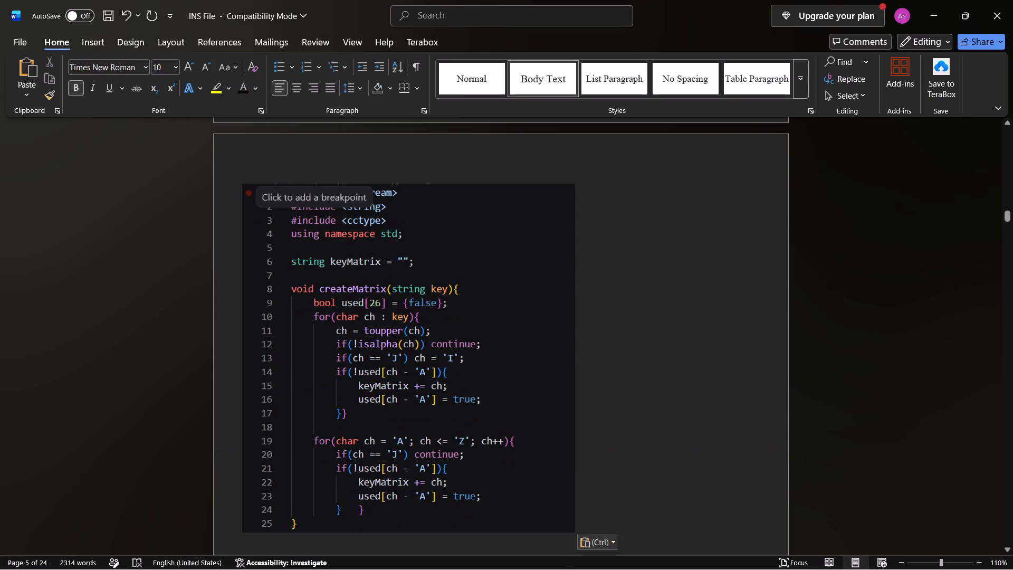
pyautogui.click(486, 329)
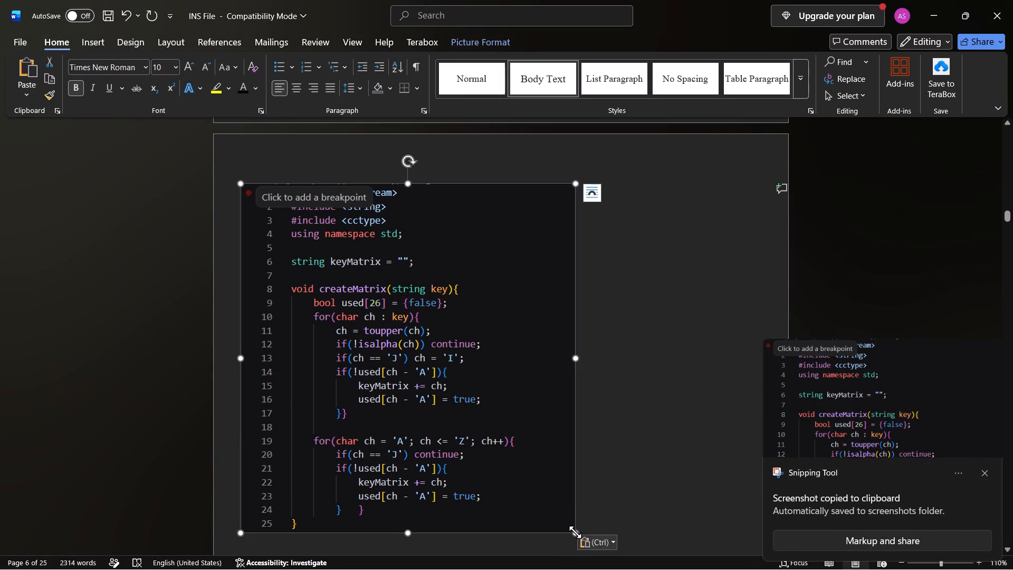
pyautogui.moveTo(575, 532); pyautogui.dragTo(489, 430)
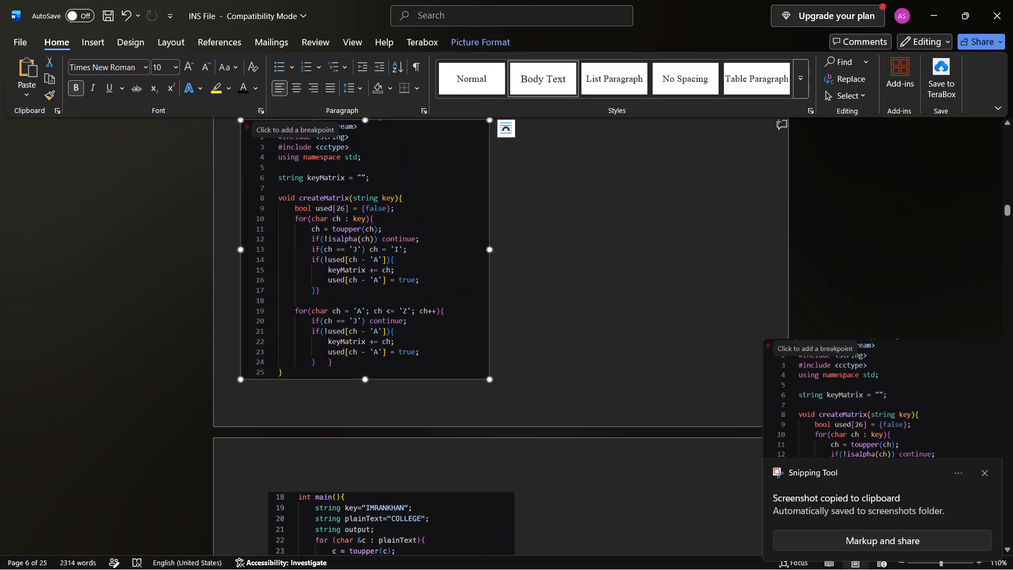
# Indent the createMatrix code picture with nine spaces to bring it roughly in line with the CODE heading.
pyautogui.click(234, 348)
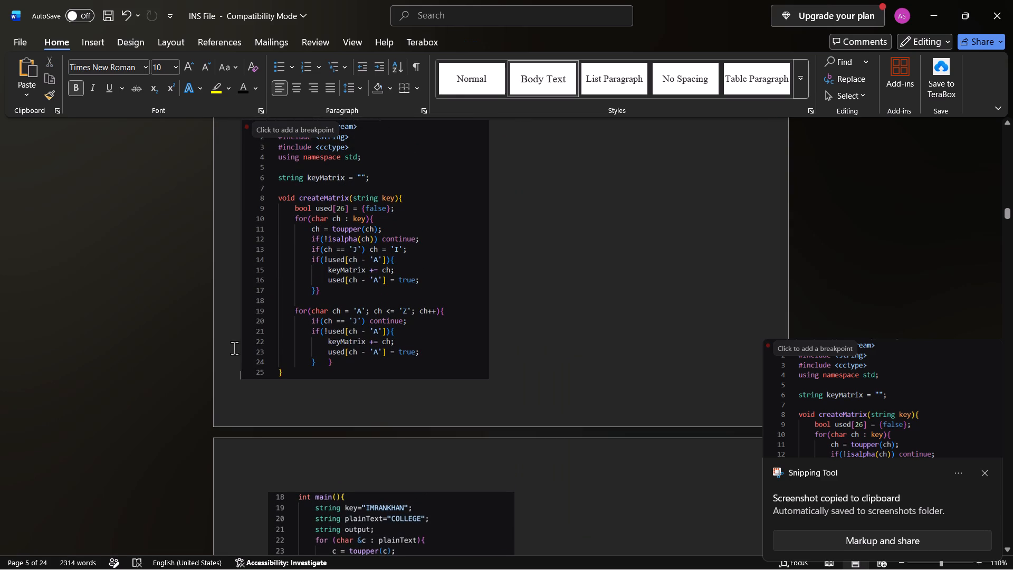
pyautogui.press('space')
pyautogui.press('space')
pyautogui.press('space')
pyautogui.press('space')
pyautogui.scroll(2, 234, 348)
pyautogui.press('space')
pyautogui.press('space')
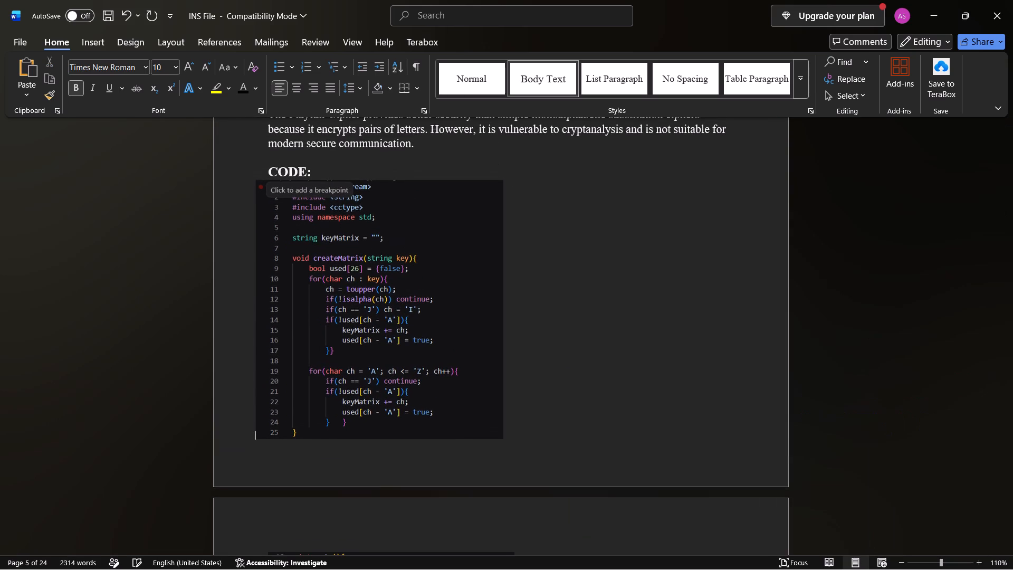
pyautogui.press('space')
pyautogui.press('space')
pyautogui.press('space')
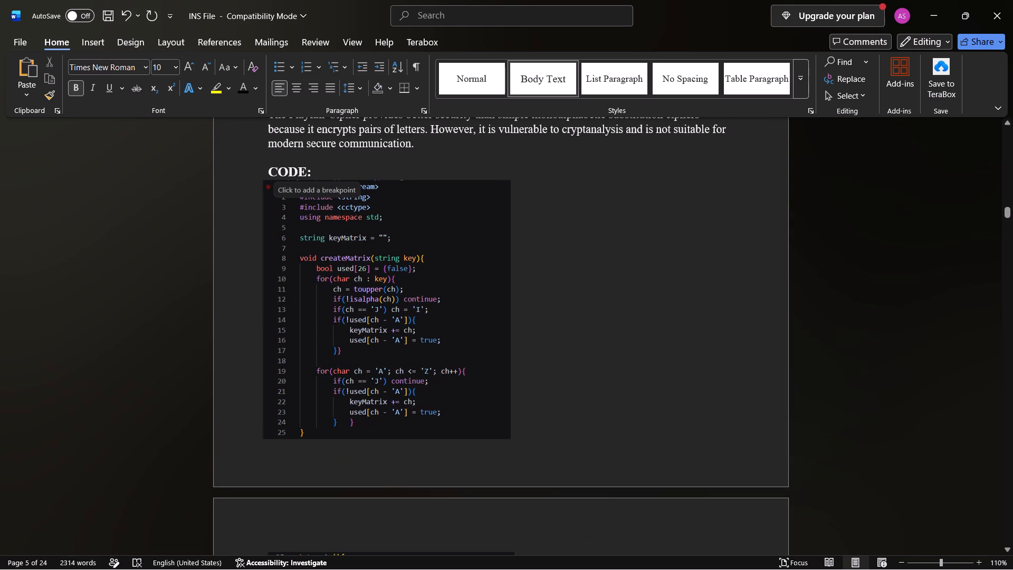
# Back in Visual Studio Code, snip lines 27 to 61 of 2playfaircipher.cpp, from displayMatrix through the second for loop in prepareText.
pyautogui.scroll(-5, 421, 375)
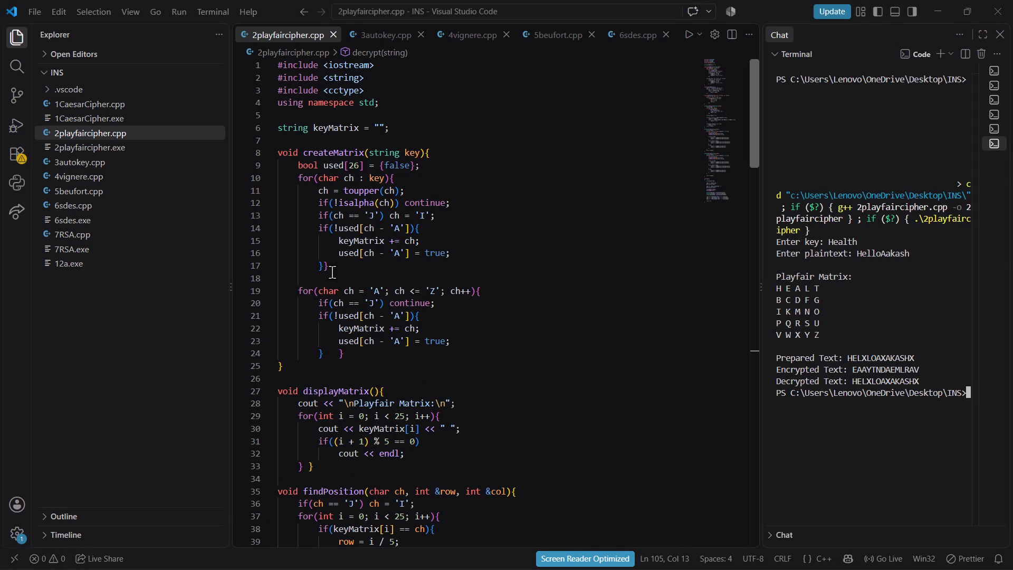
pyautogui.scroll(-6, 332, 272)
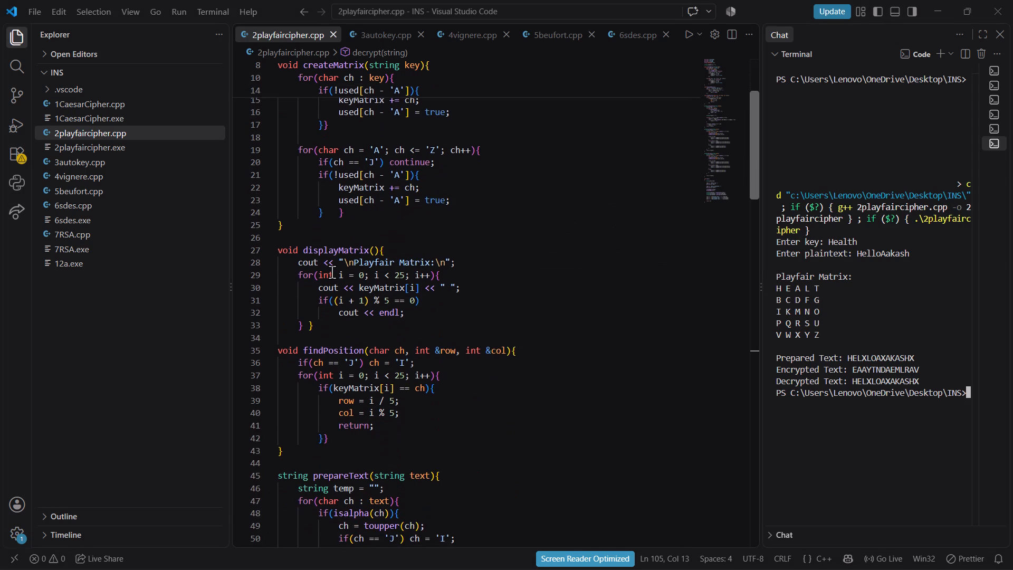
pyautogui.scroll(-4, 332, 272)
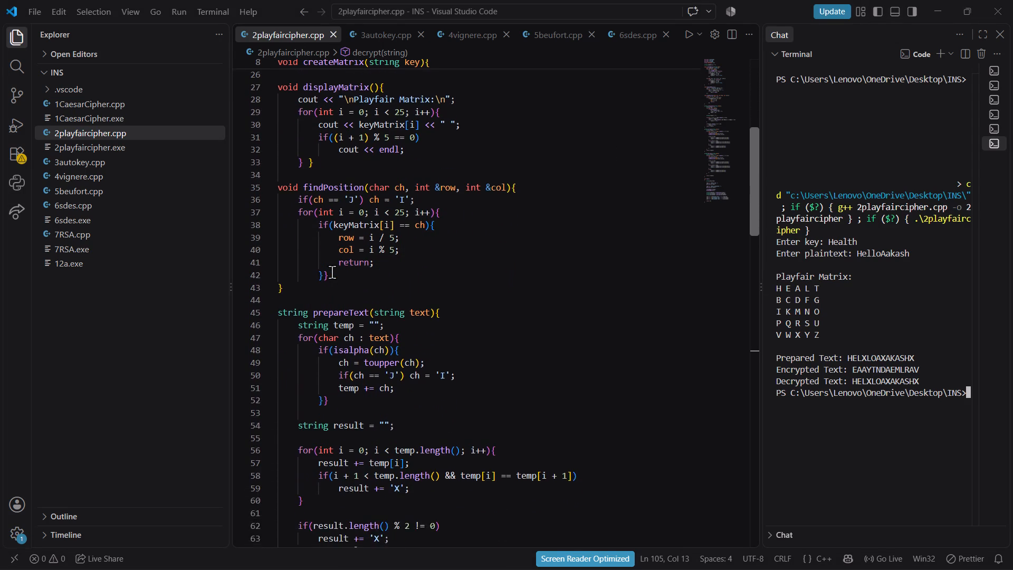
pyautogui.scroll(-2, 332, 272)
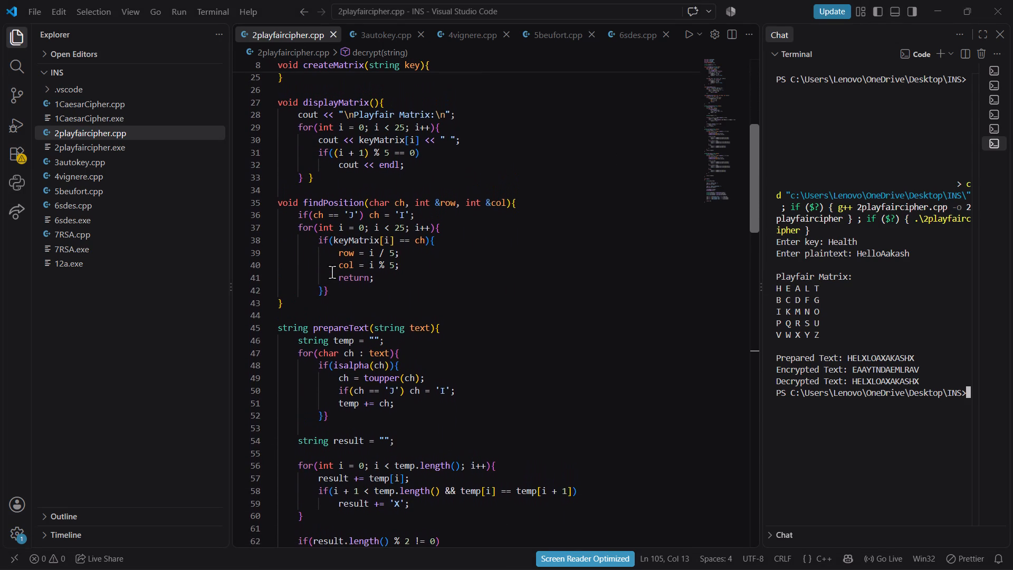
pyautogui.scroll(-1, 332, 272)
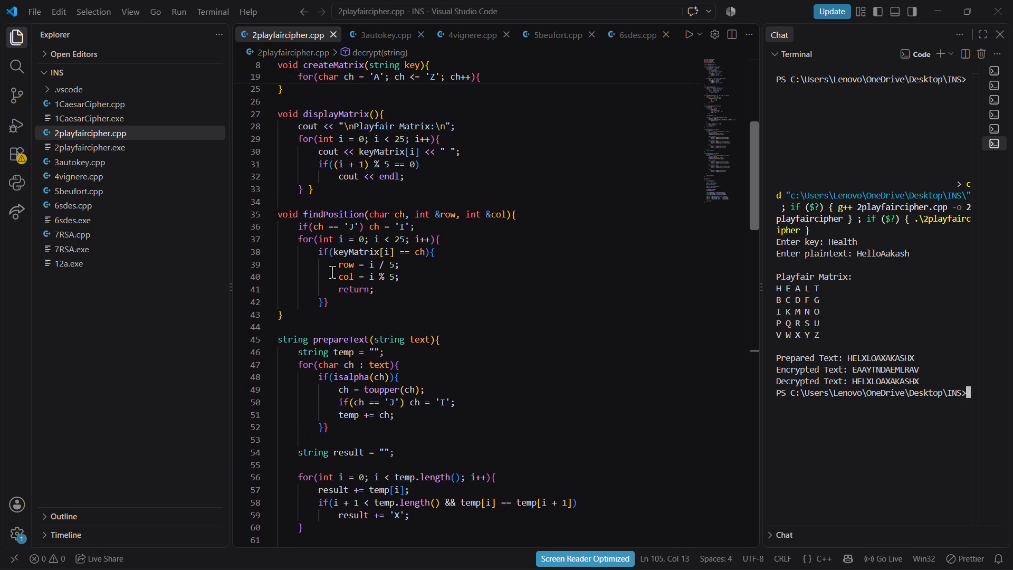
pyautogui.scroll(-4, 332, 272)
pyautogui.press('shift+super+s')
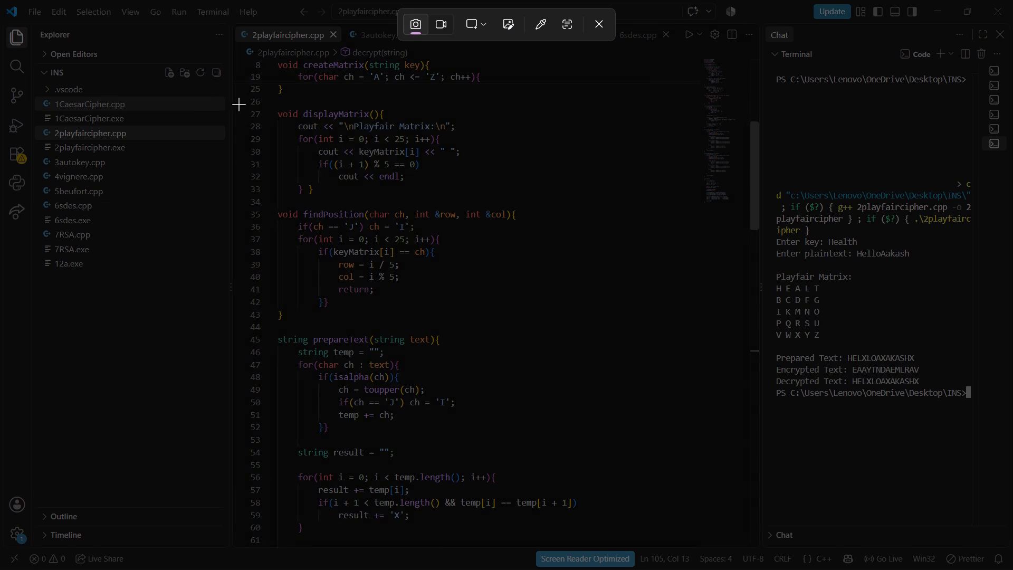
pyautogui.moveTo(232, 106); pyautogui.dragTo(526, 317)
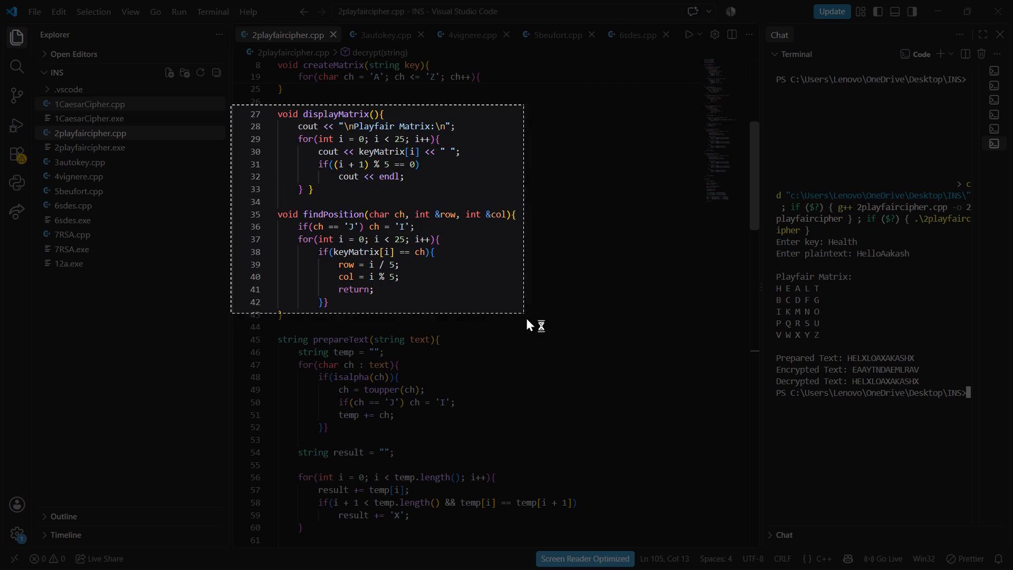
pyautogui.moveTo(526, 317); pyautogui.dragTo(575, 550)
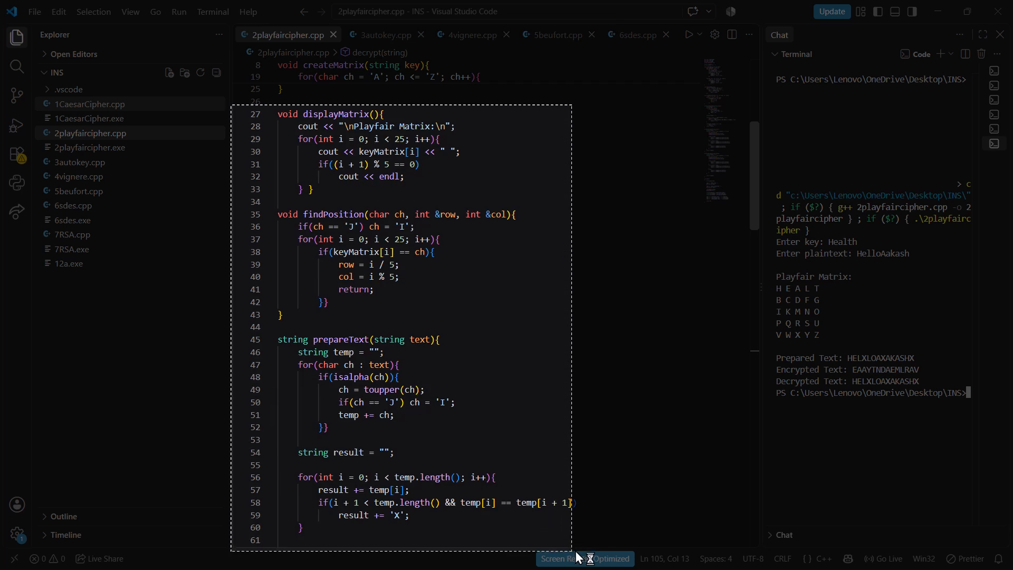
pyautogui.moveTo(575, 550); pyautogui.dragTo(599, 542)
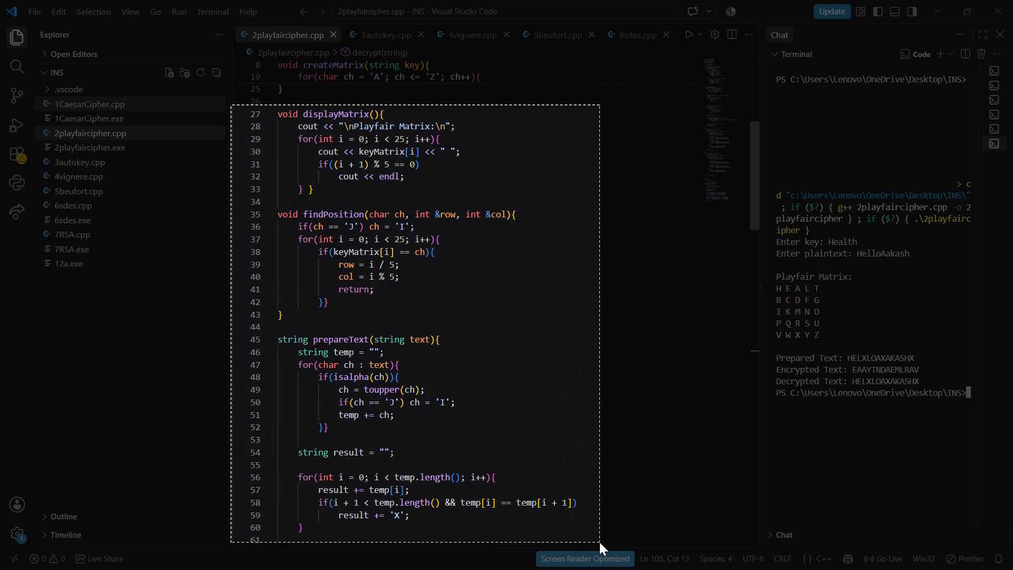
pyautogui.moveTo(599, 542); pyautogui.dragTo(612, 550)
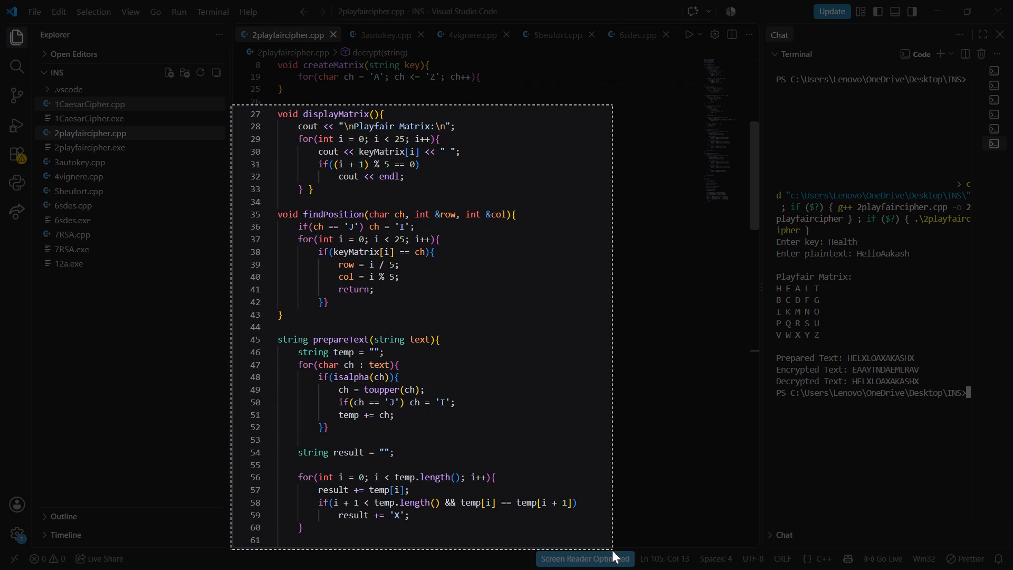
pyautogui.moveTo(612, 550); pyautogui.dragTo(611, 550)
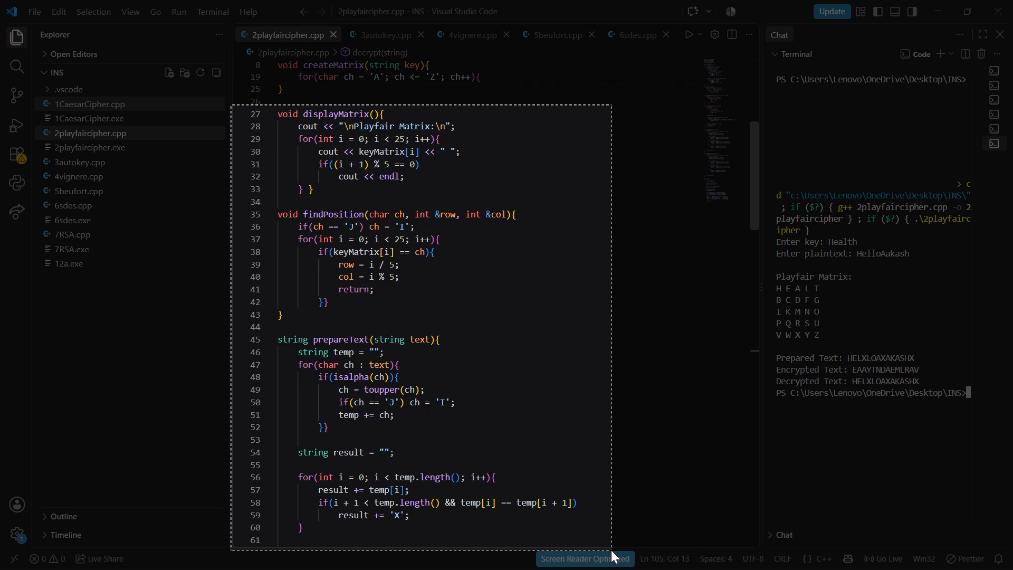
pyautogui.moveTo(611, 550); pyautogui.dragTo(611, 548)
pyautogui.moveTo(611, 548); pyautogui.dragTo(611, 548)
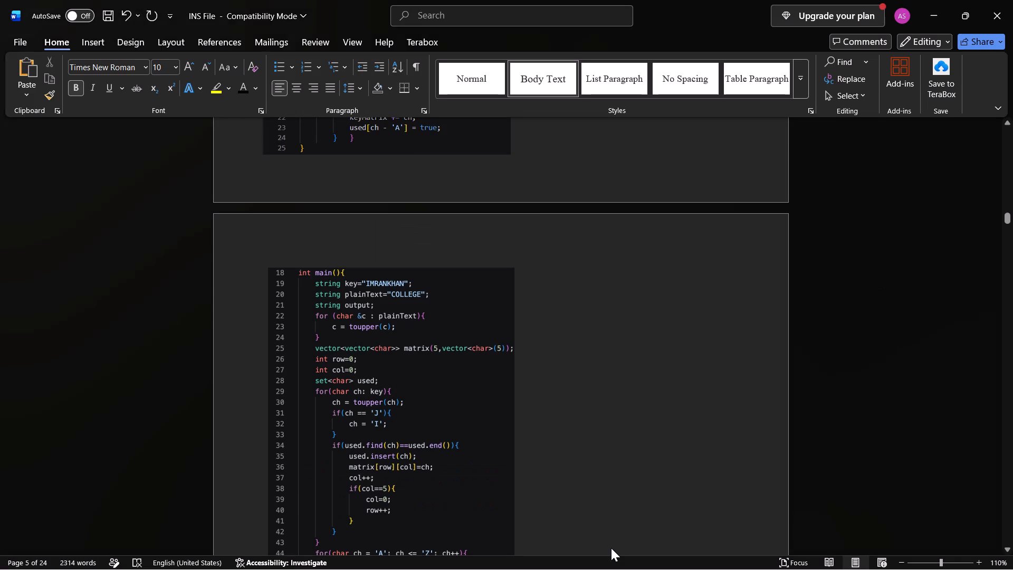
# In Word, replace the old code picture starting at int main() with the new snip and scale it down proportionally.
pyautogui.click(421, 420)
pyautogui.press('BackSpace')
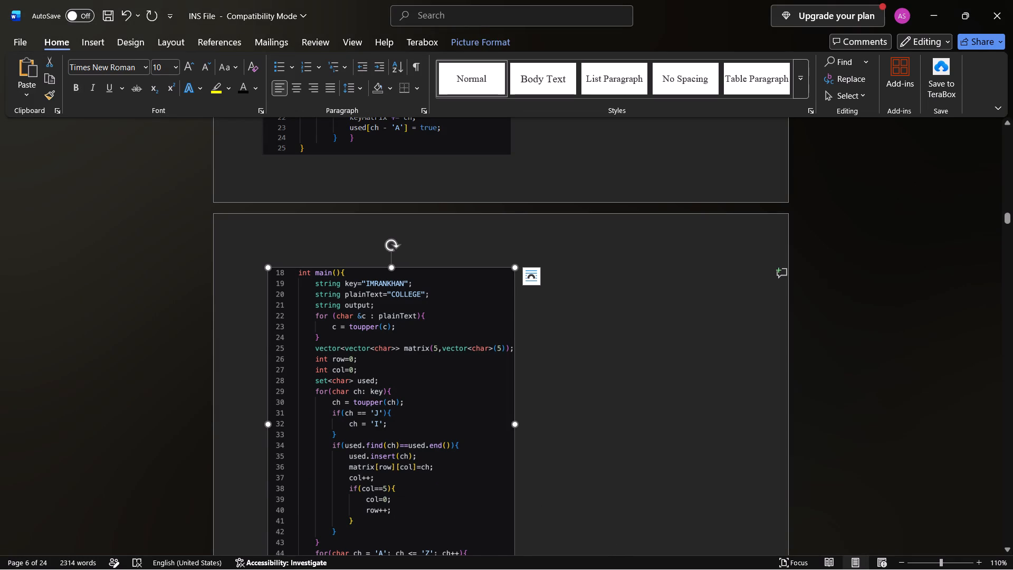
pyautogui.hotkey('ctrl', 'v')
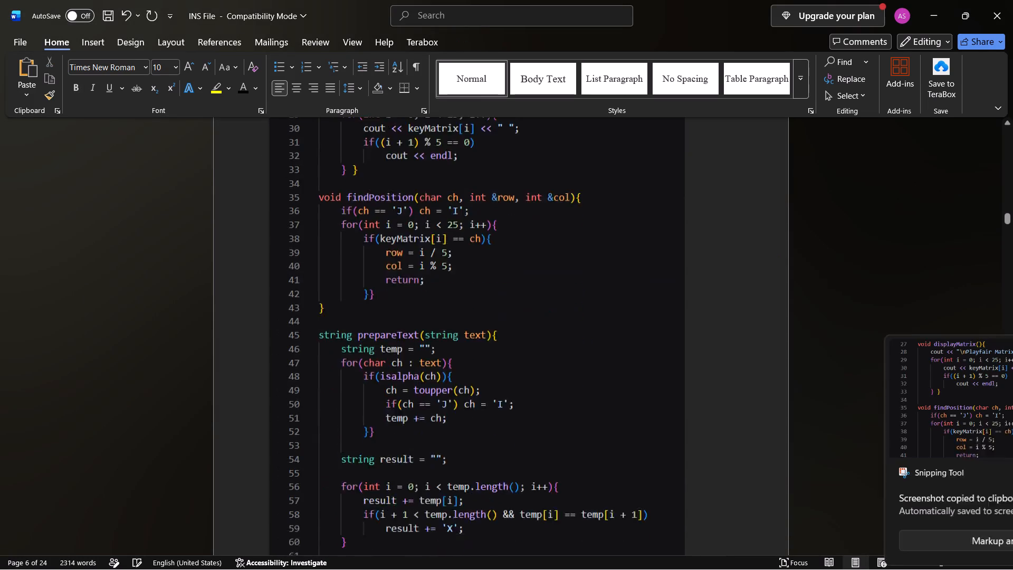
pyautogui.click(421, 420)
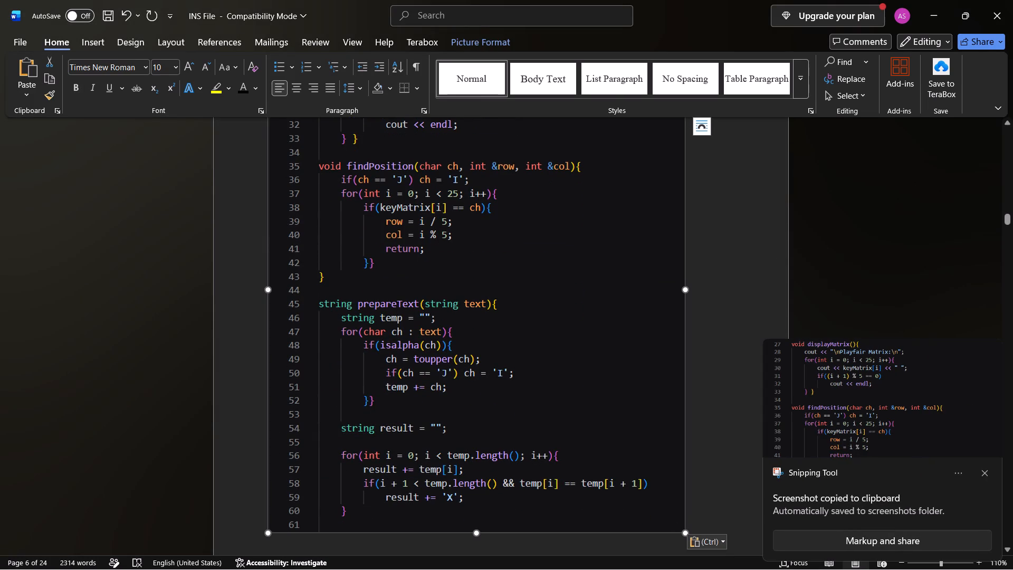
pyautogui.moveTo(685, 530); pyautogui.dragTo(532, 406)
pyautogui.scroll(5, 532, 406)
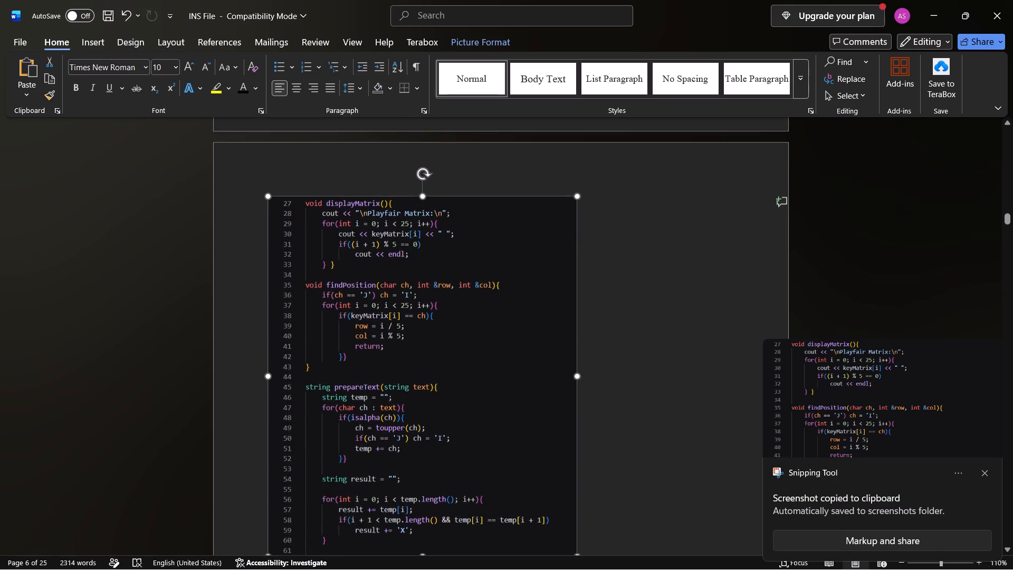
pyautogui.scroll(1, 532, 406)
pyautogui.moveTo(575, 324); pyautogui.dragTo(509, 324)
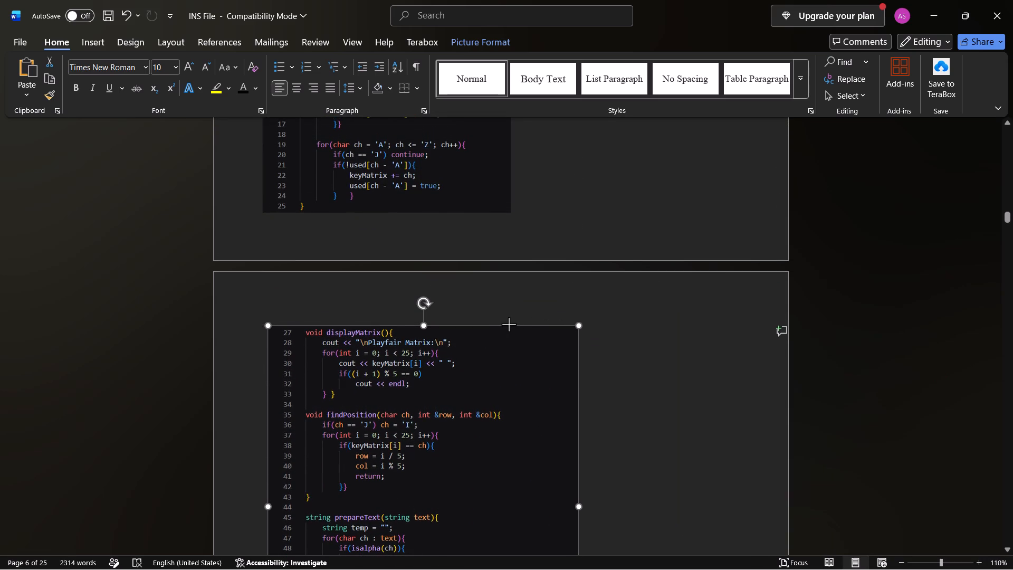
pyautogui.moveTo(509, 324); pyautogui.dragTo(479, 360)
# In Word, look through the remaining old Experiment 2 code pictures down to the output, and select the one starting at line 47.
pyautogui.scroll(-9, 479, 360)
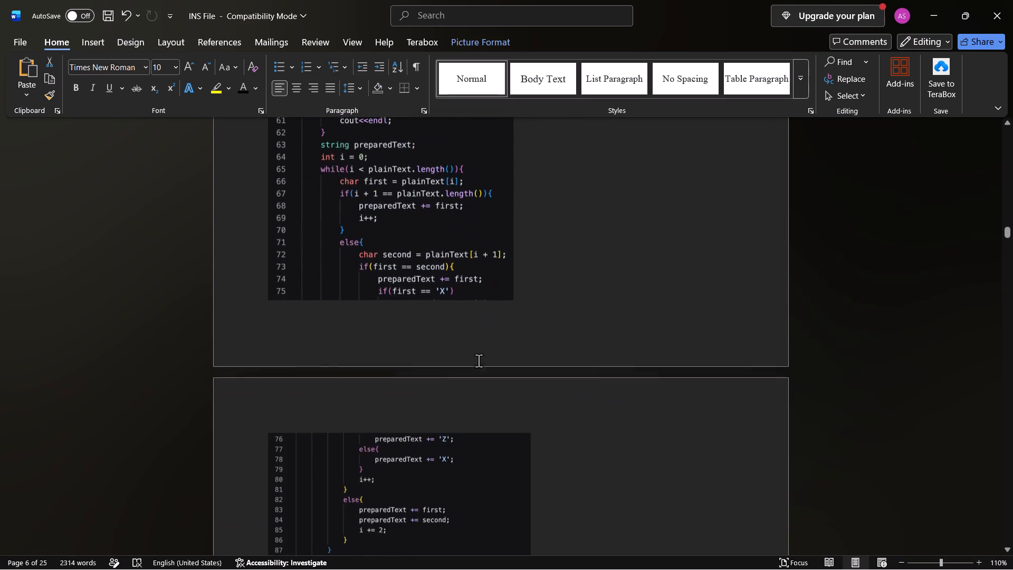
pyautogui.scroll(-9, 479, 360)
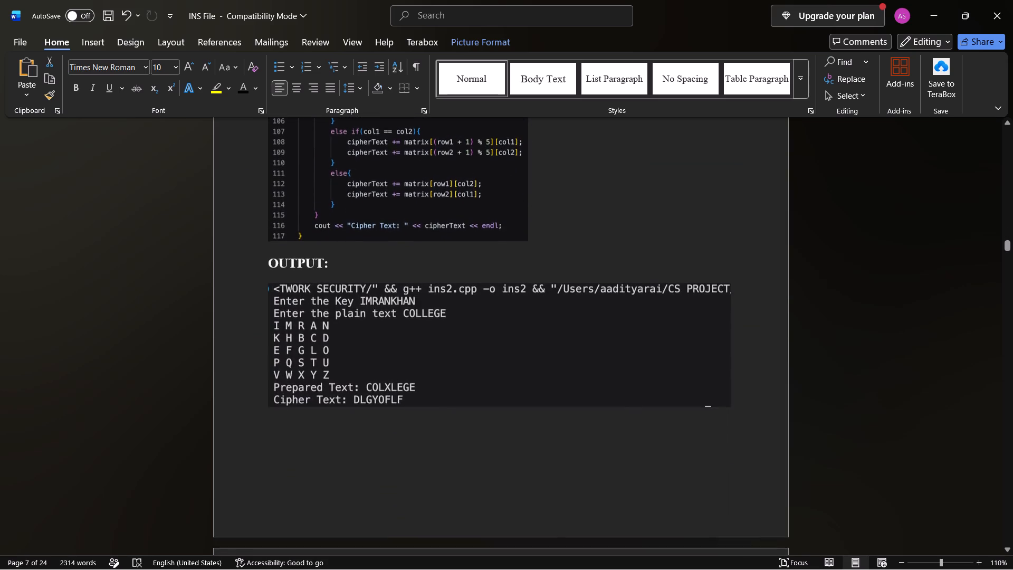
pyautogui.scroll(12, 479, 360)
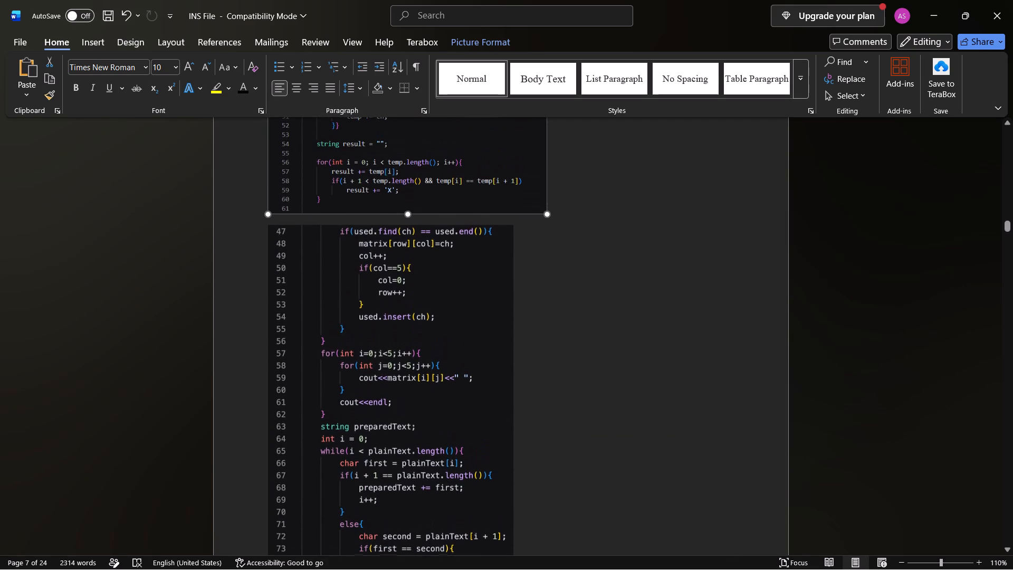
pyautogui.click(435, 405)
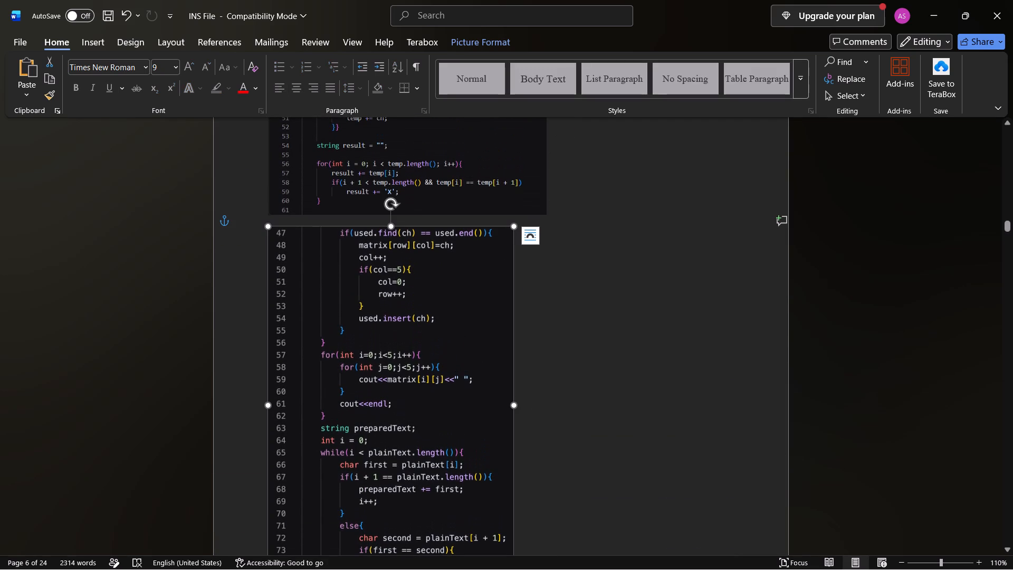
# Switch to Visual Studio Code and snip lines 62 to 88 of 2playfaircipher.cpp, from the end of prepareText through the encrypt function.
pyautogui.scroll(-5, 391, 410)
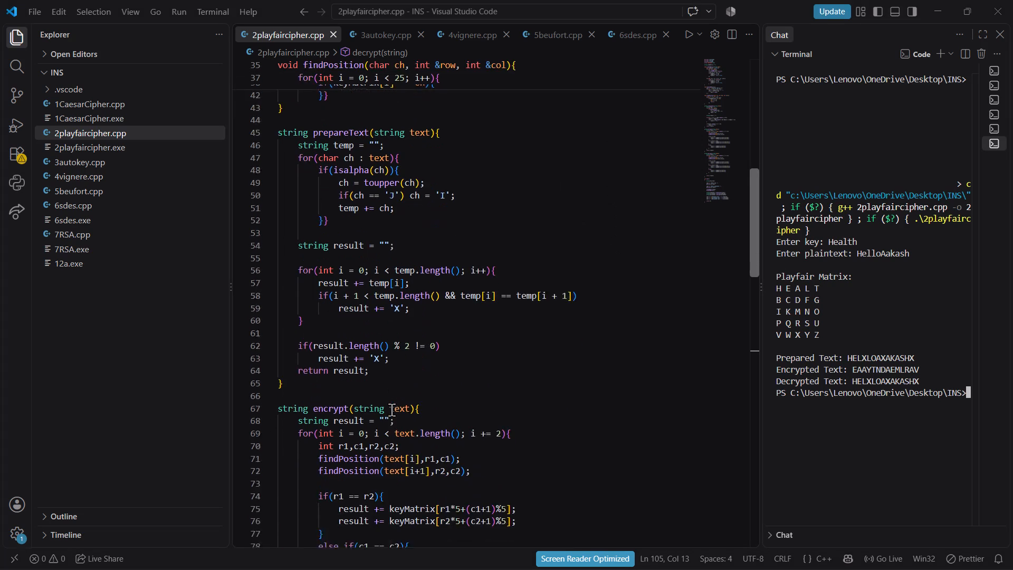
pyautogui.scroll(-4, 391, 410)
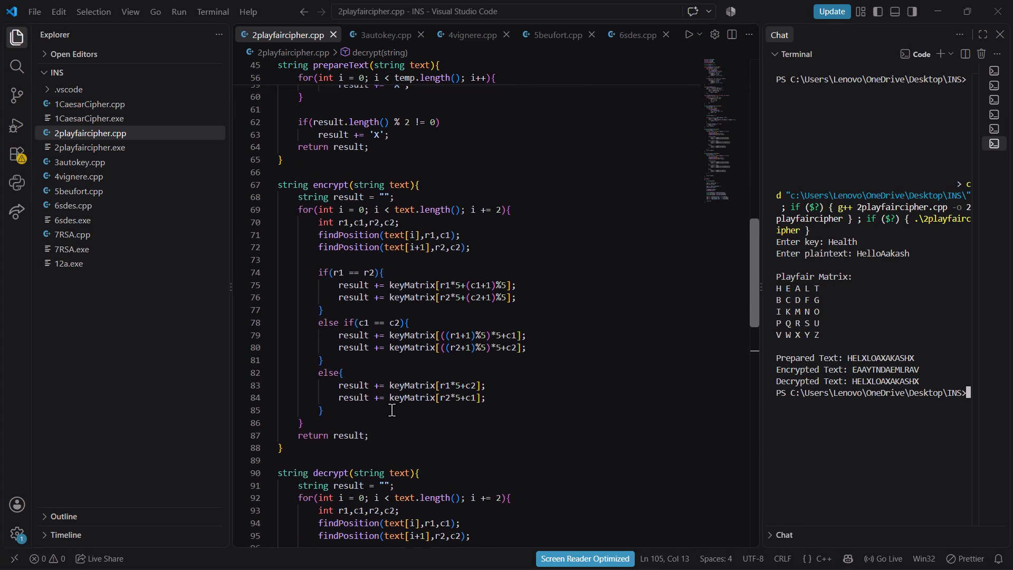
pyautogui.scroll(-1, 391, 410)
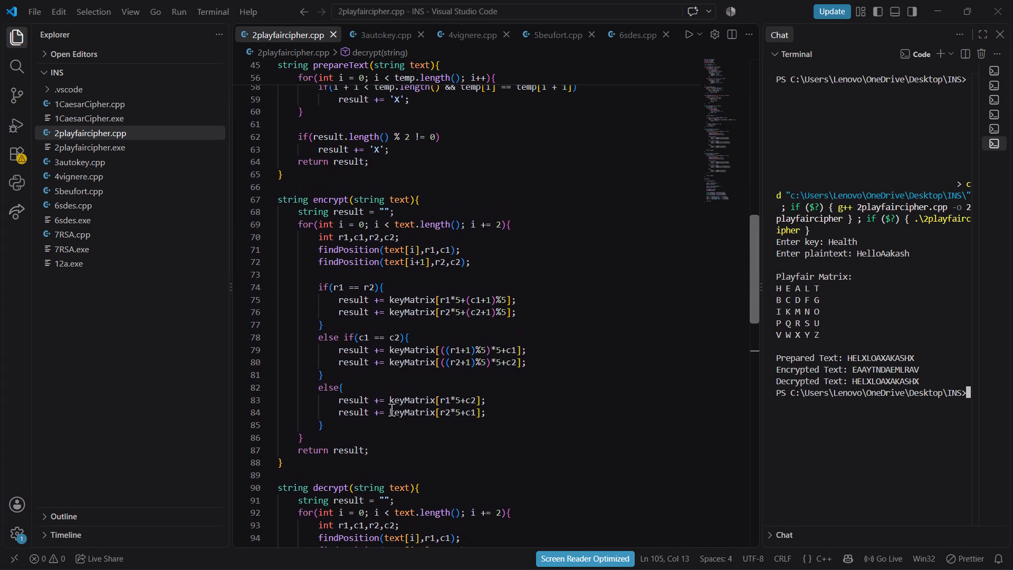
pyautogui.scroll(-1, 391, 410)
pyautogui.press('shift+super+s')
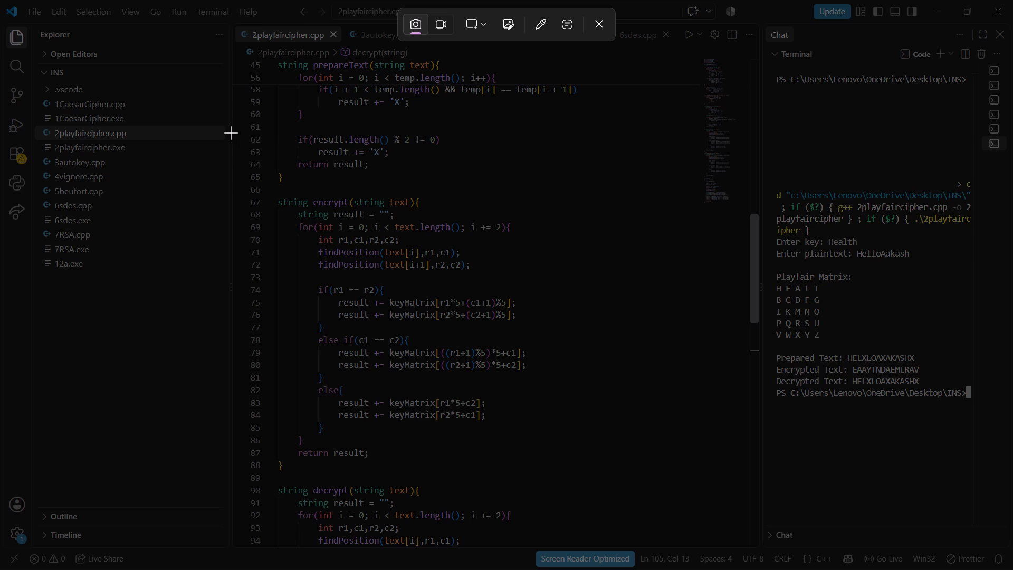
pyautogui.moveTo(231, 132); pyautogui.dragTo(560, 486)
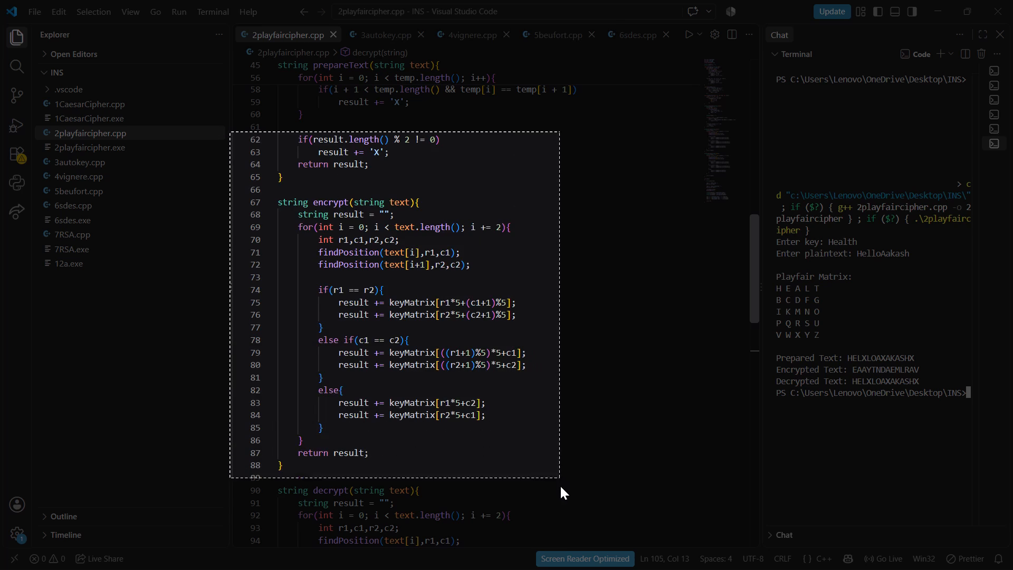
pyautogui.moveTo(560, 486); pyautogui.dragTo(547, 475)
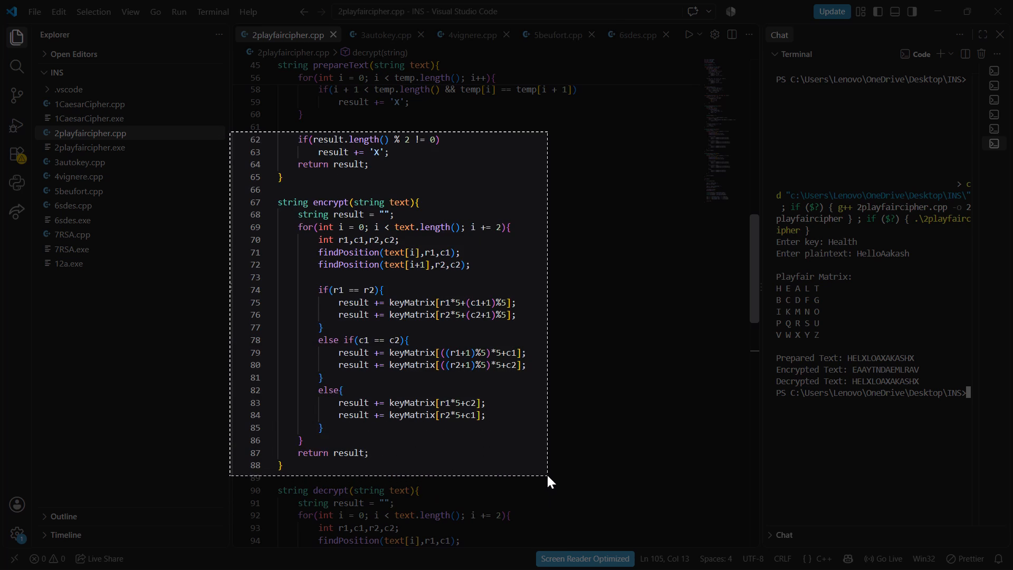
pyautogui.moveTo(547, 475); pyautogui.dragTo(555, 474)
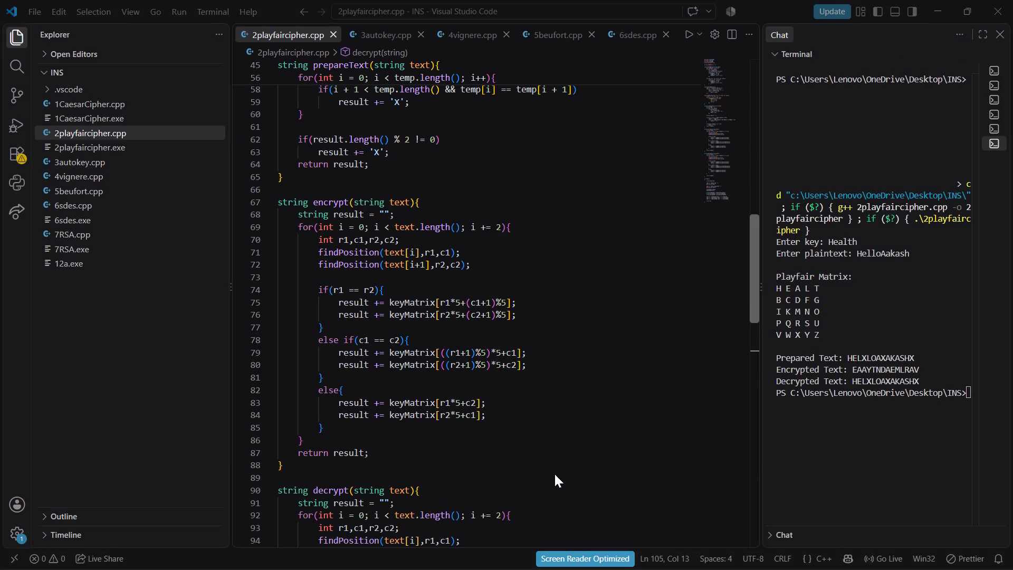
# In Word, replace the old code picture starting at line 47 with the new snip, placed on a new line indented with twelve spaces.
pyautogui.click(437, 441)
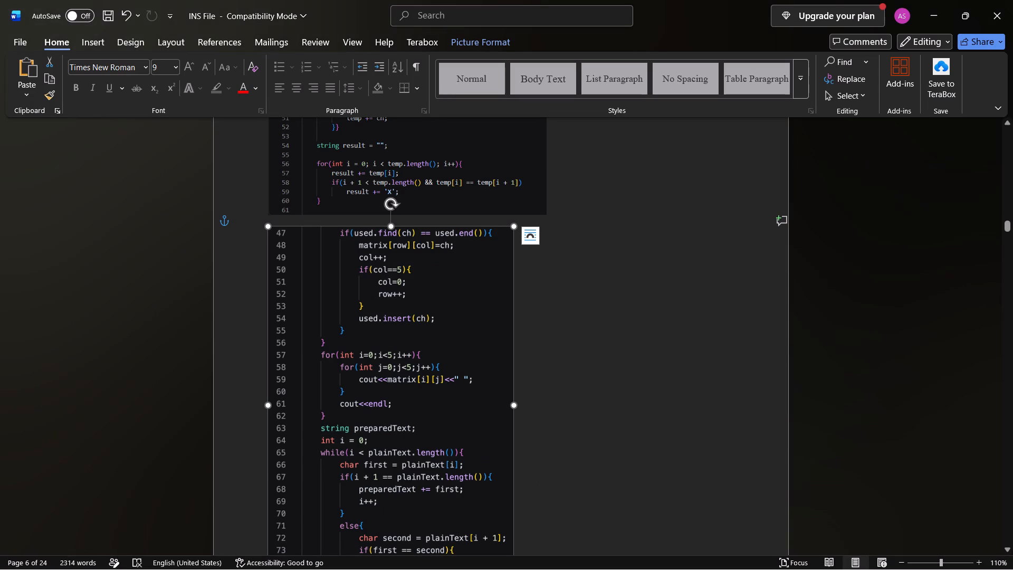
pyautogui.press('BackSpace')
pyautogui.press('space')
pyautogui.press('space')
pyautogui.press('space')
pyautogui.press('space')
pyautogui.press('space')
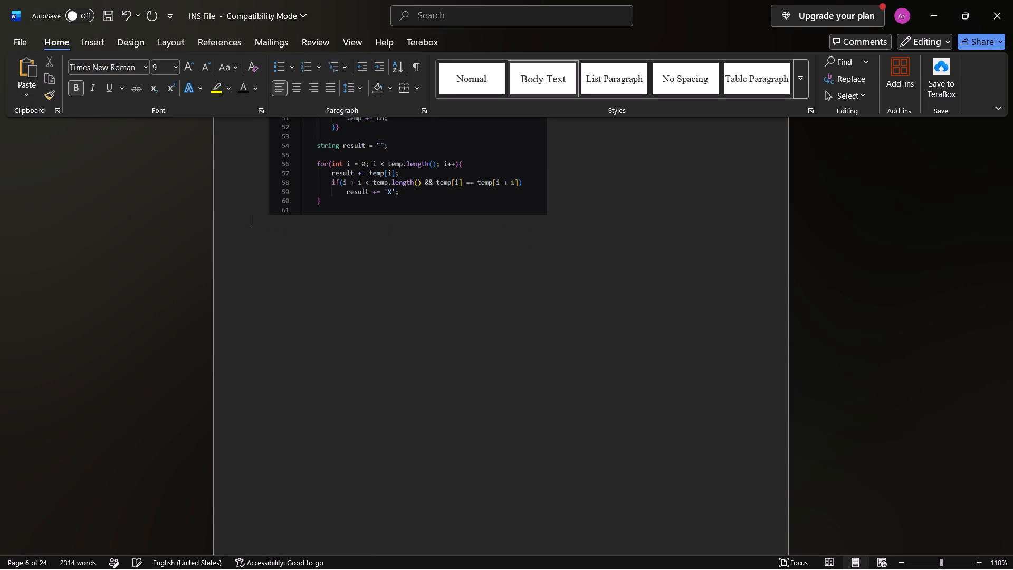
pyautogui.press('space')
pyautogui.press('space')
pyautogui.press('space')
pyautogui.press('space')
pyautogui.press('space')
pyautogui.press('space')
pyautogui.press('space')
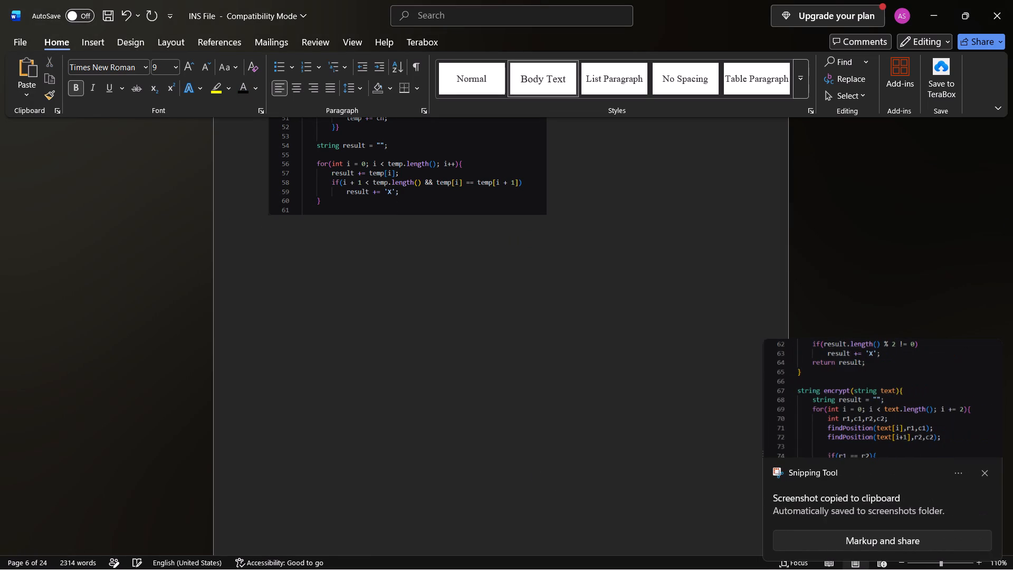
pyautogui.press('\\')
pyautogui.press('BackSpace')
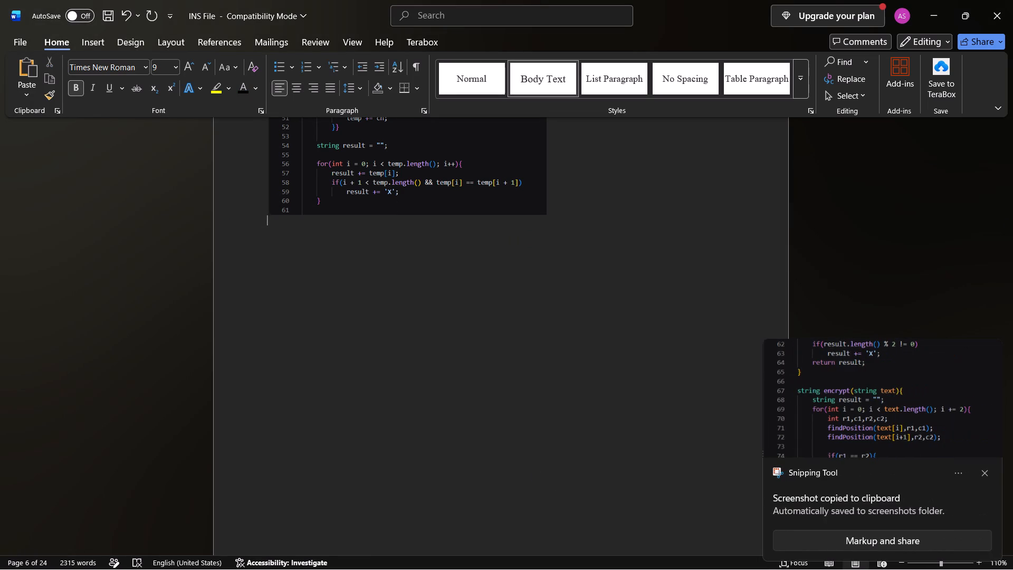
pyautogui.press('Return')
pyautogui.press('space')
pyautogui.press('space')
pyautogui.press('space')
pyautogui.press('space')
pyautogui.press('space')
pyautogui.press('space')
pyautogui.press('space')
pyautogui.press('space')
pyautogui.press('space')
pyautogui.press('space')
pyautogui.press('space')
pyautogui.press('space')
pyautogui.hotkey('ctrl', 'v')
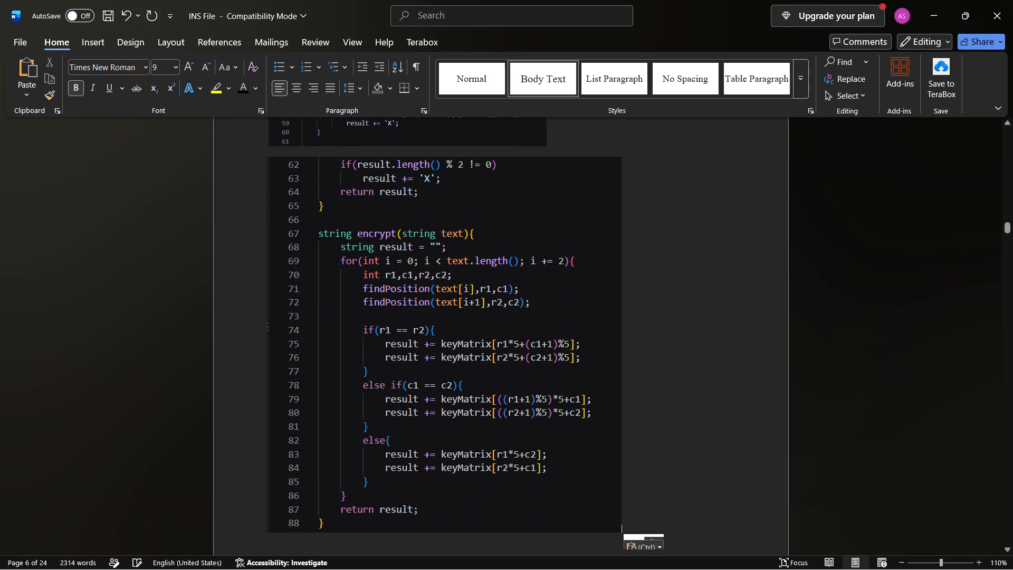
# Scale the pasted encrypt code picture down proportionally to about the width of the code picture above it.
pyautogui.click(437, 441)
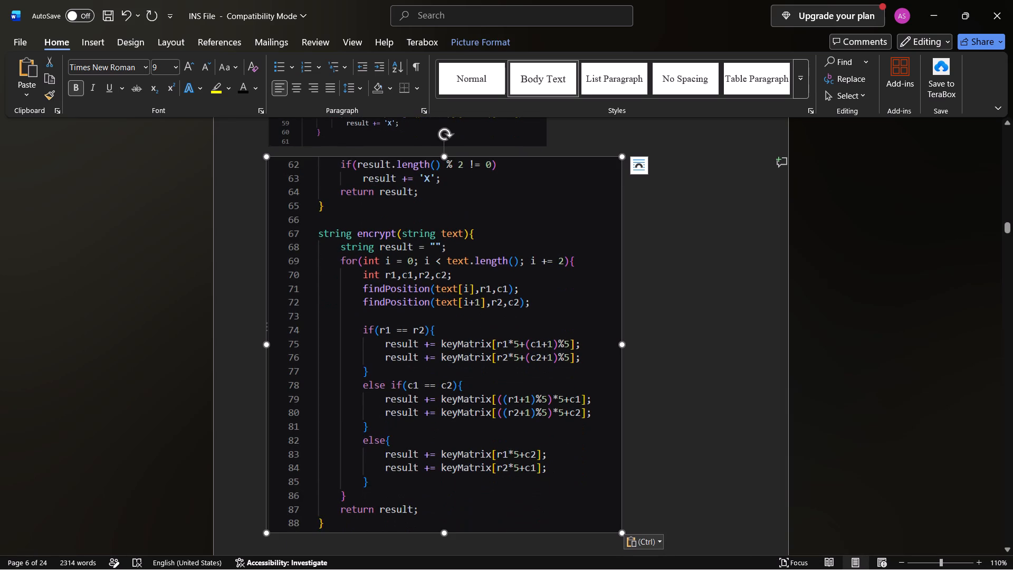
pyautogui.moveTo(622, 533); pyautogui.dragTo(513, 465)
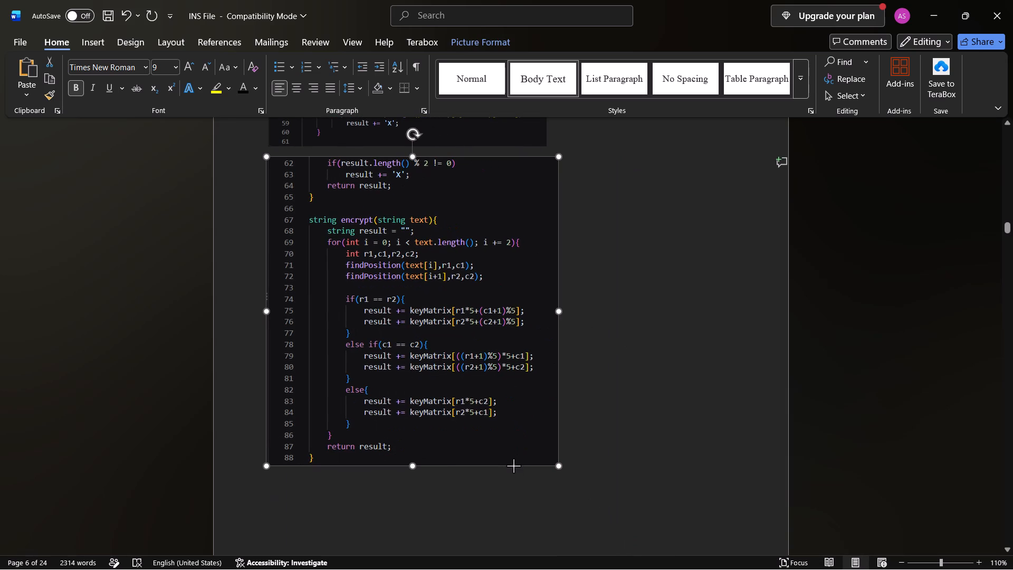
pyautogui.moveTo(513, 465); pyautogui.dragTo(487, 462)
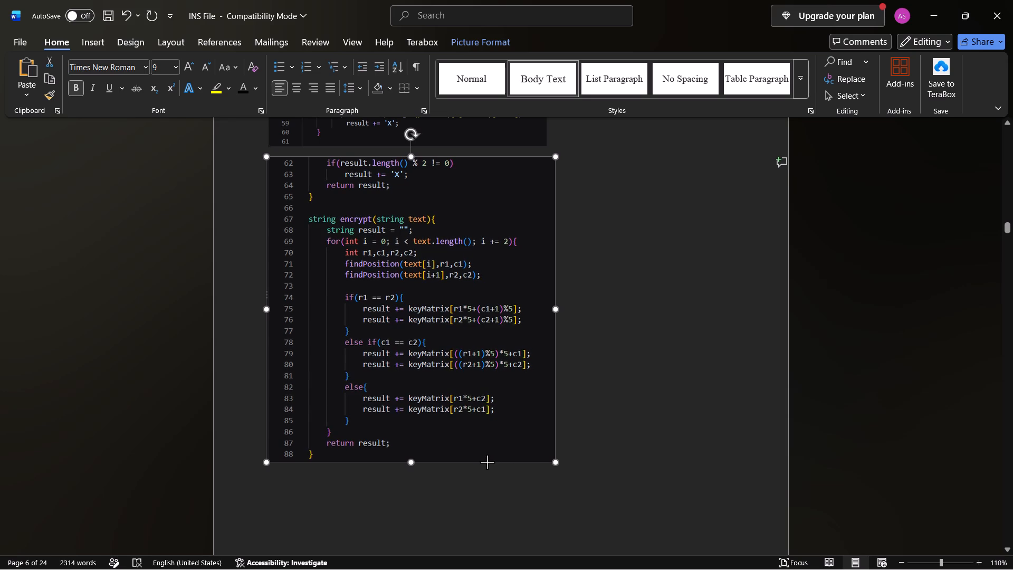
pyautogui.moveTo(487, 462); pyautogui.dragTo(514, 512)
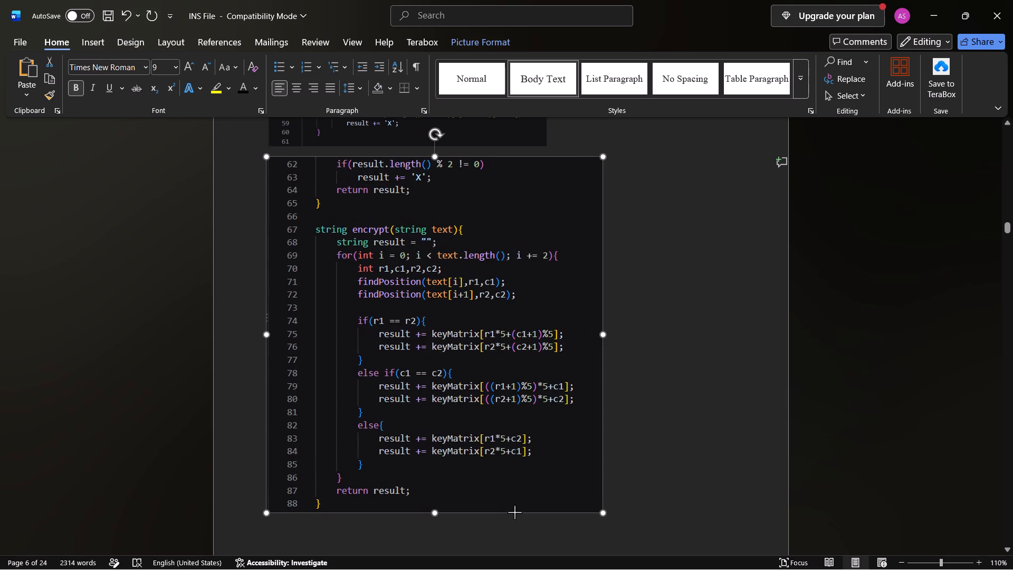
pyautogui.moveTo(514, 512); pyautogui.dragTo(439, 476)
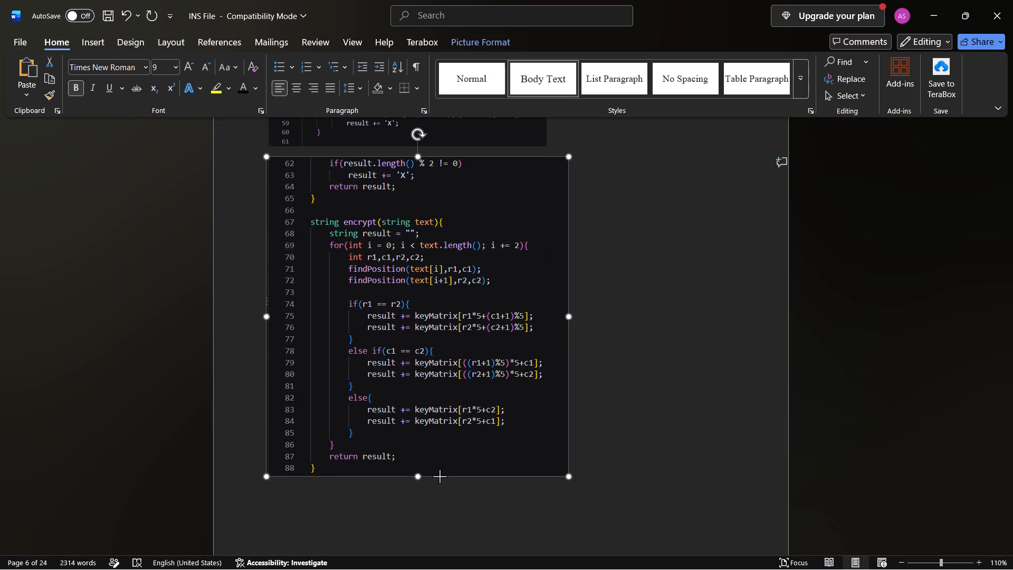
pyautogui.moveTo(439, 476); pyautogui.dragTo(384, 454)
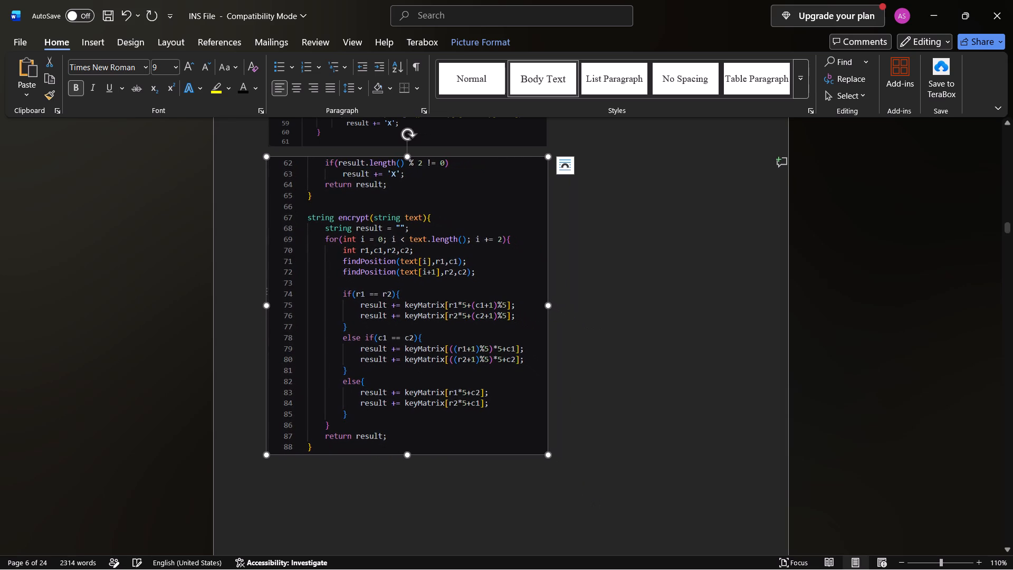
# Select the old code picture starting at line 76 in Word and review the remaining old pictures against 2playfaircipher.cpp's decrypt and main functions in Visual Studio Code.
pyautogui.scroll(-6, 384, 454)
pyautogui.click(384, 454)
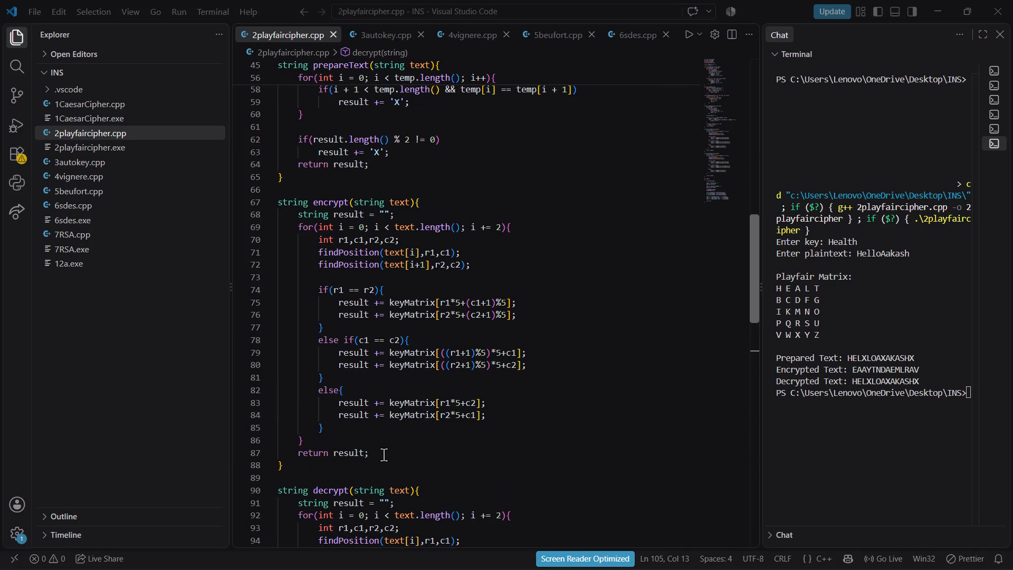
pyautogui.scroll(3, 406, 377)
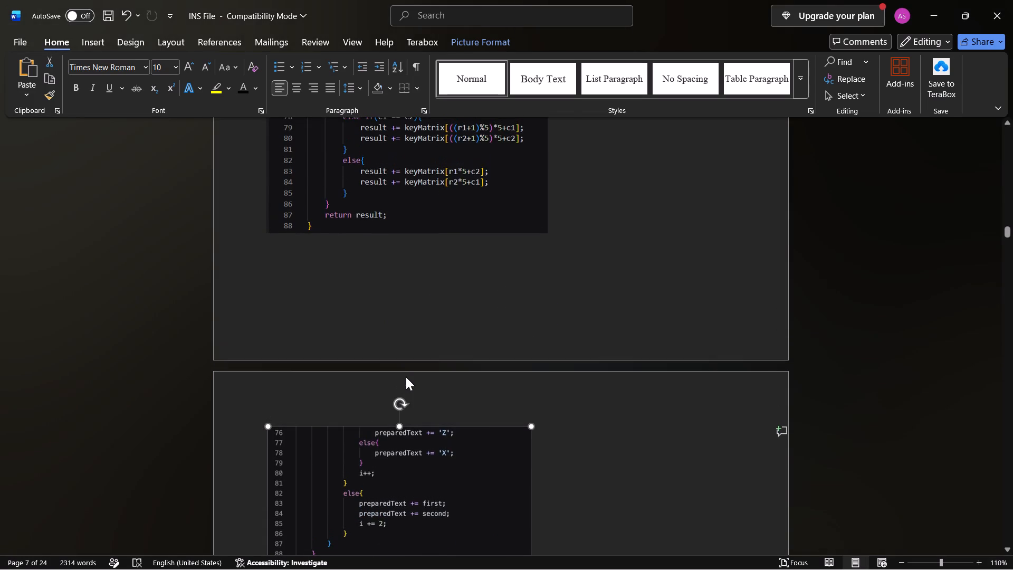
pyautogui.scroll(-5, 406, 377)
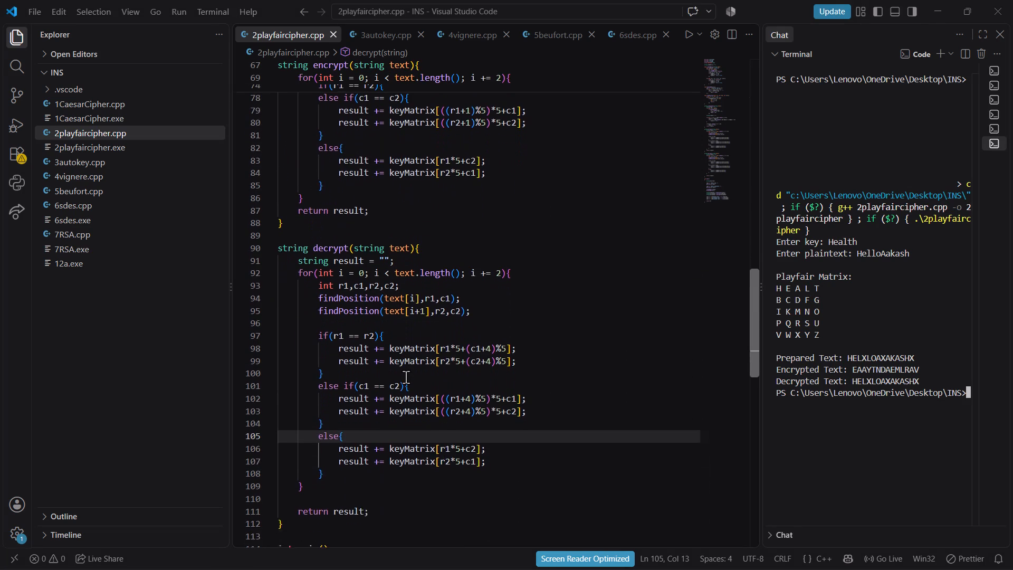
pyautogui.scroll(-2, 406, 377)
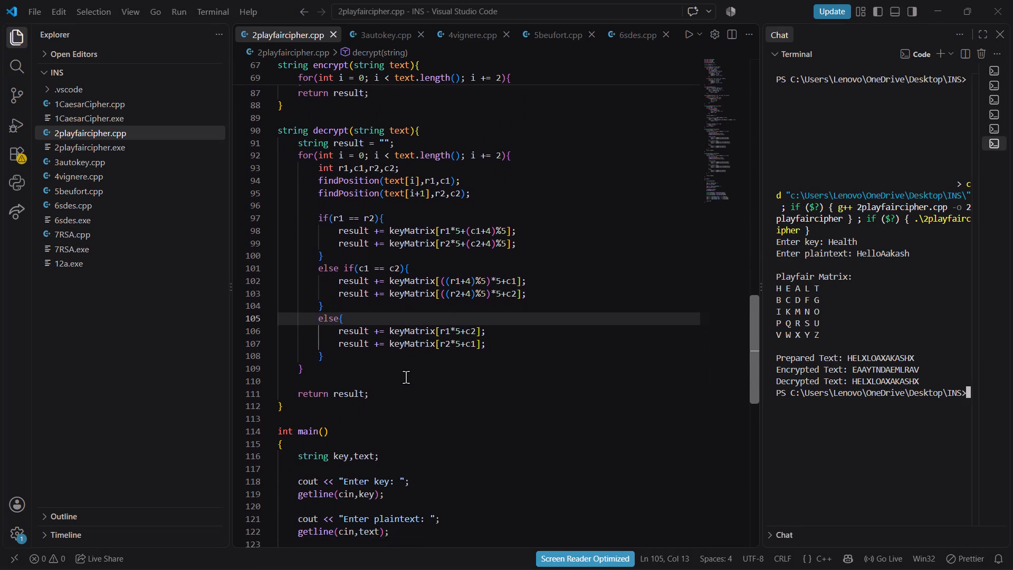
pyautogui.scroll(-2, 406, 377)
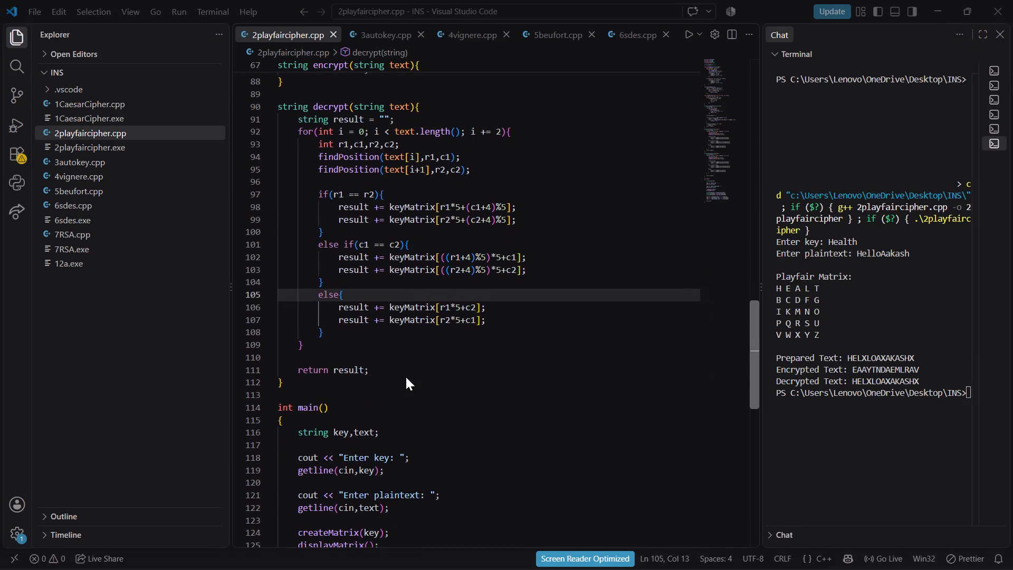
pyautogui.scroll(-6, 406, 377)
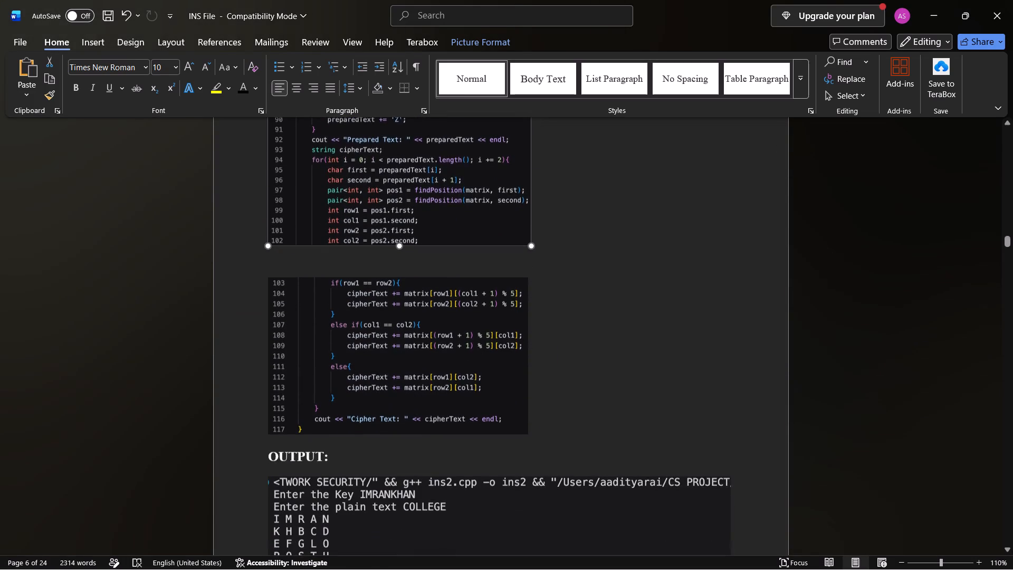
pyautogui.scroll(-1, 406, 377)
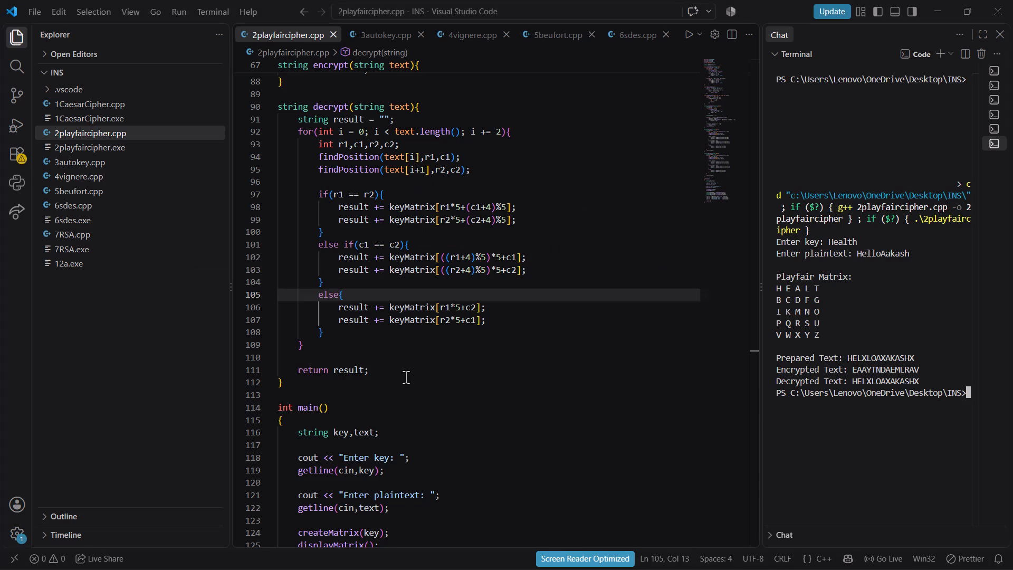
pyautogui.scroll(3, 406, 377)
pyautogui.scroll(-1, 406, 377)
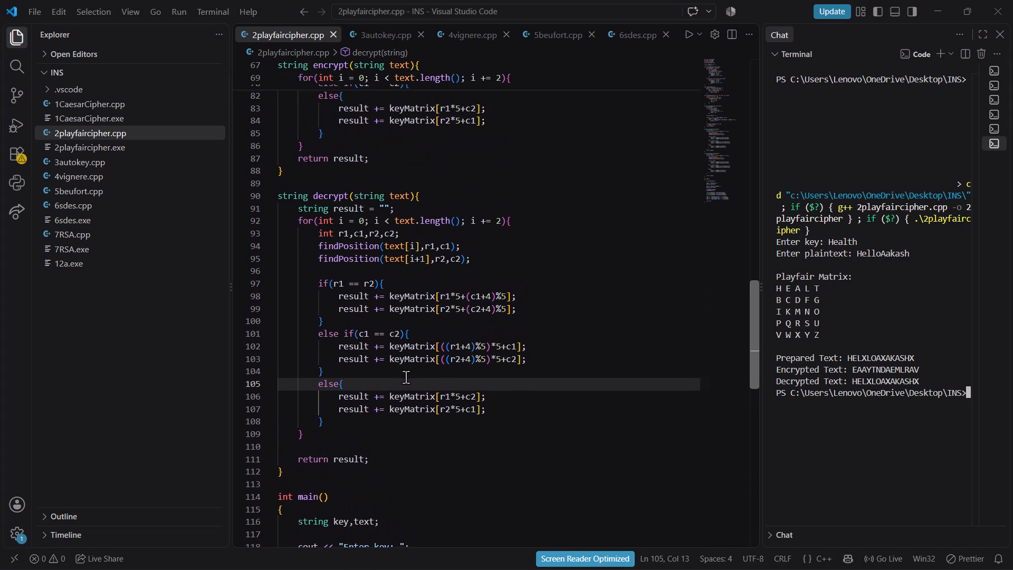
pyautogui.scroll(-8, 406, 377)
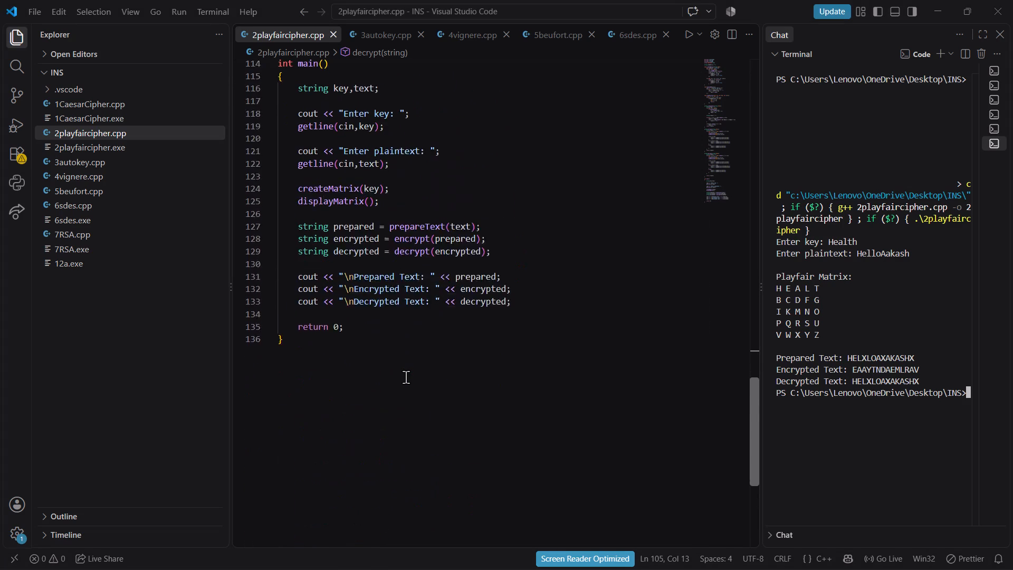
pyautogui.scroll(9, 406, 377)
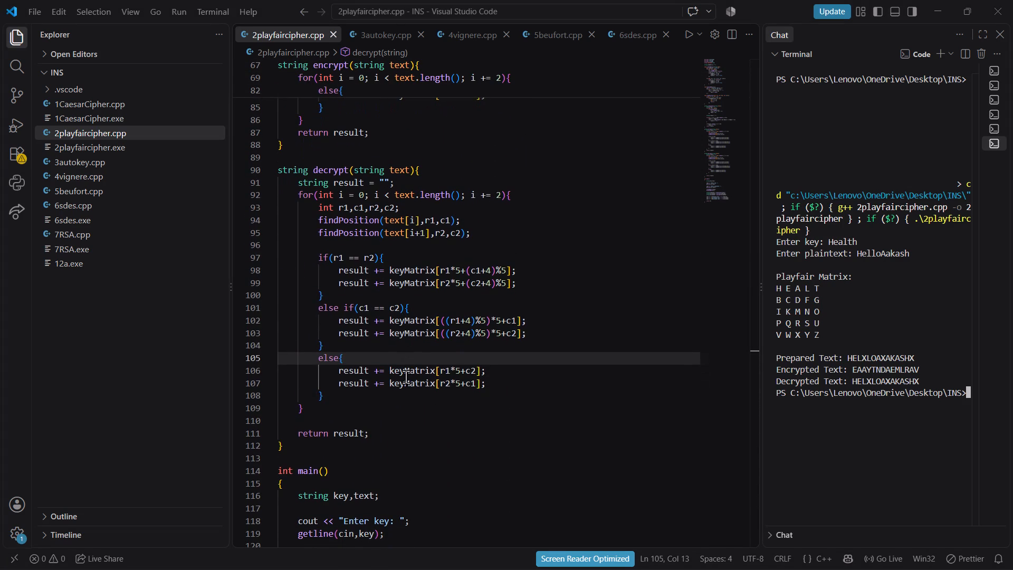
# Snip lines 90 to 112 of 2playfaircipher.cpp in Visual Studio Code, covering the whole decrypt function.
pyautogui.scroll(-3, 406, 377)
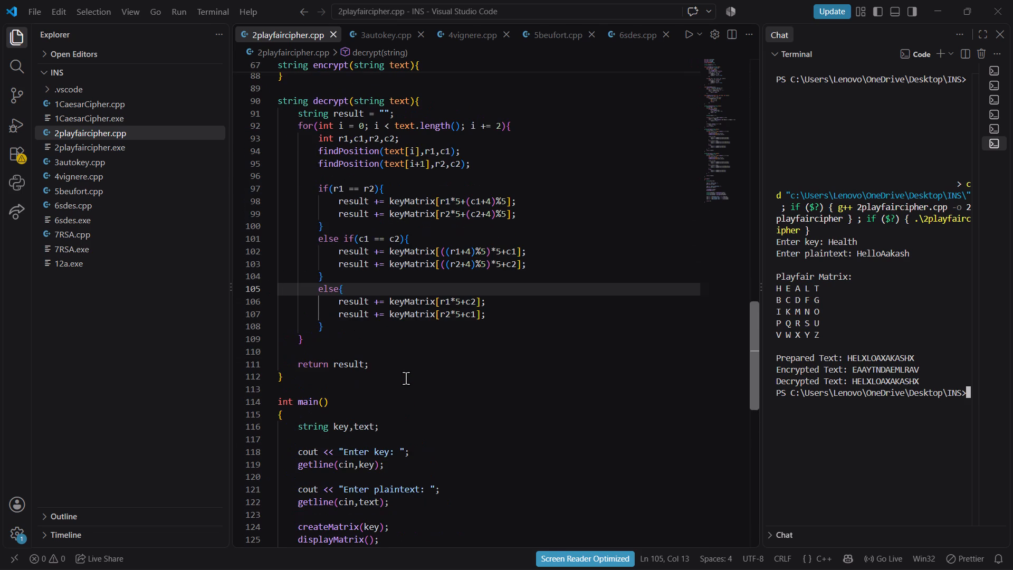
pyautogui.scroll(2, 406, 378)
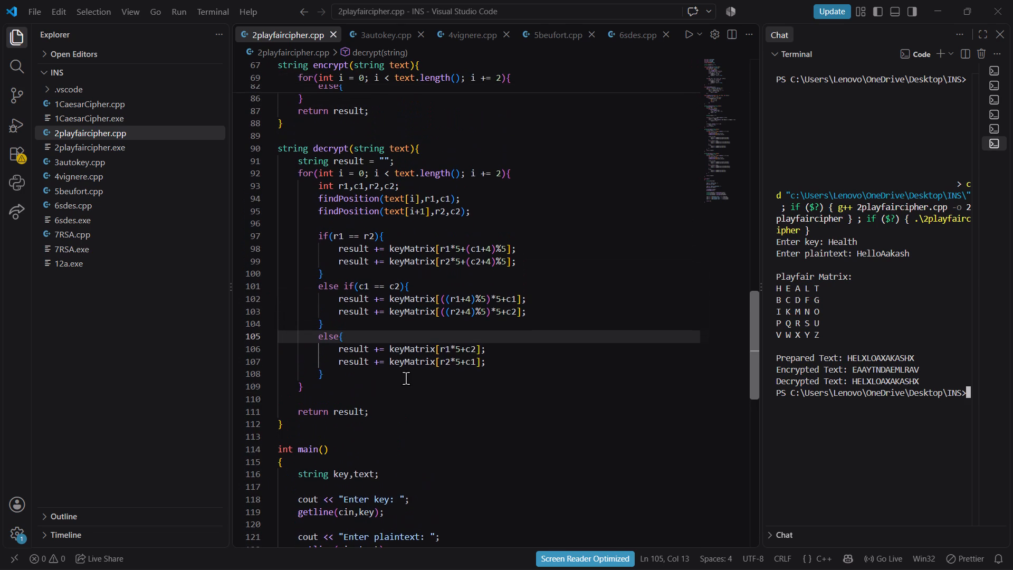
pyautogui.press('shift+super+s')
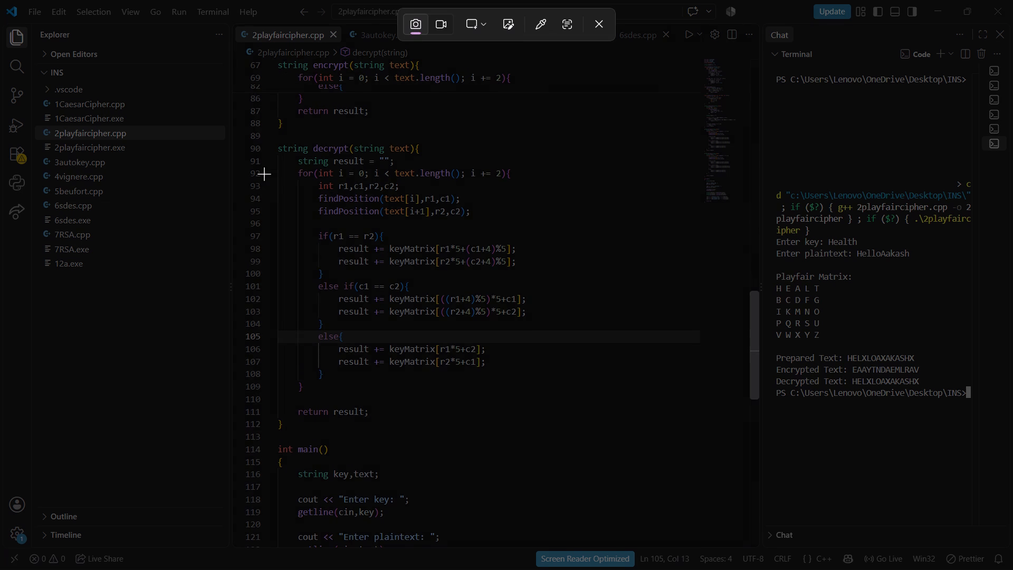
pyautogui.moveTo(234, 139); pyautogui.dragTo(529, 437)
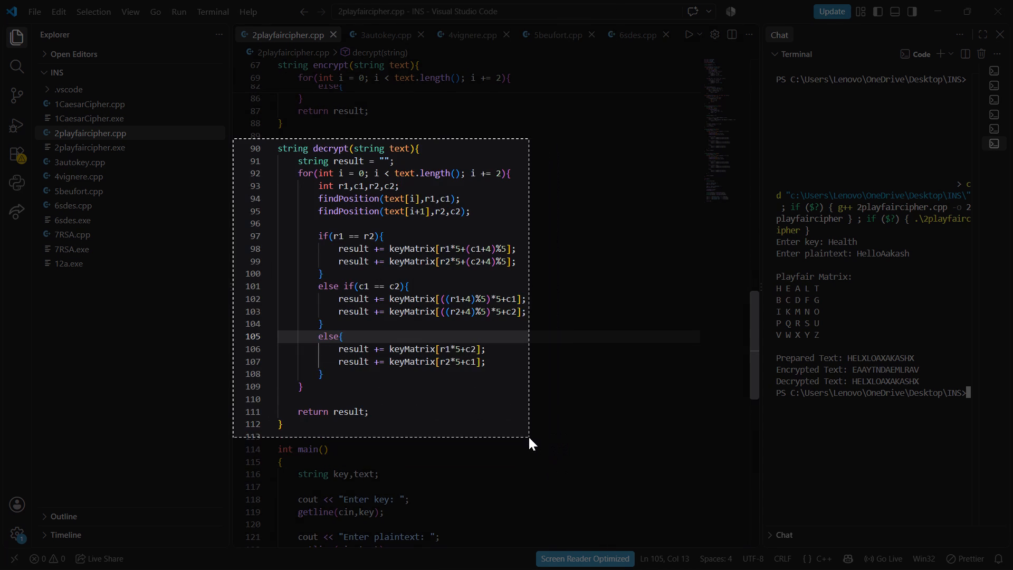
pyautogui.moveTo(529, 437); pyautogui.dragTo(565, 436)
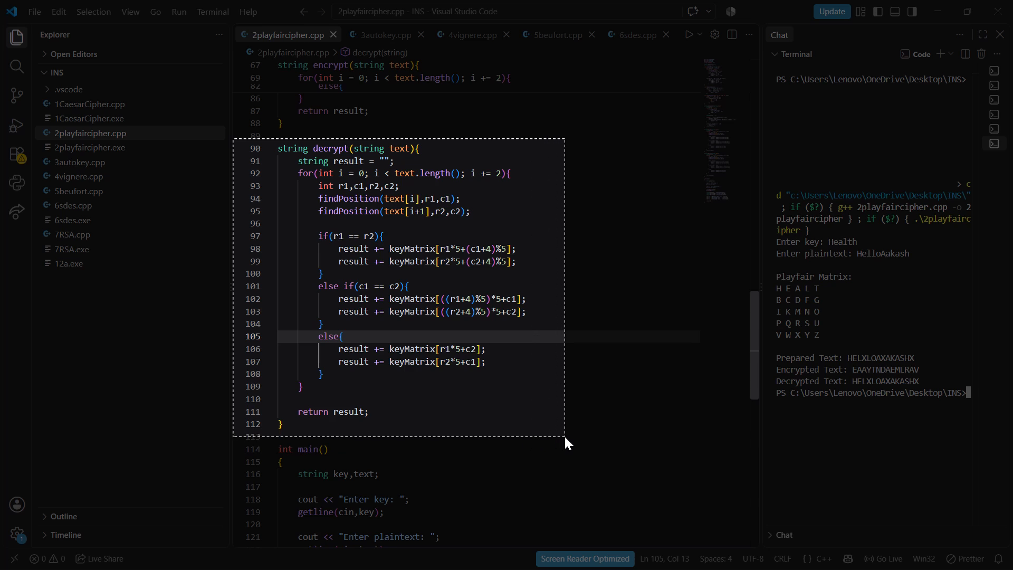
pyautogui.moveTo(565, 436); pyautogui.dragTo(572, 435)
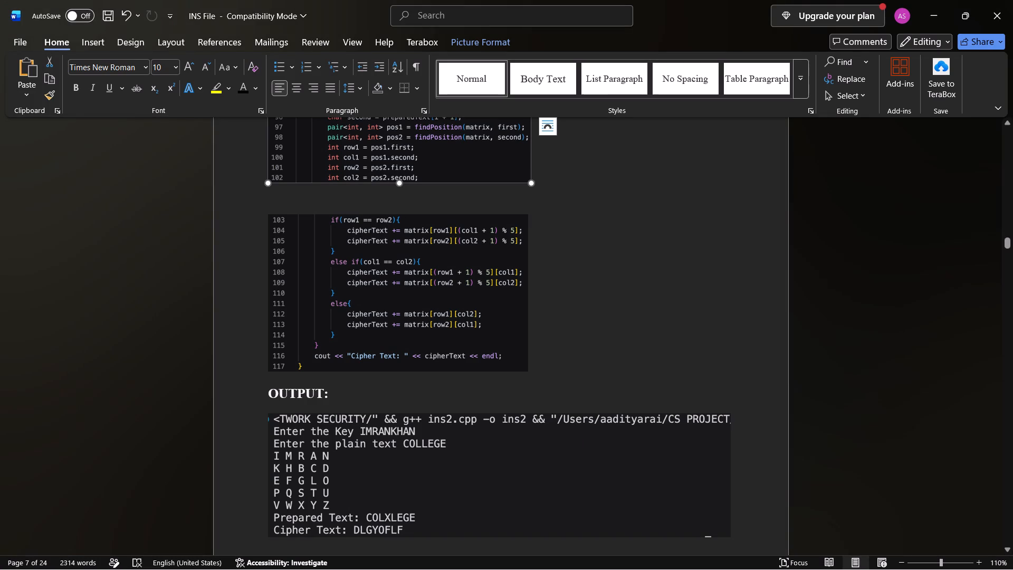
# In Word, replace the old code picture starting at line 76 with the new decrypt function snip.
pyautogui.click(412, 156)
pyautogui.press('BackSpace')
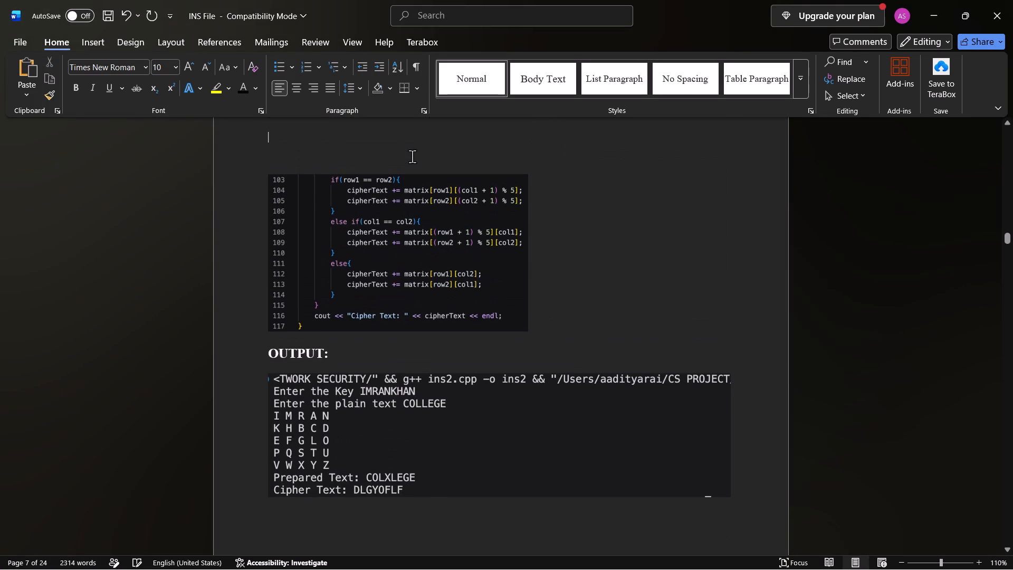
pyautogui.hotkey('ctrl', 'v')
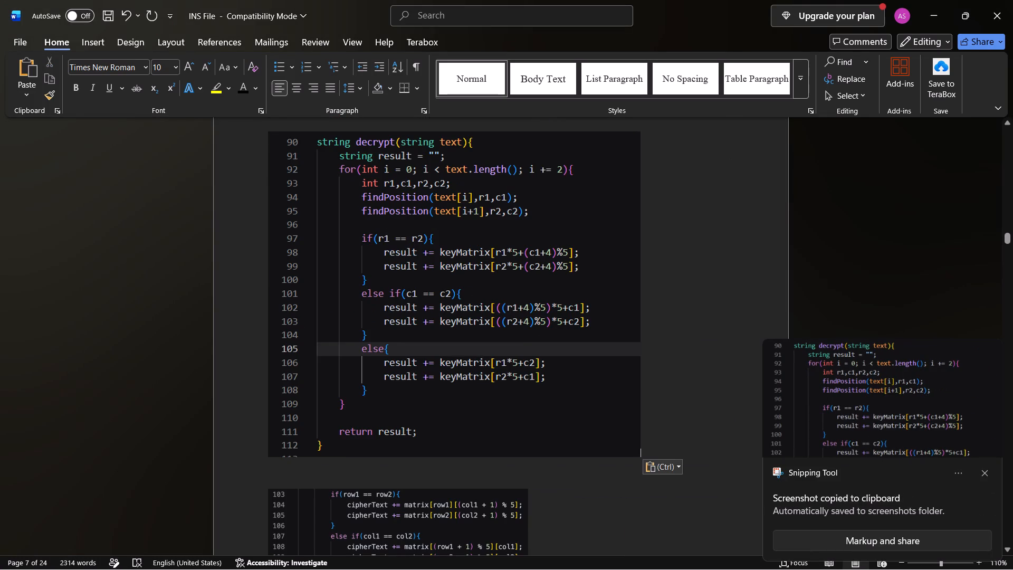
# Scale the pasted decrypt code picture down proportionally until it is slightly wider than the old code picture below it.
pyautogui.click(553, 247)
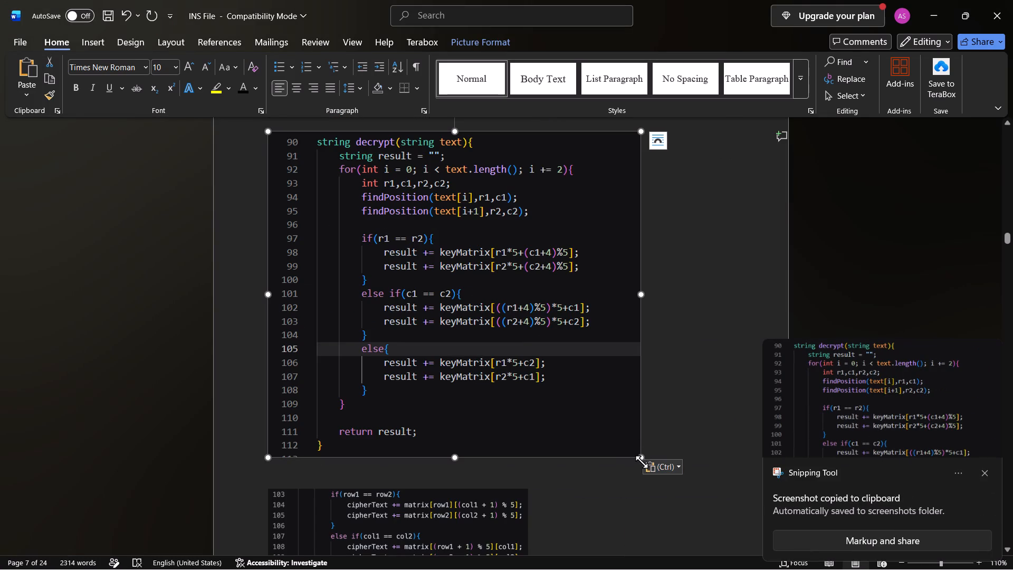
pyautogui.moveTo(639, 459); pyautogui.dragTo(531, 410)
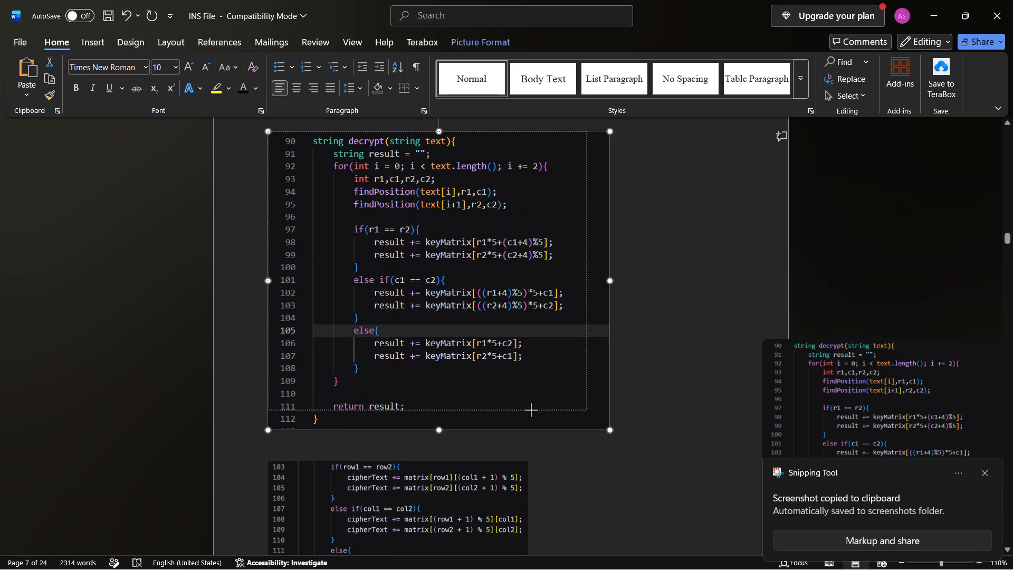
pyautogui.moveTo(531, 410); pyautogui.dragTo(498, 393)
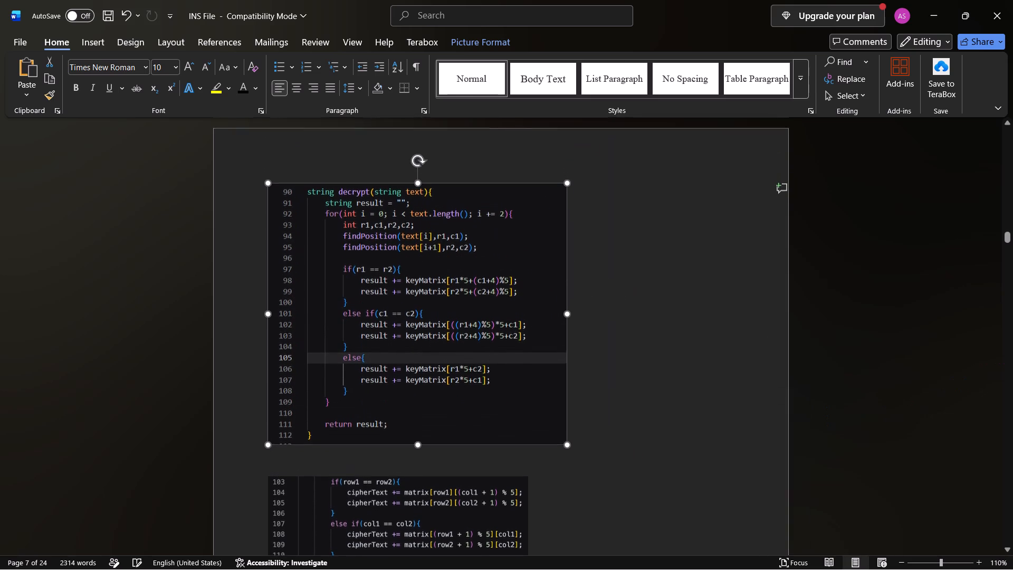
# Select the old code picture starting at line 103, and snip lines 114 to 136, the main function, in Visual Studio Code.
pyautogui.scroll(-6, 423, 484)
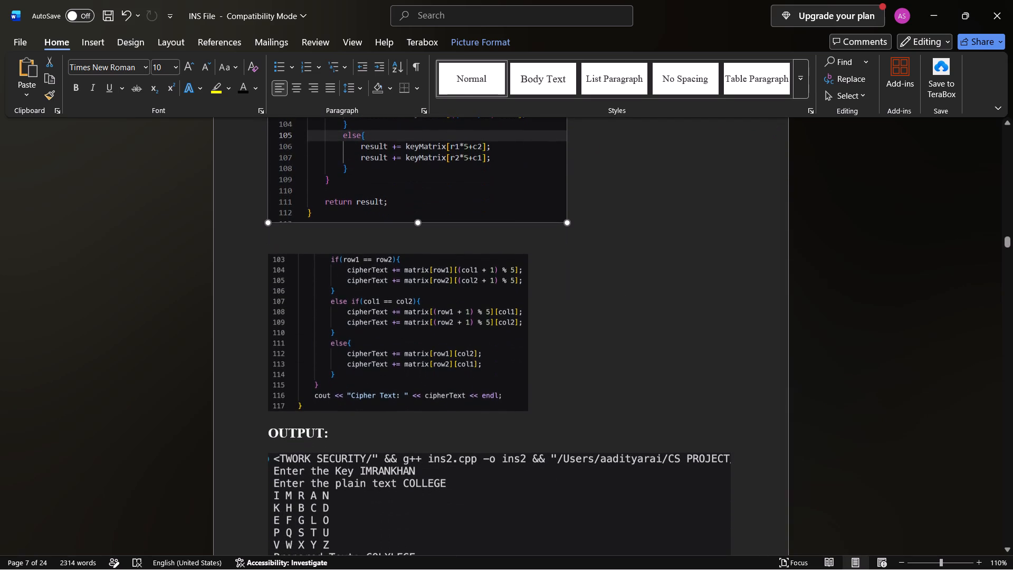
pyautogui.click(410, 355)
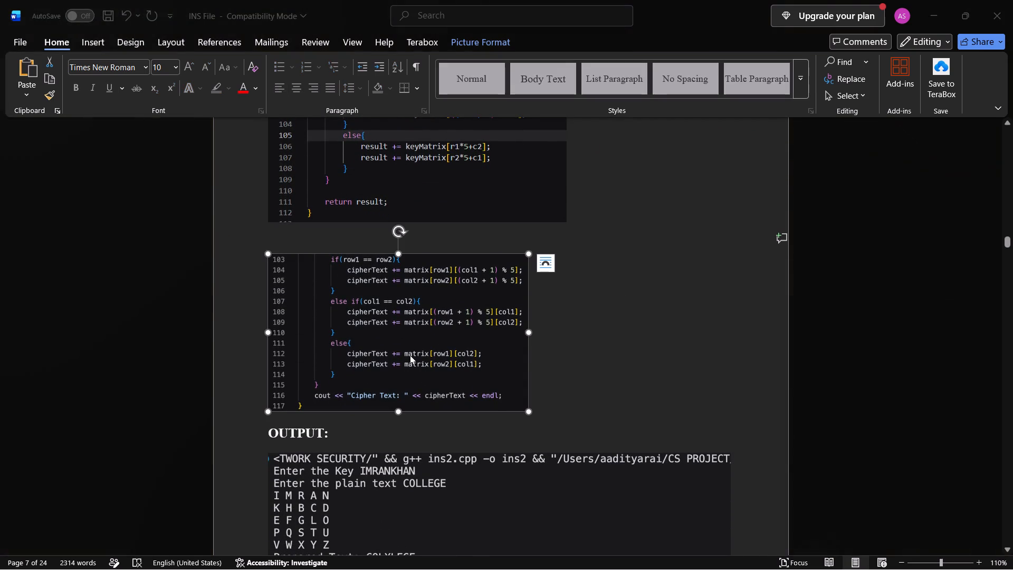
pyautogui.scroll(-6, 342, 391)
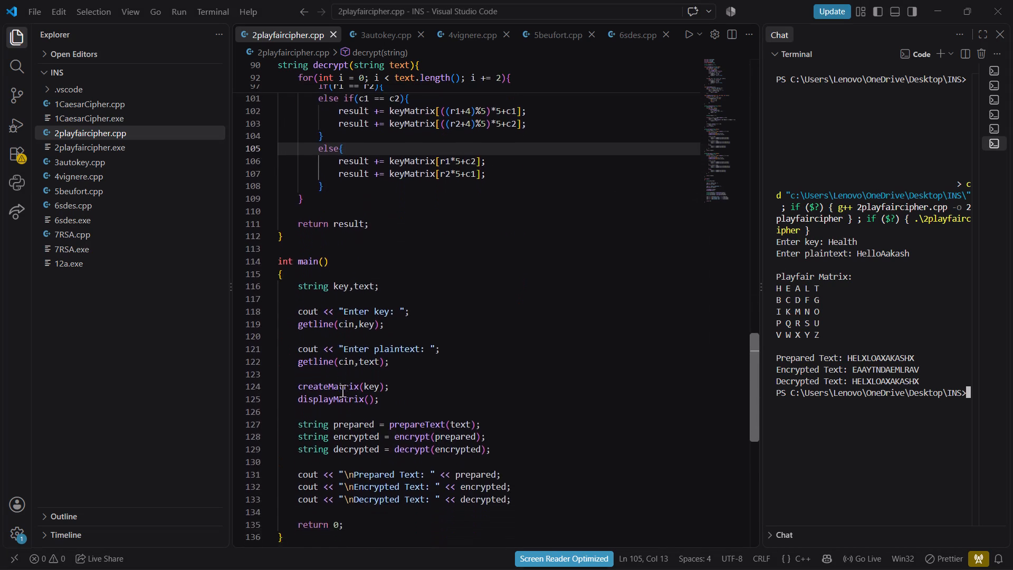
pyautogui.scroll(-1, 342, 391)
pyautogui.scroll(1, 342, 391)
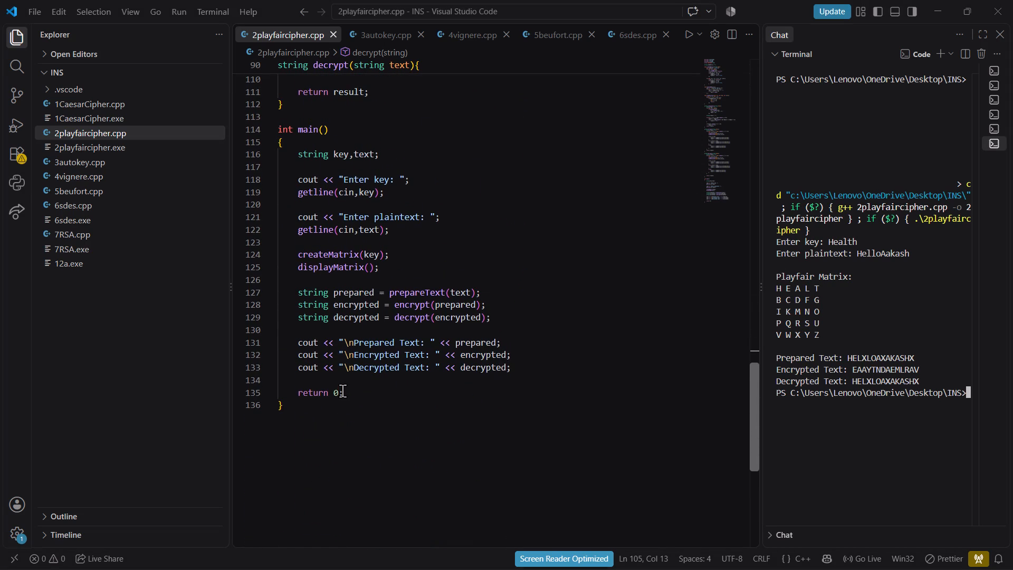
pyautogui.press('shift+super+s')
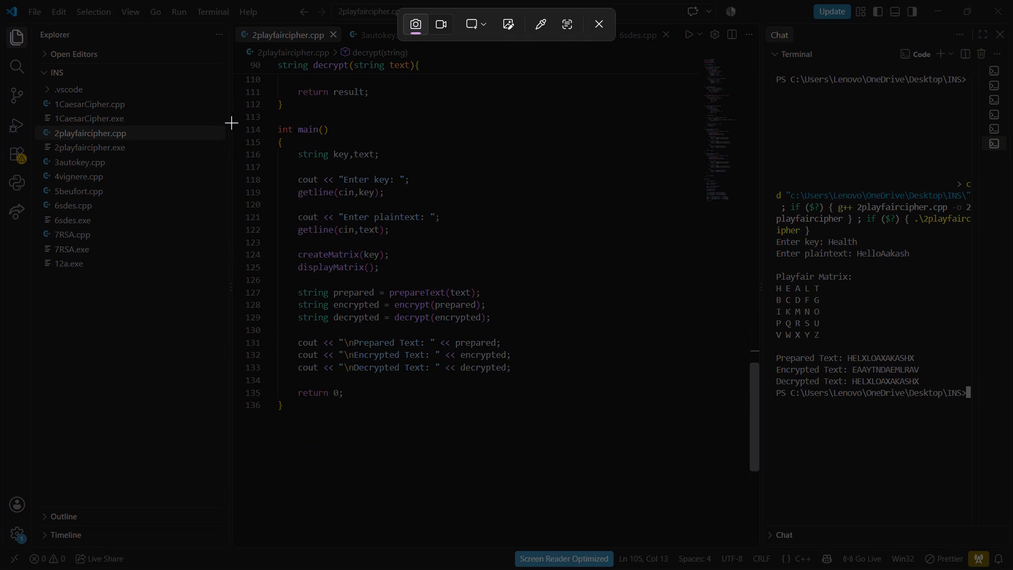
pyautogui.moveTo(231, 123); pyautogui.dragTo(534, 434)
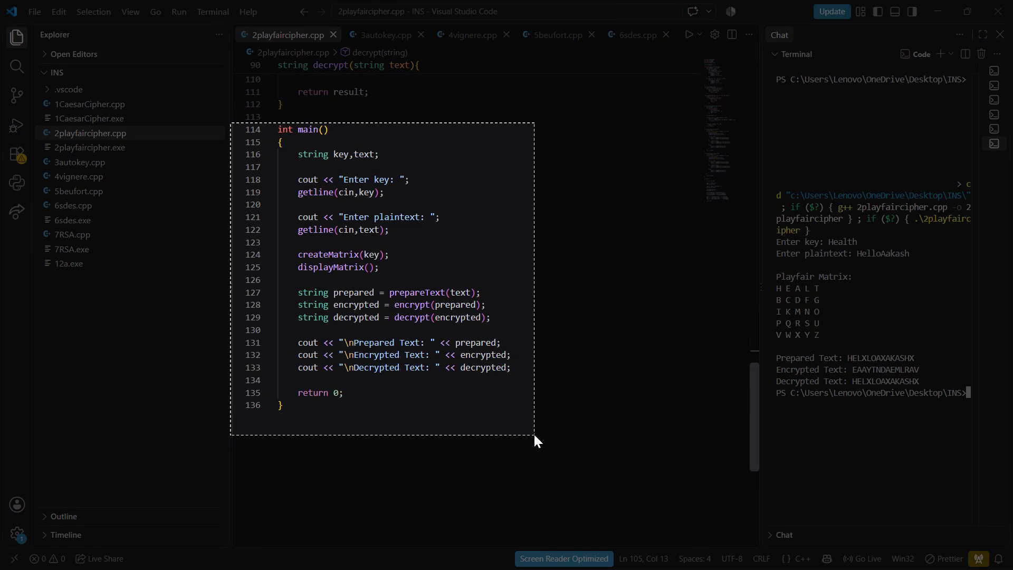
pyautogui.moveTo(534, 434); pyautogui.dragTo(533, 420)
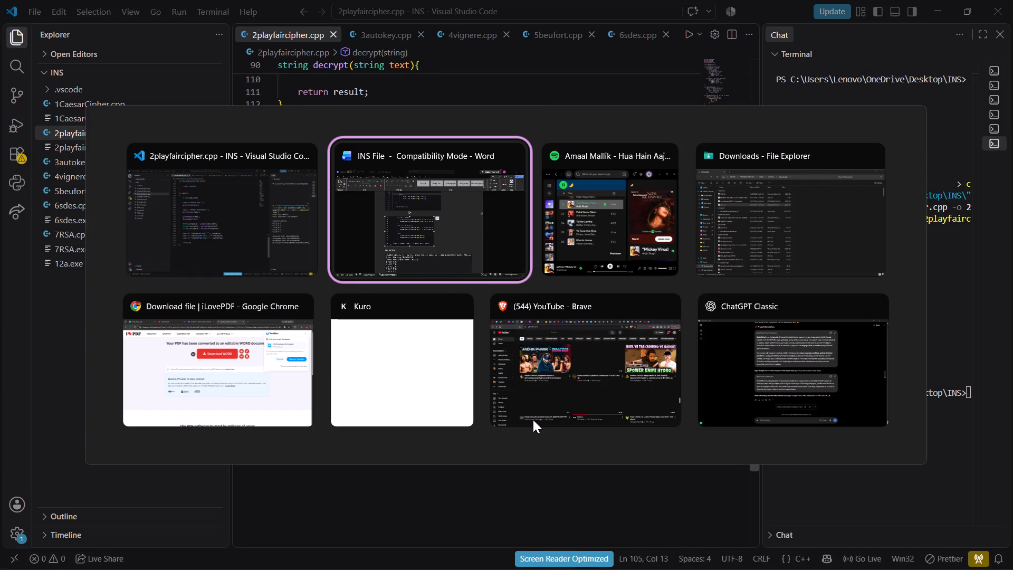
# In Word, replace the old code picture starting at line 103 with the main function snip, indented with eleven spaces.
pyautogui.click(404, 358)
pyautogui.press('BackSpace')
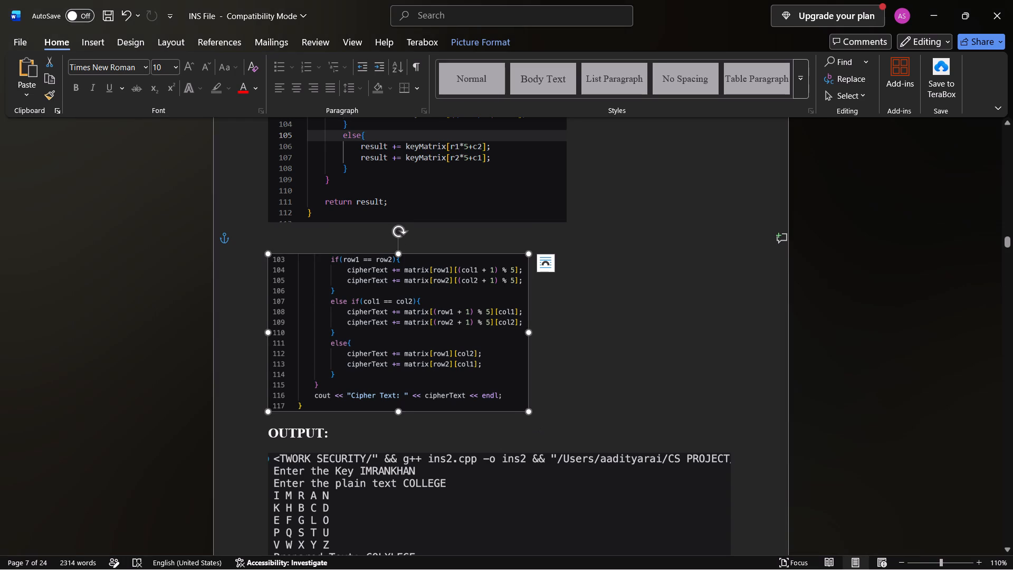
pyautogui.press('space')
pyautogui.press('space')
pyautogui.press('space')
pyautogui.press('space')
pyautogui.press('space')
pyautogui.press('space')
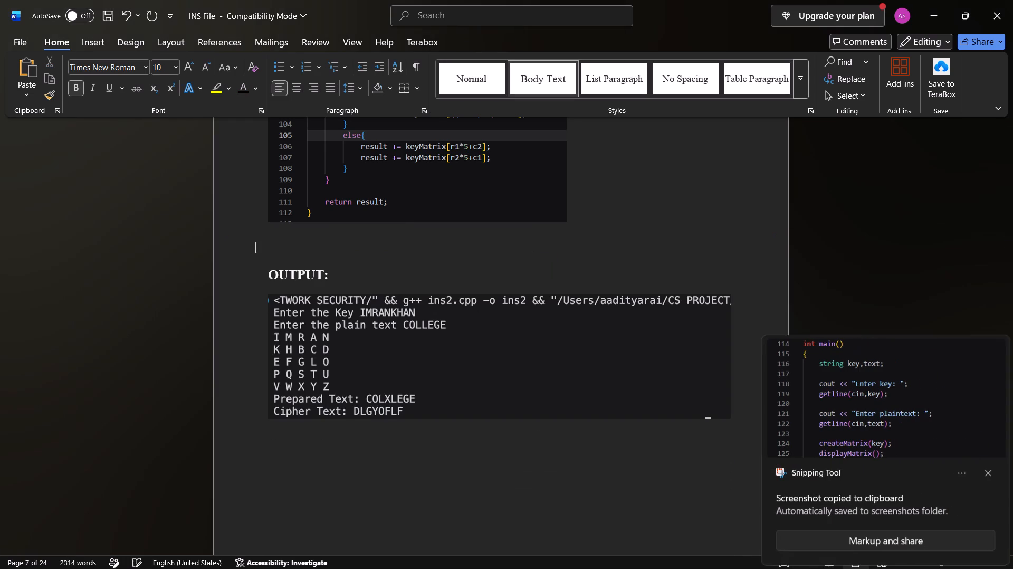
pyautogui.press('space')
pyautogui.press('space')
pyautogui.press('space')
pyautogui.press('space')
pyautogui.press('space')
pyautogui.hotkey('ctrl', 'v')
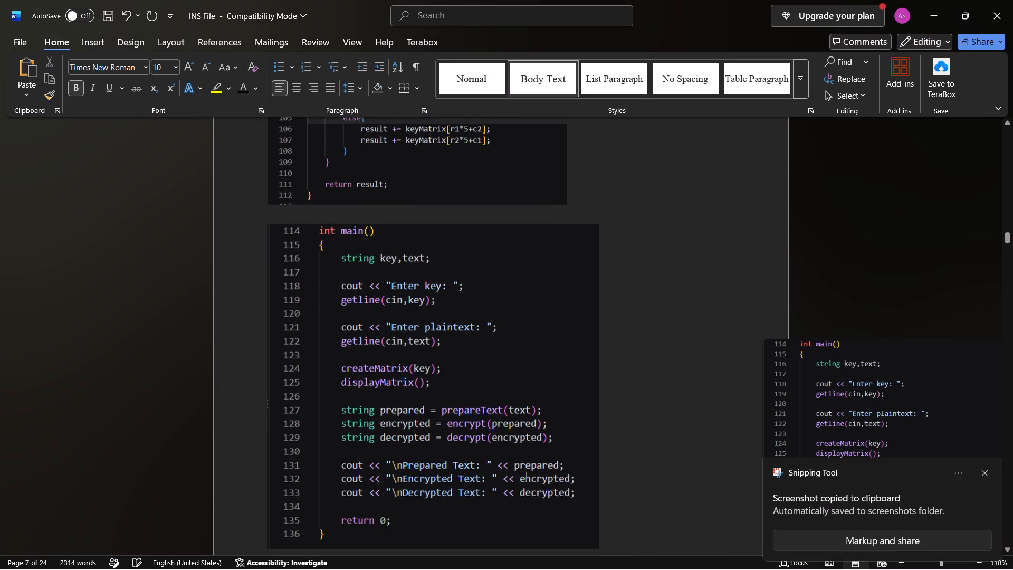
# Scale the pasted main function picture down proportionally until it is somewhat narrower than the decrypt code picture above it.
pyautogui.click(404, 358)
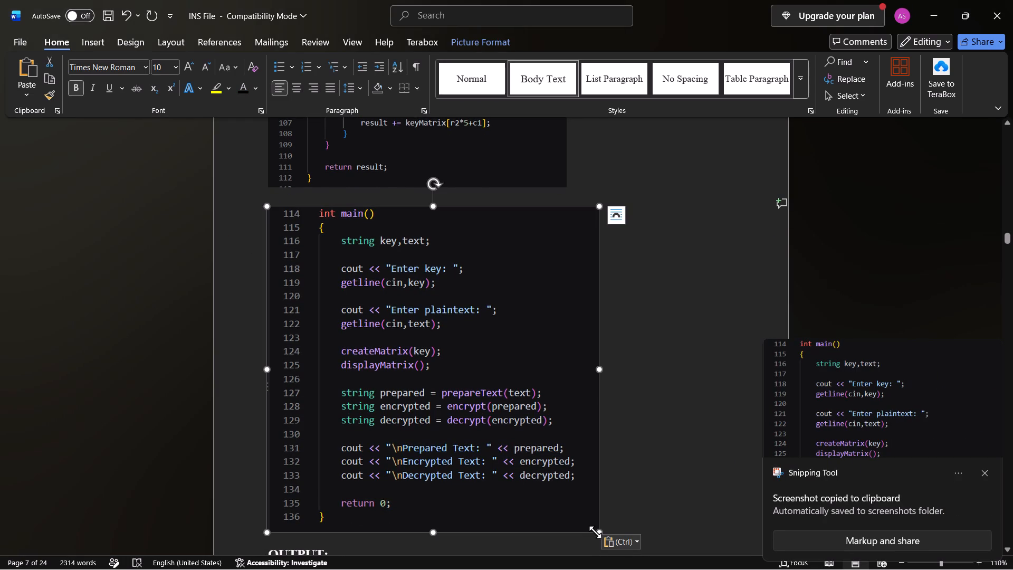
pyautogui.moveTo(599, 531); pyautogui.dragTo(492, 385)
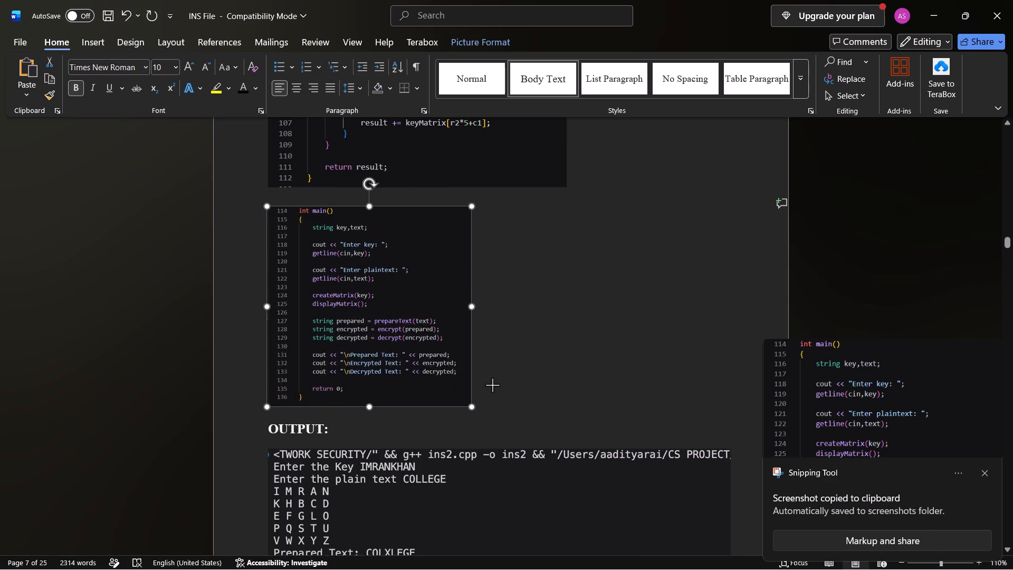
pyautogui.moveTo(492, 385); pyautogui.dragTo(505, 382)
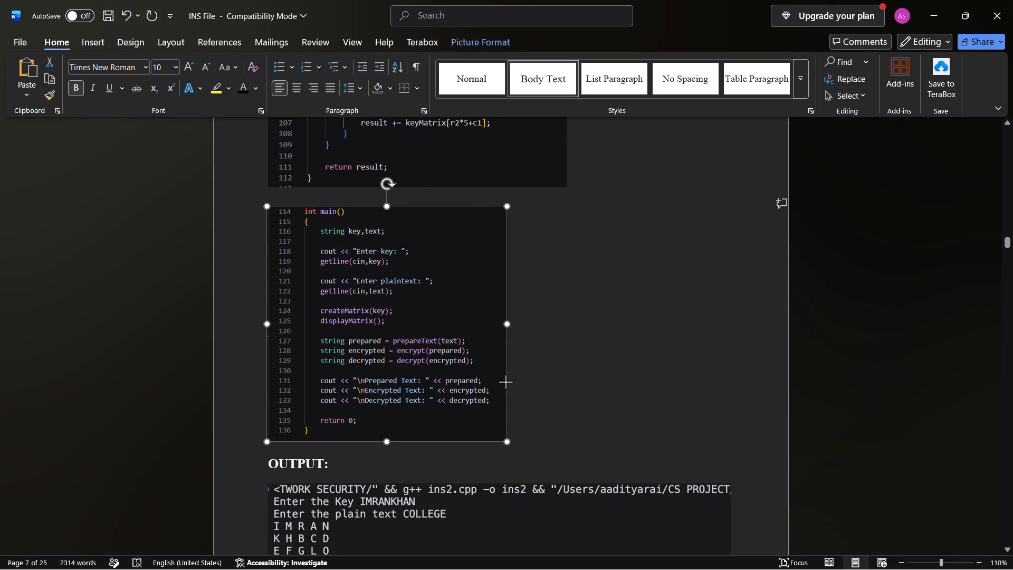
pyautogui.moveTo(505, 382); pyautogui.dragTo(504, 381)
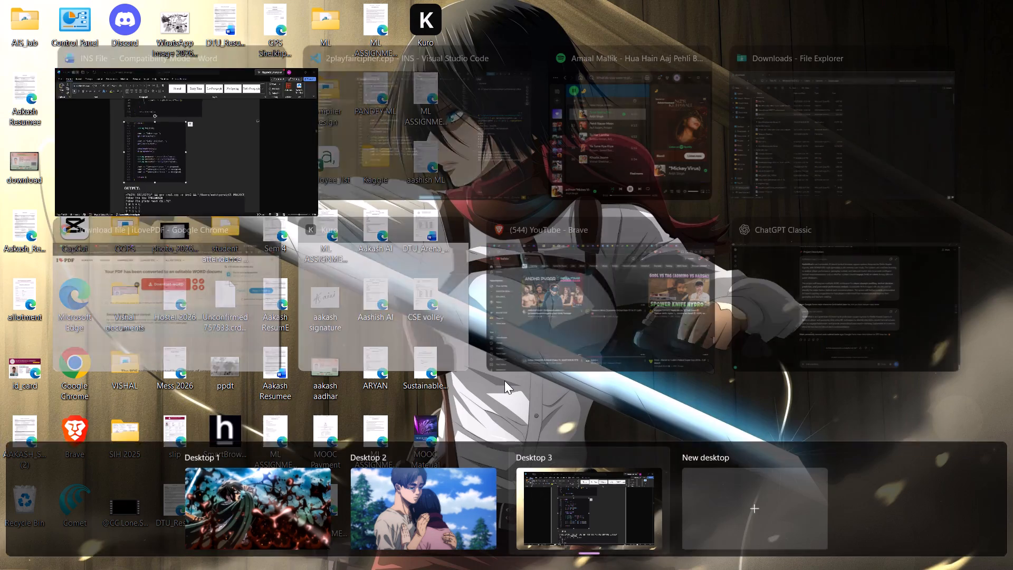
# Check the old Experiment 2 output picture in Word, and snip the Playfair program's terminal output from "Enter key" through the final prompt in Visual Studio Code.
pyautogui.click(180, 128)
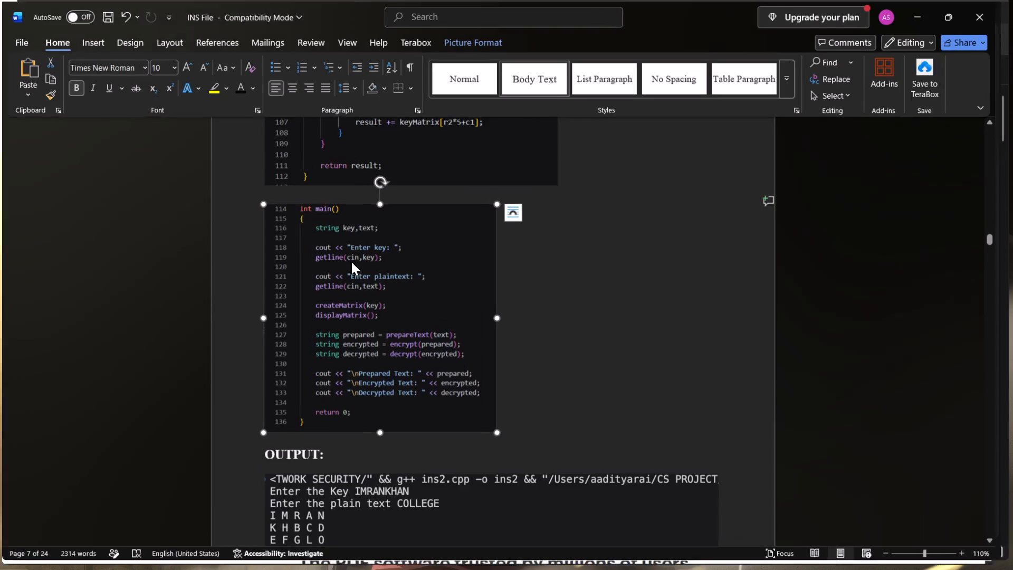
pyautogui.scroll(-6, 378, 339)
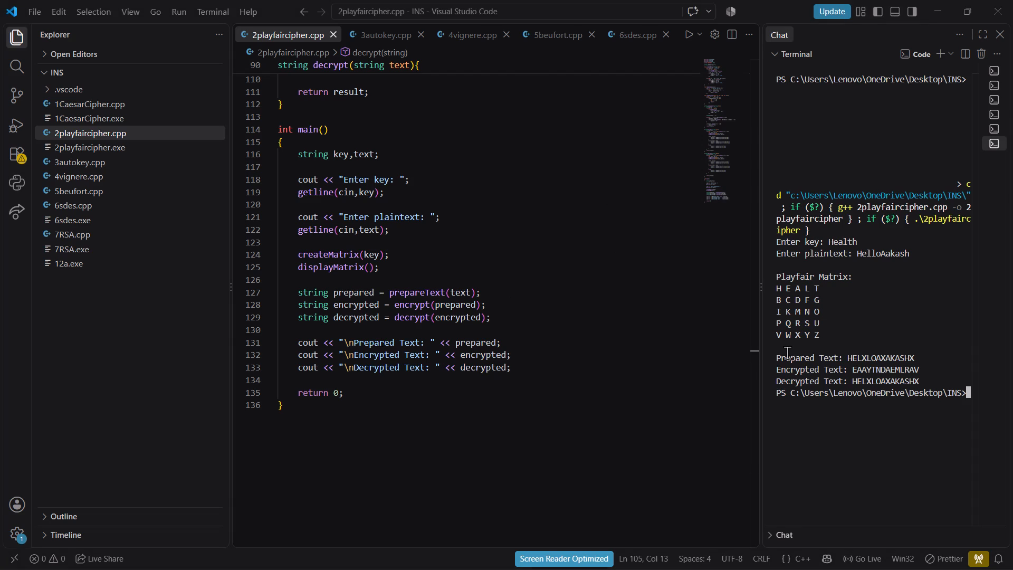
pyautogui.press('shift+super+s')
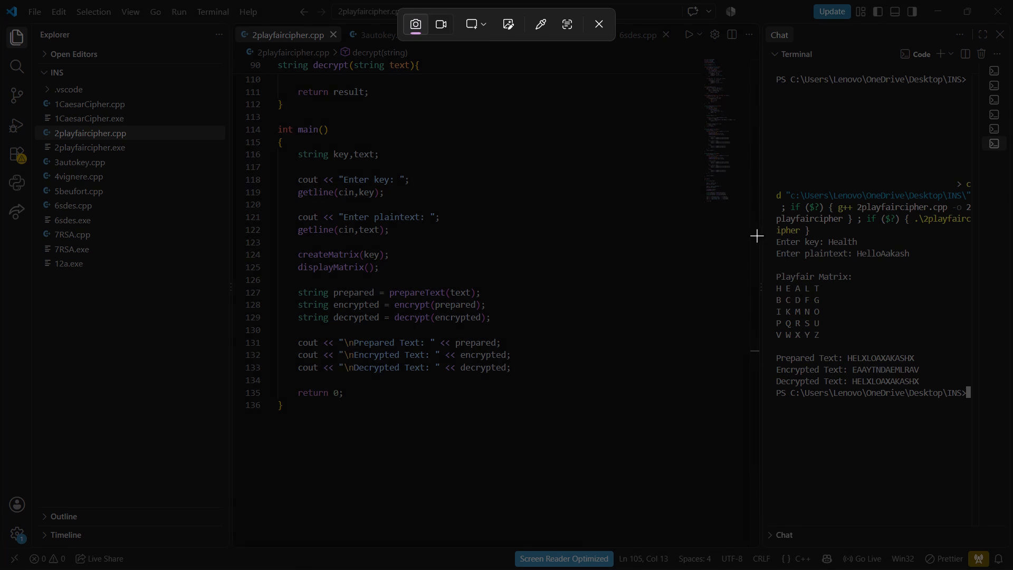
pyautogui.moveTo(758, 235); pyautogui.dragTo(979, 415)
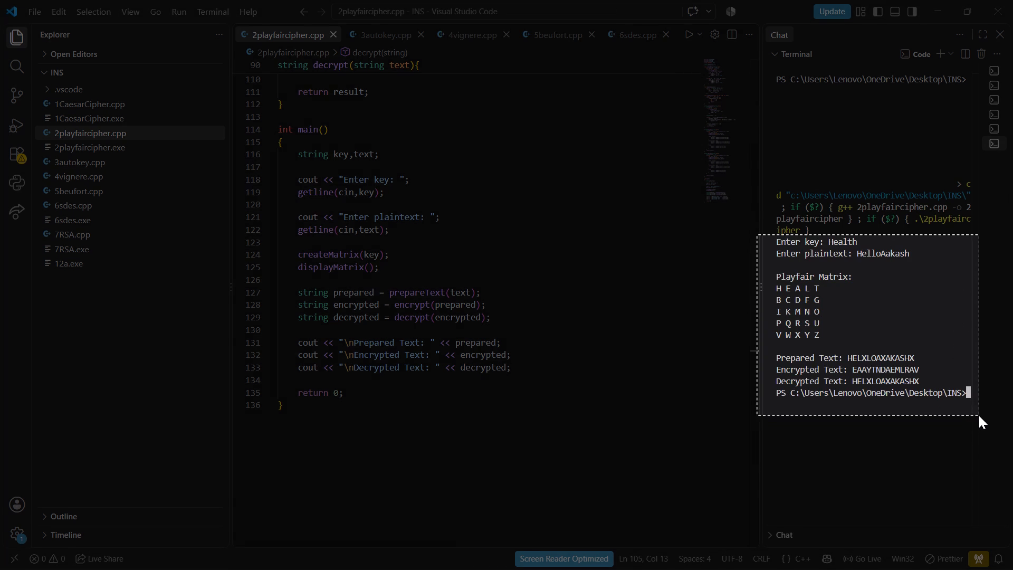
pyautogui.moveTo(979, 415); pyautogui.dragTo(974, 412)
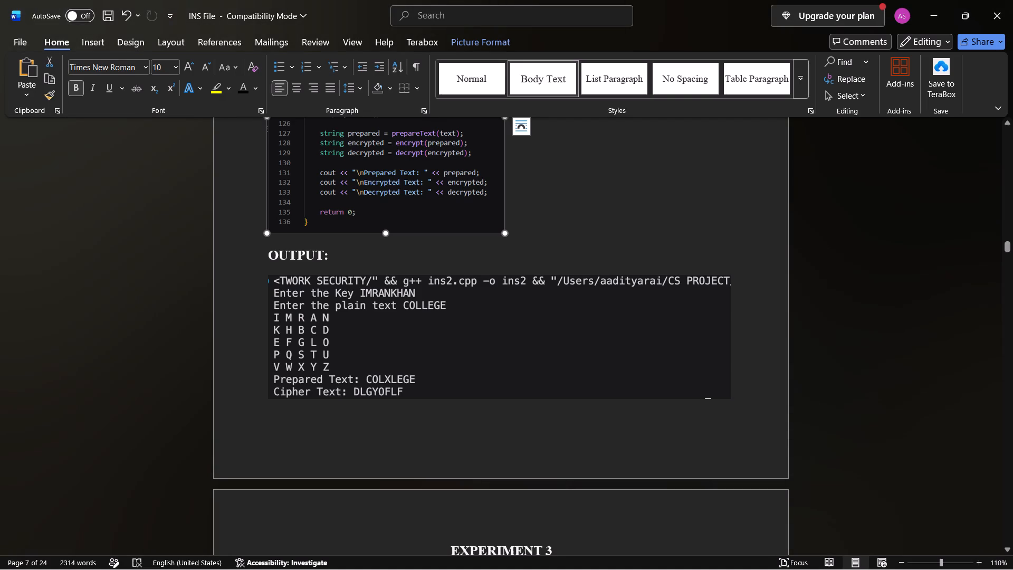
# In Word, replace the old picture below the Experiment 2 OUTPUT heading with the terminal output snip.
pyautogui.click(599, 358)
pyautogui.press('BackSpace')
pyautogui.hotkey('ctrl', 'v')
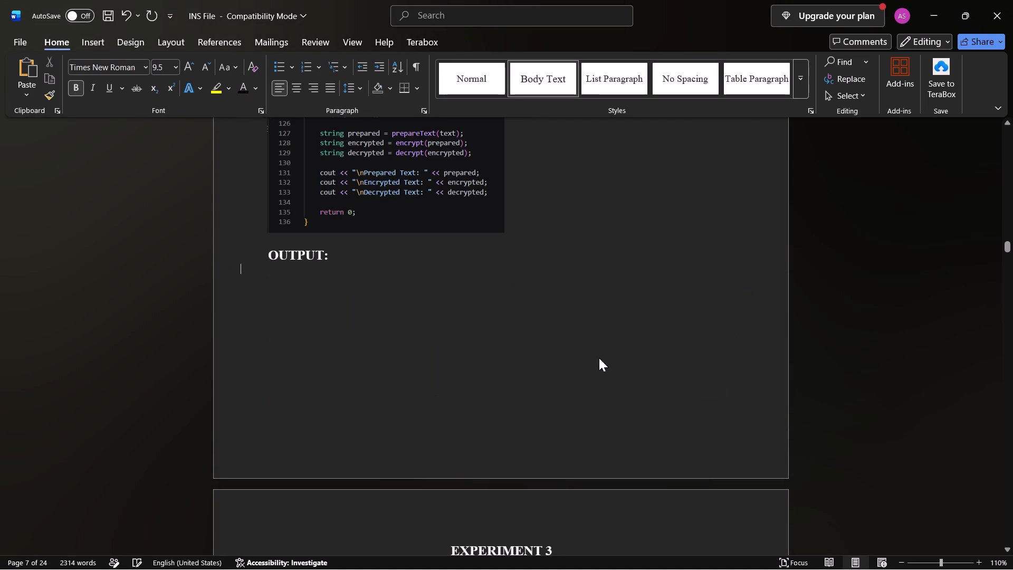
pyautogui.click(376, 306)
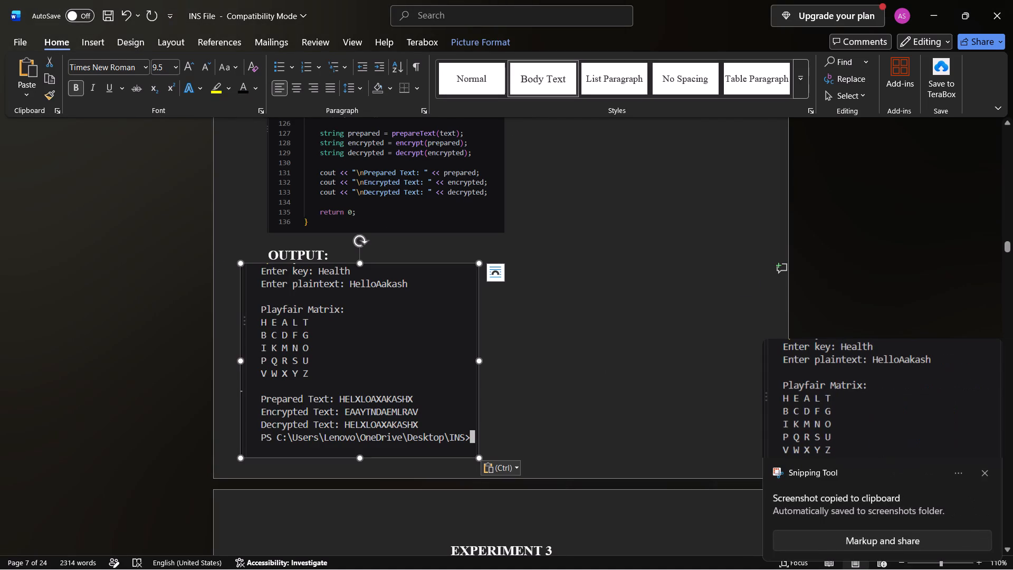
pyautogui.click(230, 346)
pyautogui.click(230, 346)
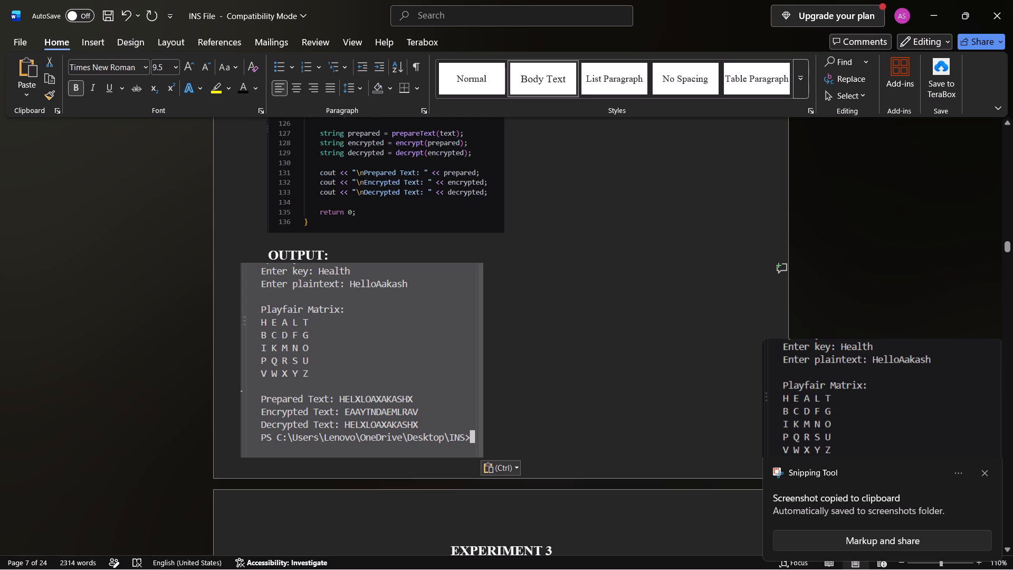
pyautogui.click(524, 318)
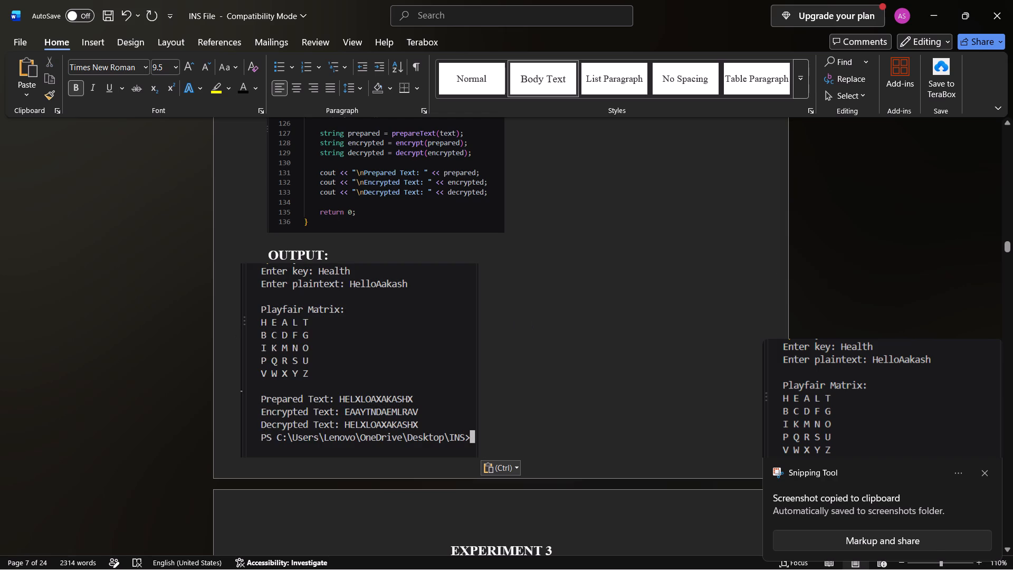
pyautogui.click(228, 328)
# Indent the new output picture below the OUTPUT heading with eleven spaces in front of it.
pyautogui.click(356, 256)
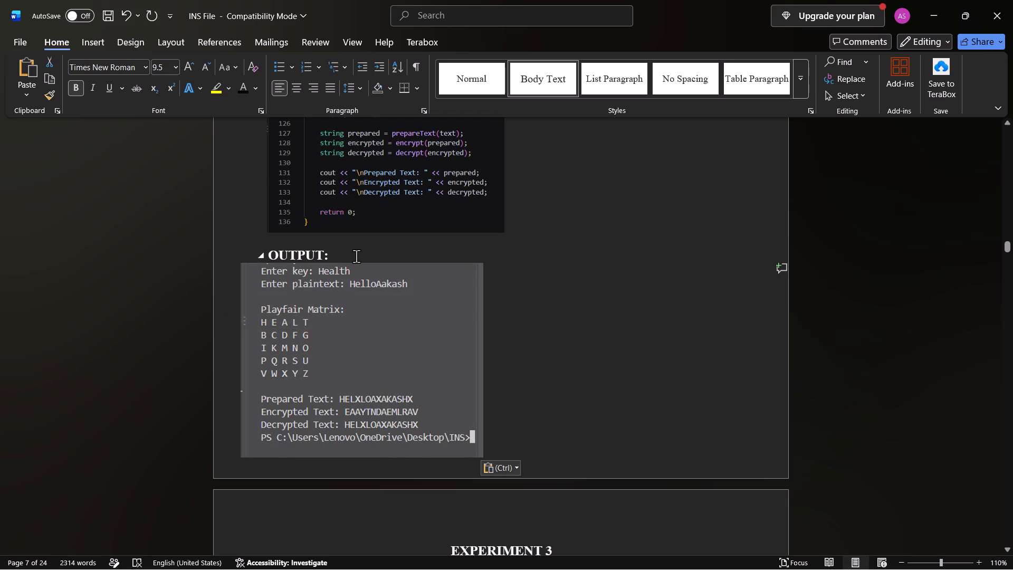
pyautogui.press('Return')
pyautogui.press('BackSpace')
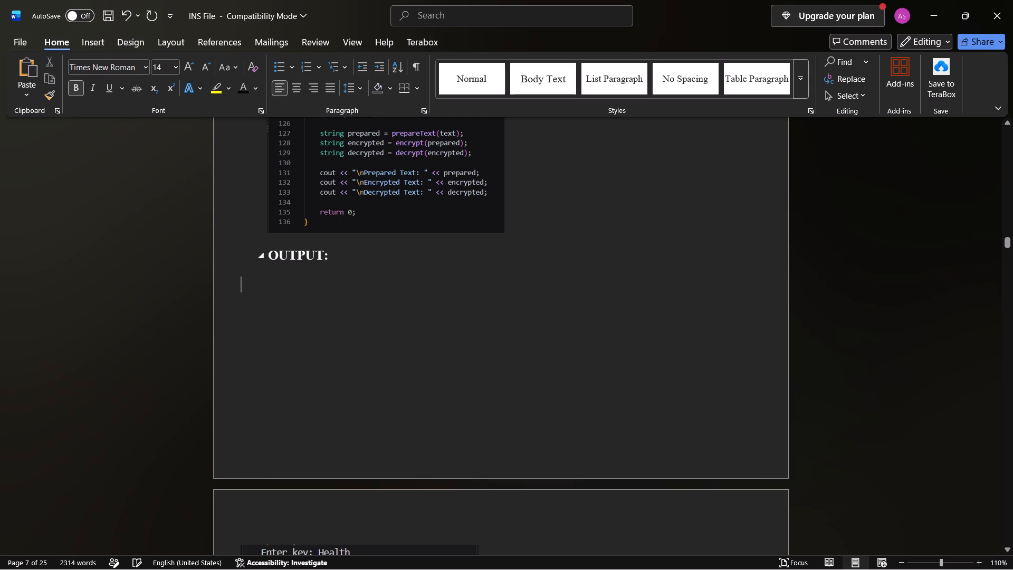
pyautogui.press('BackSpace')
pyautogui.press('Down')
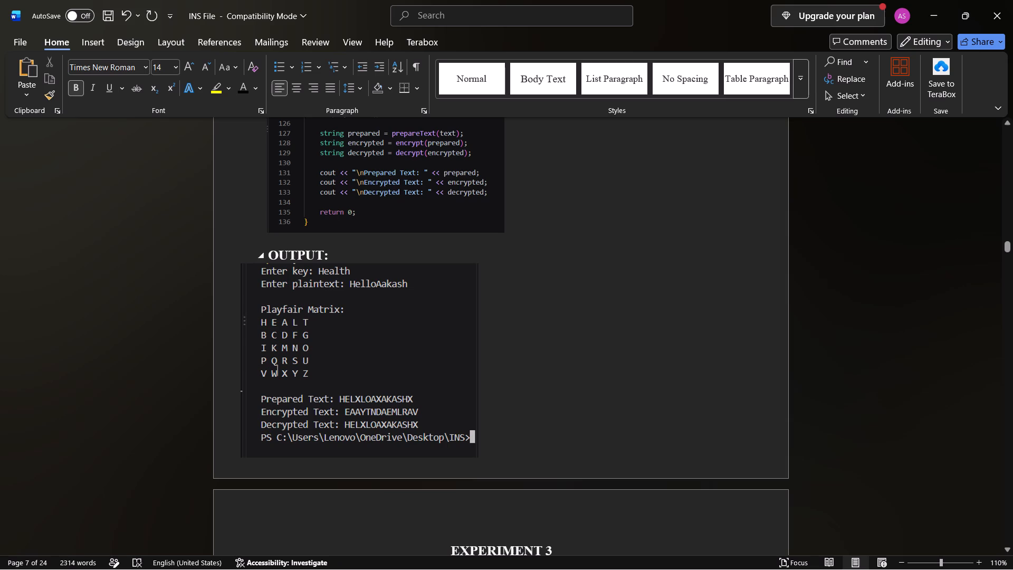
pyautogui.press('space')
pyautogui.press('space')
pyautogui.press('space')
pyautogui.press('space')
pyautogui.press('space')
pyautogui.press('space')
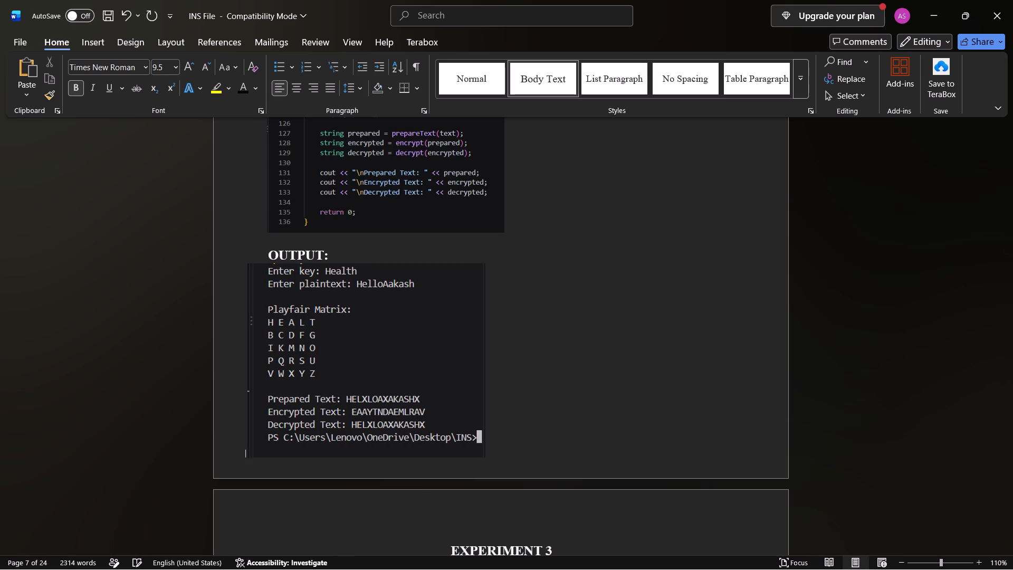
pyautogui.press('space')
pyautogui.press('space')
pyautogui.press('space')
pyautogui.press('space')
pyautogui.press('space')
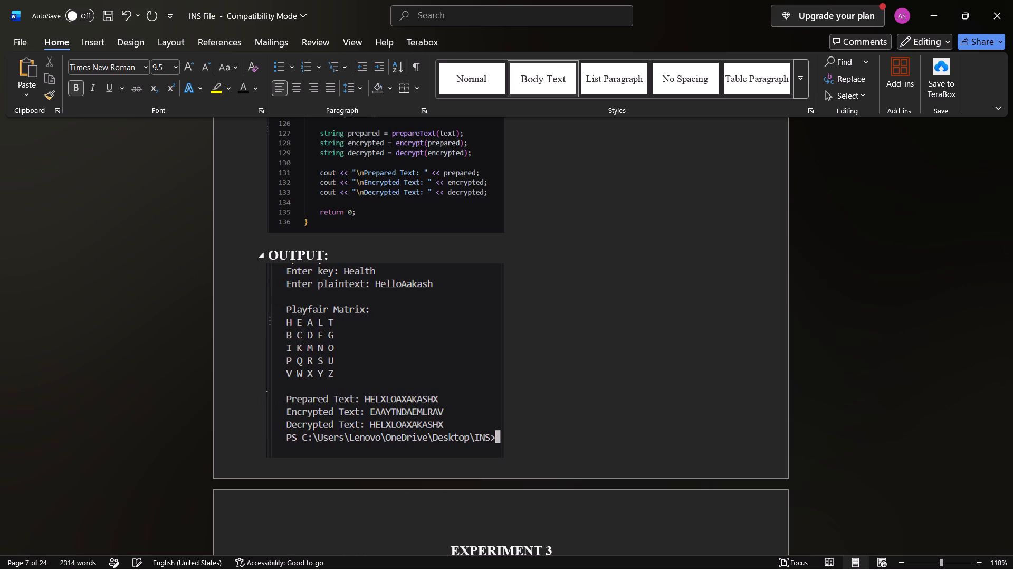
# Indent the Experiment 2 code picture with lines 1 to 25 by two more spaces, aligning it with the CODE heading.
pyautogui.scroll(8, 618, 236)
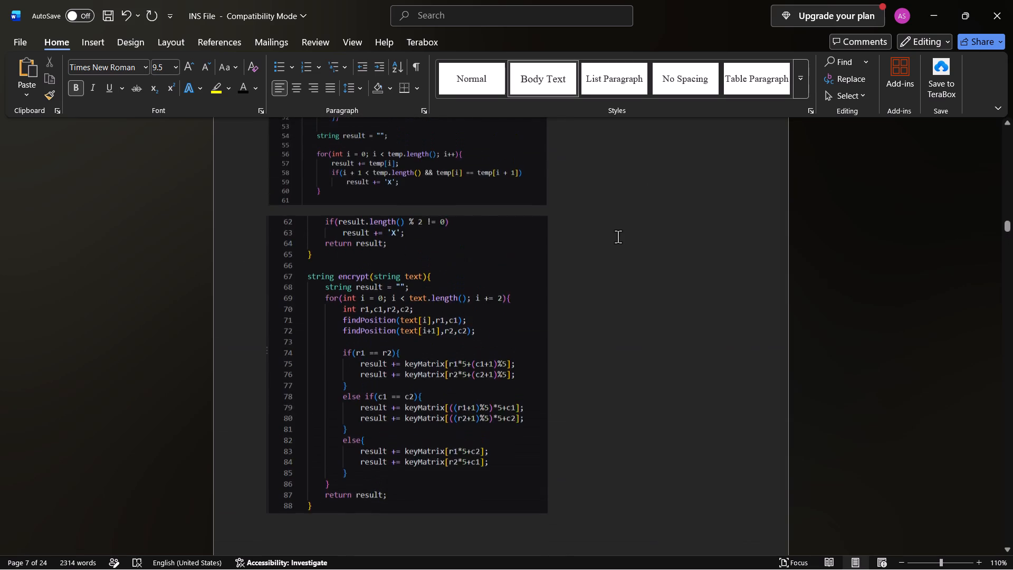
pyautogui.scroll(12, 618, 236)
pyautogui.scroll(-4, 618, 236)
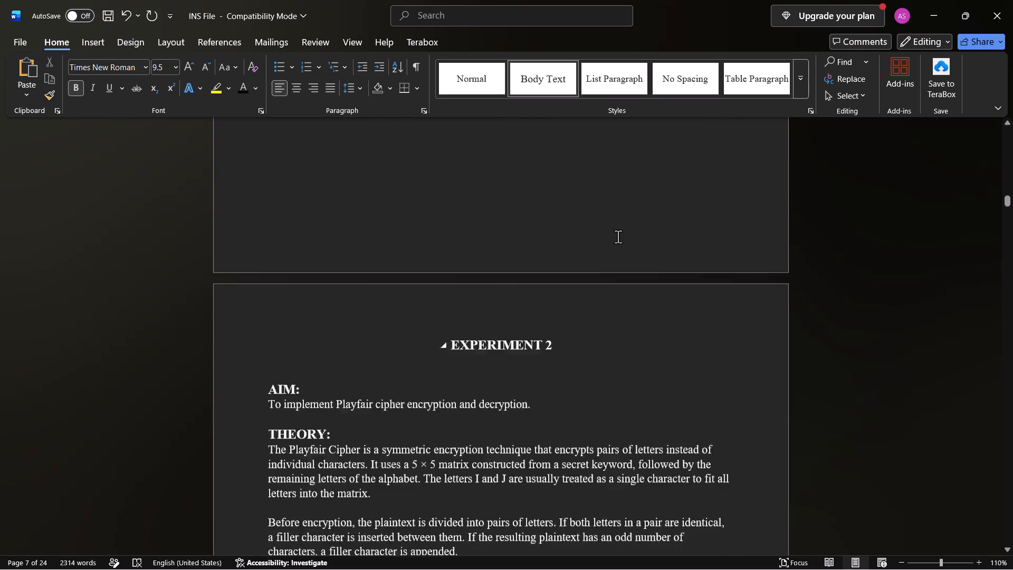
pyautogui.scroll(-5, 618, 236)
pyautogui.scroll(3, 618, 236)
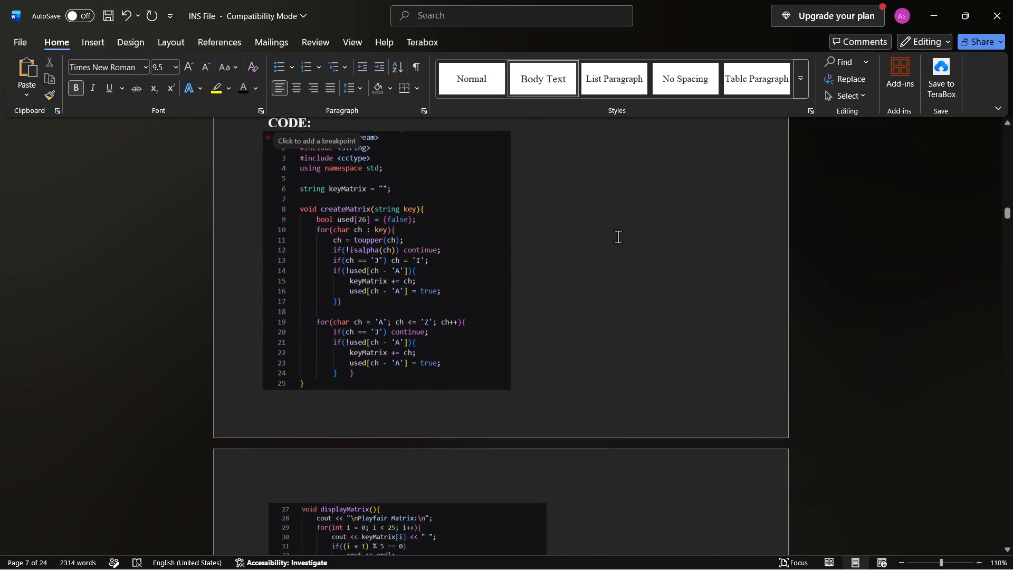
pyautogui.scroll(1, 618, 236)
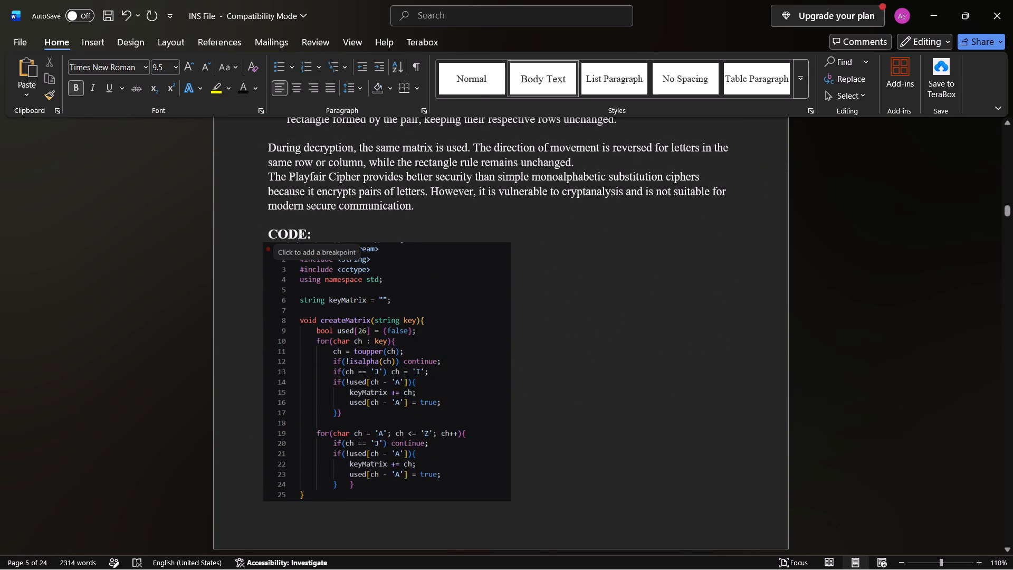
pyautogui.click(257, 313)
pyautogui.press('space')
pyautogui.press('space')
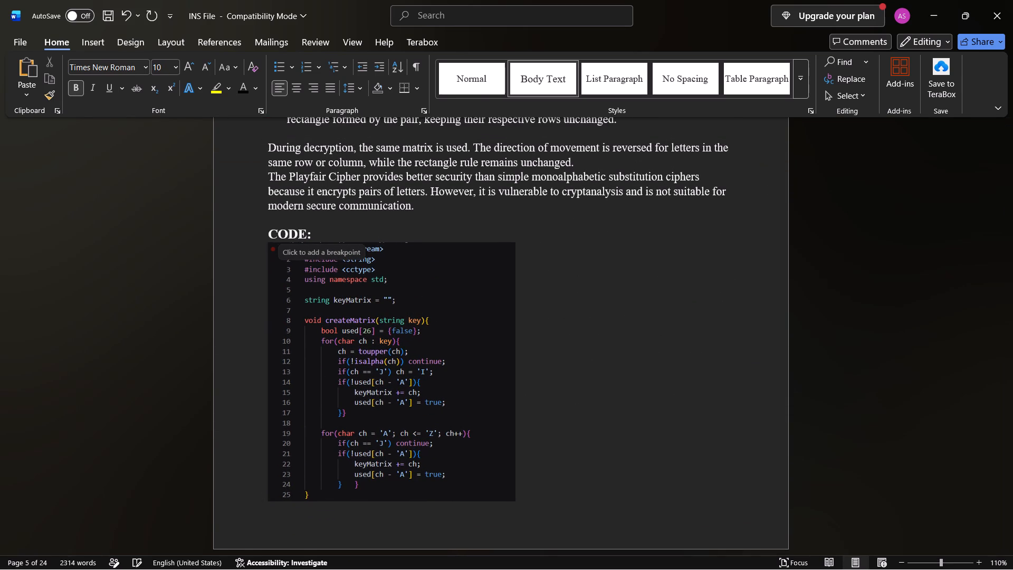
# Review the remaining Experiment 2 pictures and examine the Experiment 3 theory and first code picture.
pyautogui.scroll(-10, 487, 275)
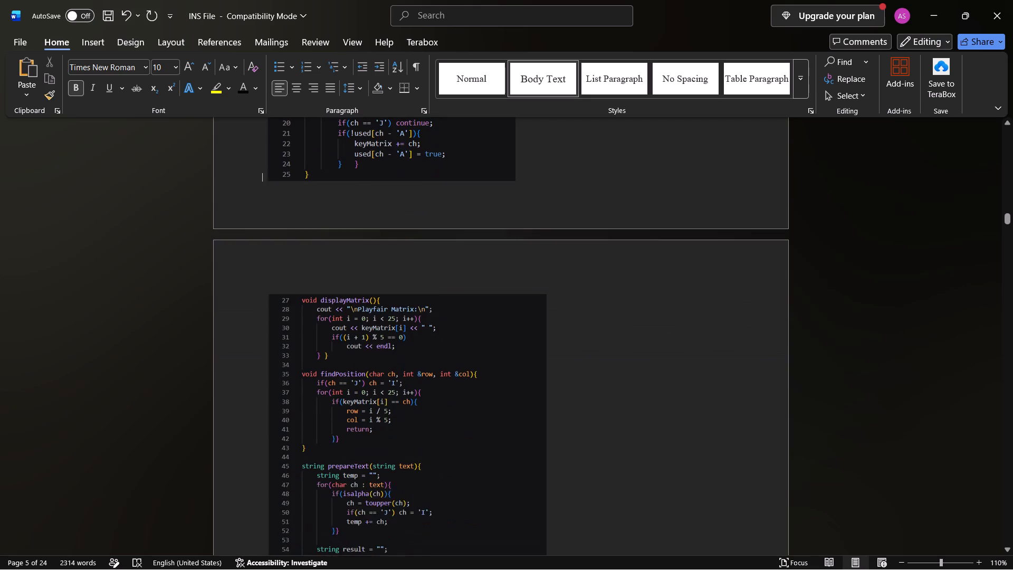
pyautogui.scroll(-9, 487, 275)
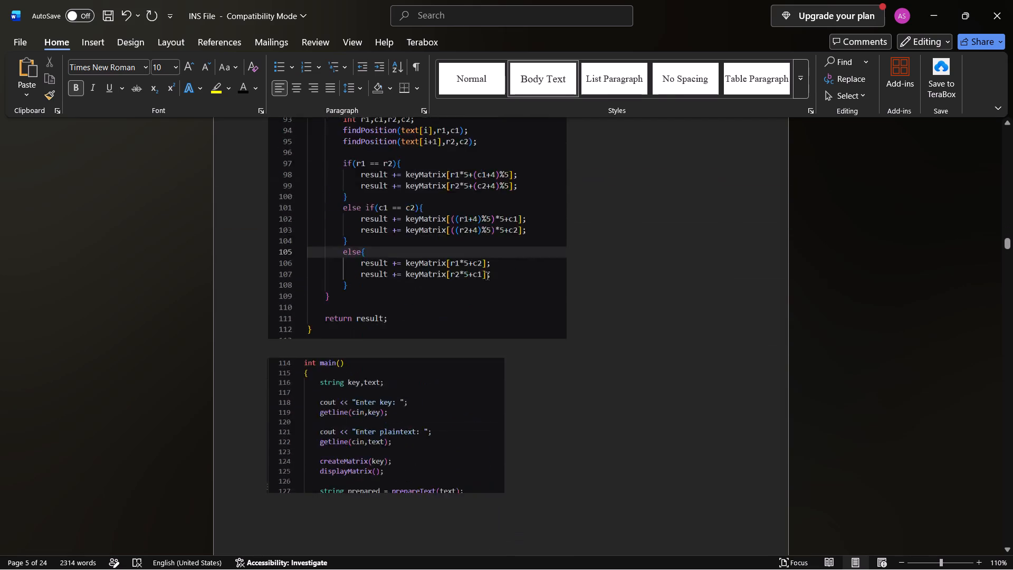
pyautogui.scroll(-5, 487, 275)
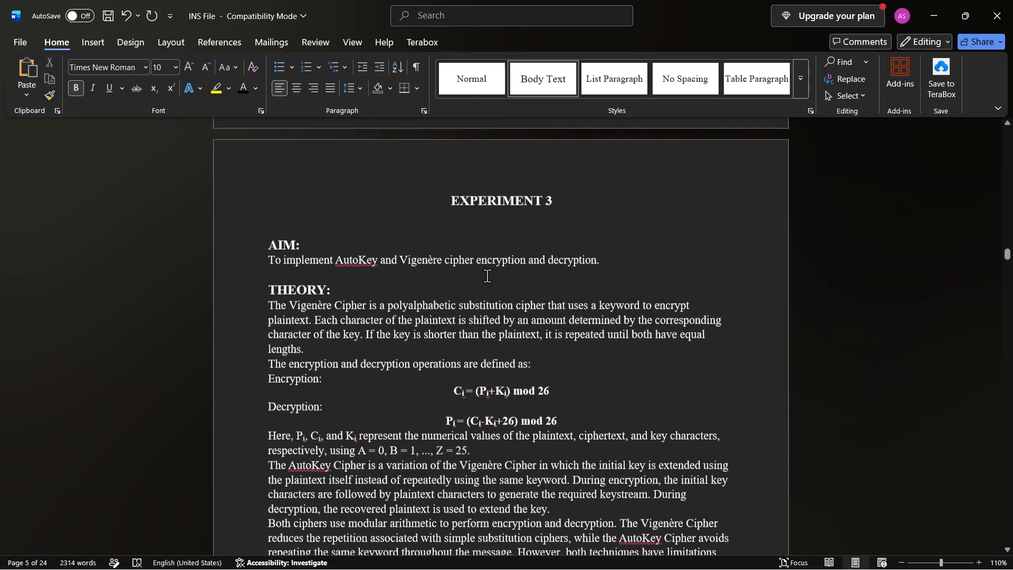
pyautogui.scroll(-8, 487, 275)
pyautogui.scroll(6, 487, 275)
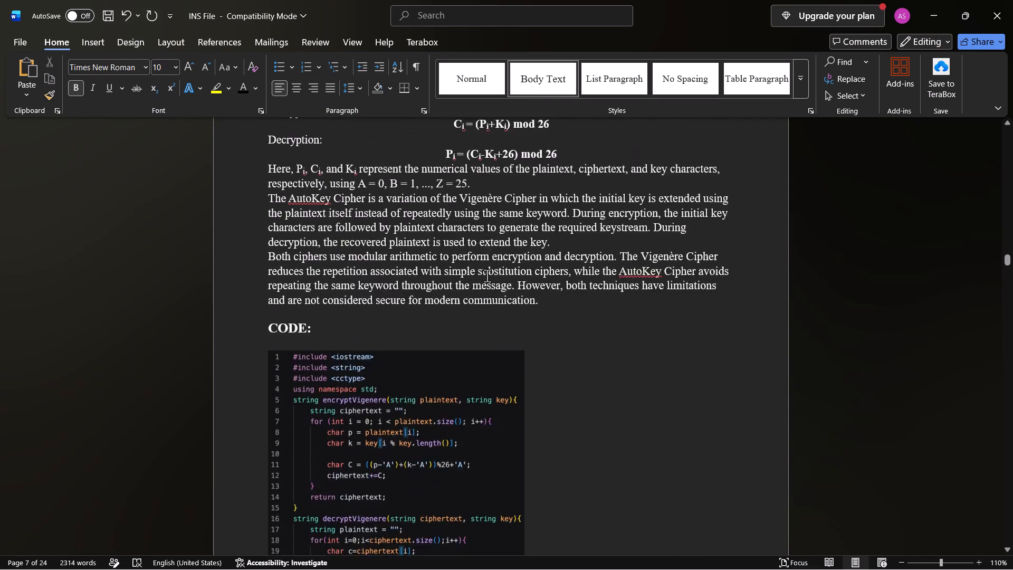
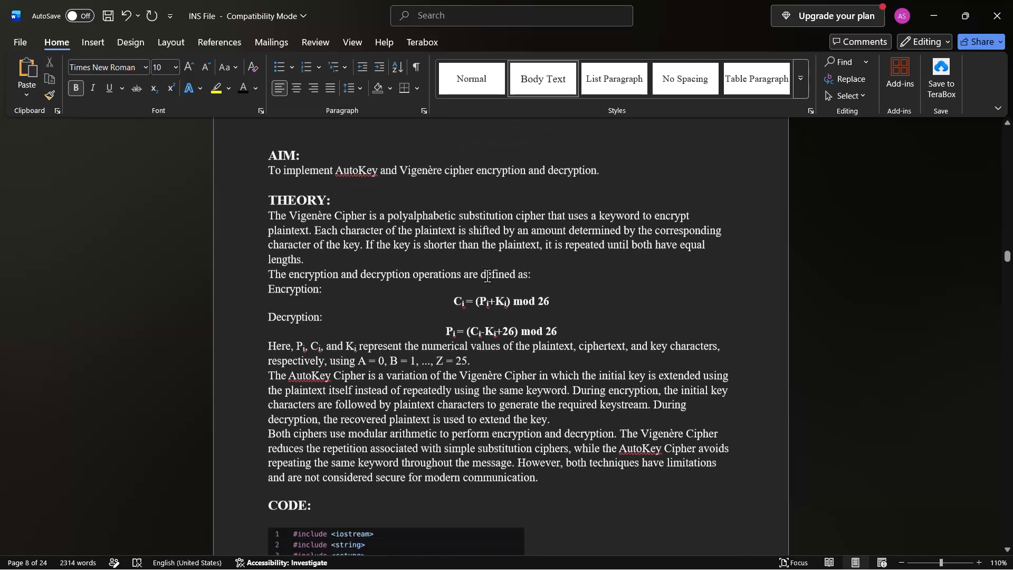
# Check the Experiment 3 theory text and its first code picture below the CODE heading.
pyautogui.scroll(-4, 487, 275)
pyautogui.scroll(1, 487, 275)
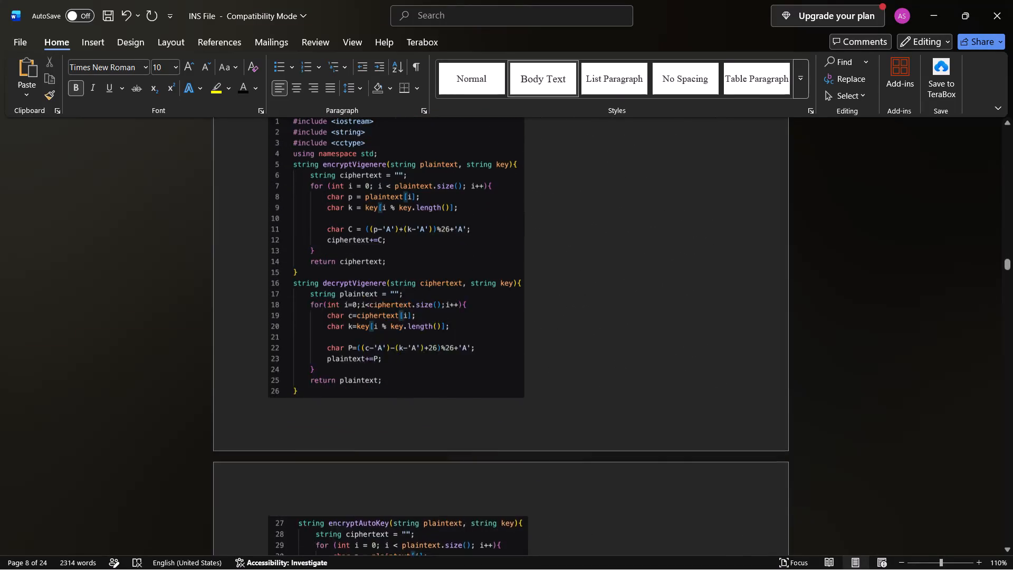
pyautogui.scroll(1, 487, 275)
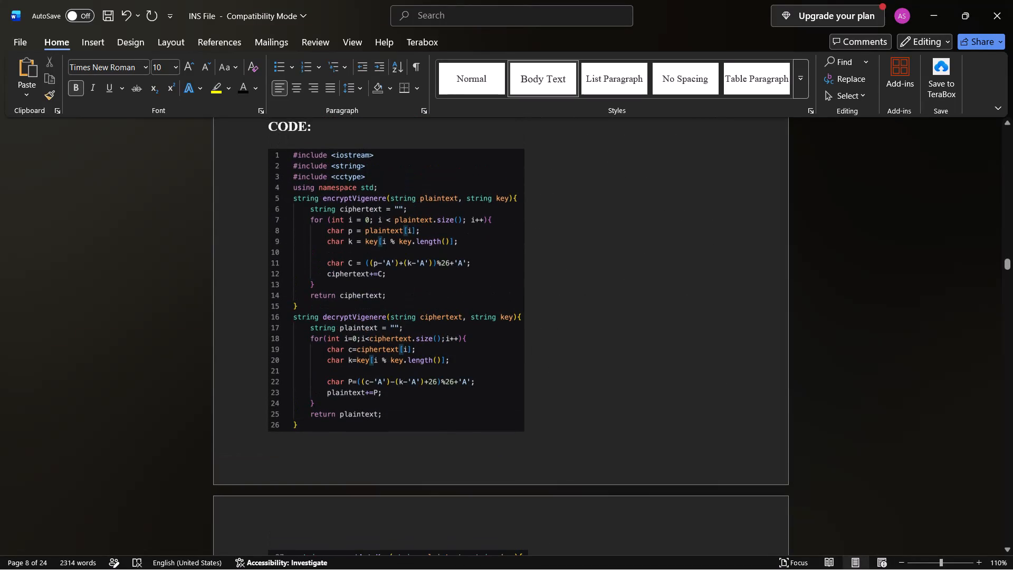
pyautogui.scroll(-5, 487, 275)
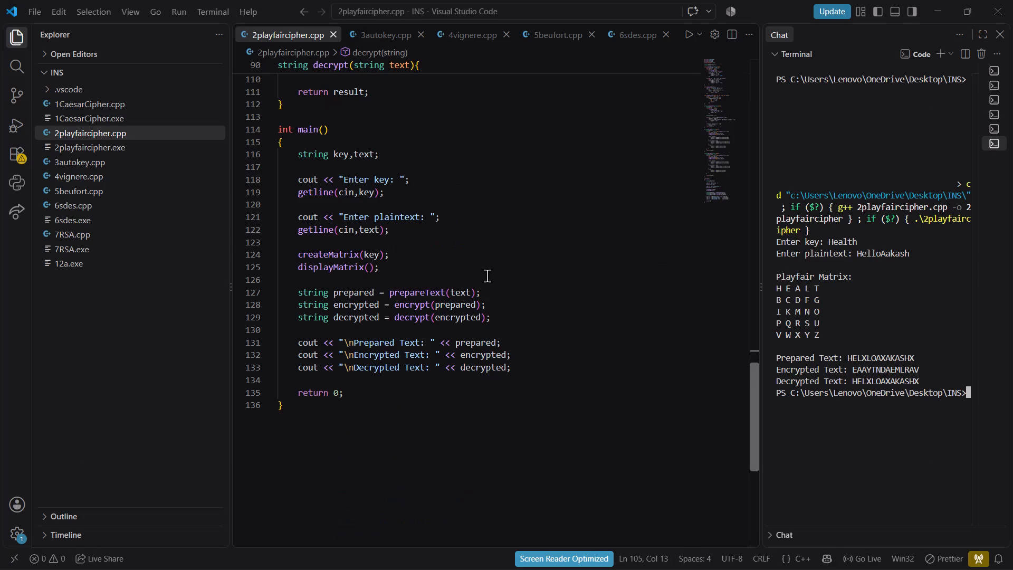
# Switch to Visual Studio Code, open 3autokey.cpp and examine its two encryption functions and its decryption function.
pyautogui.click(142, 167)
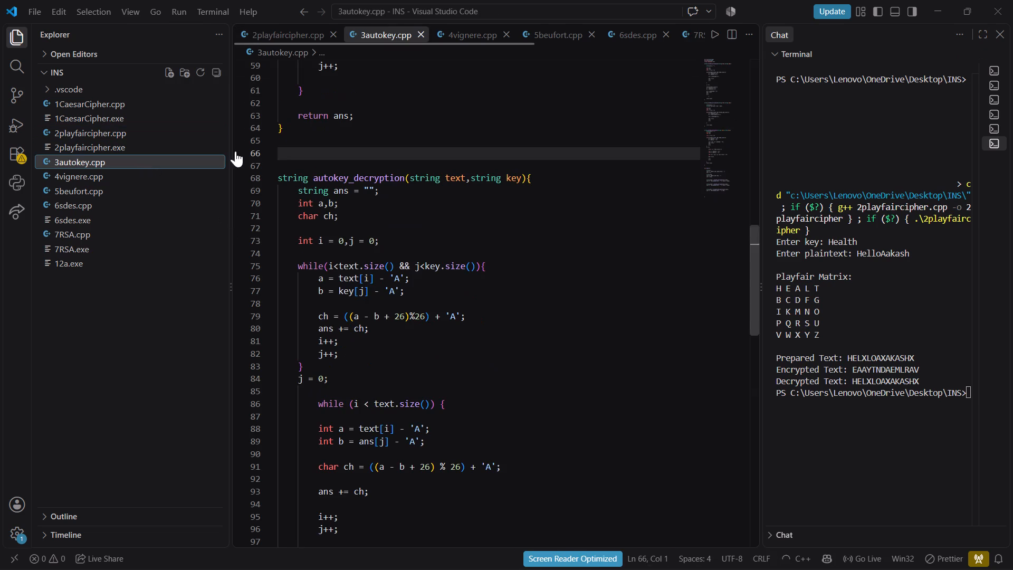
pyautogui.scroll(15, 375, 236)
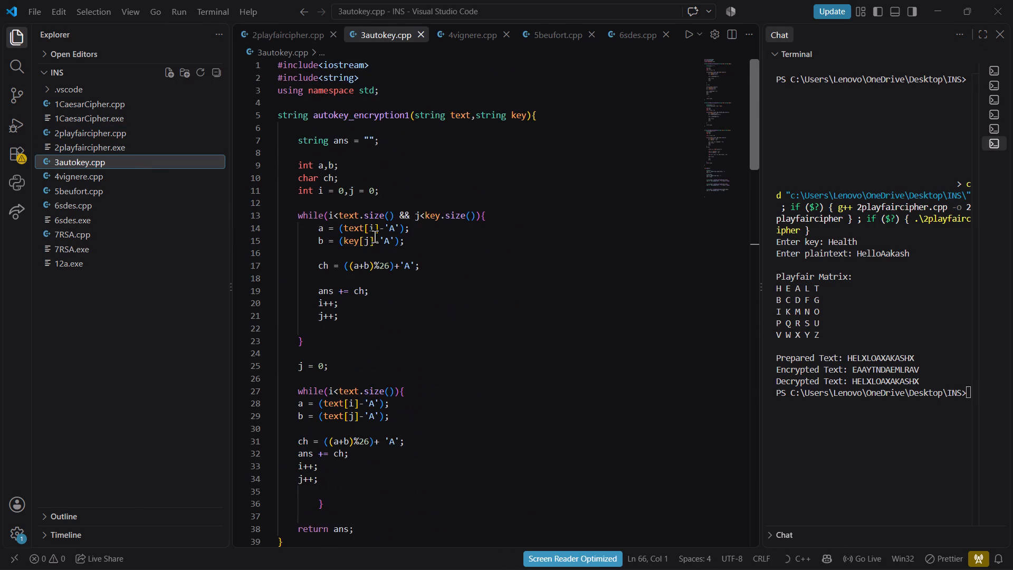
pyautogui.scroll(1, 375, 236)
pyautogui.scroll(-14, 375, 236)
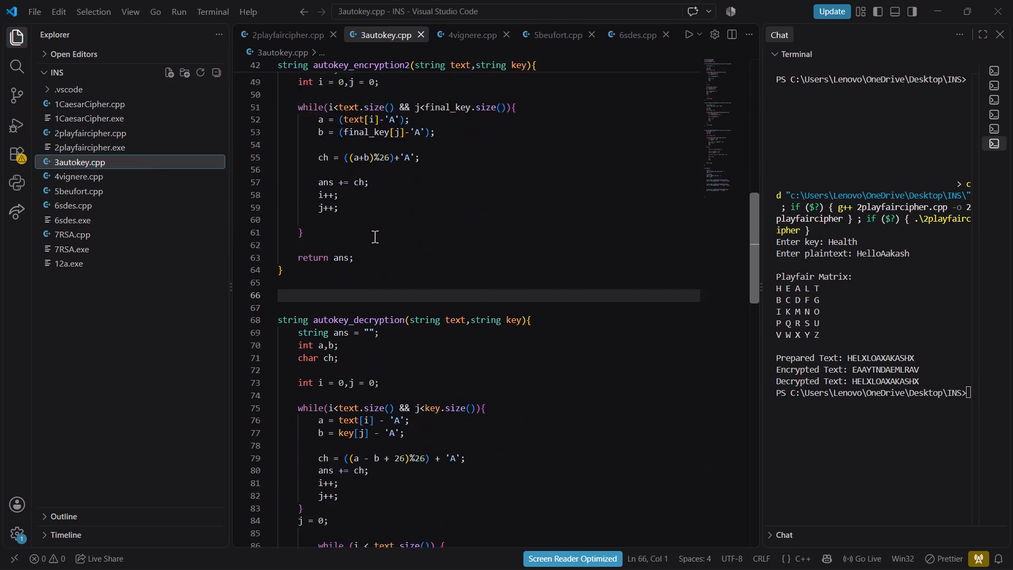
pyautogui.scroll(17, 375, 236)
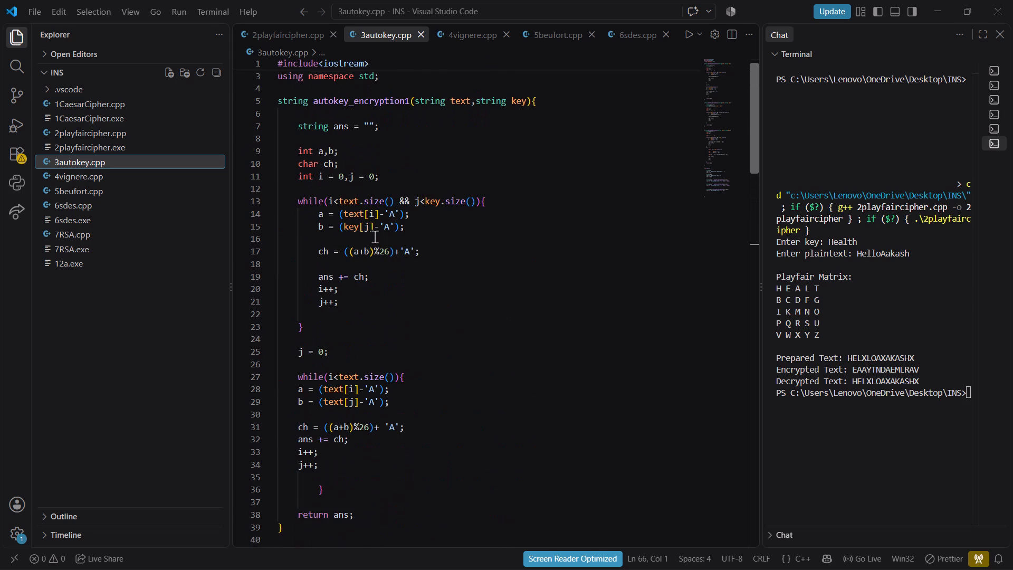
pyautogui.scroll(-6, 375, 236)
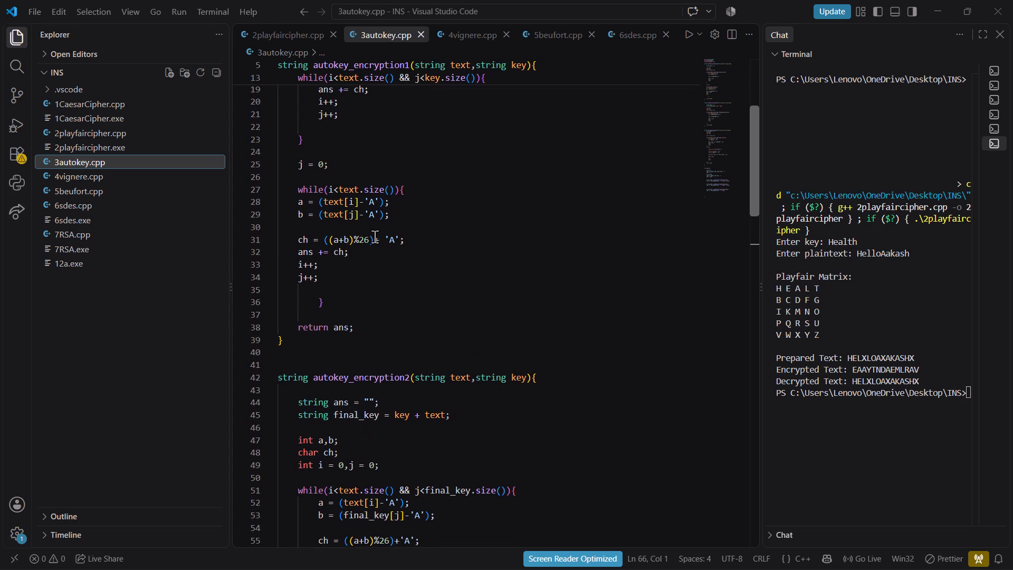
pyautogui.scroll(-9, 375, 236)
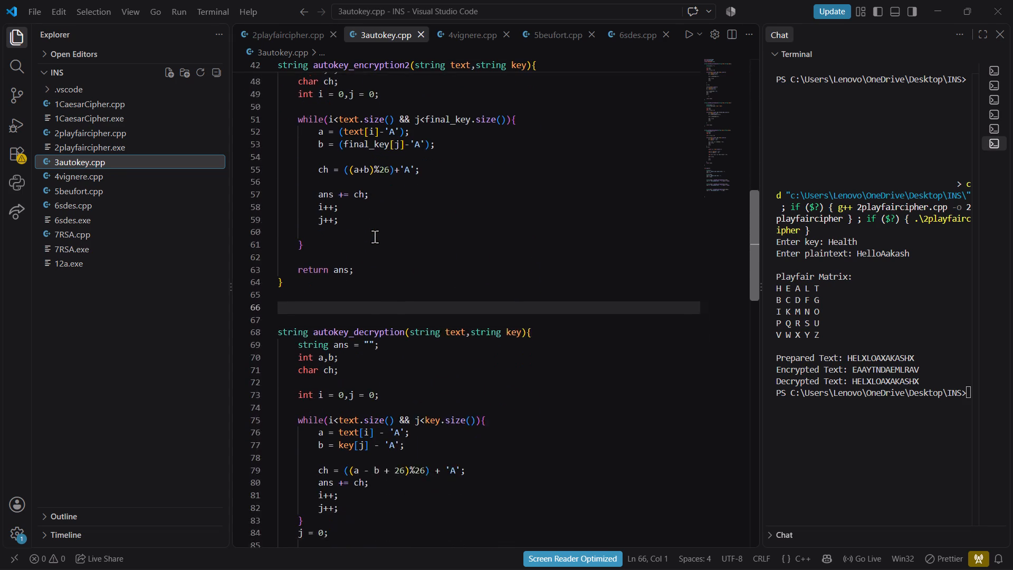
pyautogui.scroll(7, 375, 236)
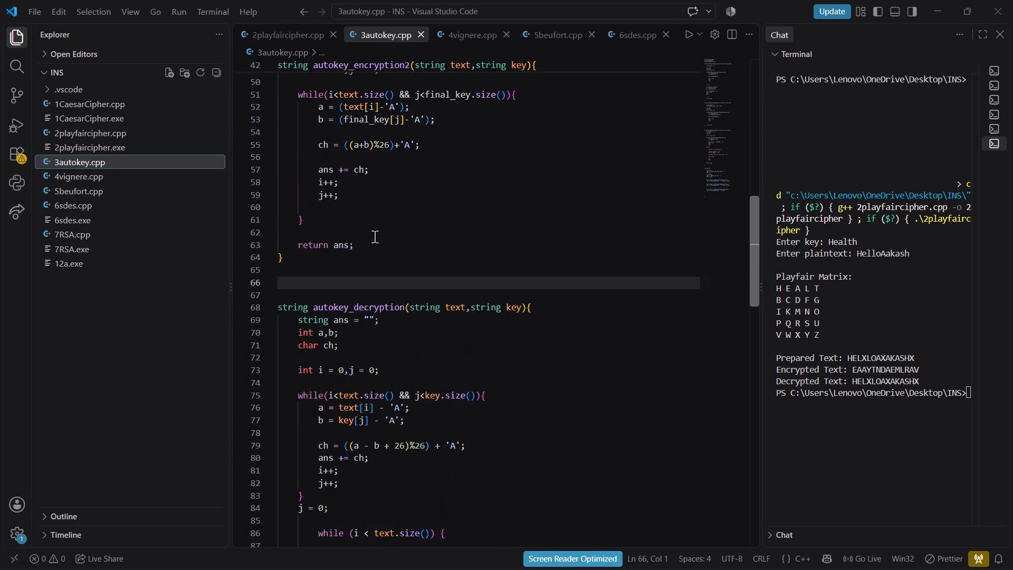
pyautogui.scroll(5, 375, 236)
pyautogui.scroll(-6, 375, 236)
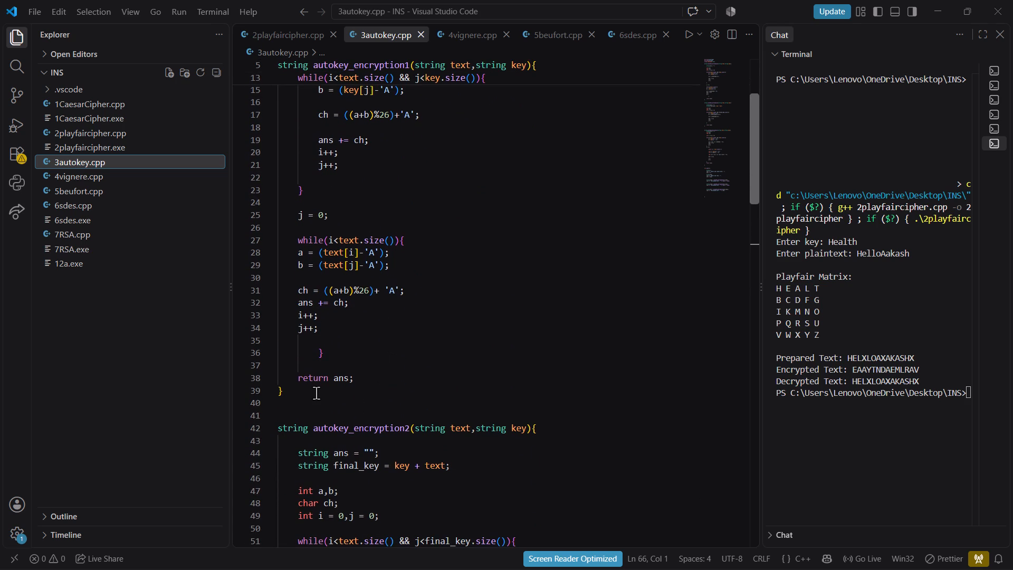
pyautogui.scroll(7, 316, 393)
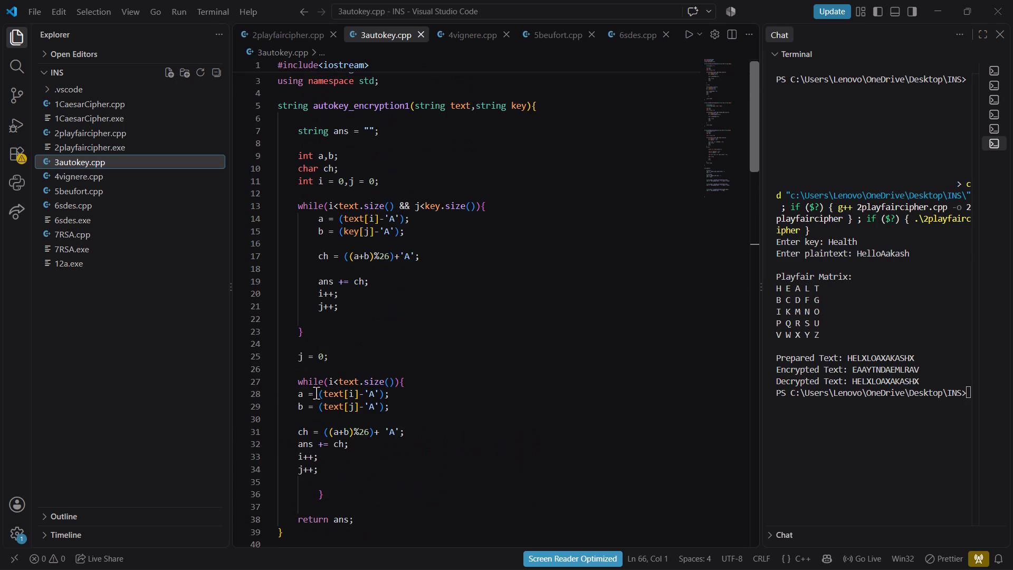
pyautogui.scroll(-3, 316, 393)
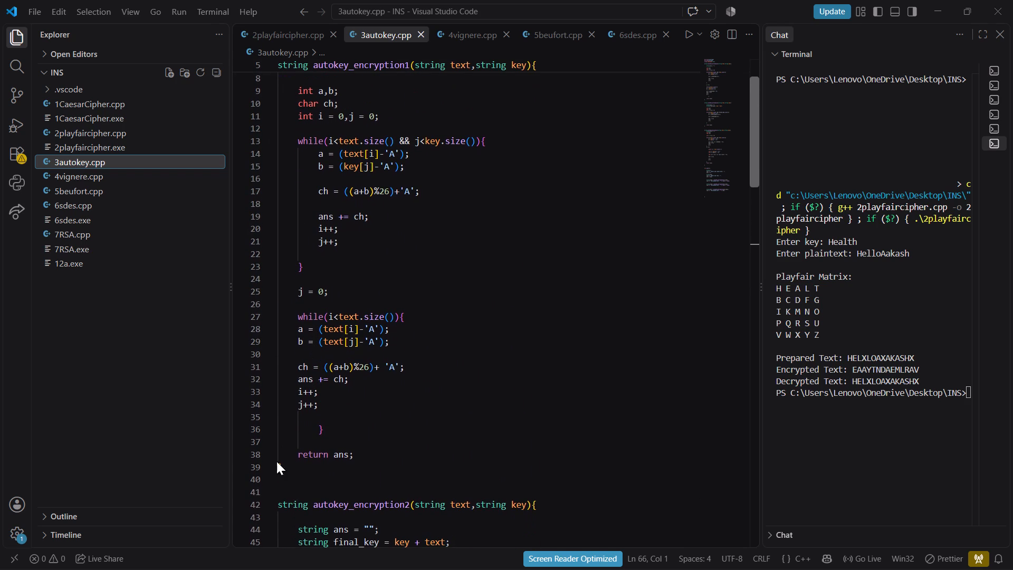
# Delete the whole autokey_encryption1 function, leaving one blank line between the namespace line and autokey_encryption2.
pyautogui.moveTo(301, 470); pyautogui.dragTo(236, 131)
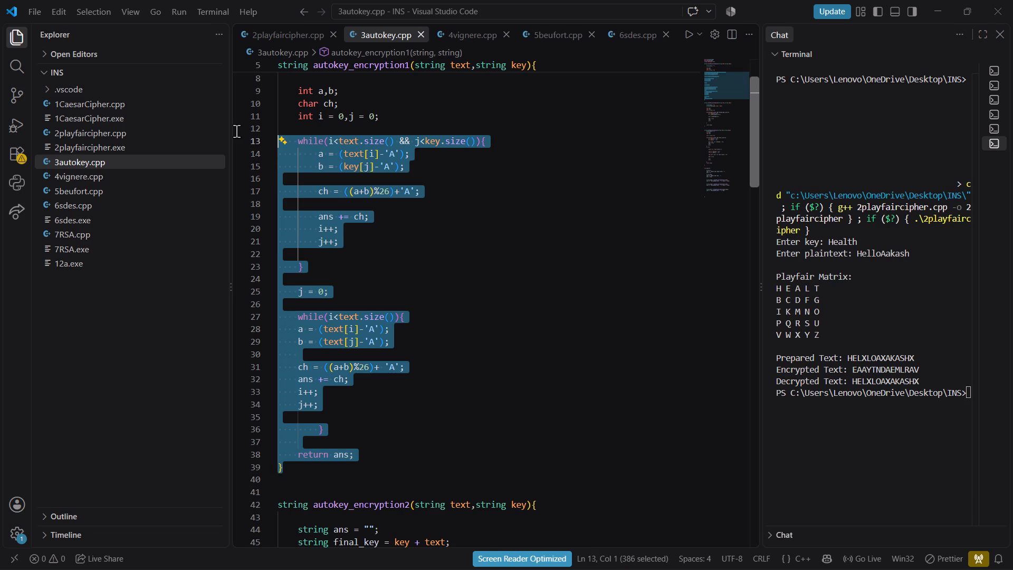
pyautogui.moveTo(236, 131); pyautogui.dragTo(231, 125)
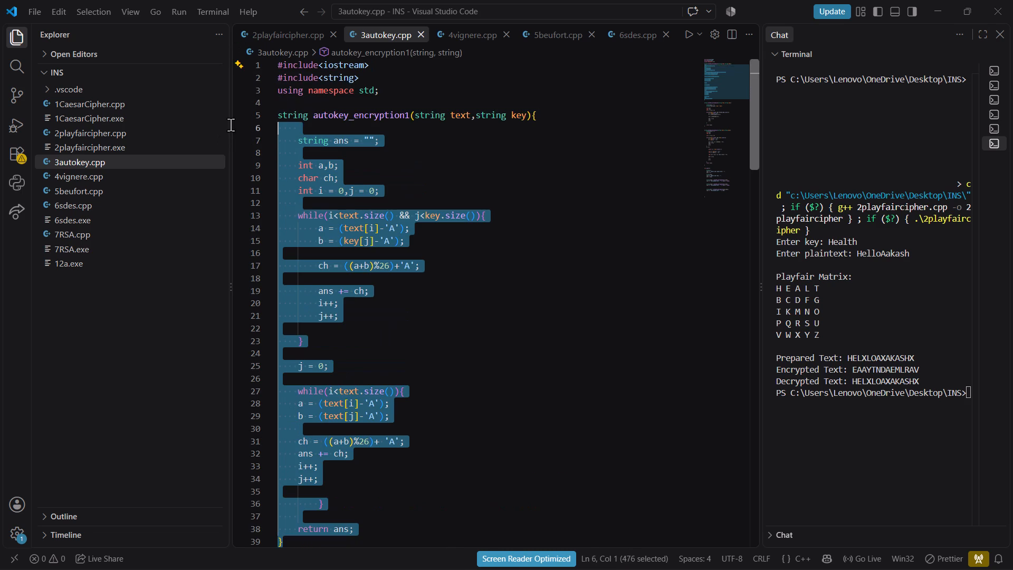
pyautogui.moveTo(231, 125); pyautogui.dragTo(232, 115)
pyautogui.hotkey('ctrl', 'c')
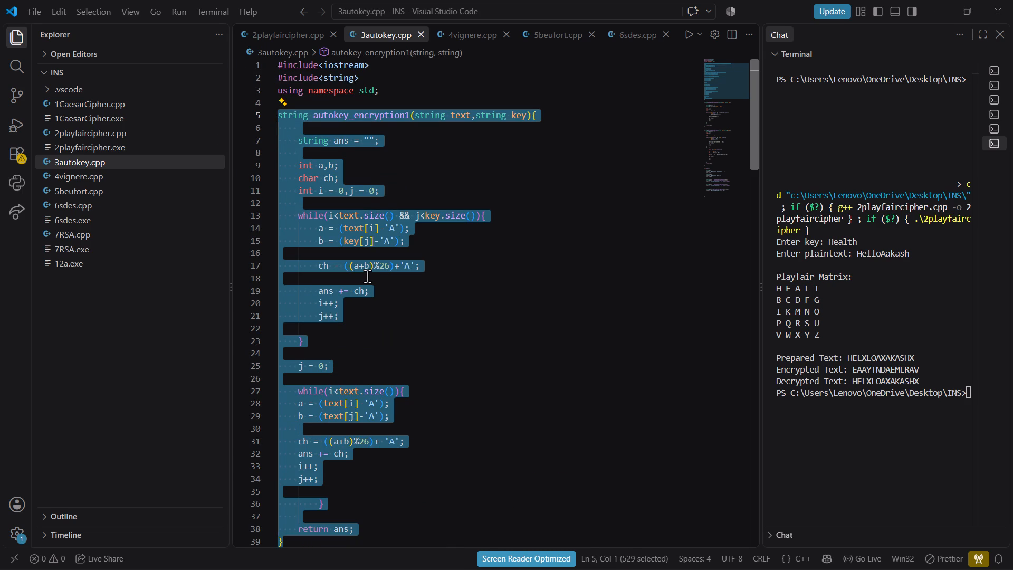
pyautogui.press('BackSpace')
pyautogui.press('Down')
pyautogui.press('Down')
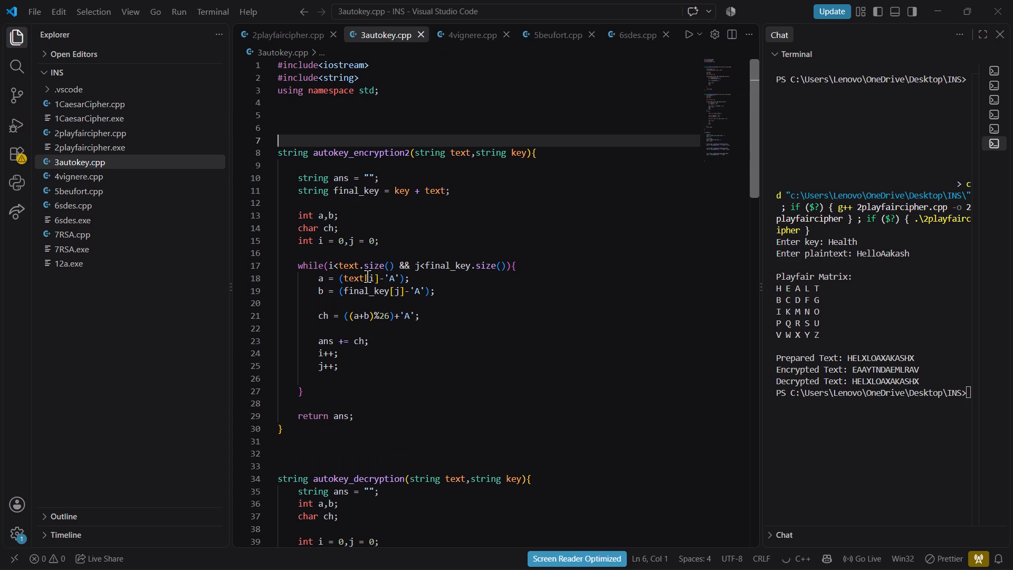
pyautogui.press('BackSpace')
pyautogui.press('BackSpace')
pyautogui.press('BackSpace')
pyautogui.press('BackSpace')
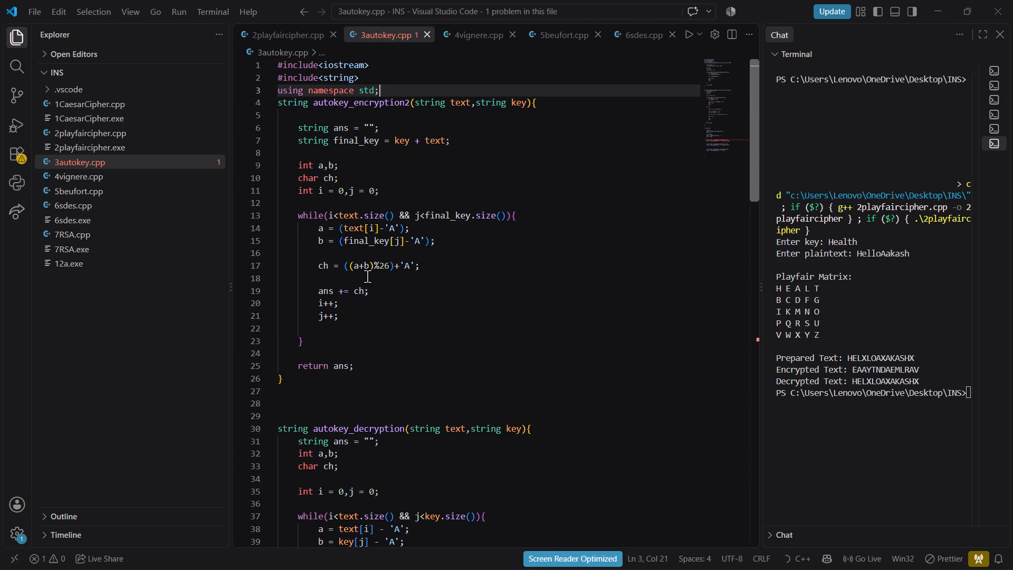
pyautogui.press('Return')
# In main, delete the two ans1 encryption lines and the surplus blank lines, keeping one blank line before the ans2 declaration.
pyautogui.scroll(-11, 391, 273)
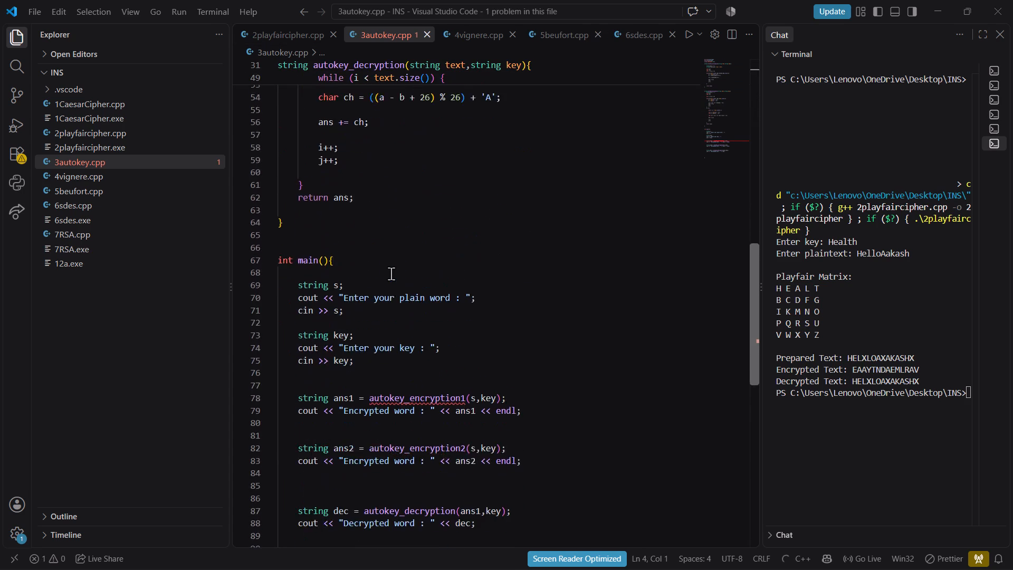
pyautogui.scroll(-1, 391, 273)
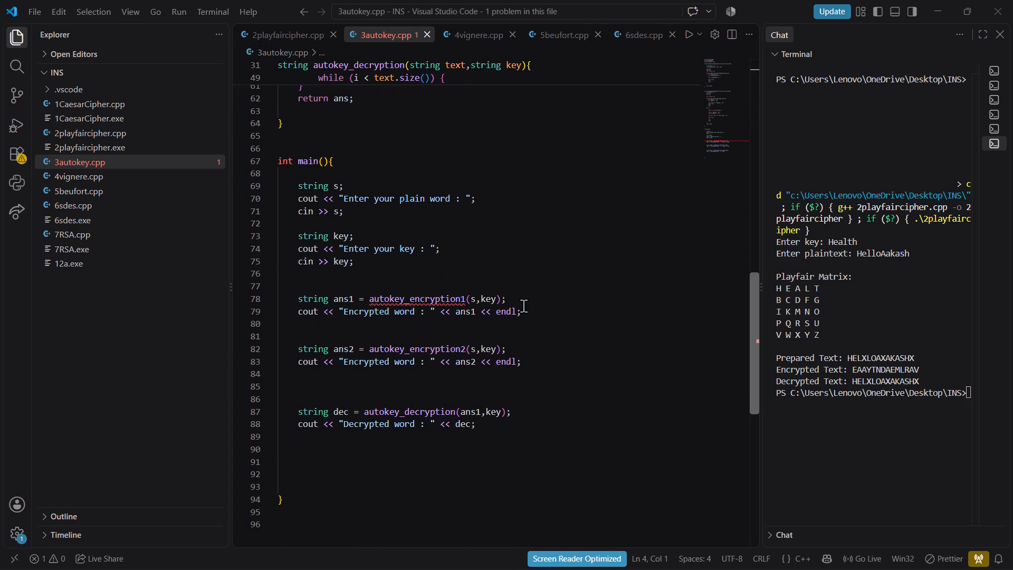
pyautogui.moveTo(530, 311); pyautogui.dragTo(276, 299)
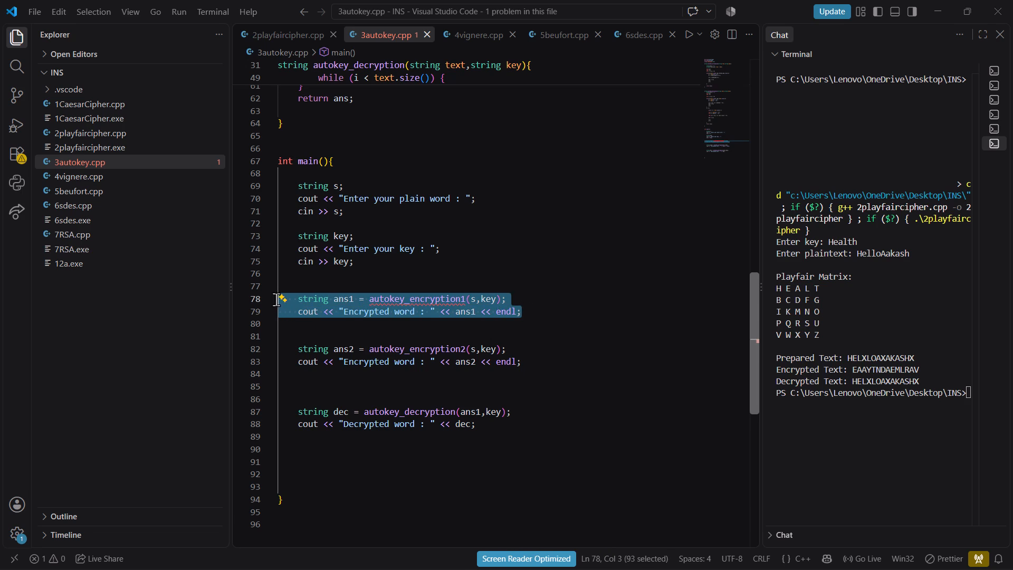
pyautogui.moveTo(276, 299); pyautogui.dragTo(271, 298)
pyautogui.press('BackSpace')
pyautogui.press('BackSpace')
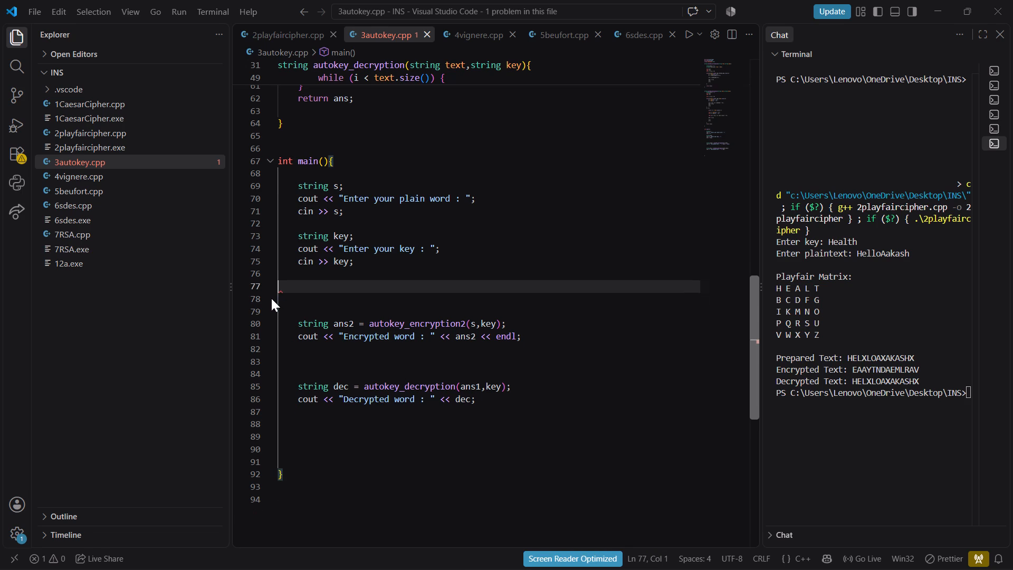
pyautogui.press('BackSpace')
pyautogui.press('BackSpace')
pyautogui.press('Down')
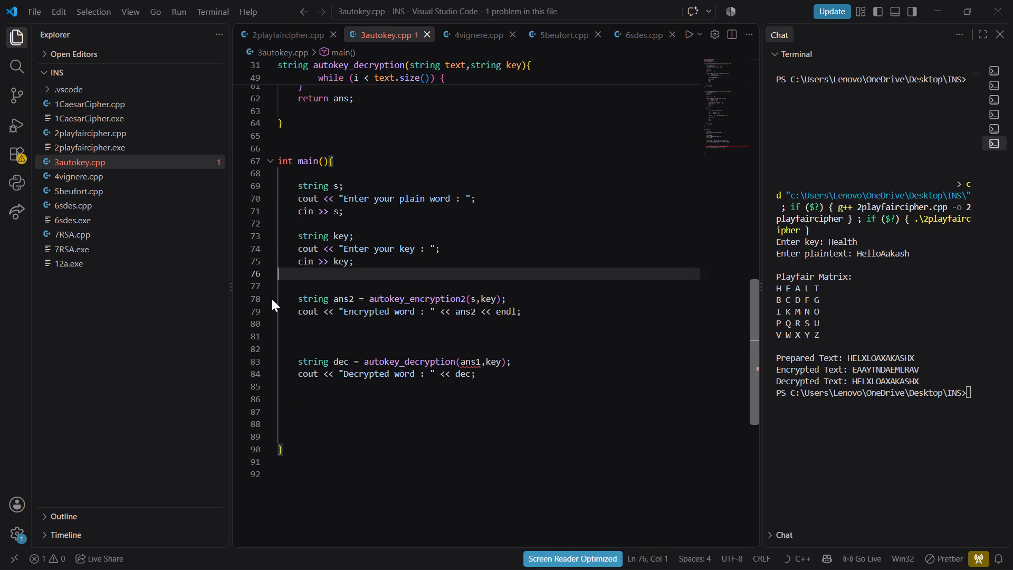
pyautogui.press('BackSpace')
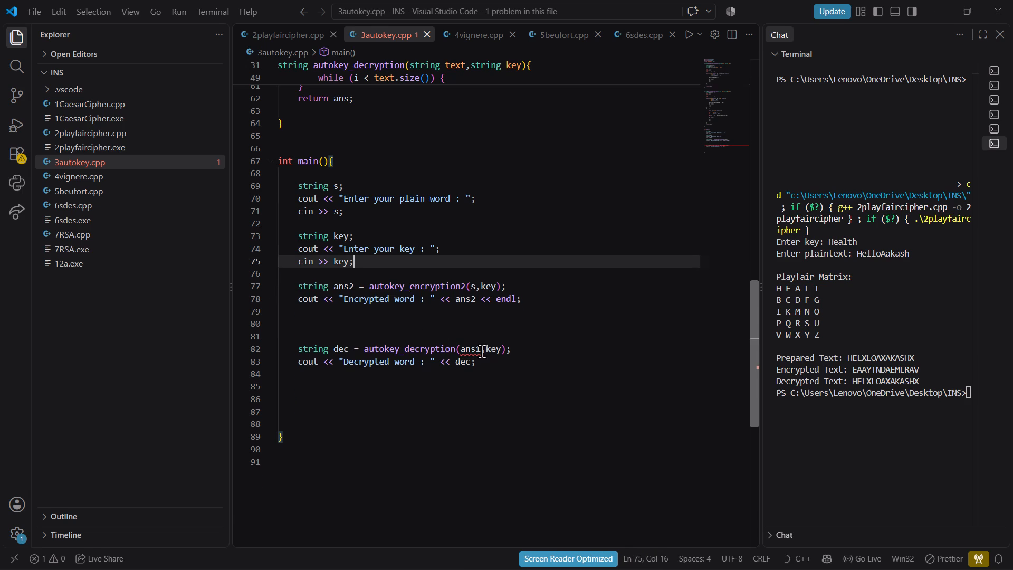
# Change the first argument of the autokey_decryption call in main to ans2.
pyautogui.click(482, 351)
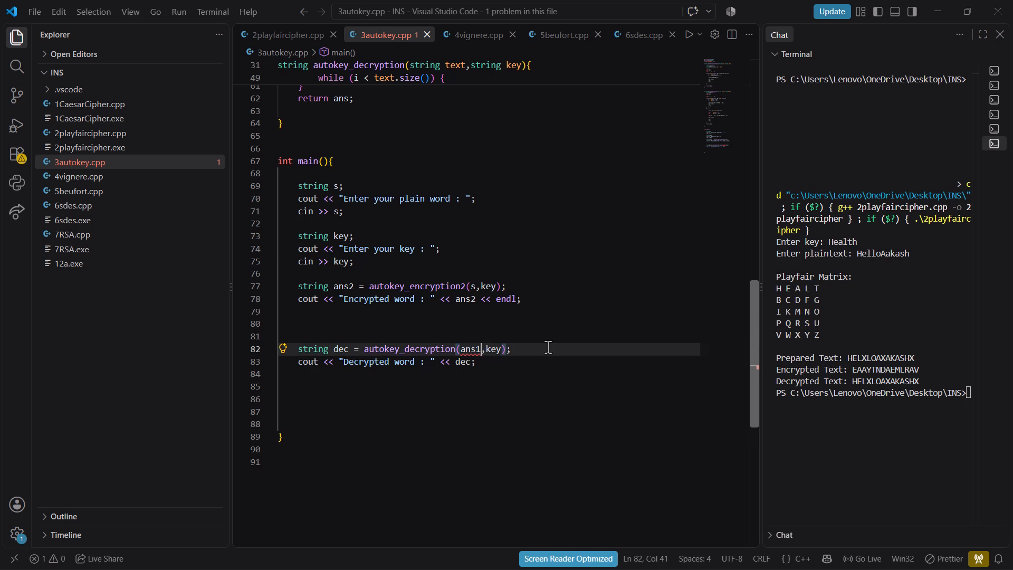
pyautogui.press('BackSpace')
pyautogui.press('2')
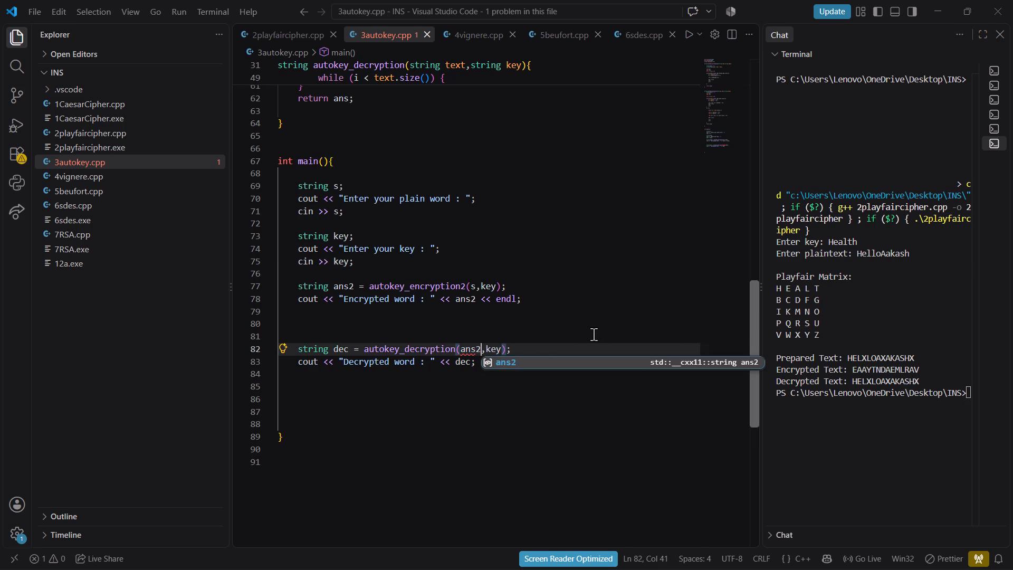
pyautogui.click(567, 345)
# Remove the blank lines in autokey_encryption2 after the final_key declaration, after the ch assignment and before return ans, keeping all code intact.
pyautogui.scroll(5, 567, 345)
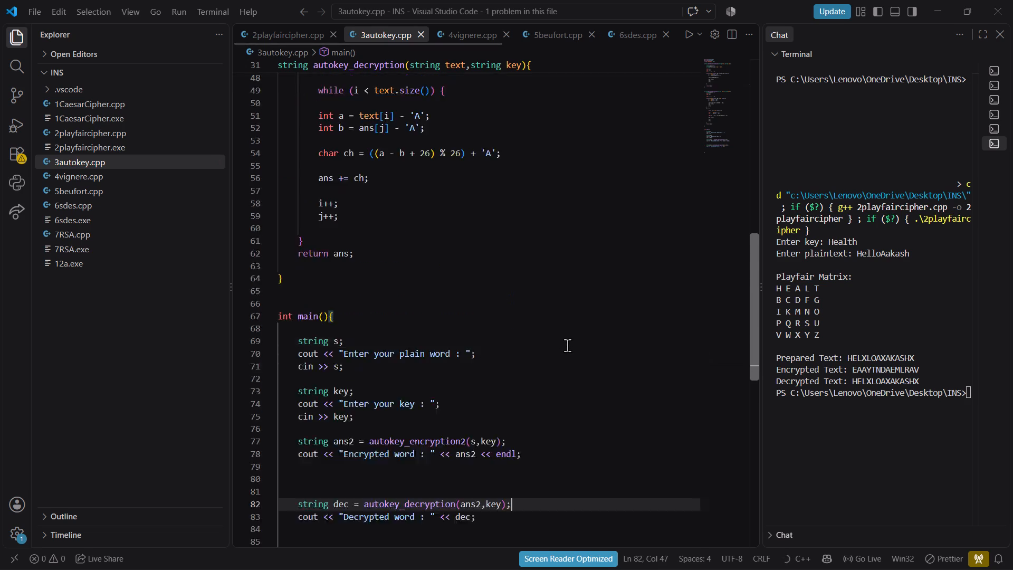
pyautogui.scroll(13, 567, 345)
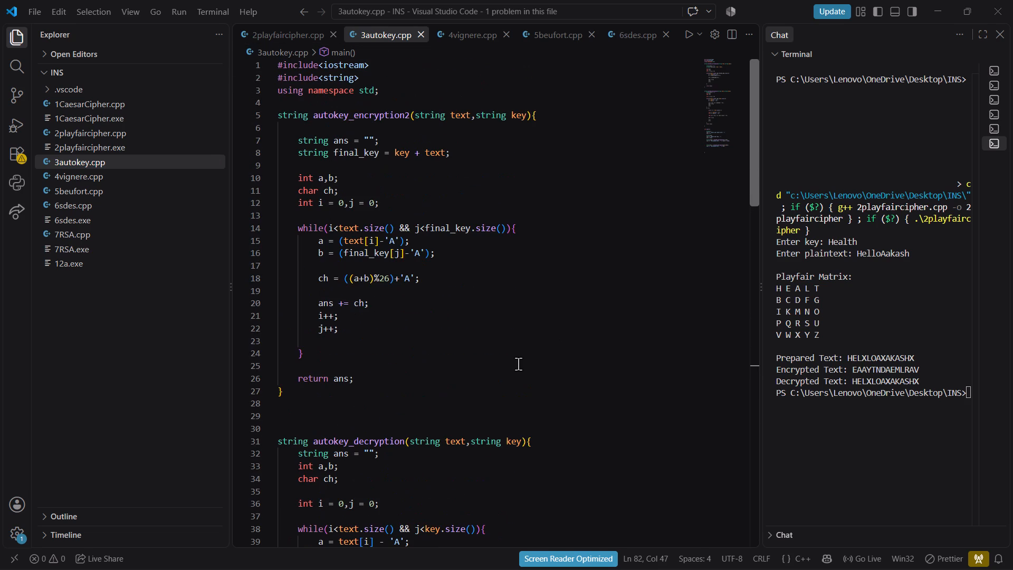
pyautogui.click(318, 167)
pyautogui.press('BackSpace')
pyautogui.press('BackSpace')
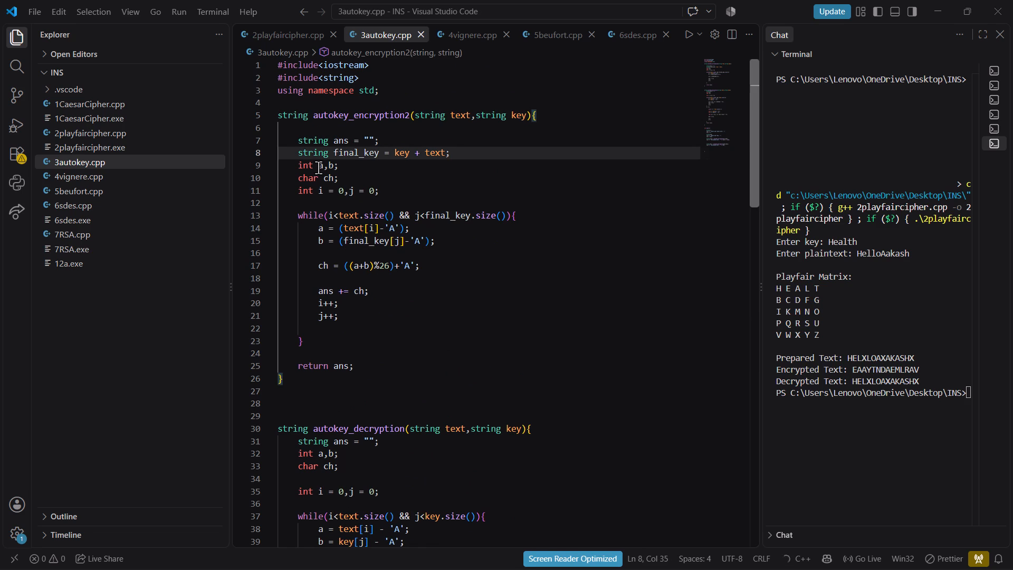
pyautogui.click(322, 281)
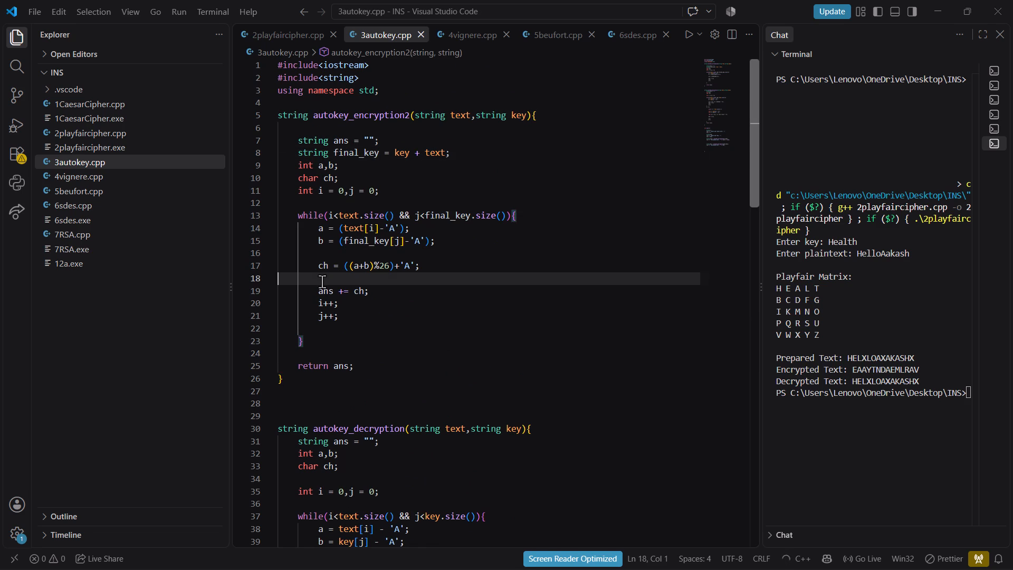
pyautogui.press('BackSpace')
pyautogui.press('BackSpace')
pyautogui.press(';')
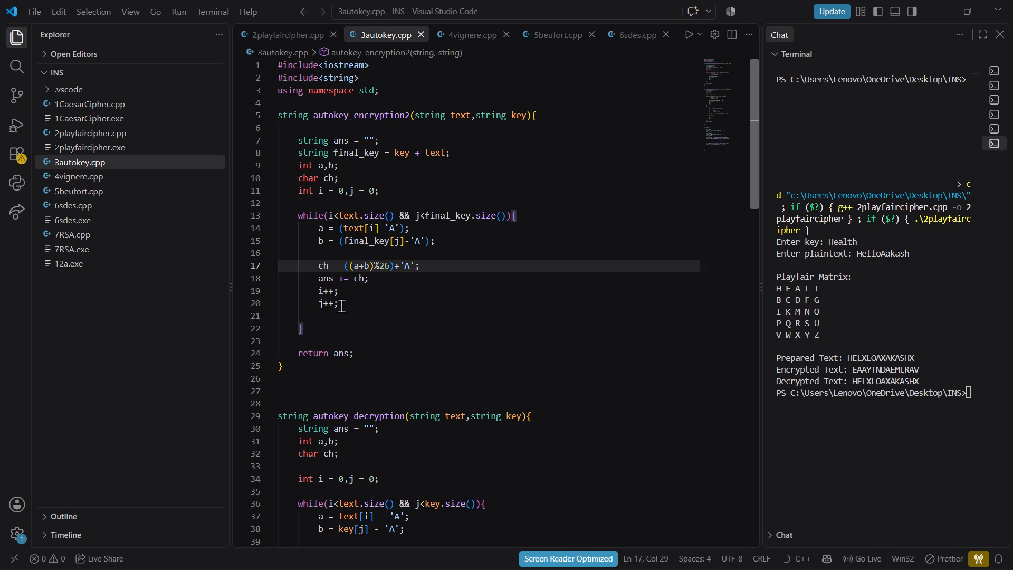
pyautogui.click(307, 343)
pyautogui.press('BackSpace')
pyautogui.press('BackSpace')
pyautogui.press('BackSpace')
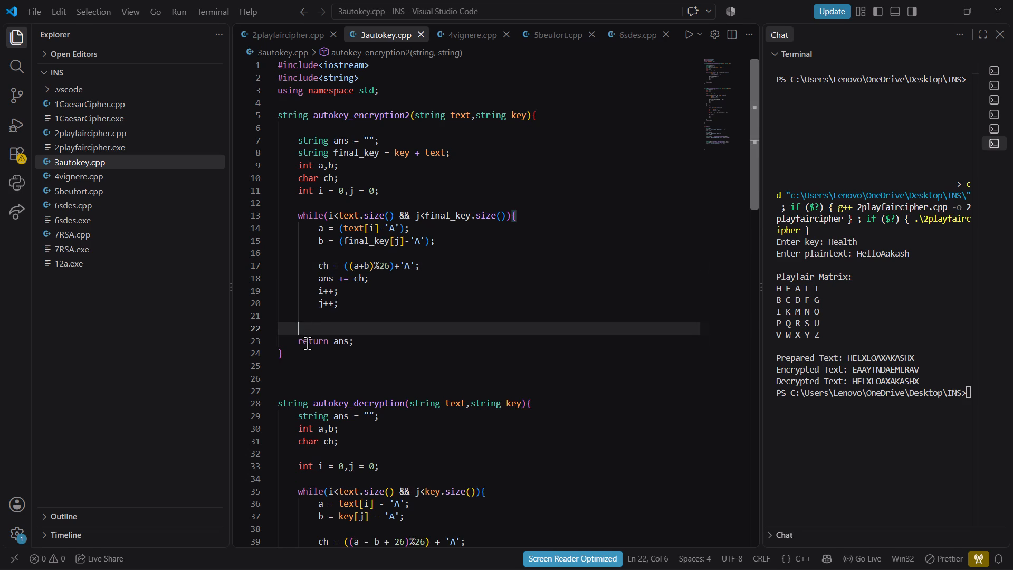
pyautogui.hotkey('shift', '}')
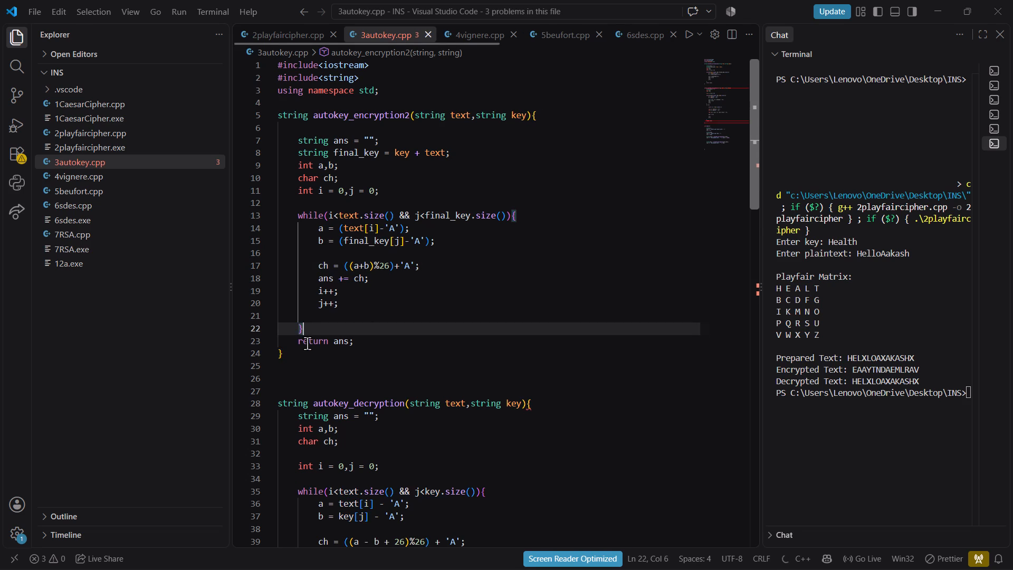
pyautogui.scroll(2, 367, 331)
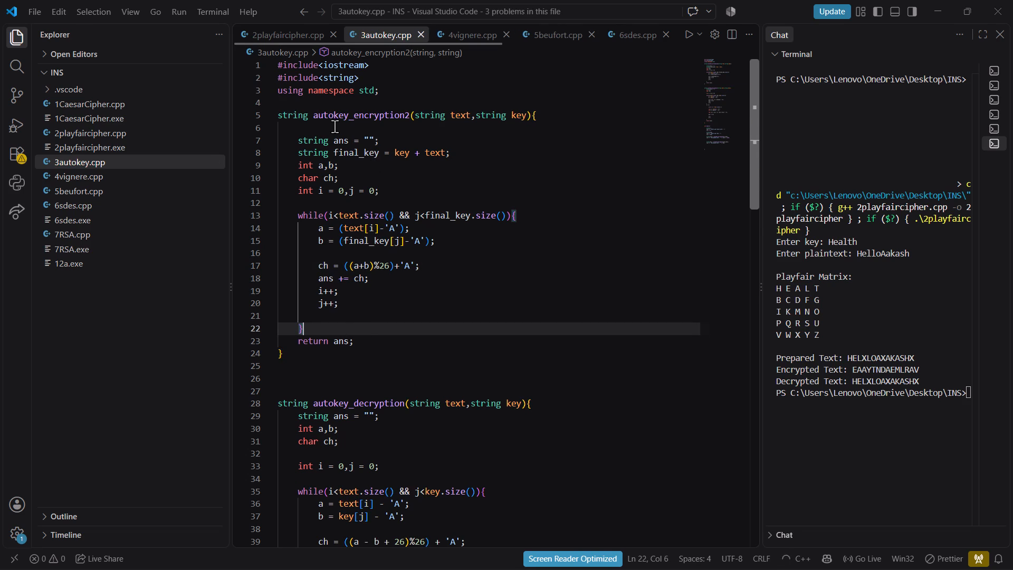
# Remove the blank line below the autokey_encryption2 header and leave just one blank line between that function and autokey_decryption.
pyautogui.click(334, 125)
pyautogui.press('BackSpace')
pyautogui.press('BackSpace')
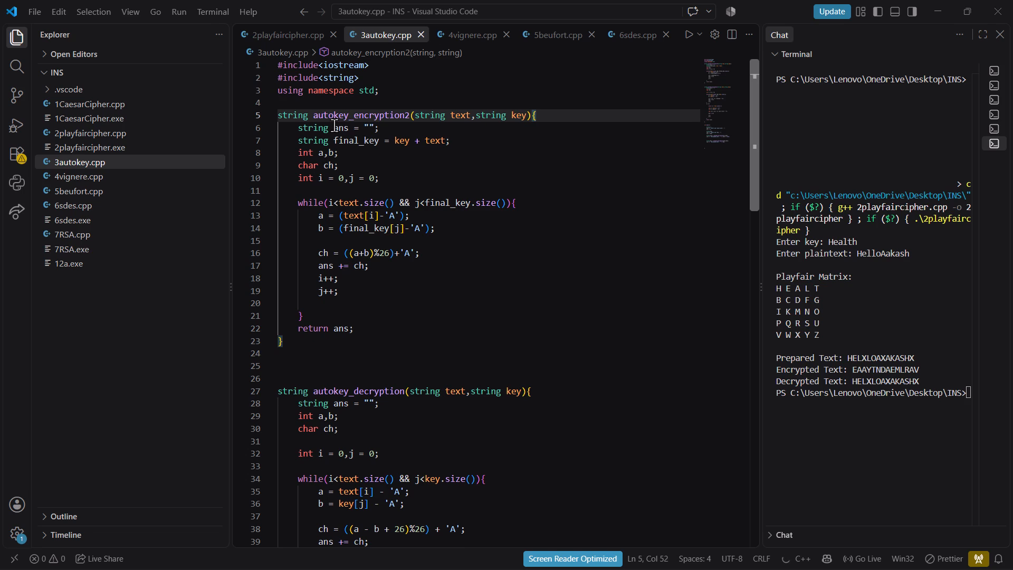
pyautogui.scroll(2, 353, 323)
pyautogui.scroll(-2, 353, 323)
pyautogui.click(322, 327)
pyautogui.press('BackSpace')
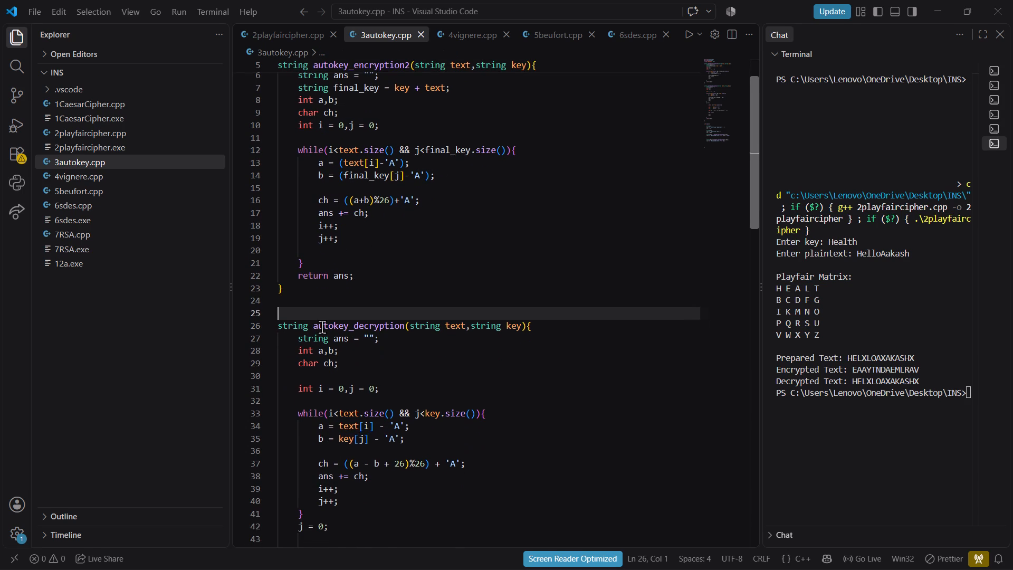
pyautogui.press('BackSpace')
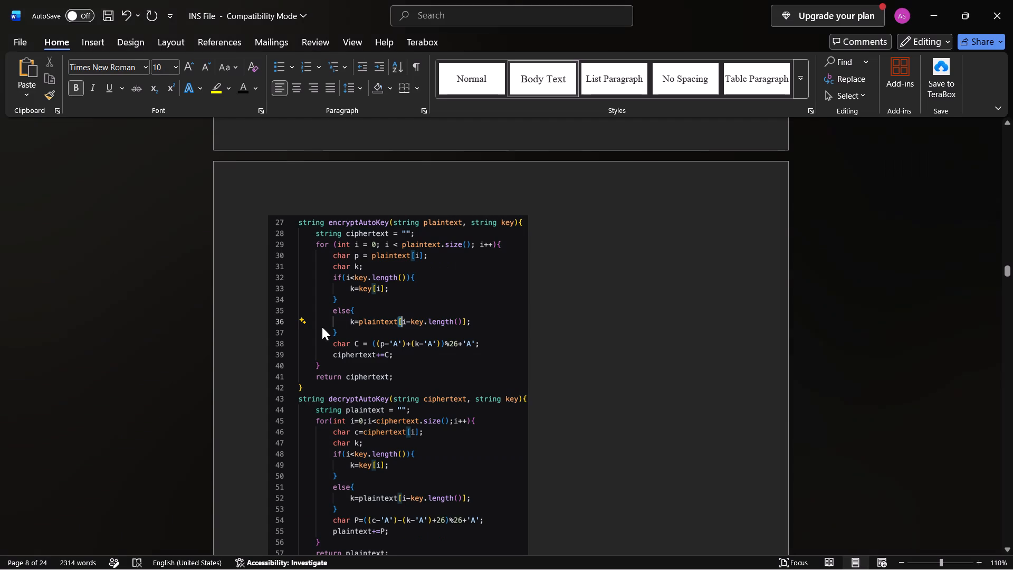
# In autokey_decryption, remove all blank lines directly before and inside the second while loop, keeping the code intact.
pyautogui.scroll(5, 392, 310)
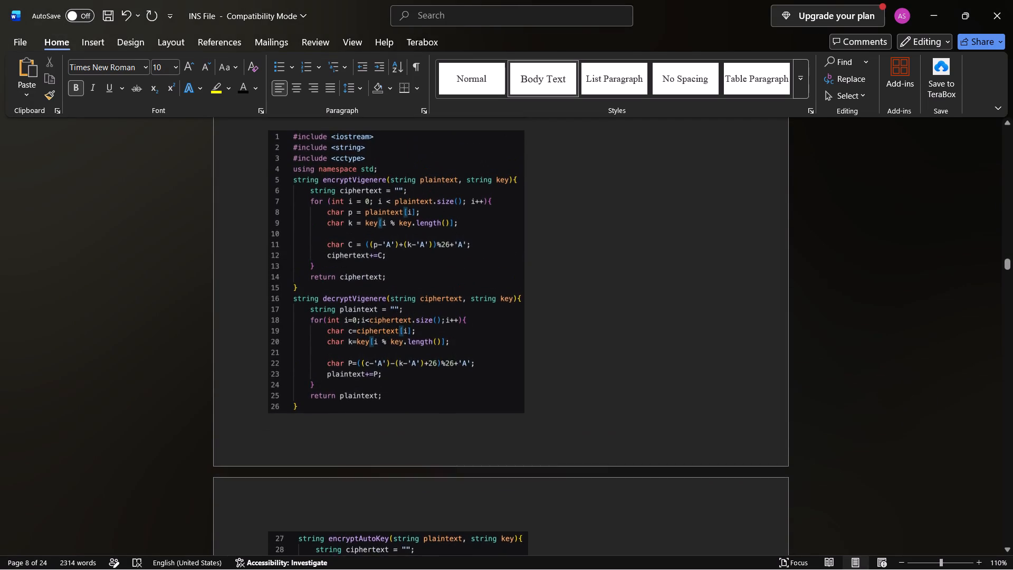
pyautogui.scroll(2, 392, 310)
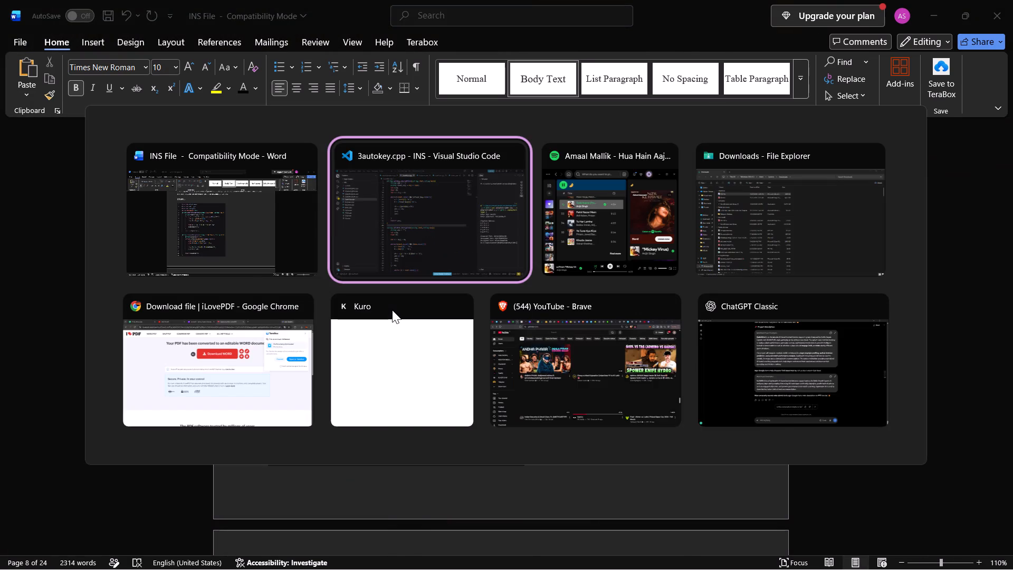
pyautogui.scroll(-1, 392, 310)
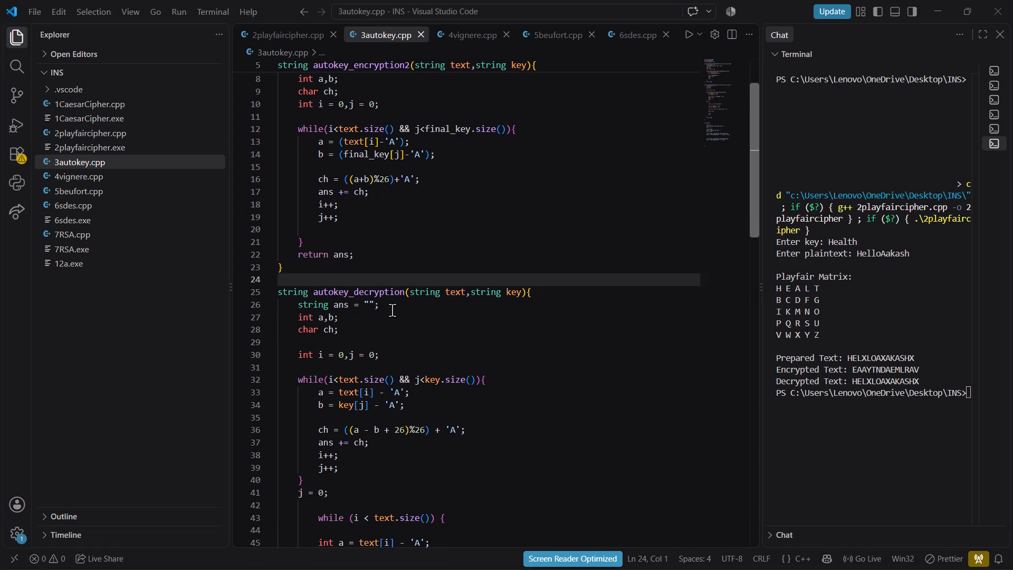
pyautogui.scroll(-5, 392, 310)
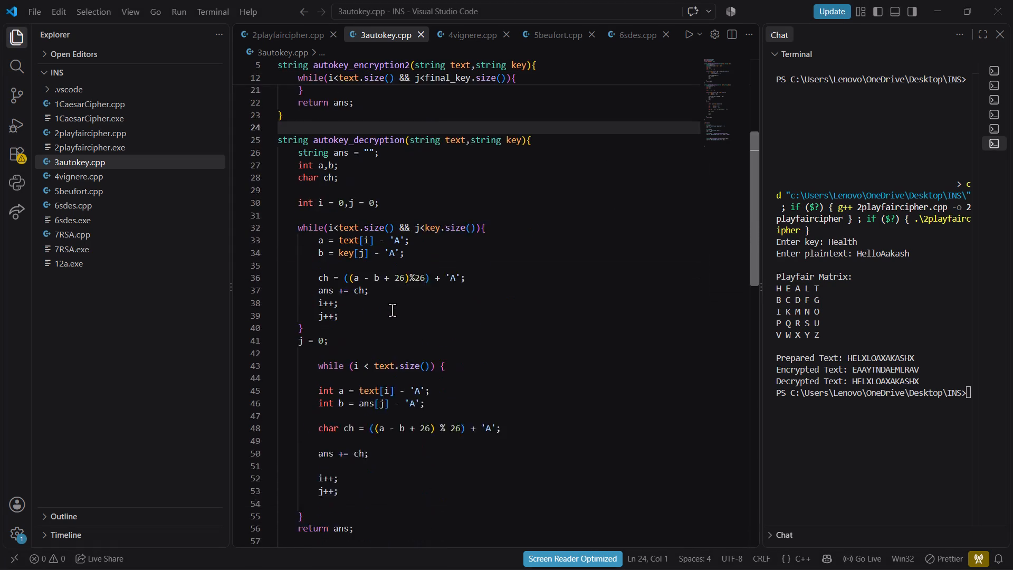
pyautogui.scroll(1, 392, 310)
pyautogui.click(345, 298)
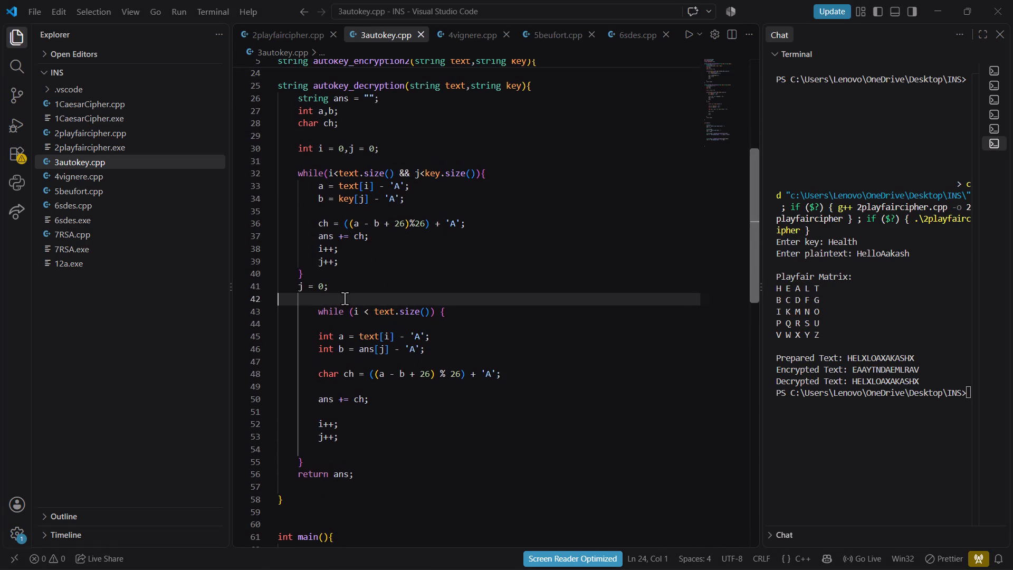
pyautogui.press('BackSpace')
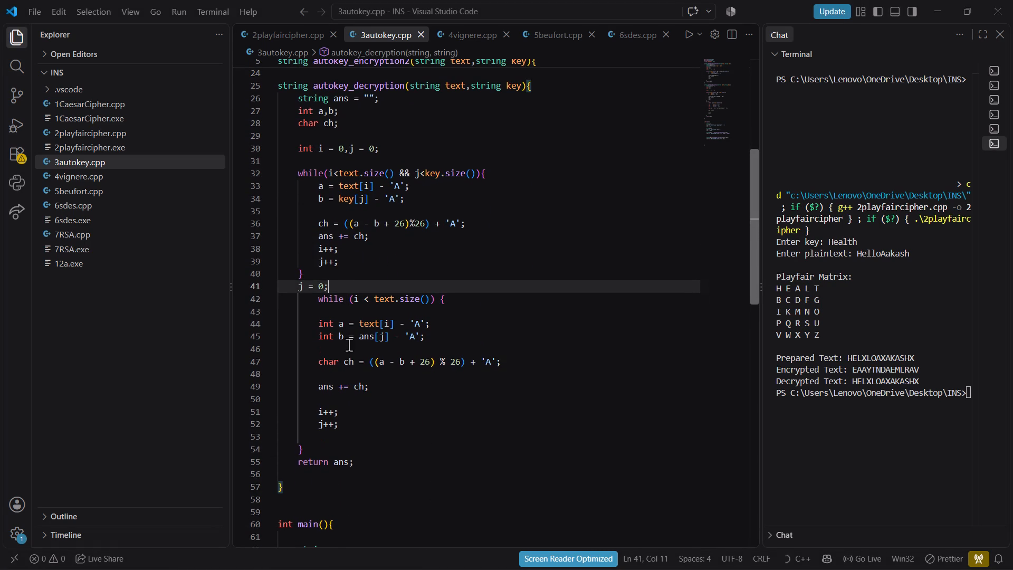
pyautogui.click(349, 352)
pyautogui.press('BackSpace')
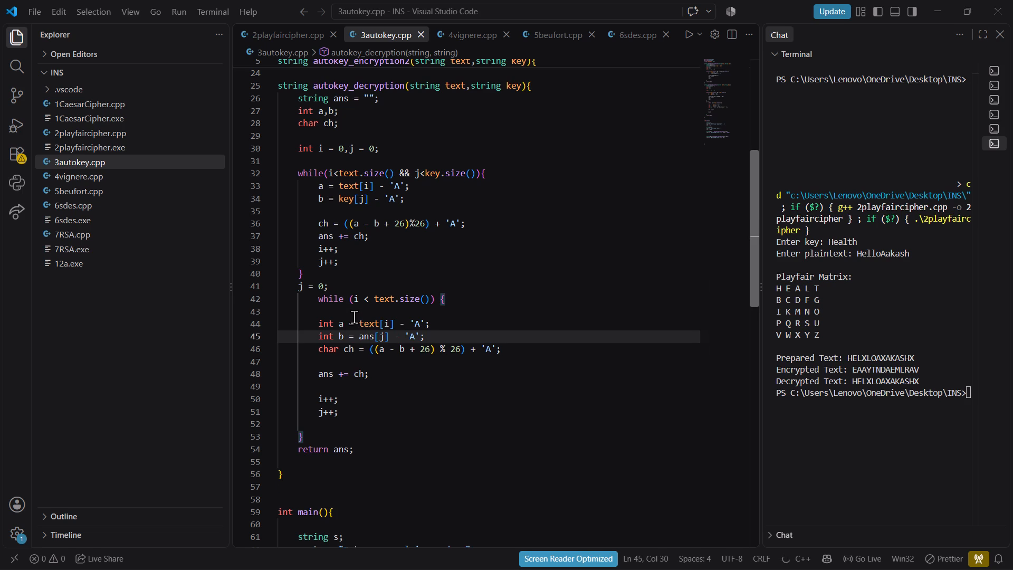
pyautogui.click(355, 316)
pyautogui.press('BackSpace')
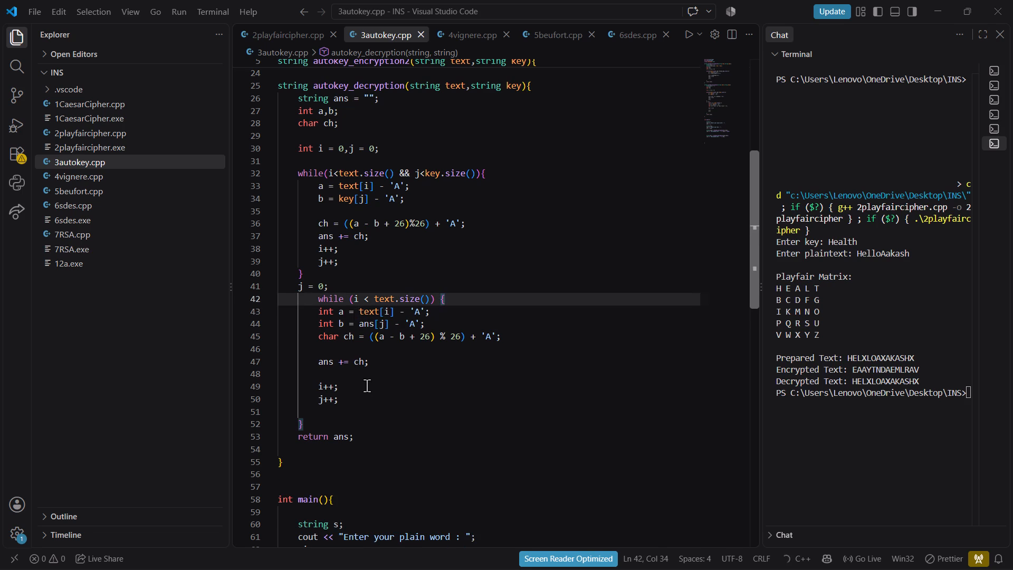
pyautogui.click(343, 349)
pyautogui.press('BackSpace')
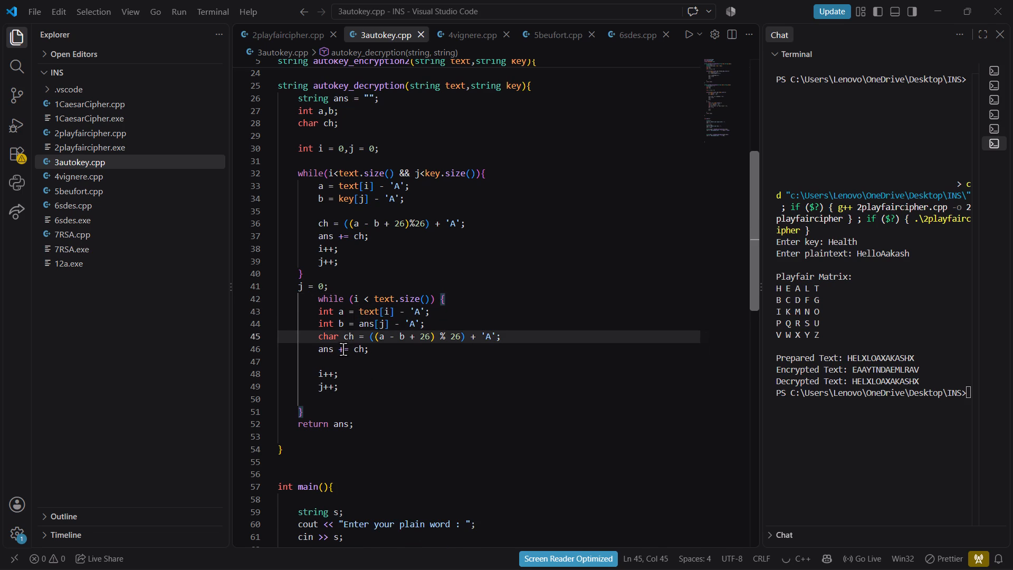
pyautogui.click(338, 367)
pyautogui.press('BackSpace')
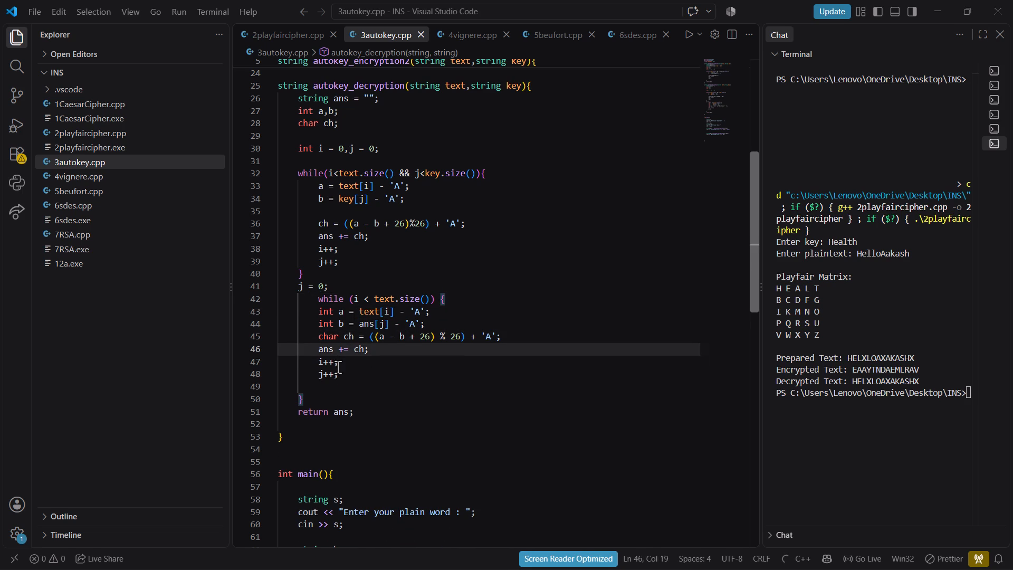
pyautogui.click(337, 387)
pyautogui.press('BackSpace')
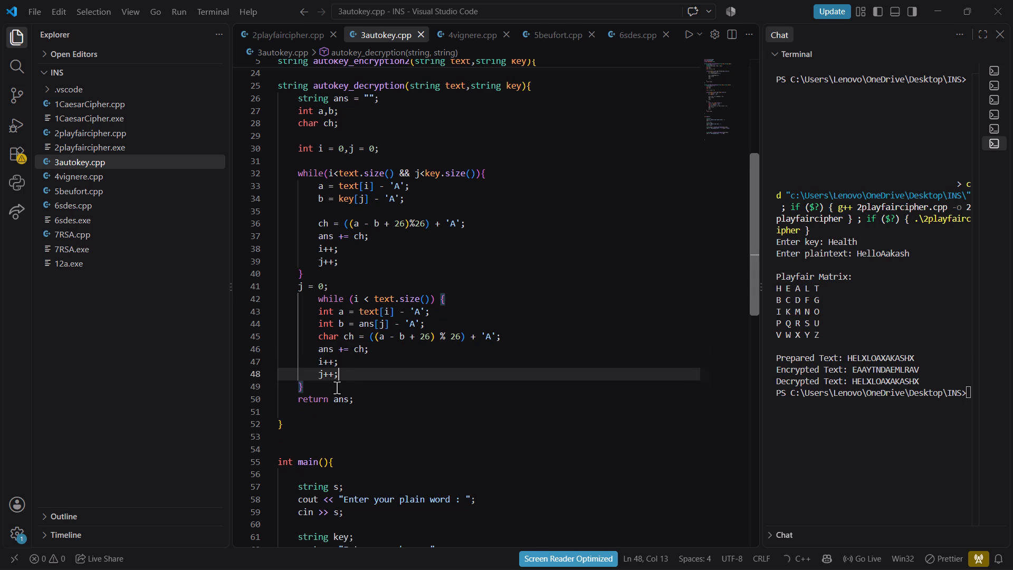
# Make the 3autokey.cpp code small enough to fit and capture a screenshot from the include lines through the end of autokey_decryption.
pyautogui.scroll(3, 347, 386)
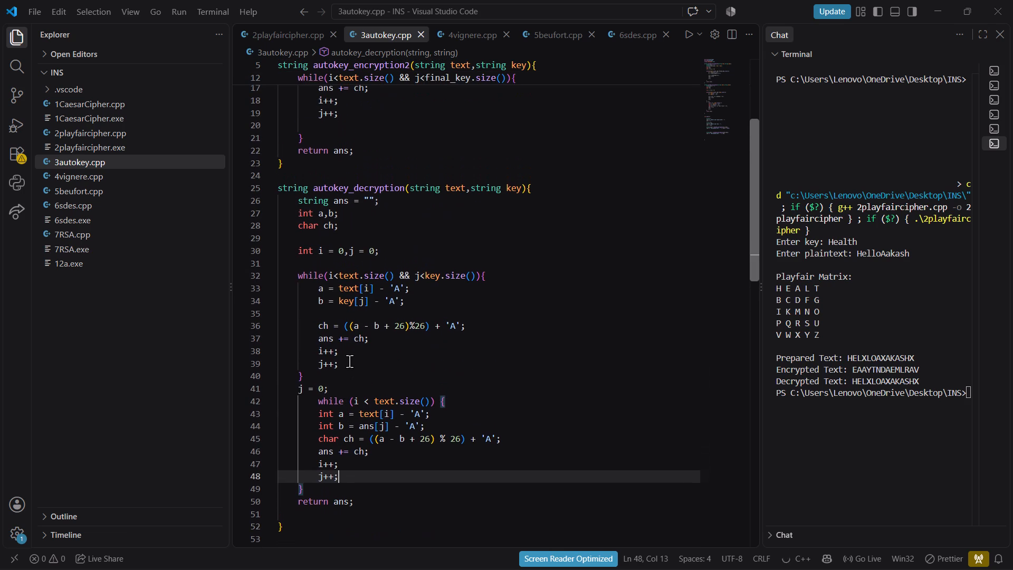
pyautogui.scroll(5, 365, 361)
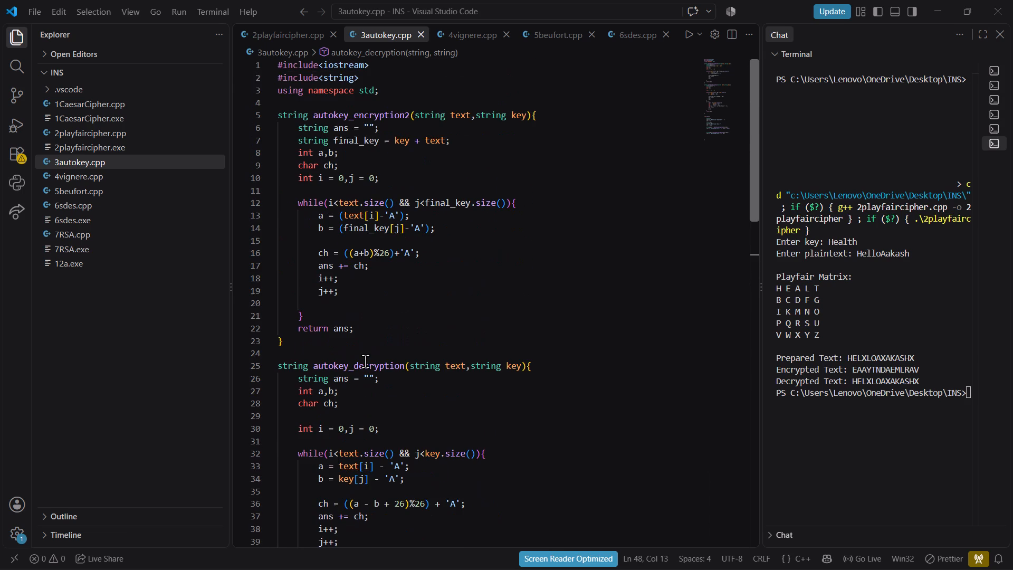
pyautogui.scroll(1, 365, 361)
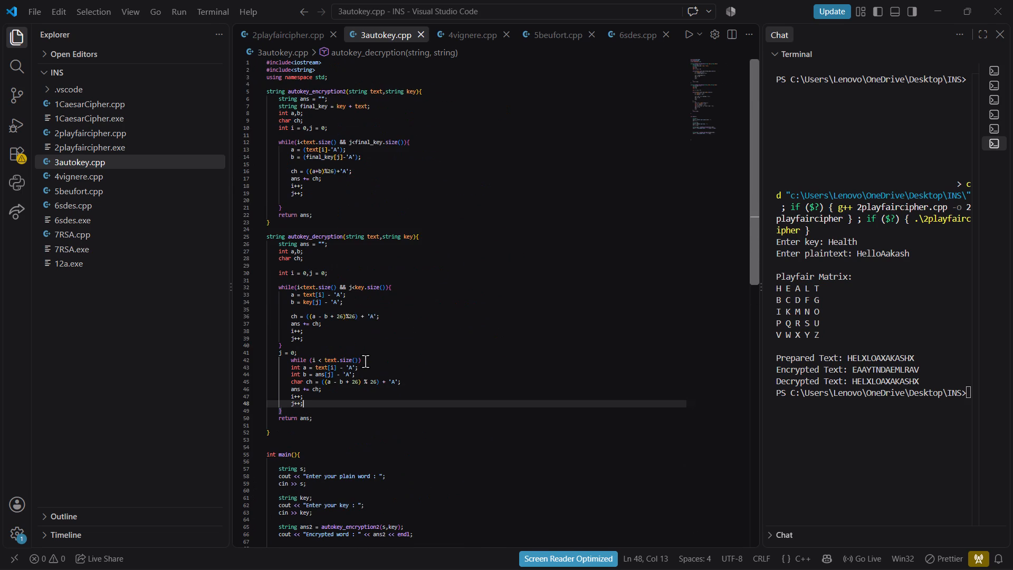
pyautogui.scroll(1, 365, 361)
pyautogui.press('shift+super+s')
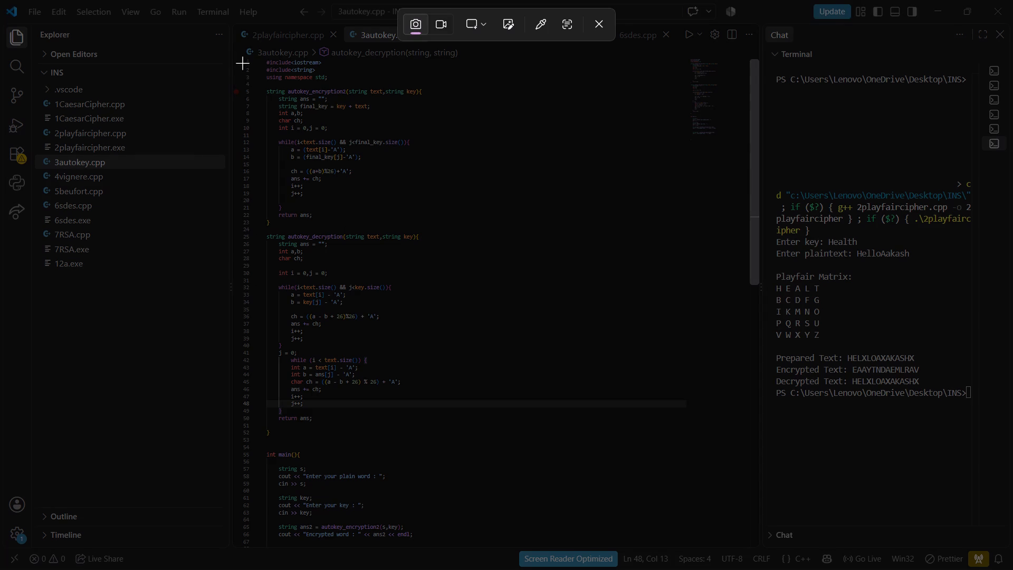
pyautogui.moveTo(231, 58); pyautogui.dragTo(395, 187)
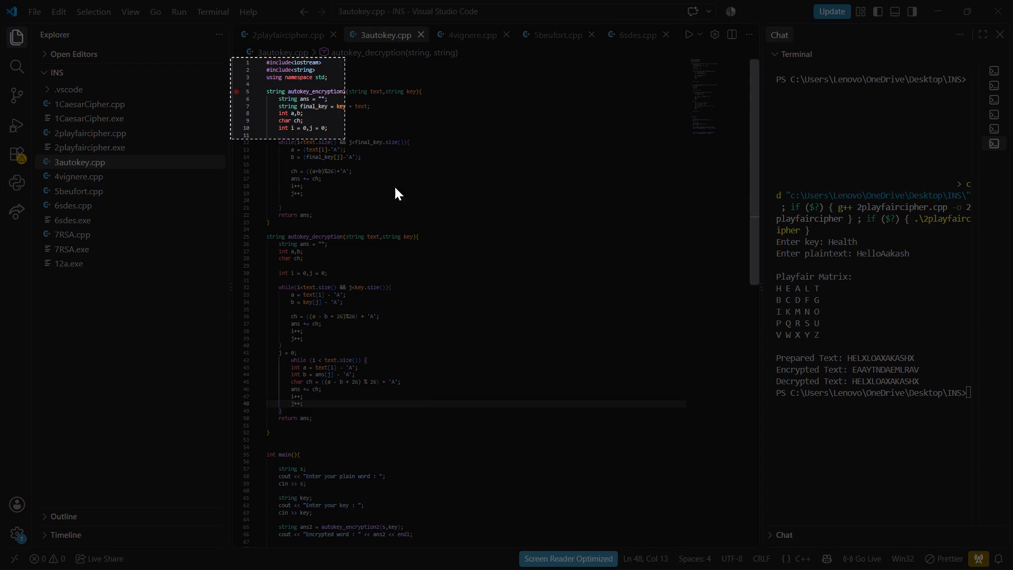
pyautogui.moveTo(395, 187); pyautogui.dragTo(493, 456)
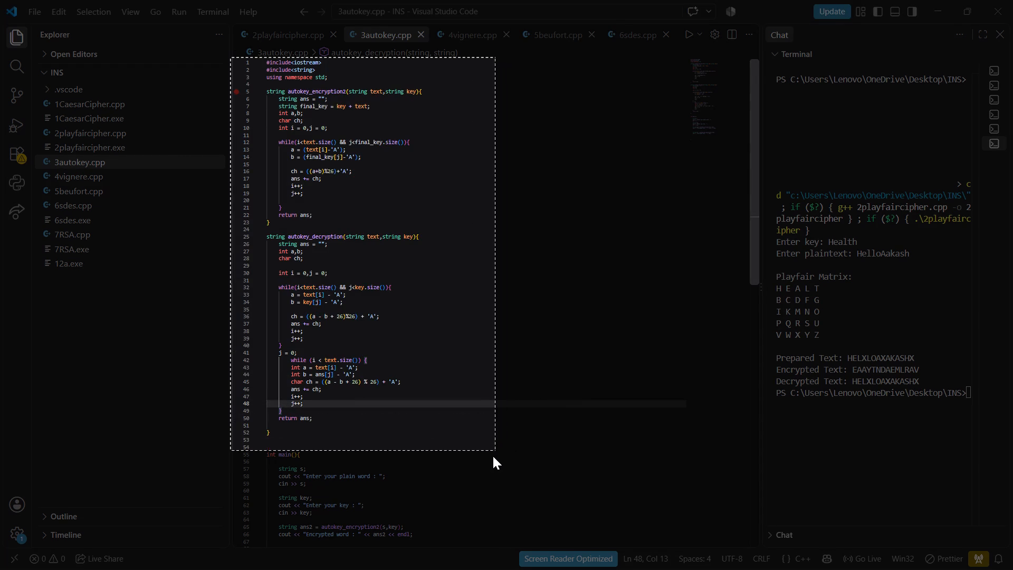
pyautogui.moveTo(493, 456); pyautogui.dragTo(501, 442)
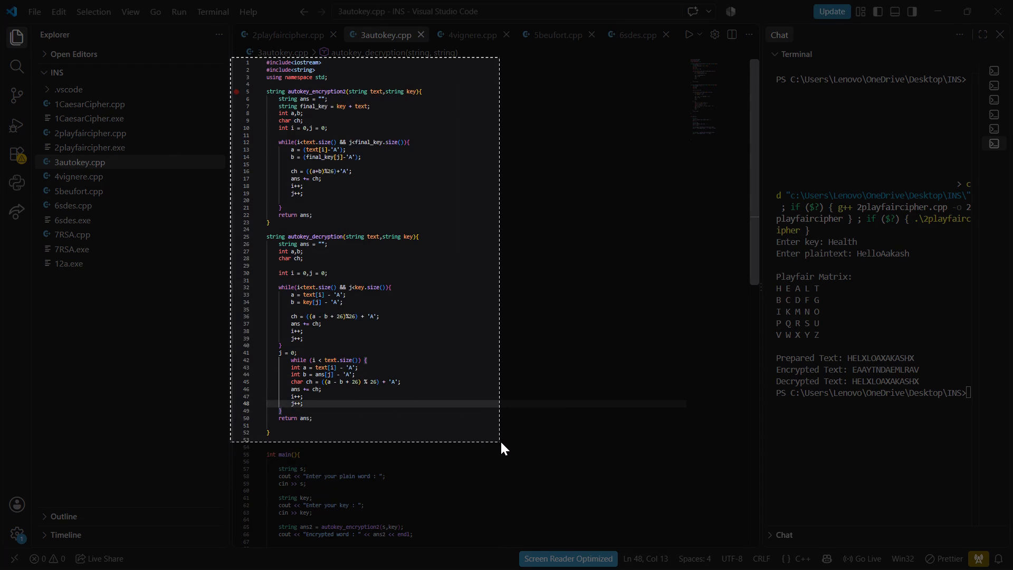
pyautogui.moveTo(501, 442); pyautogui.dragTo(506, 441)
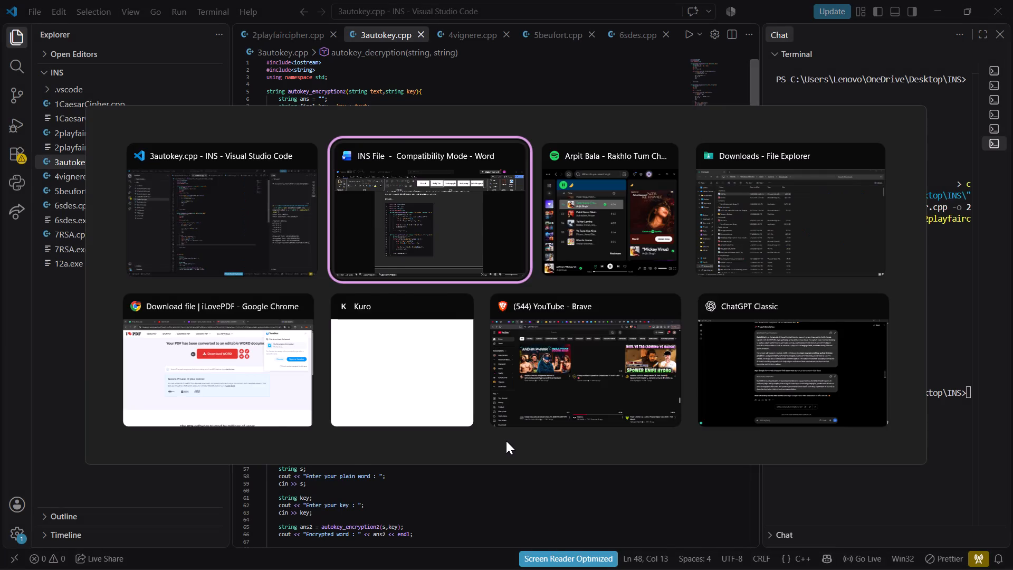
# In the Word INS File, replace the old Vigenere code picture under Experiment 3's CODE heading with the captured autokey screenshot.
pyautogui.click(390, 338)
pyautogui.press('BackSpace')
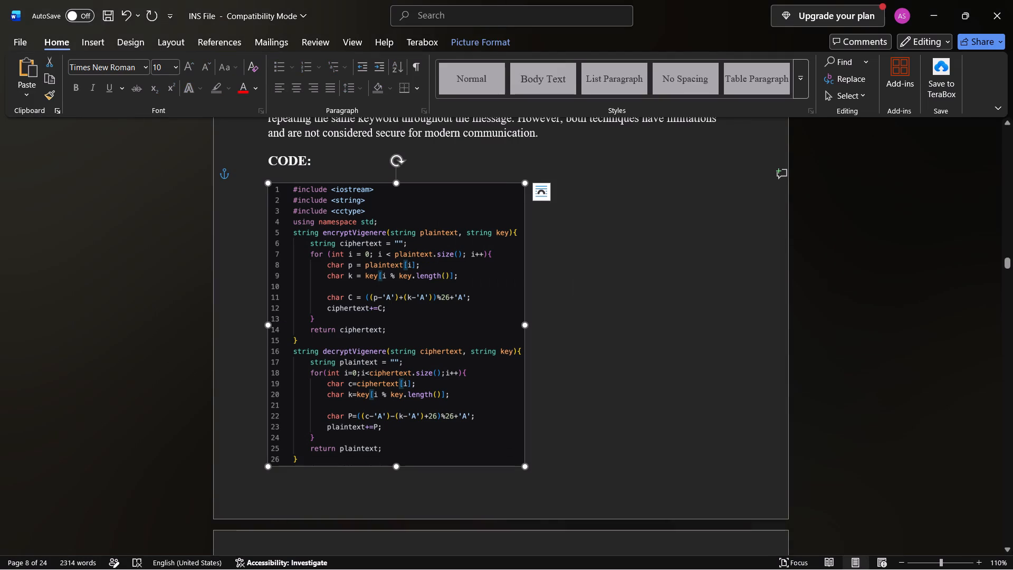
pyautogui.hotkey('ctrl', 'v')
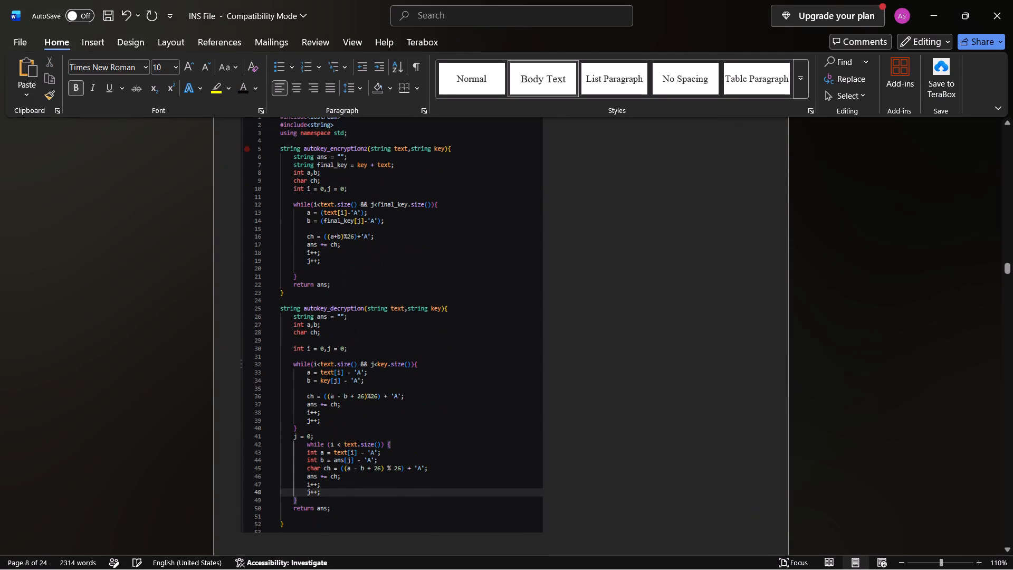
# Shrink the pasted autokey picture proportionally until it fits beneath the CODE heading on the same page, using most of the remaining height.
pyautogui.click(390, 338)
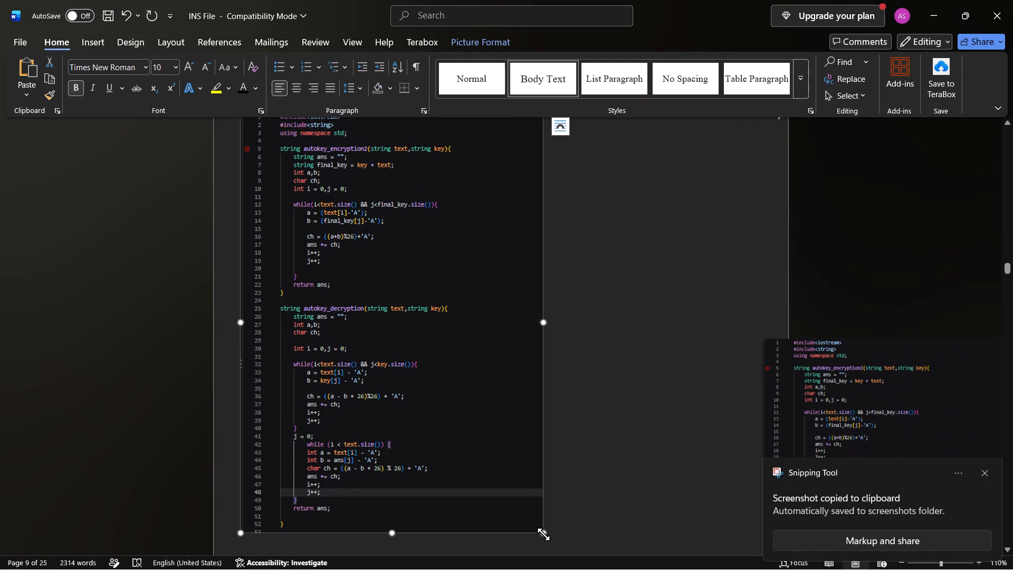
pyautogui.moveTo(543, 534); pyautogui.dragTo(451, 434)
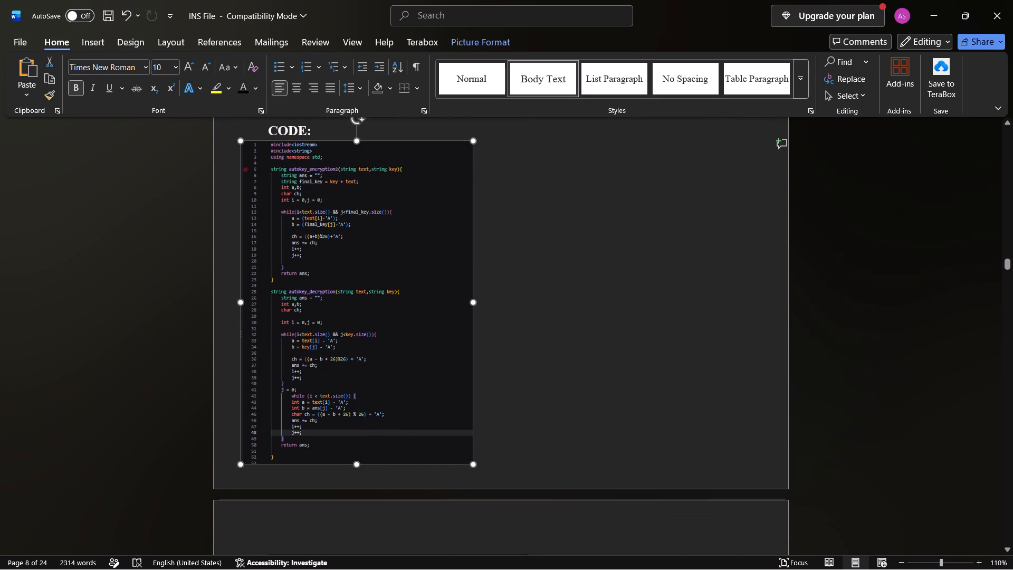
pyautogui.scroll(4, 472, 465)
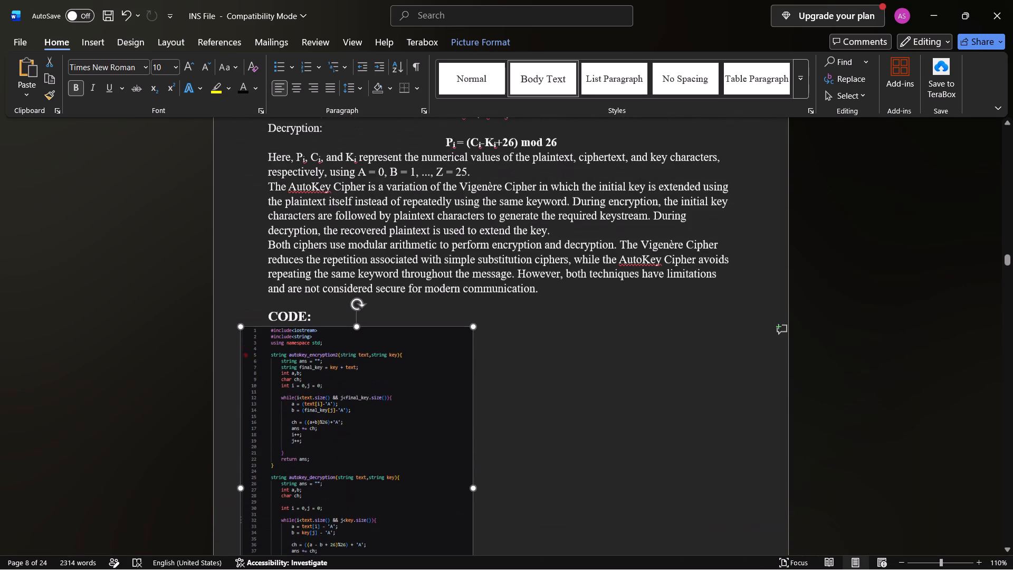
pyautogui.scroll(4, 472, 465)
pyautogui.scroll(-1, 472, 465)
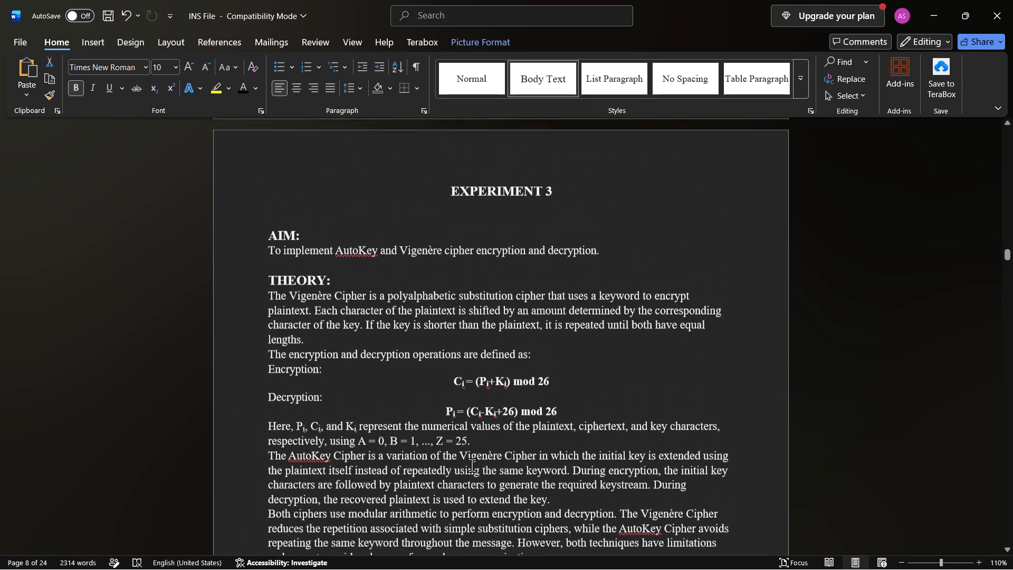
pyautogui.scroll(-2, 472, 465)
pyautogui.scroll(9, 472, 465)
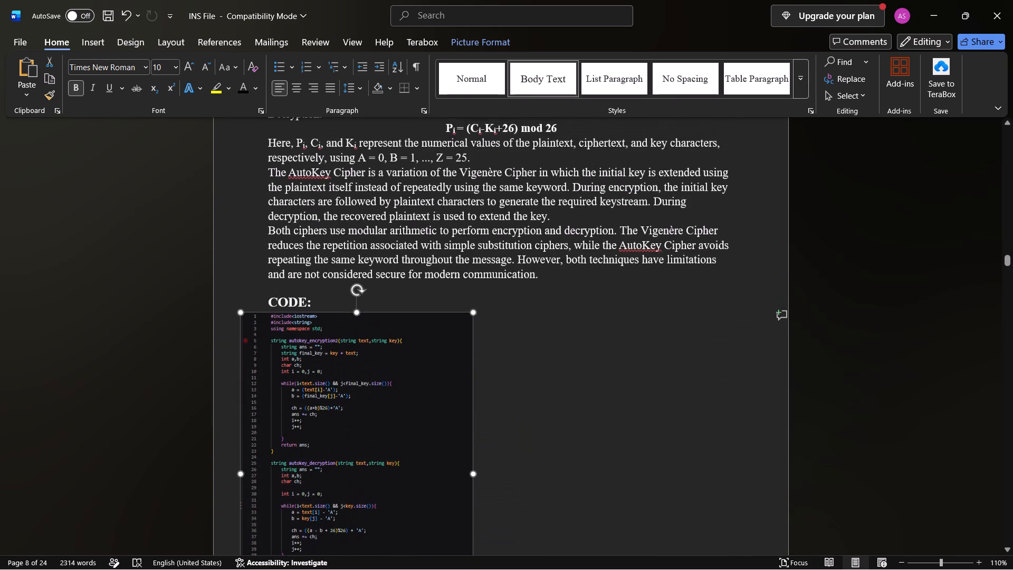
pyautogui.scroll(-2, 472, 465)
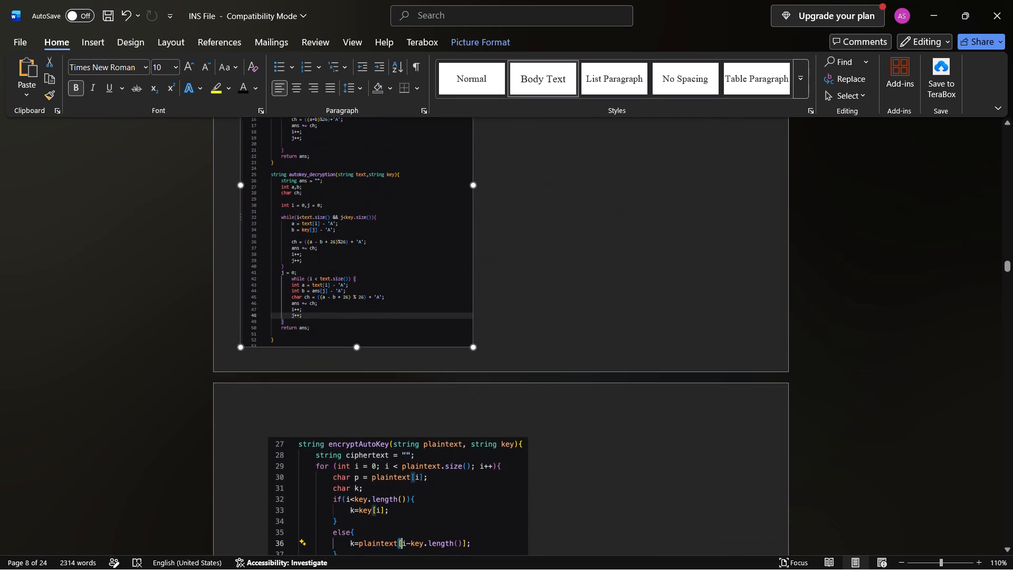
pyautogui.click(469, 346)
pyautogui.moveTo(474, 348); pyautogui.dragTo(484, 341)
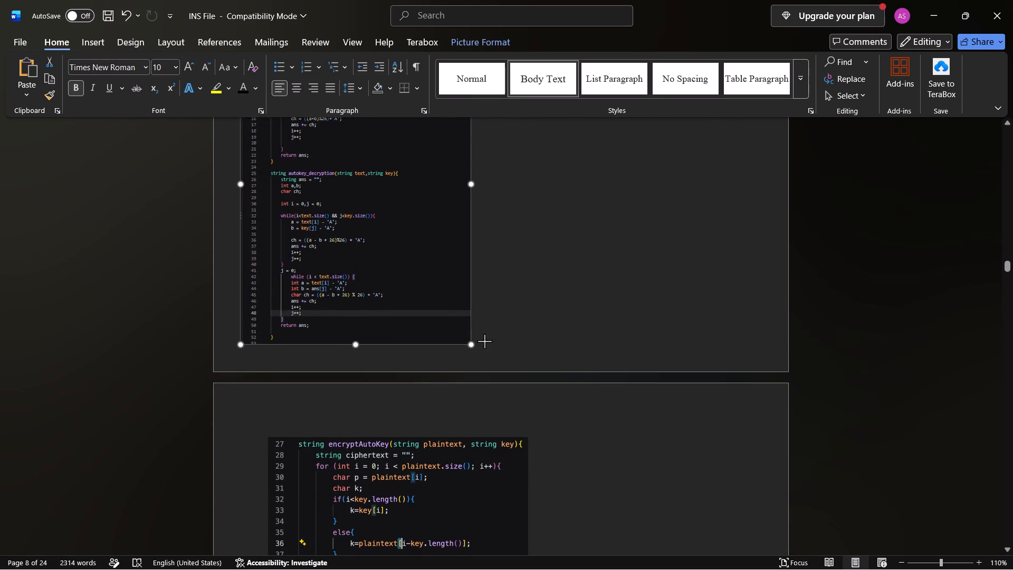
pyautogui.moveTo(484, 341); pyautogui.dragTo(476, 325)
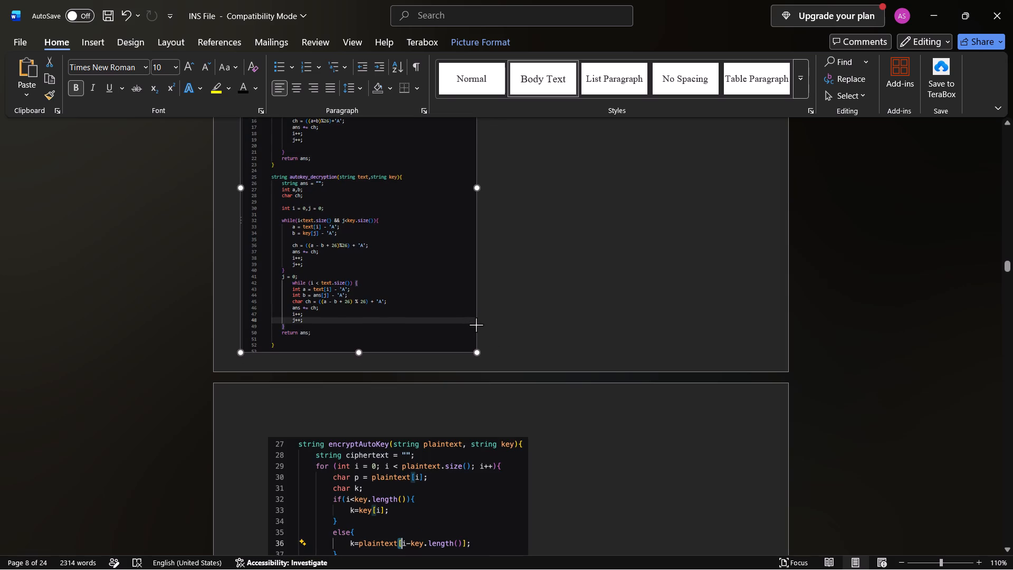
pyautogui.moveTo(476, 325); pyautogui.dragTo(477, 325)
pyautogui.scroll(2, 477, 325)
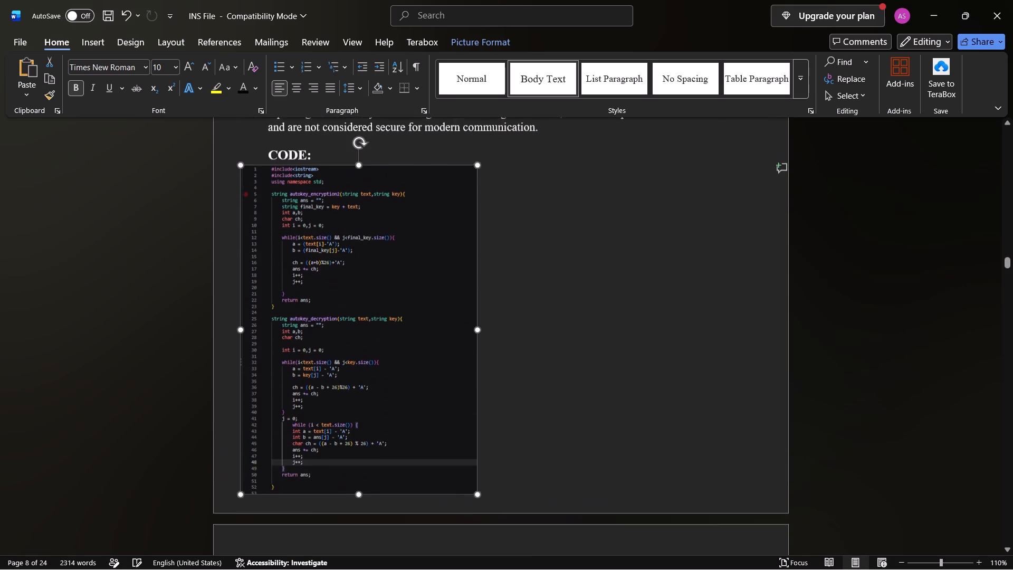
# Indent the autokey code picture beneath Experiment 3's CODE heading with ten spaces so it roughly lines up with the heading text.
pyautogui.scroll(2, 477, 325)
pyautogui.click(231, 312)
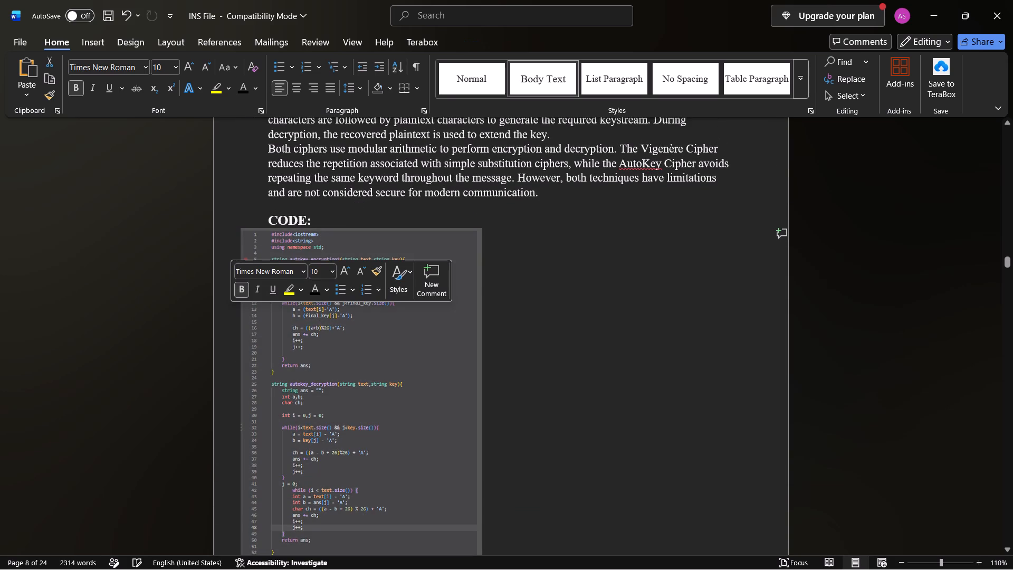
pyautogui.click(324, 219)
pyautogui.press('Down')
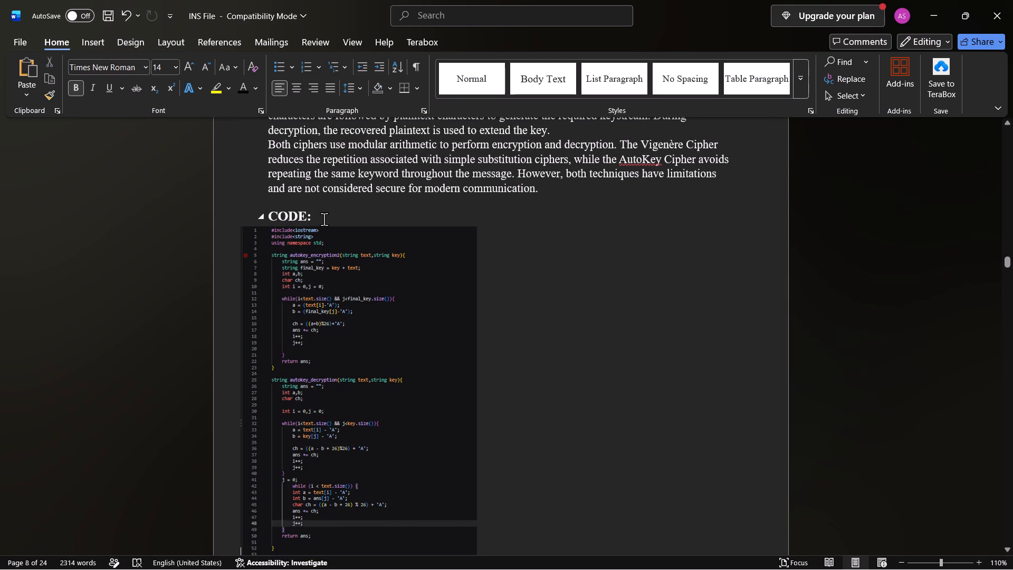
pyautogui.press('space')
pyautogui.press('space')
pyautogui.press('space')
pyautogui.press('space')
pyautogui.press('space')
pyautogui.press('space')
pyautogui.press('space')
pyautogui.press('space')
pyautogui.press('space')
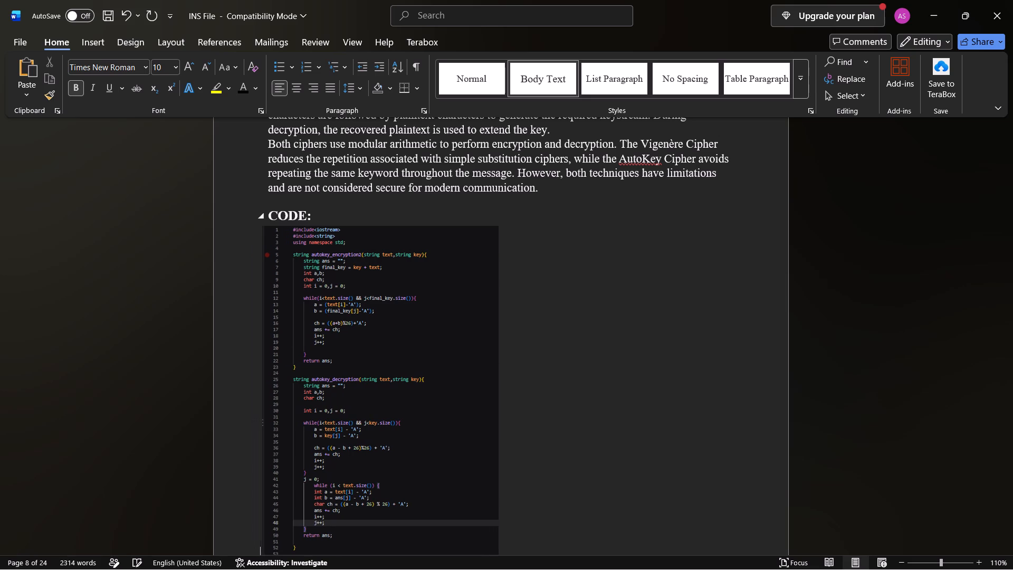
pyautogui.press('space')
pyautogui.click(662, 207)
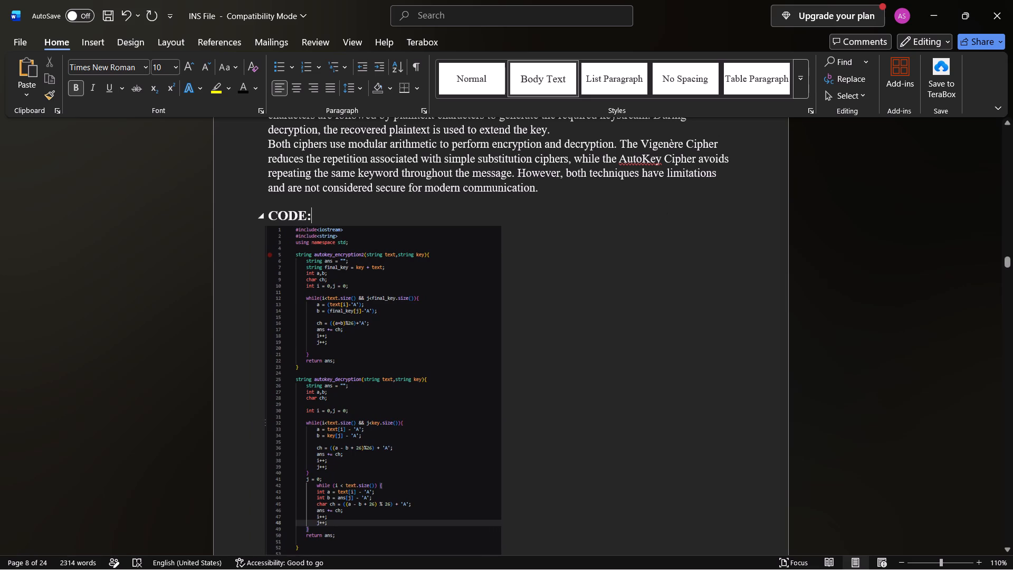
# In Visual Studio Code, capture a screenshot of the complete main function in 3autokey.cpp, down to its closing brace.
pyautogui.scroll(-12, 662, 207)
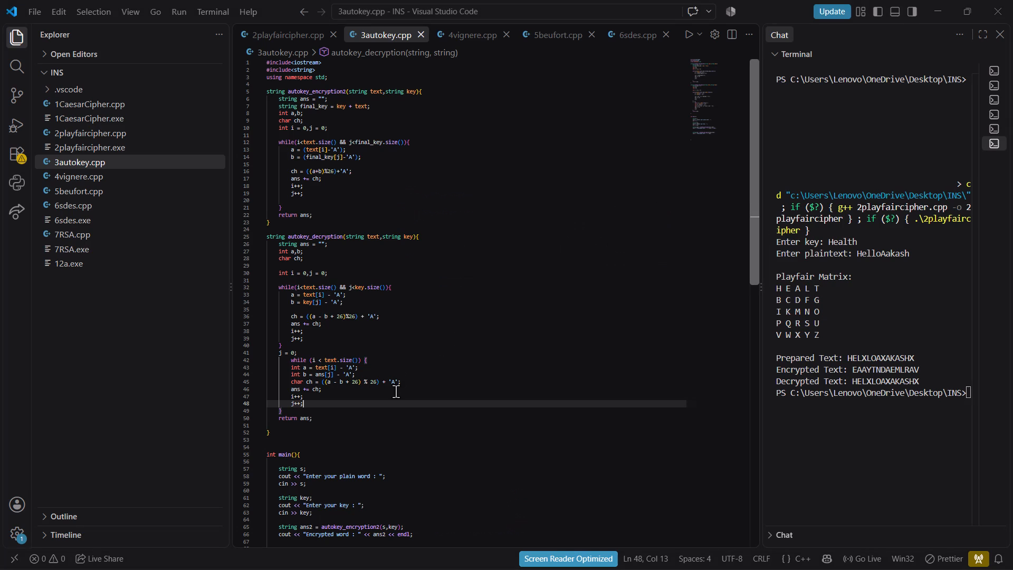
pyautogui.scroll(-9, 396, 391)
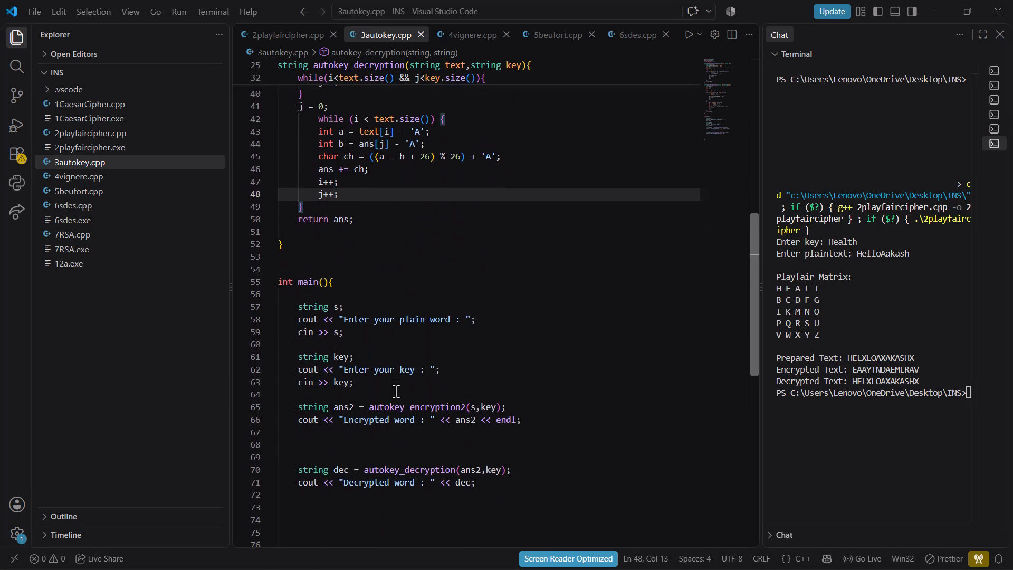
pyautogui.scroll(-3, 396, 391)
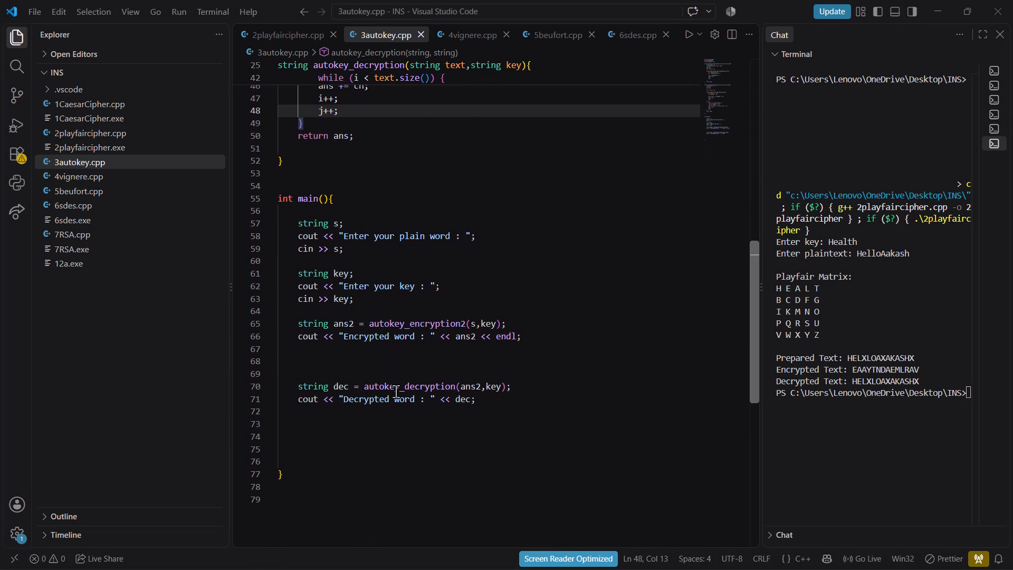
pyautogui.press('shift+super+s')
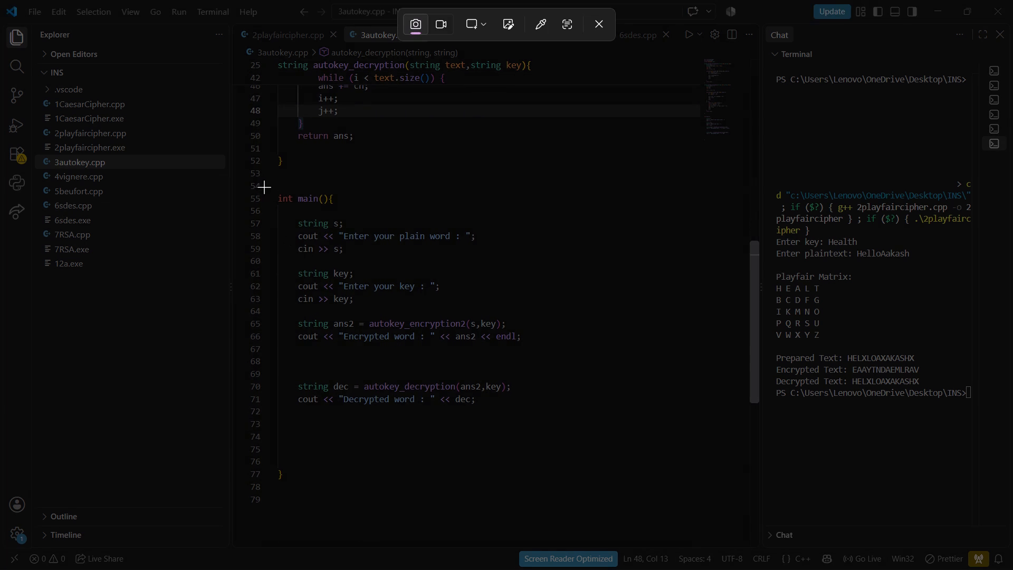
pyautogui.moveTo(263, 185); pyautogui.dragTo(543, 474)
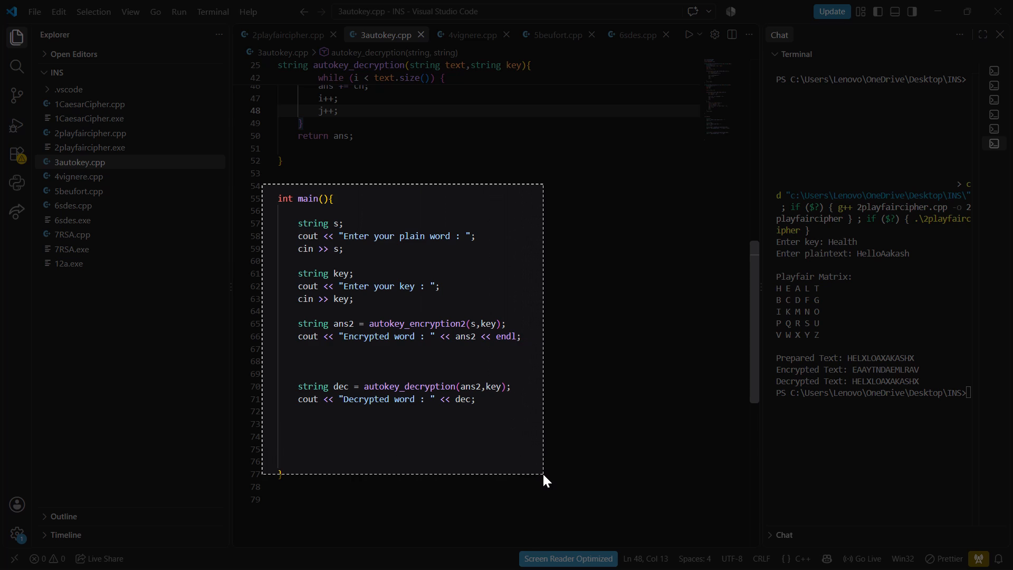
pyautogui.moveTo(543, 474); pyautogui.dragTo(532, 498)
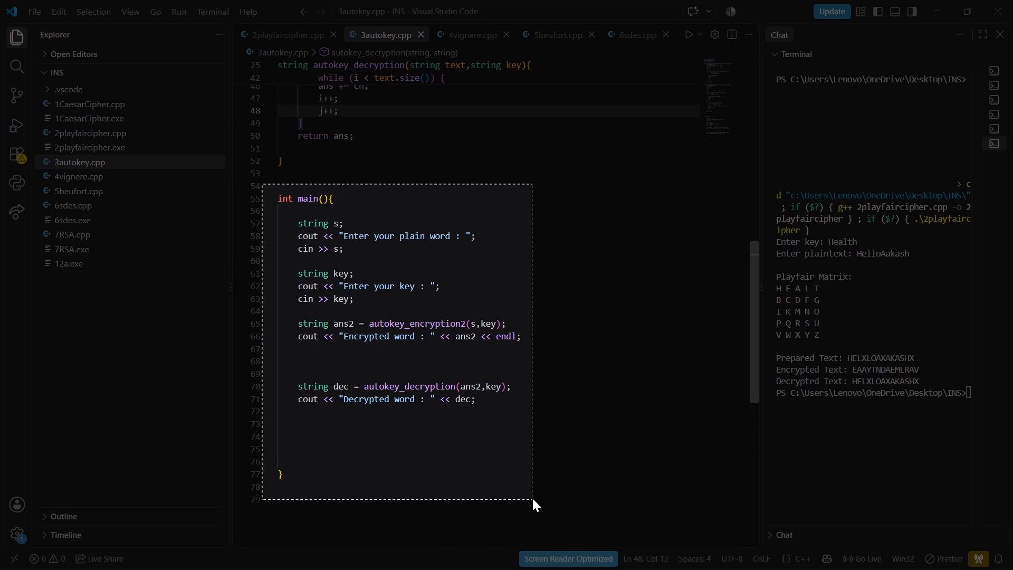
pyautogui.moveTo(532, 498); pyautogui.dragTo(547, 488)
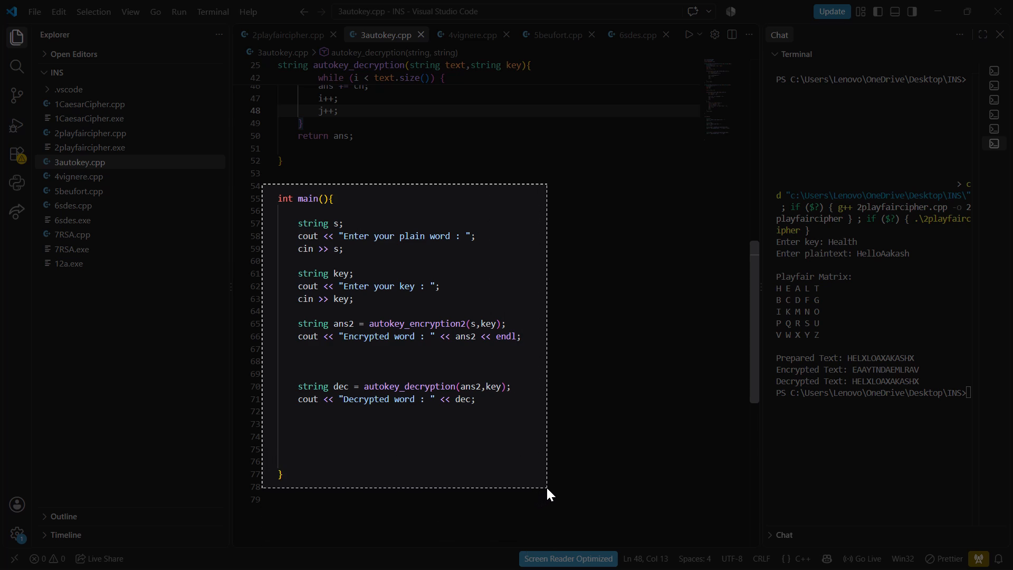
pyautogui.moveTo(547, 488); pyautogui.dragTo(547, 487)
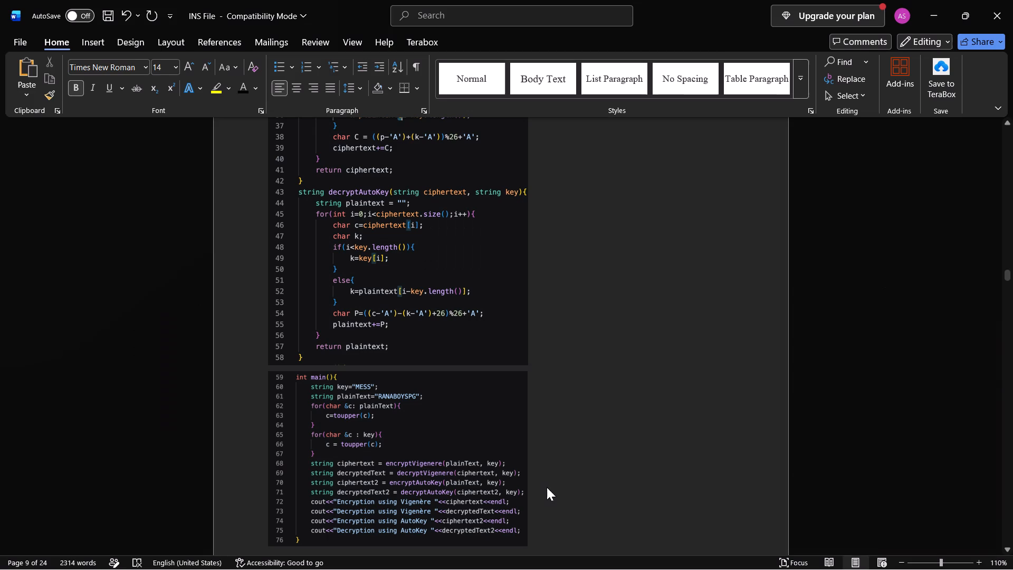
# In the Word INS File, replace the old encryptAutoKey/decryptAutoKey code picture on page 9 with the captured main function screenshot.
pyautogui.scroll(6, 387, 434)
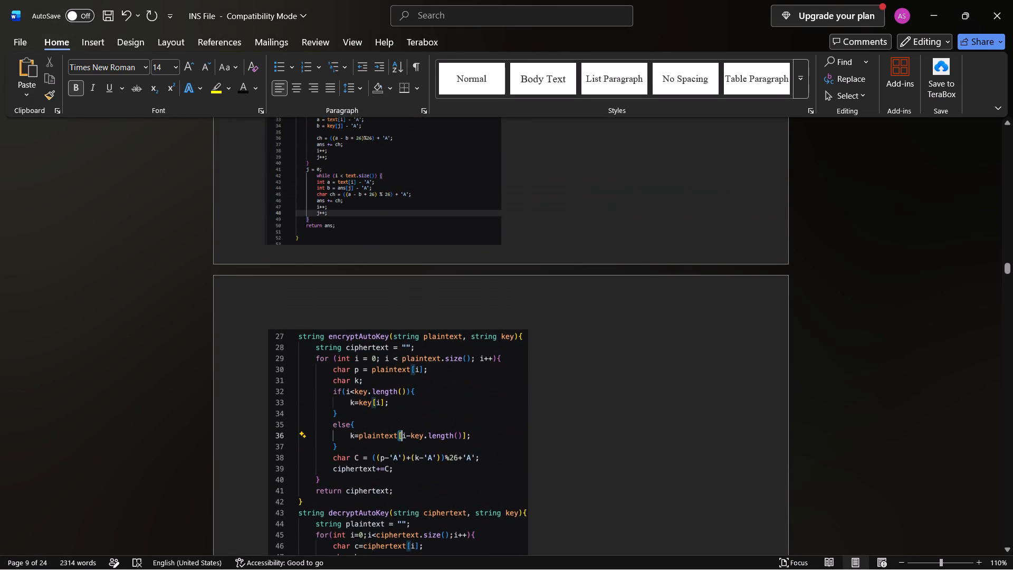
pyautogui.click(387, 434)
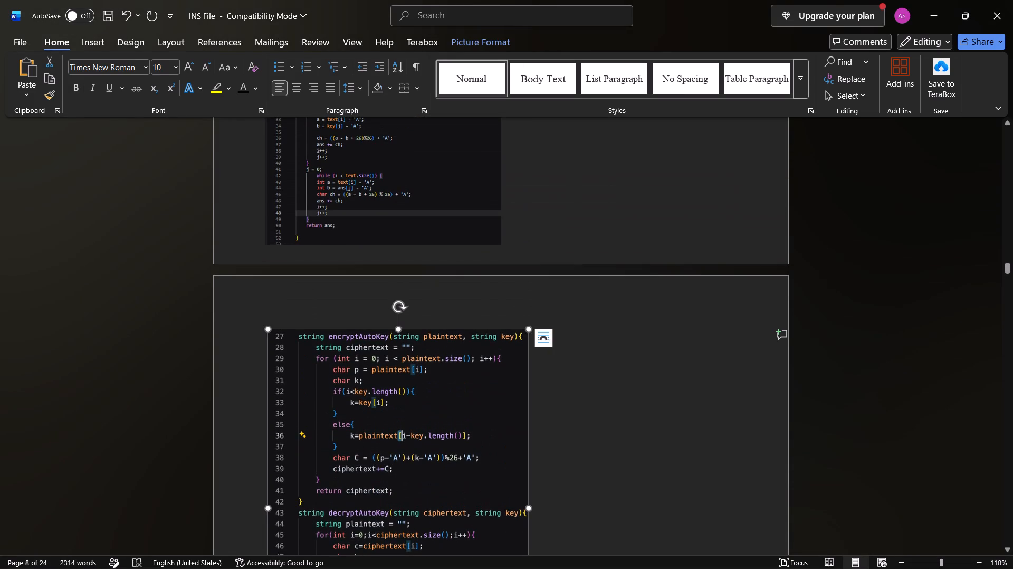
pyautogui.press('BackSpace')
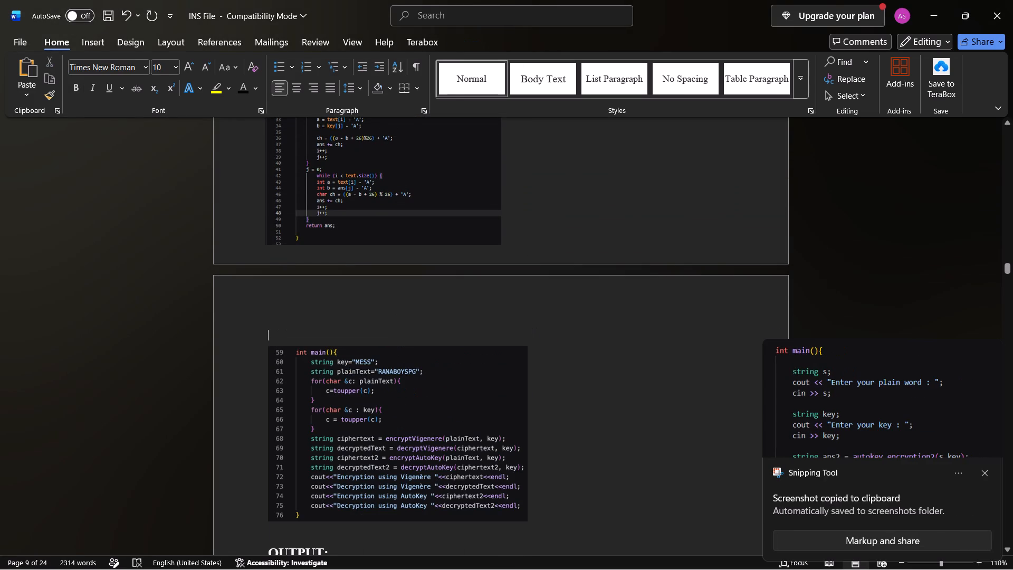
pyautogui.hotkey('ctrl', 'v')
# Shrink the pasted autokey main function picture proportionally to about 70% of its size.
pyautogui.click(448, 433)
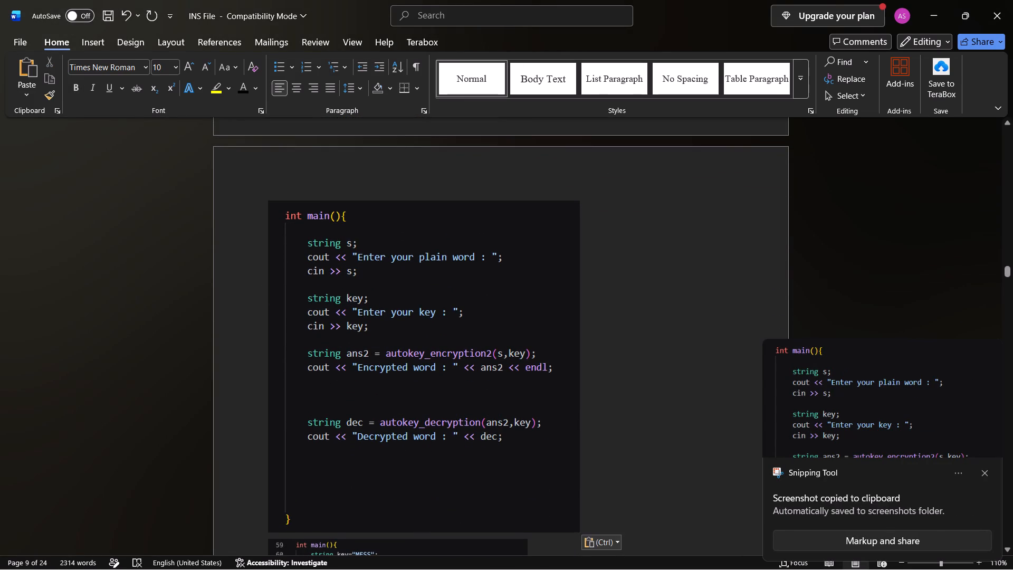
pyautogui.moveTo(578, 533); pyautogui.dragTo(466, 433)
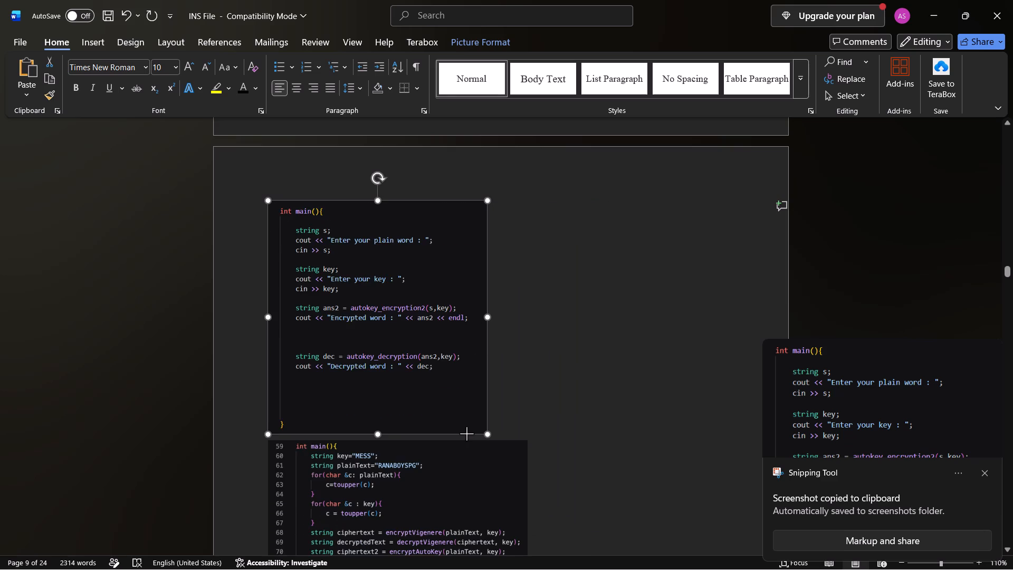
pyautogui.moveTo(466, 433); pyautogui.dragTo(472, 433)
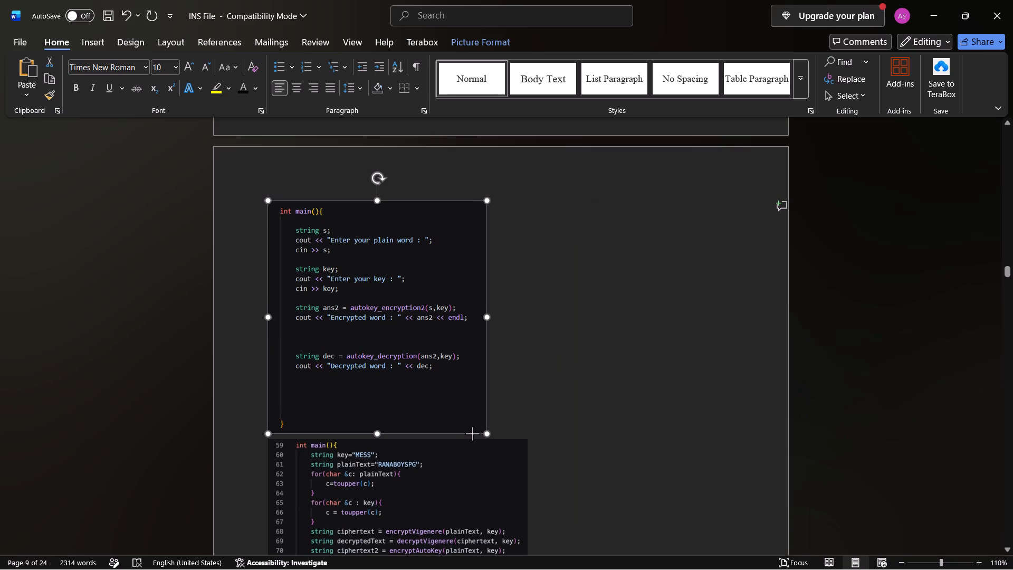
pyautogui.moveTo(472, 433); pyautogui.dragTo(472, 433)
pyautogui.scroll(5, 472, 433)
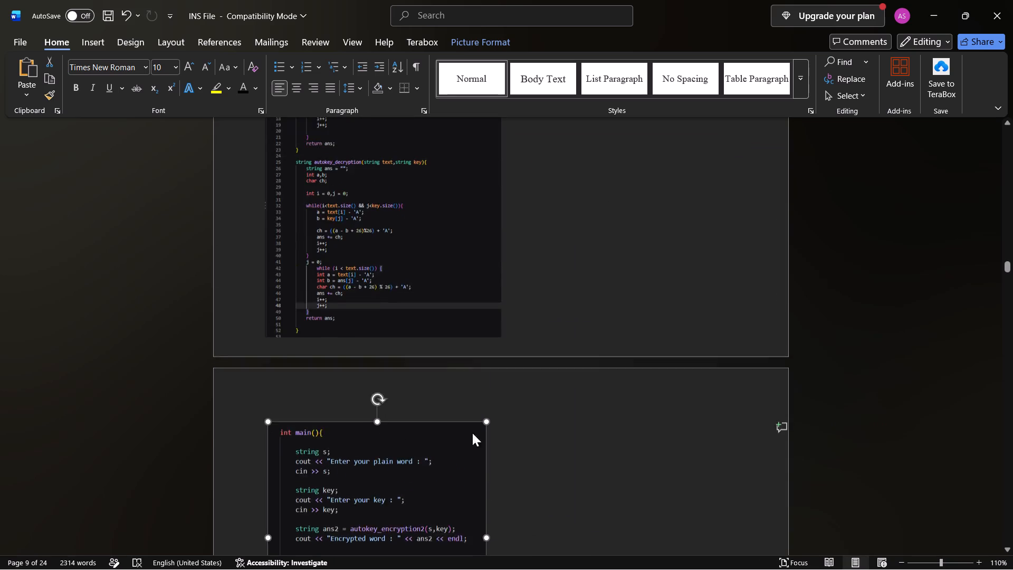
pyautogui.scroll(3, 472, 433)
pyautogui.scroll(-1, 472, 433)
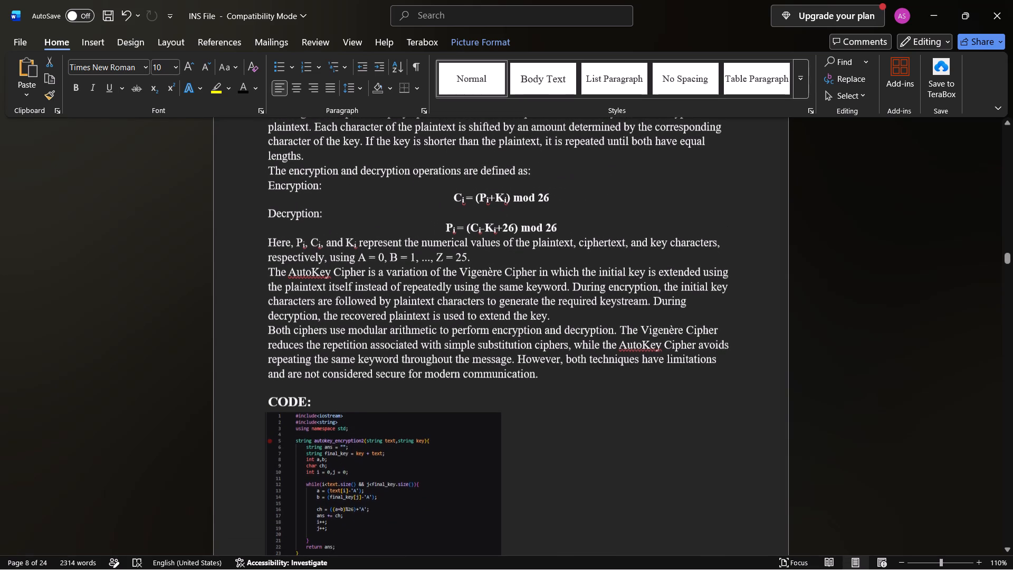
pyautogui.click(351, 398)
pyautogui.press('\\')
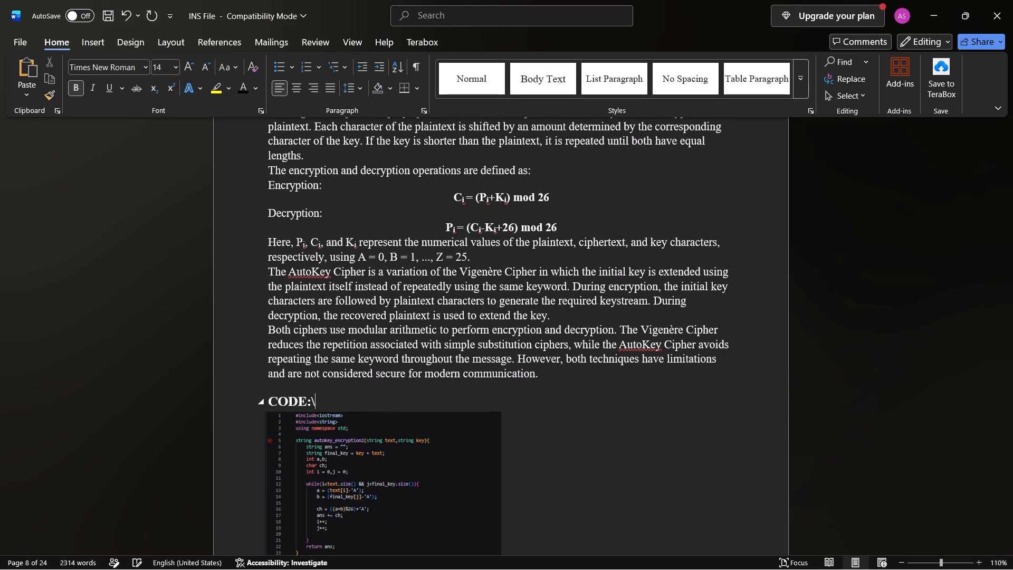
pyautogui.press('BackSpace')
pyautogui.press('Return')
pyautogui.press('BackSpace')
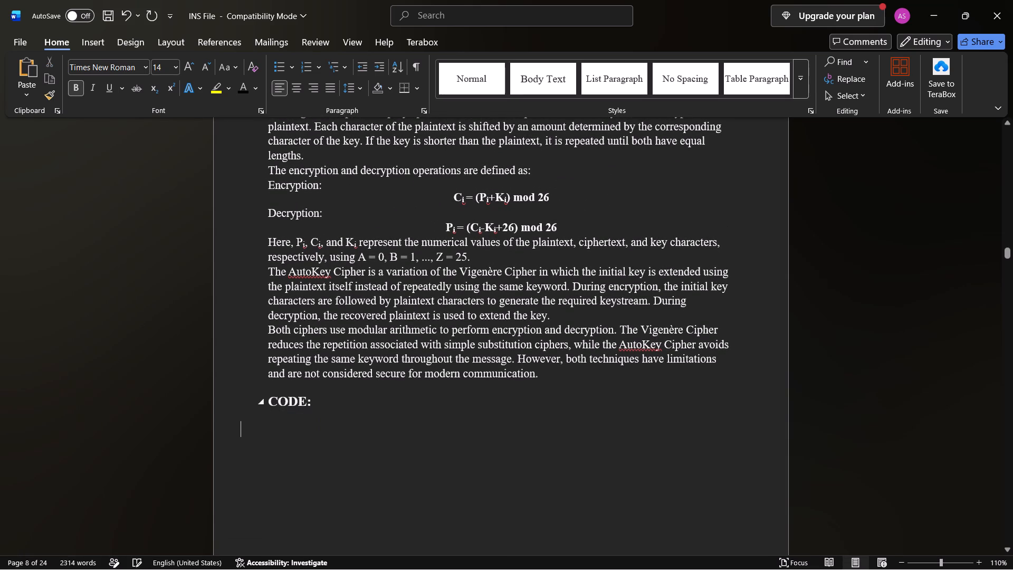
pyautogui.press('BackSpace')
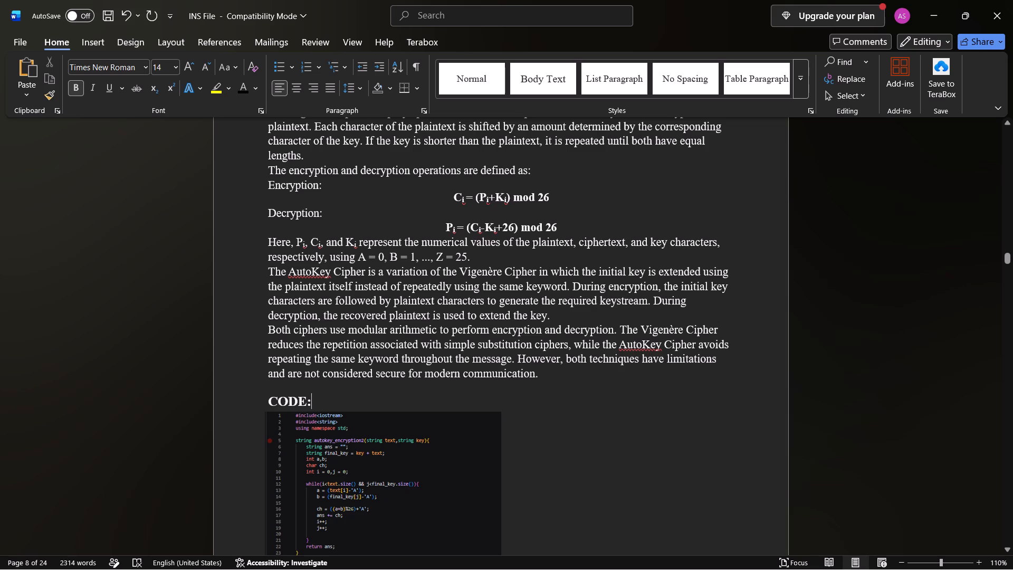
# Add "(Autokey)" after the colon of Experiment 3's CODE heading, separated by a space.
pyautogui.scroll(-5, 404, 419)
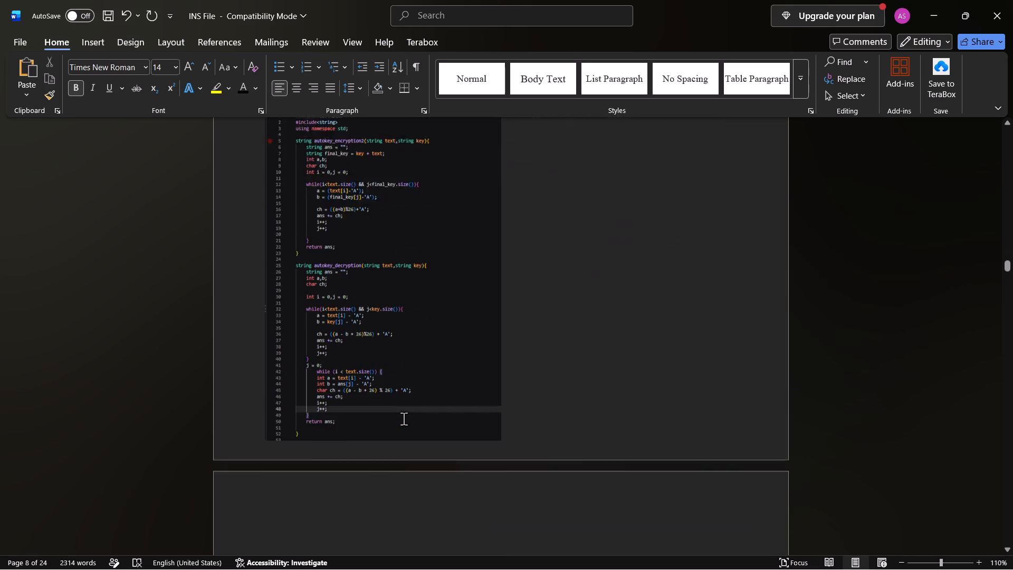
pyautogui.scroll(8, 404, 419)
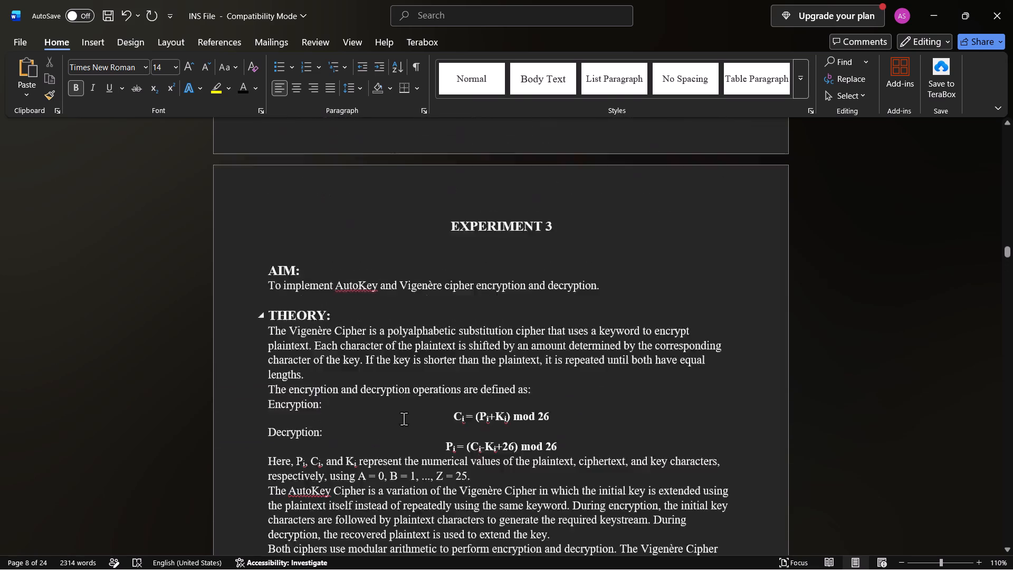
pyautogui.scroll(-4, 399, 290)
pyautogui.scroll(-2, 369, 492)
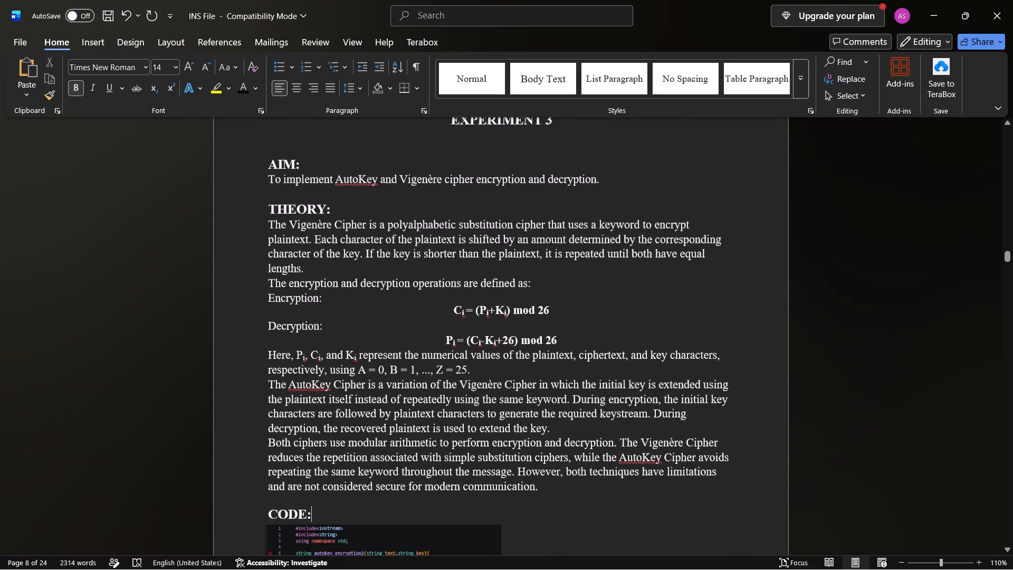
pyautogui.click(326, 458)
pyautogui.press('Left')
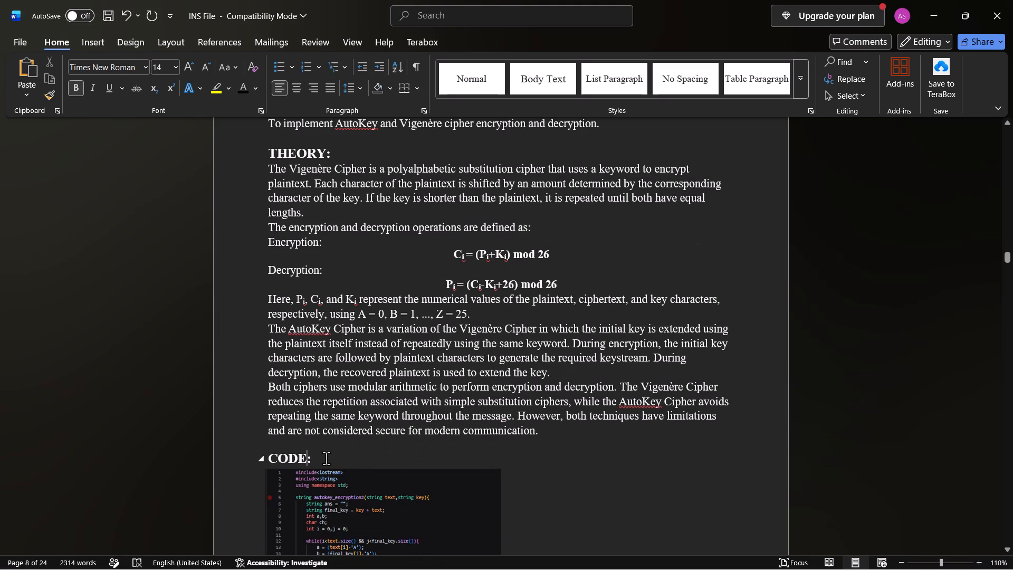
pyautogui.hotkey('shift', '(')
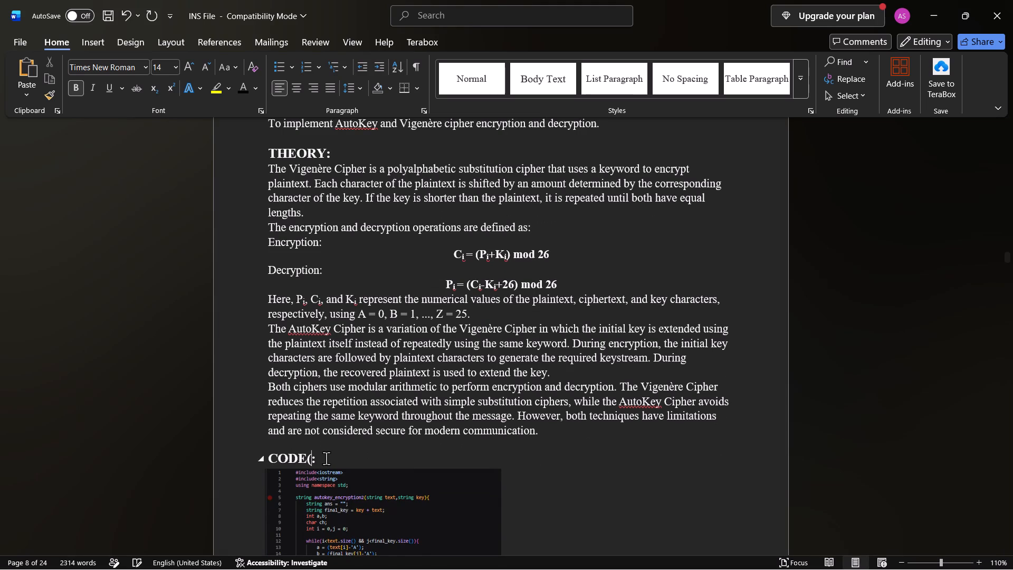
pyautogui.press('BackSpace')
pyautogui.press('Right')
pyautogui.press('space')
pyautogui.hotkey('shift', '(')
pyautogui.write('Autokey')
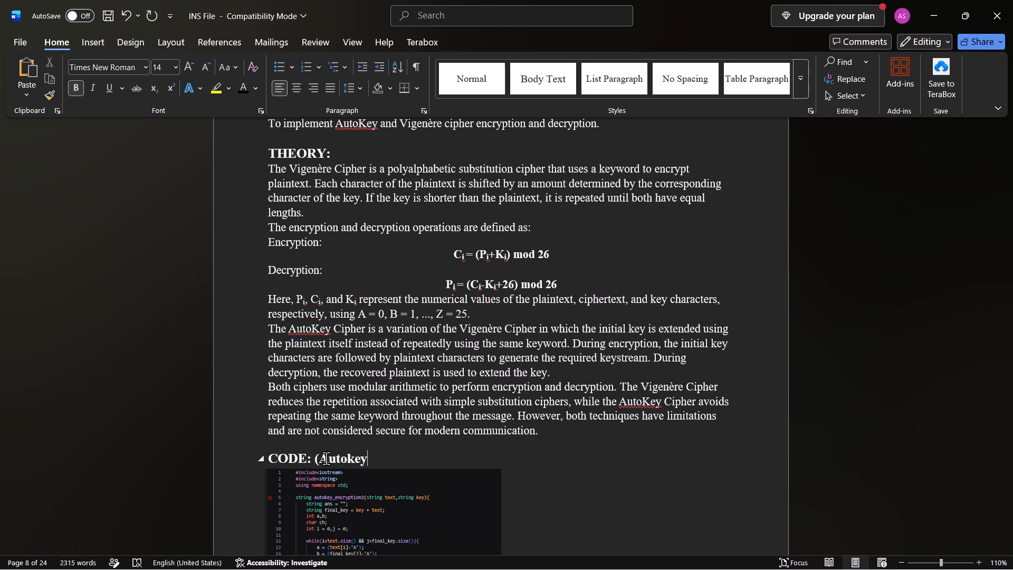
pyautogui.hotkey('shift', ')')
# Insert about 35 blank lines after the autokey main function picture, pushing the old Vigenère/AutoKey main picture further down.
pyautogui.scroll(-8, 460, 460)
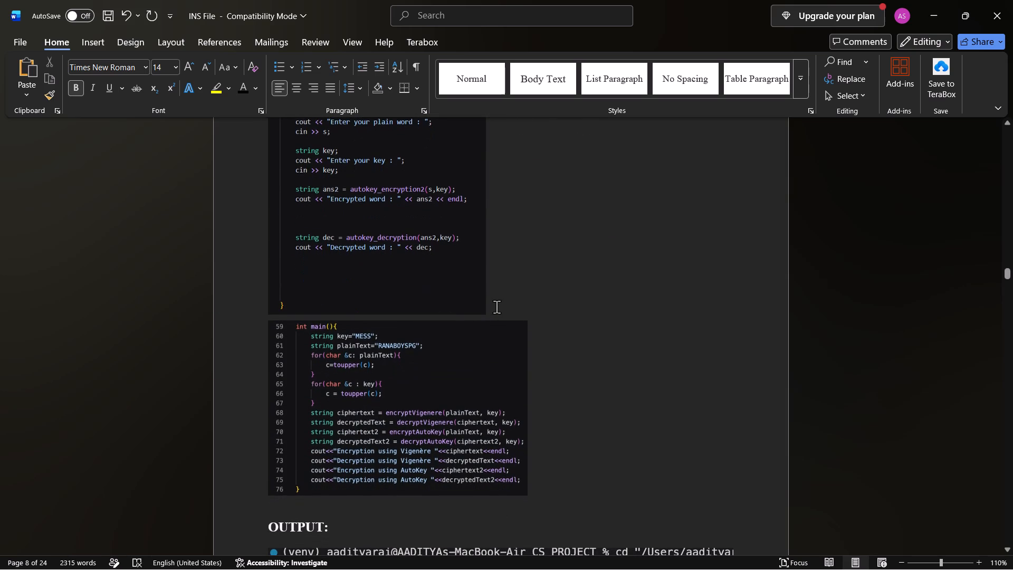
pyautogui.click(496, 307)
pyautogui.scroll(4, 496, 307)
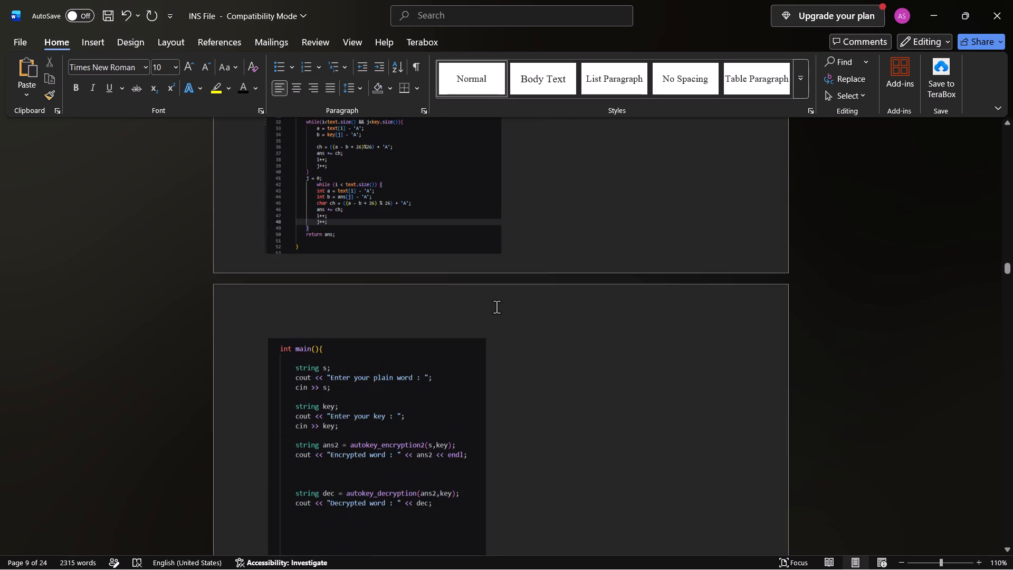
pyautogui.scroll(-14, 496, 307)
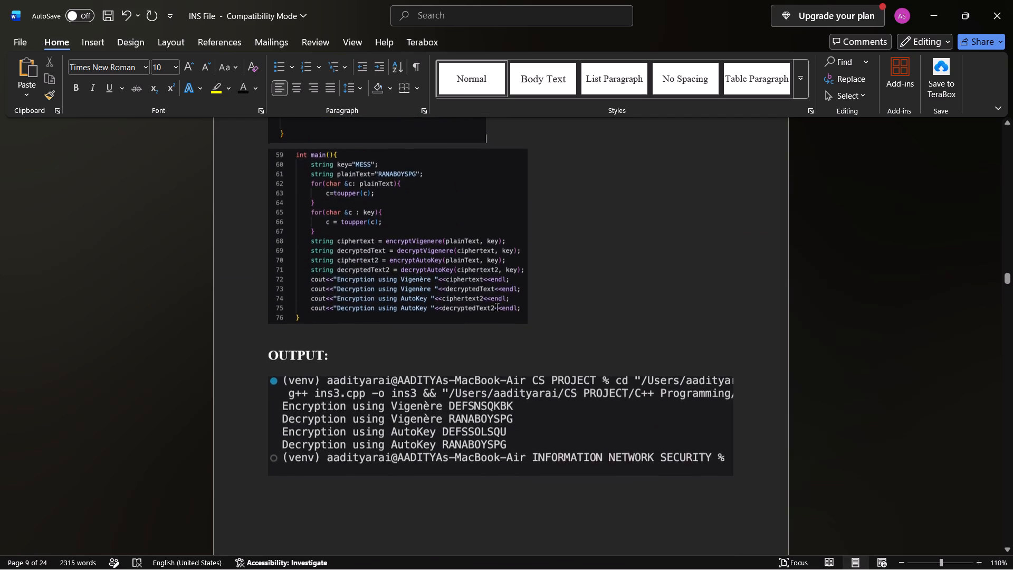
pyautogui.scroll(-1, 496, 307)
pyautogui.scroll(4, 496, 307)
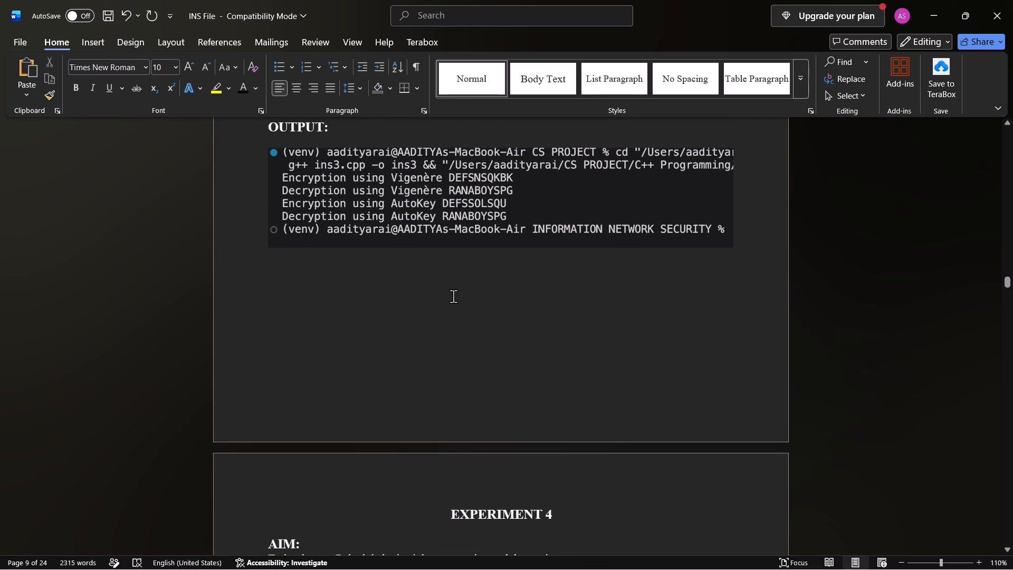
pyautogui.scroll(6, 447, 292)
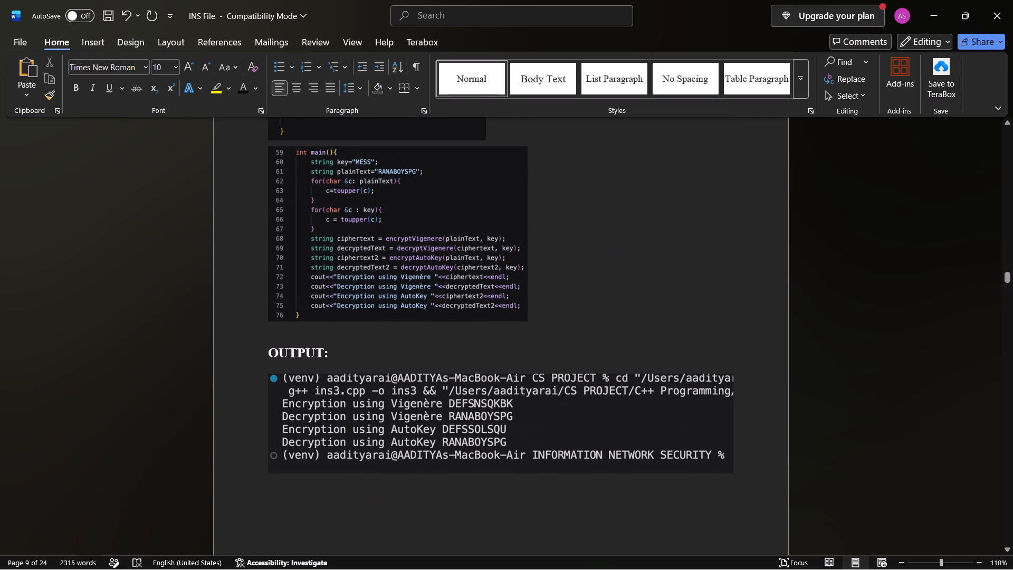
pyautogui.press('Return')
pyautogui.press('Return')
pyautogui.press('Return')
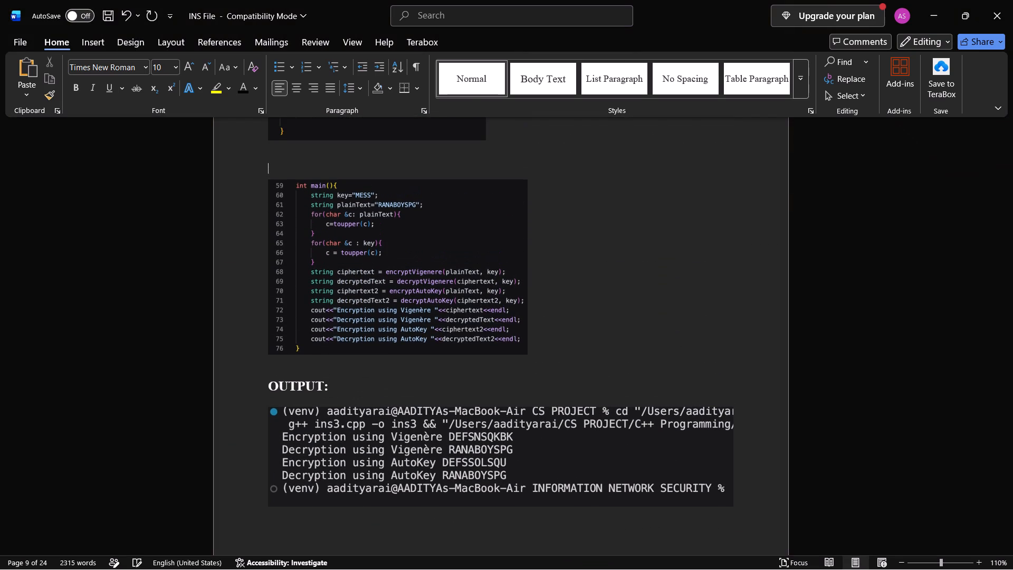
pyautogui.press('Return')
pyautogui.press('Return')
pyautogui.press('Return')
pyautogui.press('Return')
pyautogui.press('Return')
pyautogui.press('Return')
pyautogui.press('Return')
pyautogui.press('Return')
pyautogui.press('Return')
pyautogui.press('Return')
pyautogui.press('Return')
pyautogui.press('Return')
pyautogui.press('Return')
pyautogui.press('Return')
pyautogui.press('Return')
pyautogui.press('Return')
pyautogui.press('Return')
pyautogui.press('Return')
pyautogui.press('Return')
pyautogui.press('Return')
pyautogui.press('Return')
pyautogui.press('Return')
pyautogui.press('Return')
pyautogui.press('Return')
pyautogui.press('Return')
pyautogui.press('Return')
pyautogui.press('Return')
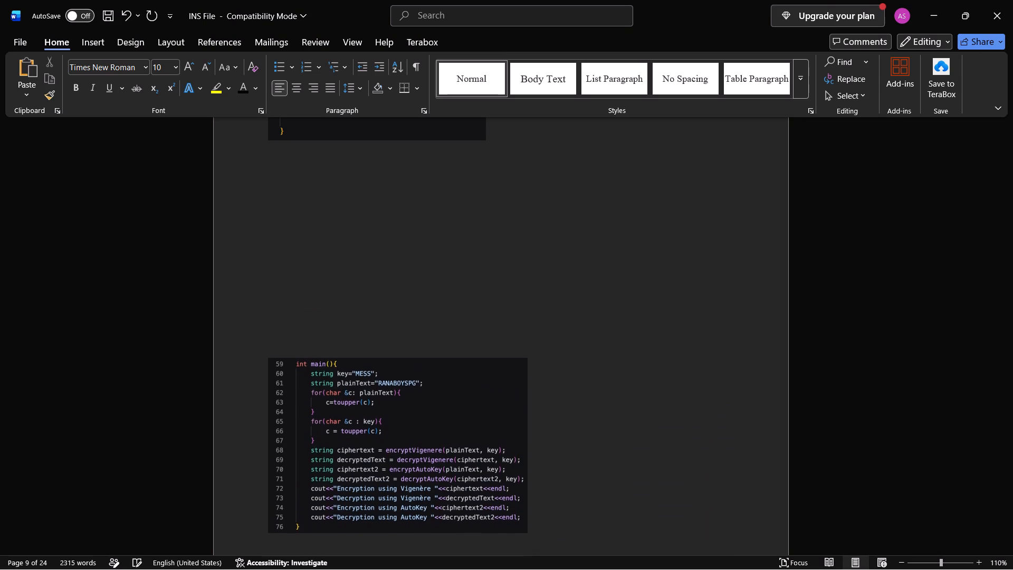
pyautogui.press('Return')
pyautogui.press('Return')
pyautogui.press('Return')
pyautogui.press('Return')
pyautogui.press('Return')
# Add the label "(Vignere)" on its own line below the autokey main function picture, leaving one blank line between them.
pyautogui.scroll(-8, 447, 292)
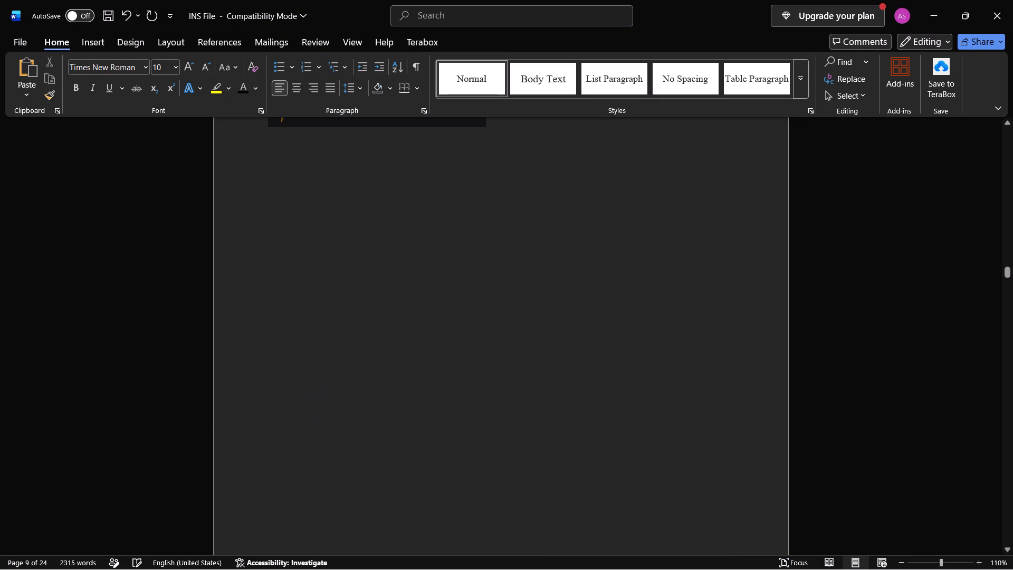
pyautogui.scroll(-10, 447, 292)
pyautogui.scroll(-2, 471, 495)
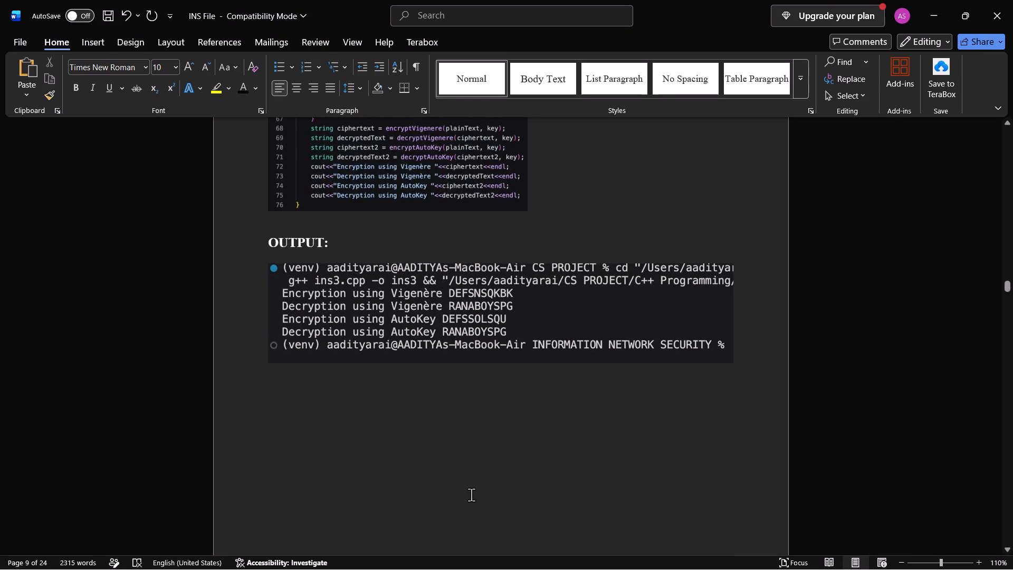
pyautogui.scroll(-7, 471, 495)
pyautogui.scroll(8, 471, 495)
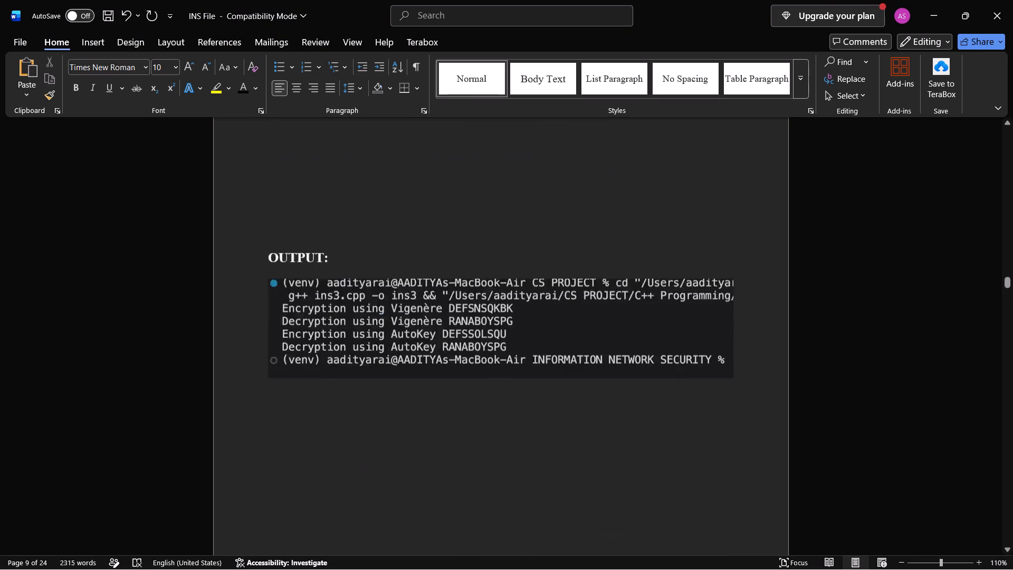
pyautogui.scroll(12, 471, 495)
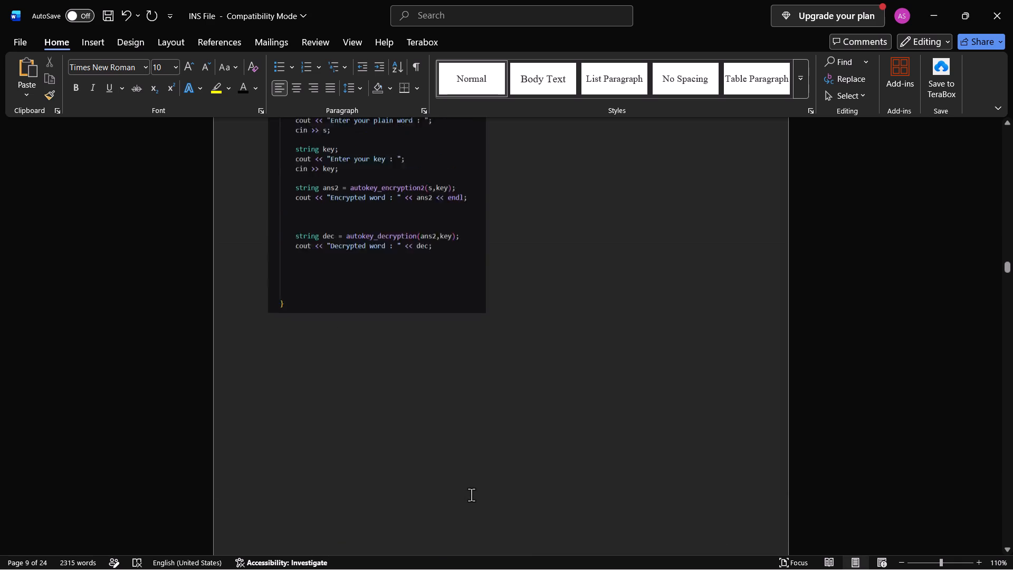
pyautogui.click(500, 432)
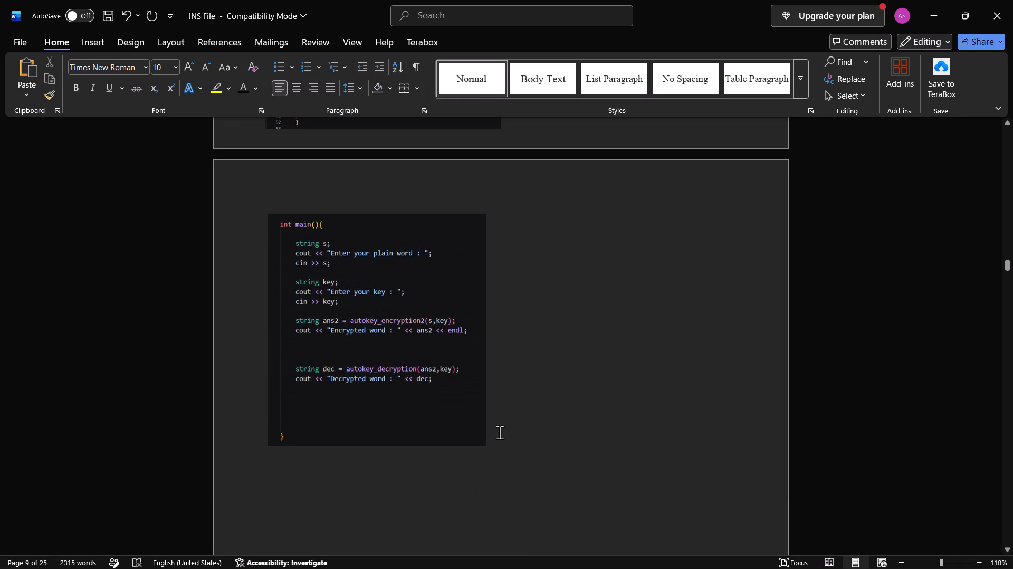
pyautogui.press('Return')
pyautogui.press('Return')
pyautogui.hotkey('shift', '(')
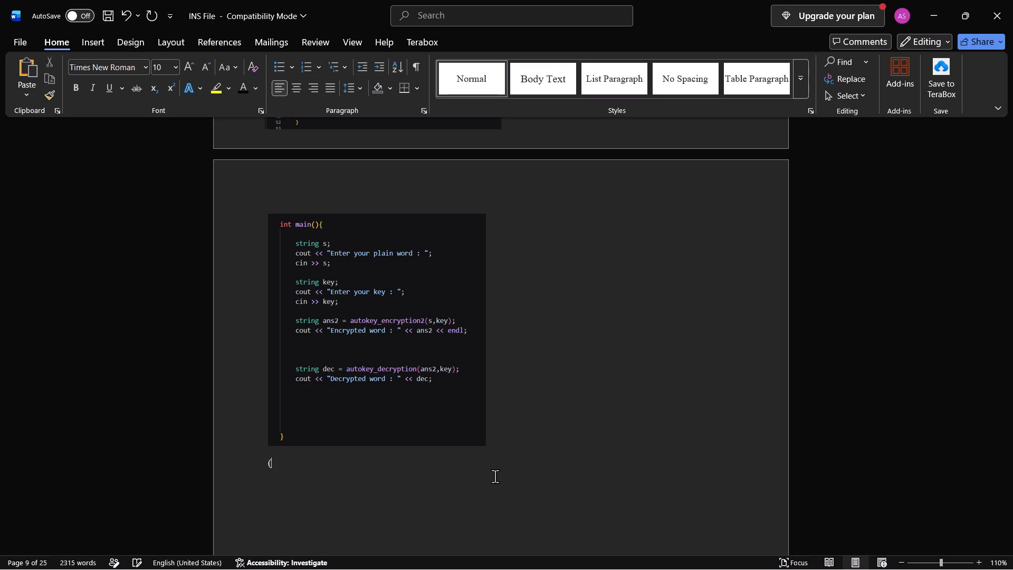
pyautogui.write('Vignere')
pyautogui.hotkey('shift', ')')
# Format the "(Vignere)" label as bold with a font size of 14.
pyautogui.moveTo(317, 464); pyautogui.dragTo(265, 461)
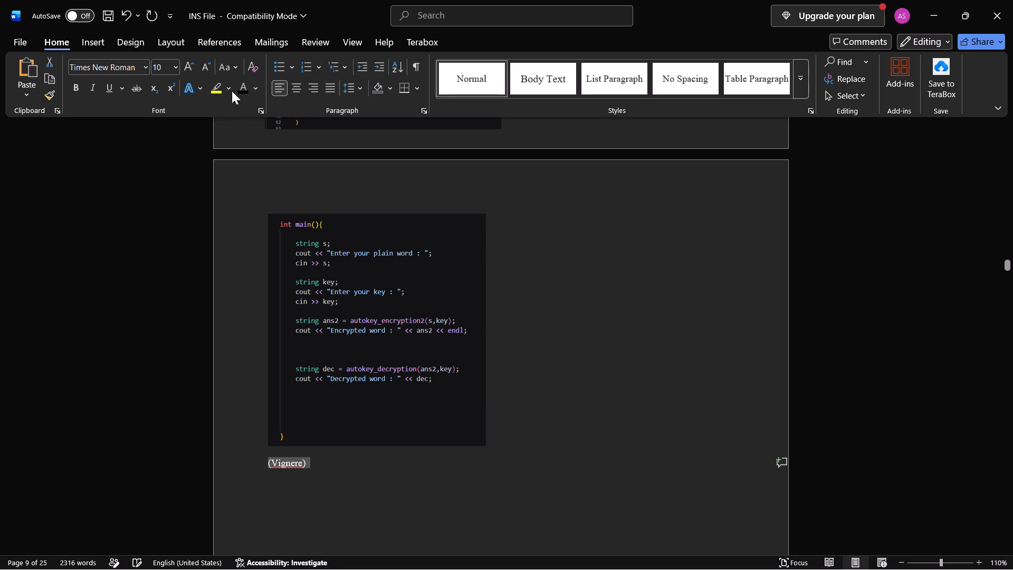
pyautogui.doubleClick(189, 70)
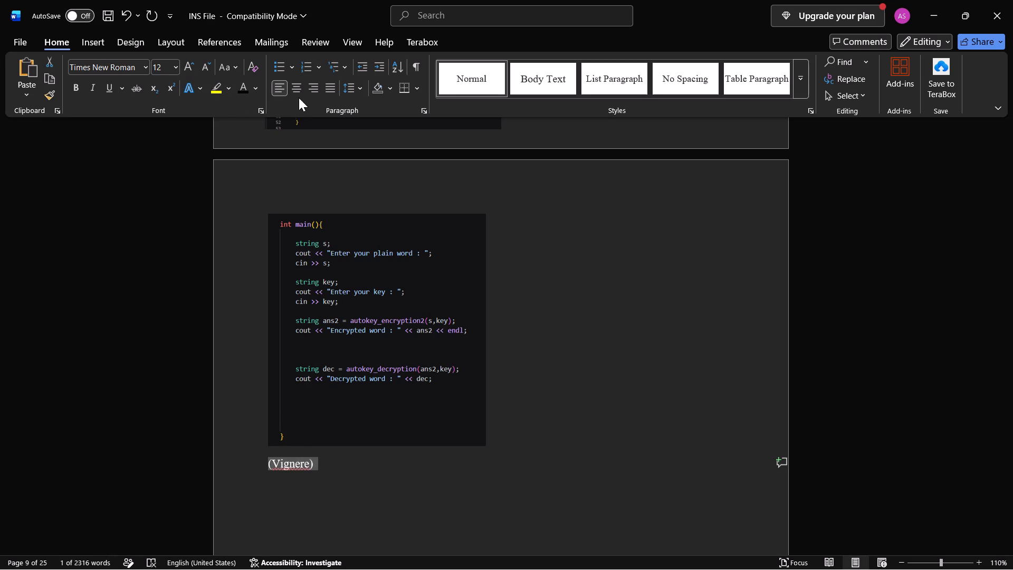
pyautogui.scroll(9, 400, 321)
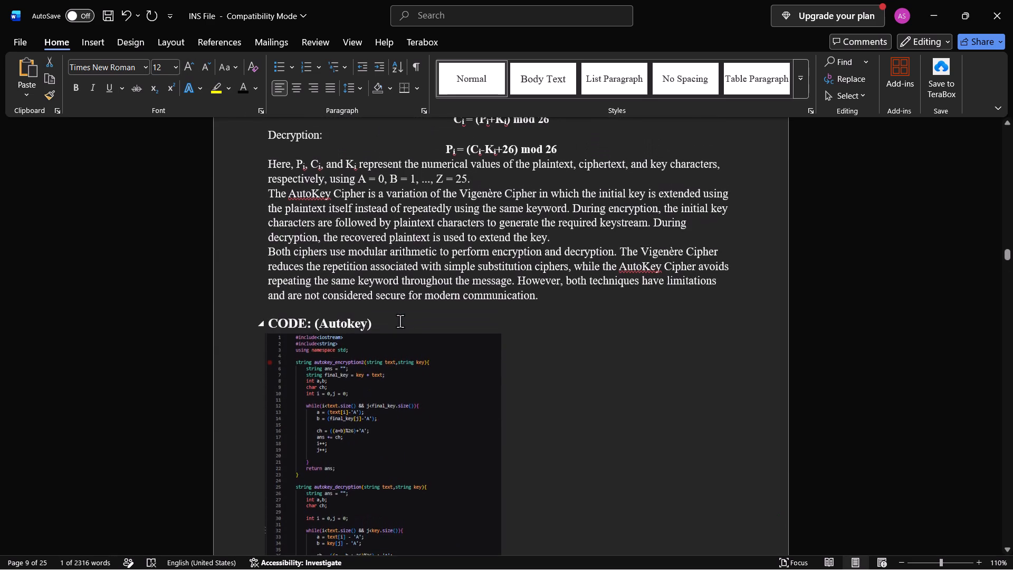
pyautogui.scroll(-10, 400, 321)
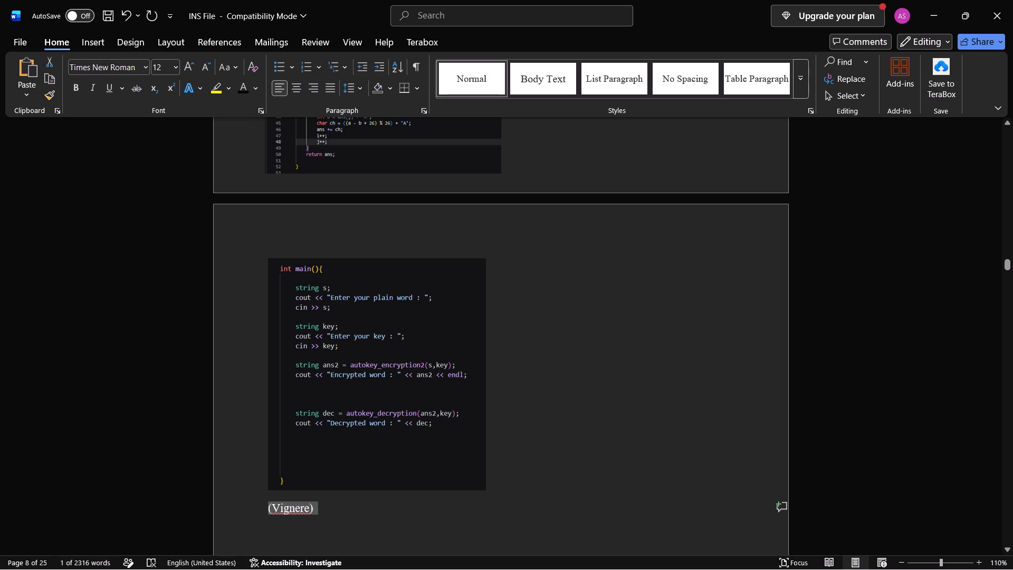
pyautogui.click(74, 85)
pyautogui.doubleClick(184, 65)
pyautogui.scroll(-4, 393, 417)
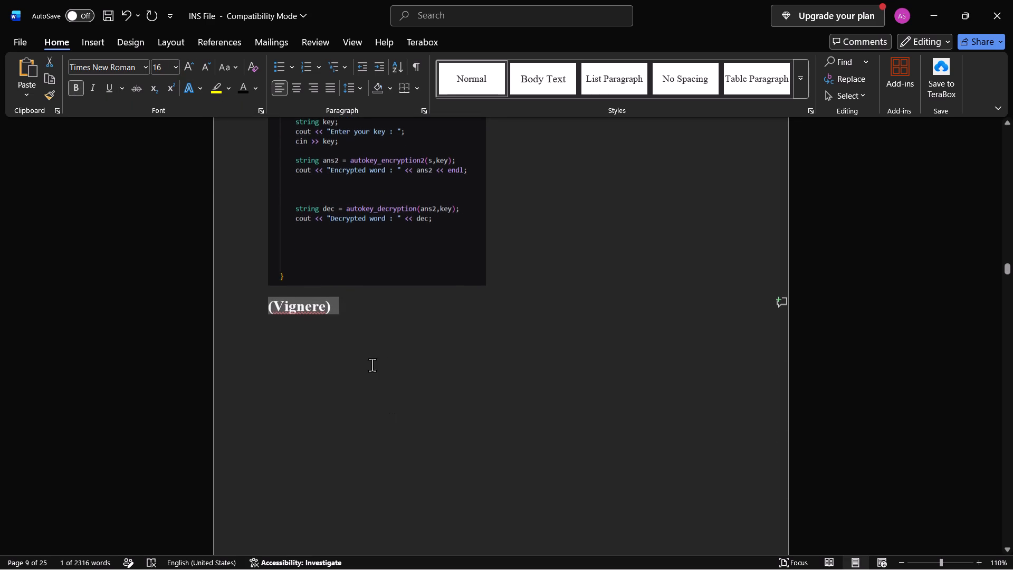
pyautogui.click(208, 68)
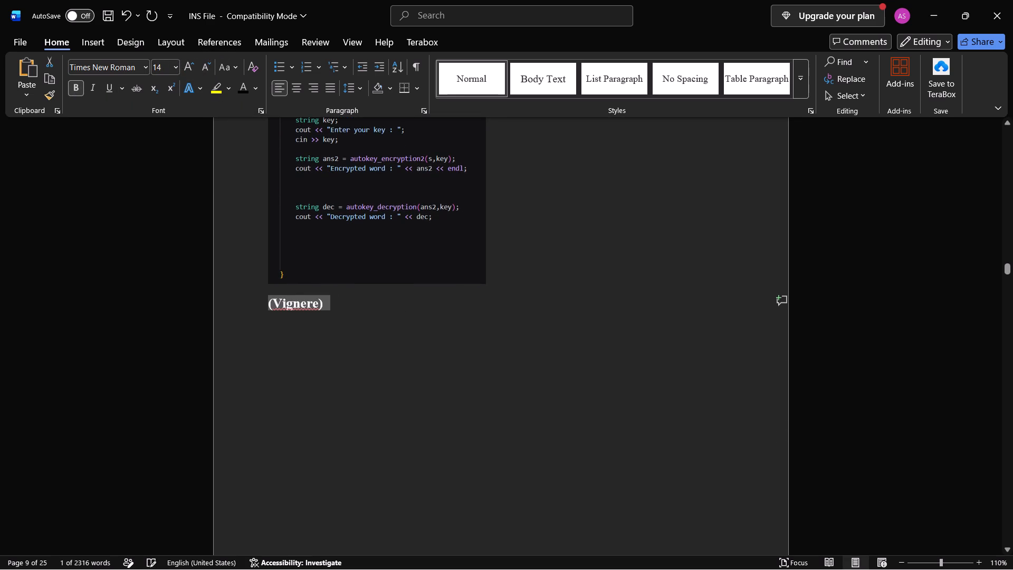
# Add a colon after the "(Vignere)" label and start a new line below it.
pyautogui.click(353, 292)
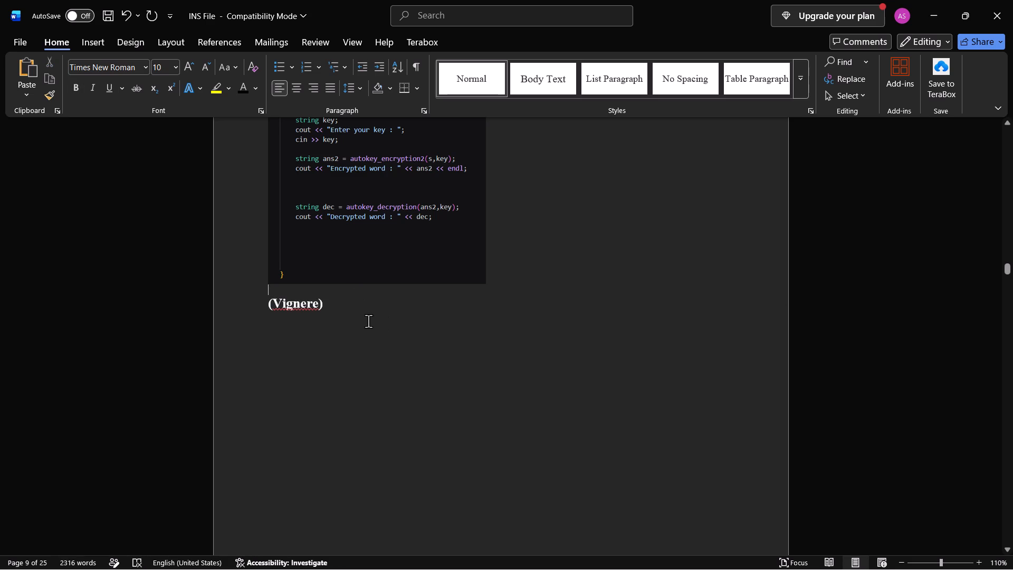
pyautogui.click(353, 308)
pyautogui.hotkey('shift', ':')
pyautogui.press('Return')
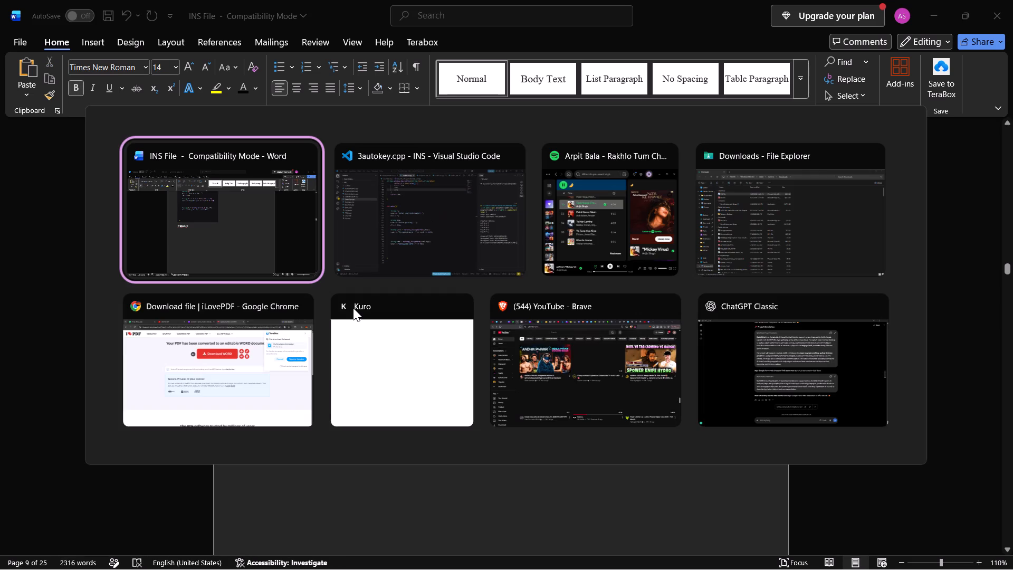
# In Visual Studio Code, undo the clean-up edits in 3autokey.cpp back to before the autokey_encryption1 function was deleted.
pyautogui.click(338, 242)
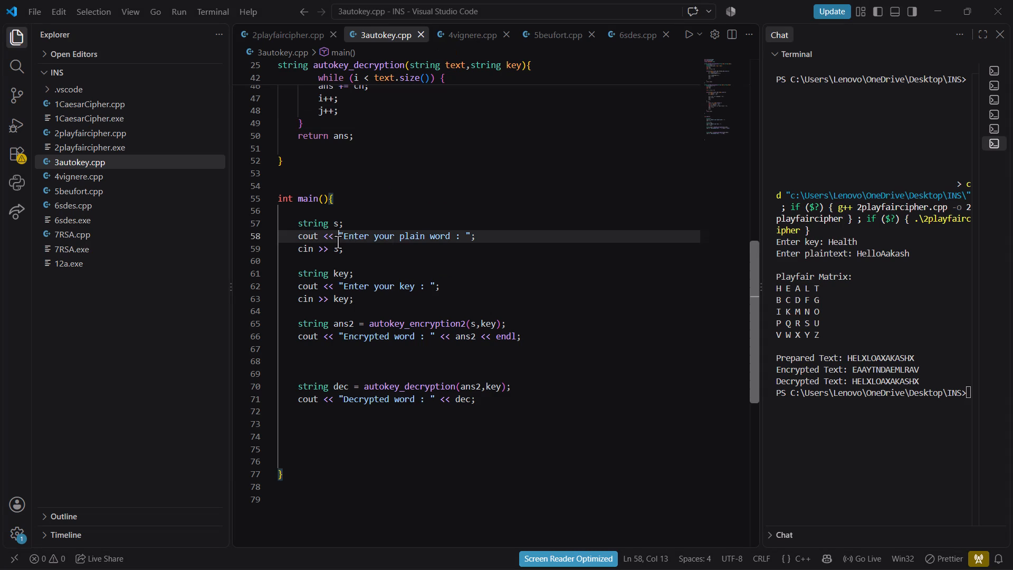
pyautogui.hotkey('ctrl', 'z')
pyautogui.hotkey('ctrl', 'z')
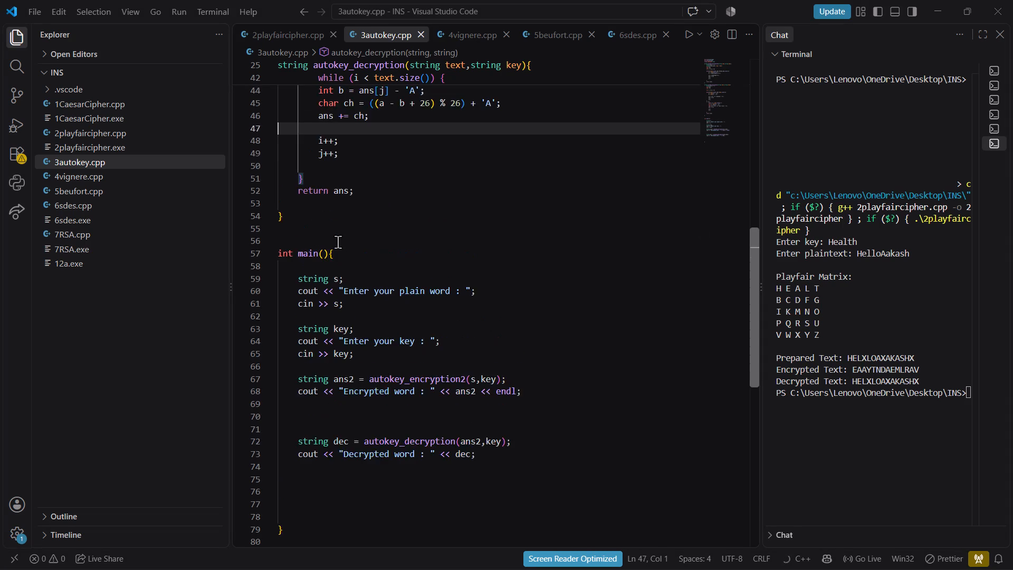
pyautogui.hotkey('ctrl', 'z')
pyautogui.hotkey('ctrl', 'z')
pyautogui.hotkey('ctrl', 'z')
pyautogui.hotkey('ctrl', 'z')
pyautogui.hotkey('ctrl', 'z')
pyautogui.hotkey('ctrl', 'z')
pyautogui.hotkey('ctrl', 'z')
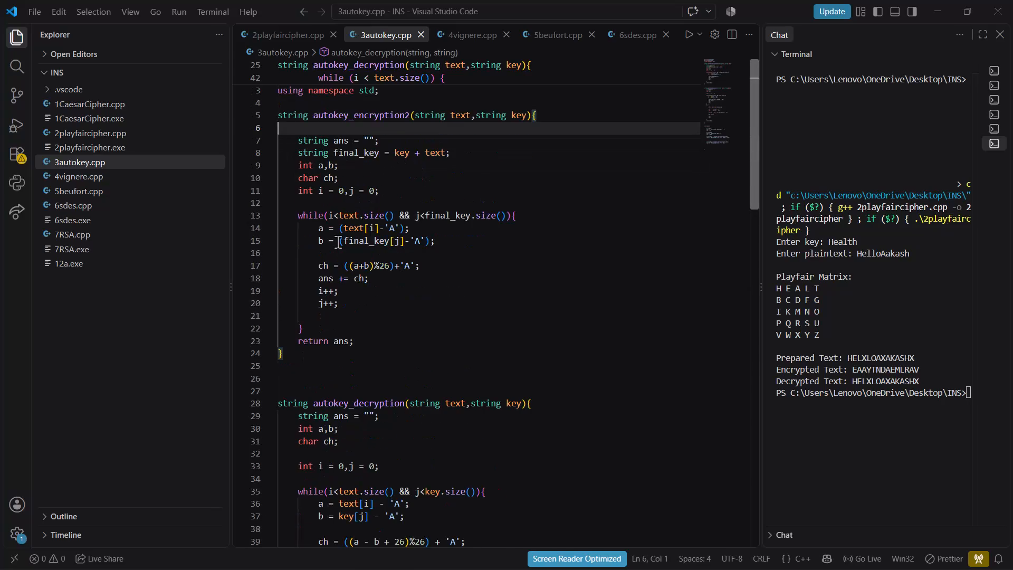
pyautogui.hotkey('ctrl', 'z')
pyautogui.hotkey('ctrl', 'z')
pyautogui.hotkey('ctrl', 'z')
pyautogui.hotkey('ctrl', 'z')
pyautogui.hotkey('ctrl', 'z')
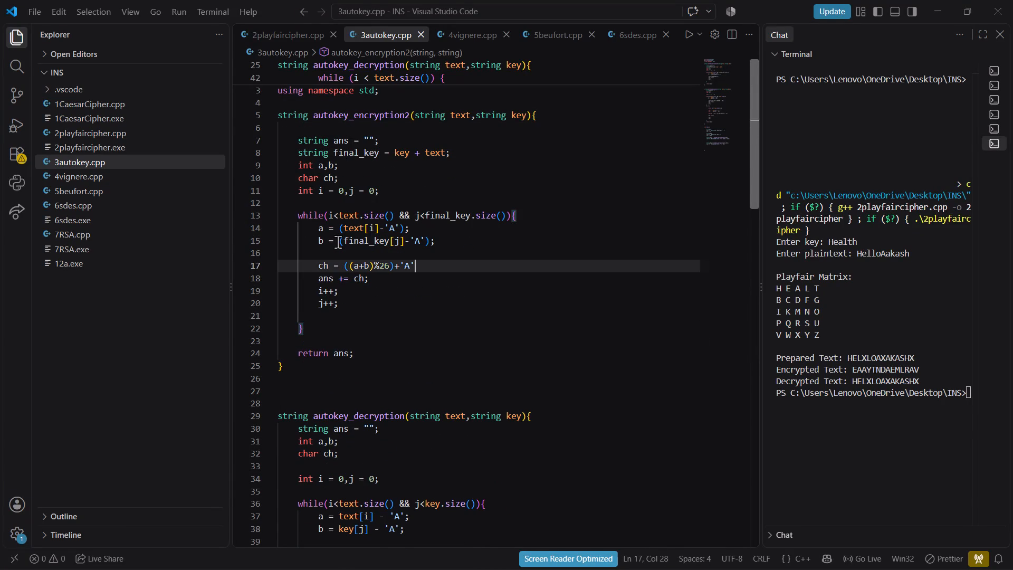
pyautogui.hotkey('ctrl', 'z')
pyautogui.hotkey('ctrl', 'z')
pyautogui.hotkey('ctrl', 'z')
pyautogui.hotkey('ctrl', 'z')
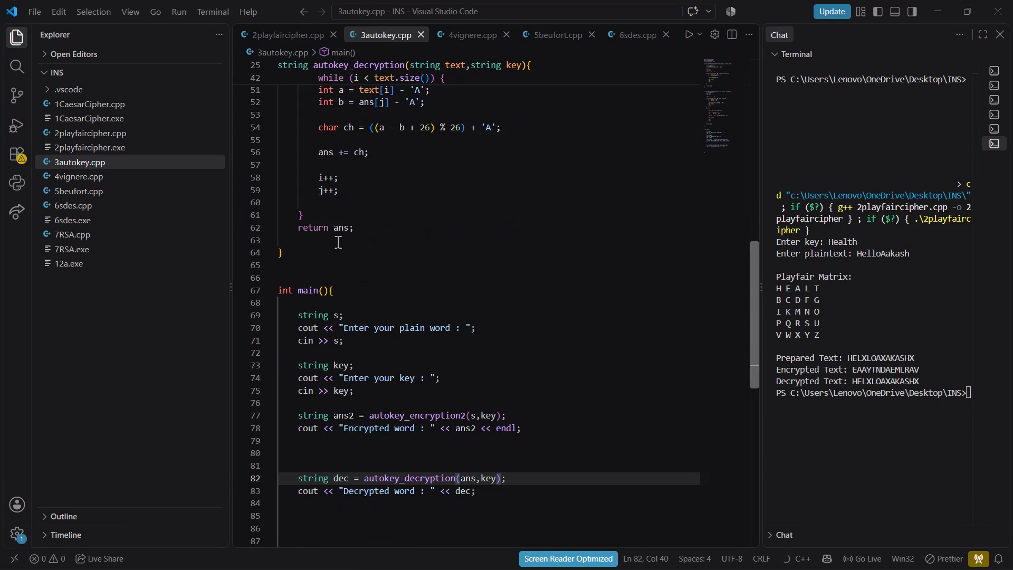
pyautogui.hotkey('ctrl', 'z')
pyautogui.hotkey('ctrl', 'z')
pyautogui.hotkey('ctrl', 'z')
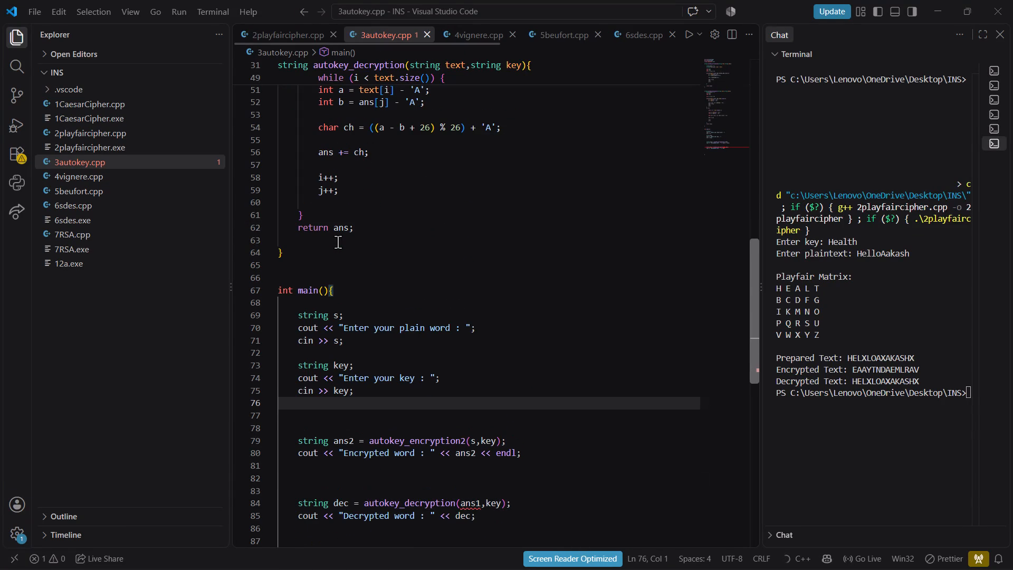
pyautogui.hotkey('ctrl', 'z')
pyautogui.hotkey('ctrl', 'z')
pyautogui.hotkey('ctrl', 'z')
pyautogui.hotkey('ctrl', 'z')
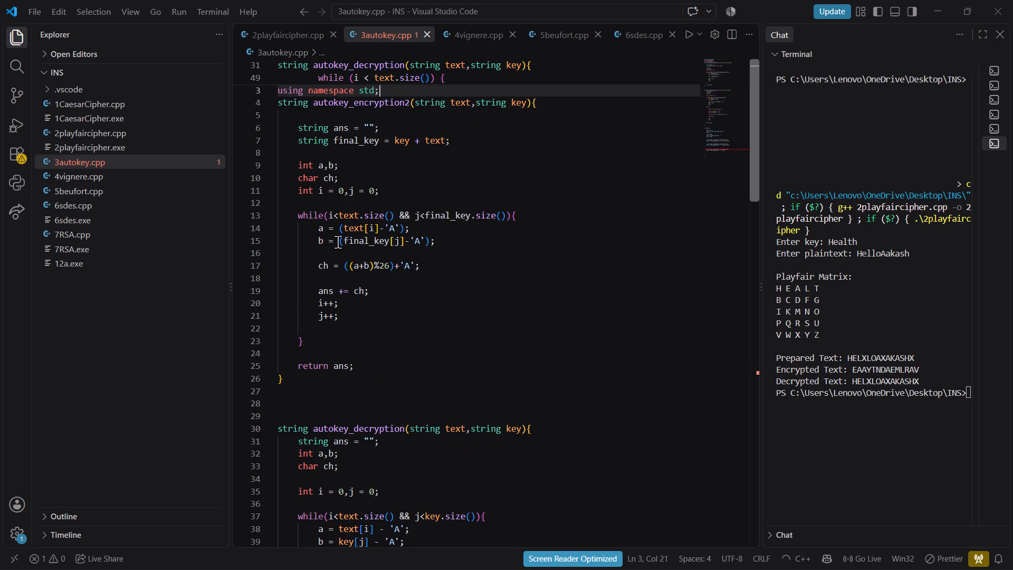
pyautogui.hotkey('ctrl', 'z')
pyautogui.hotkey('ctrl', 'z')
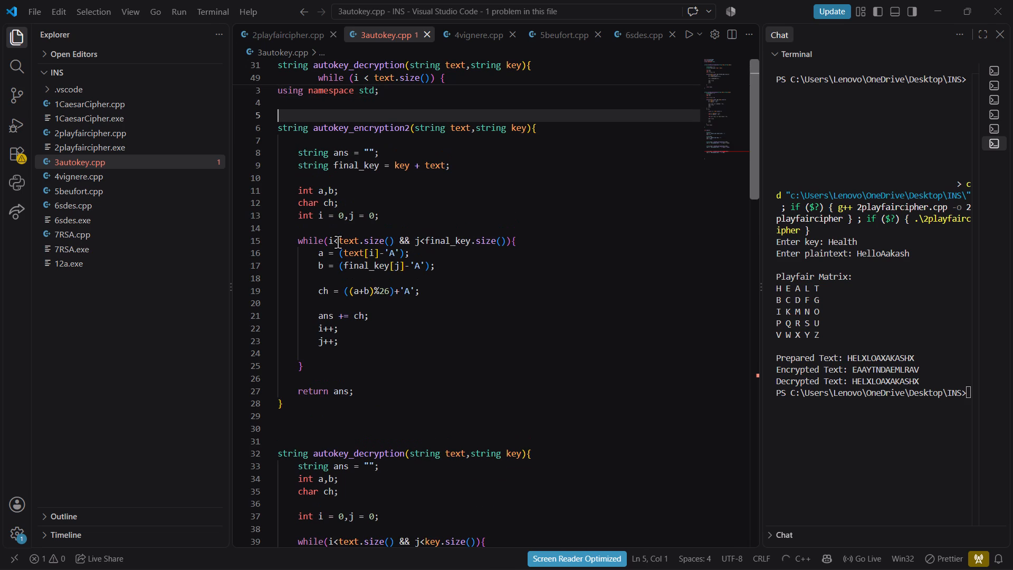
pyautogui.hotkey('ctrl', 'z')
pyautogui.hotkey('ctrl', 'z')
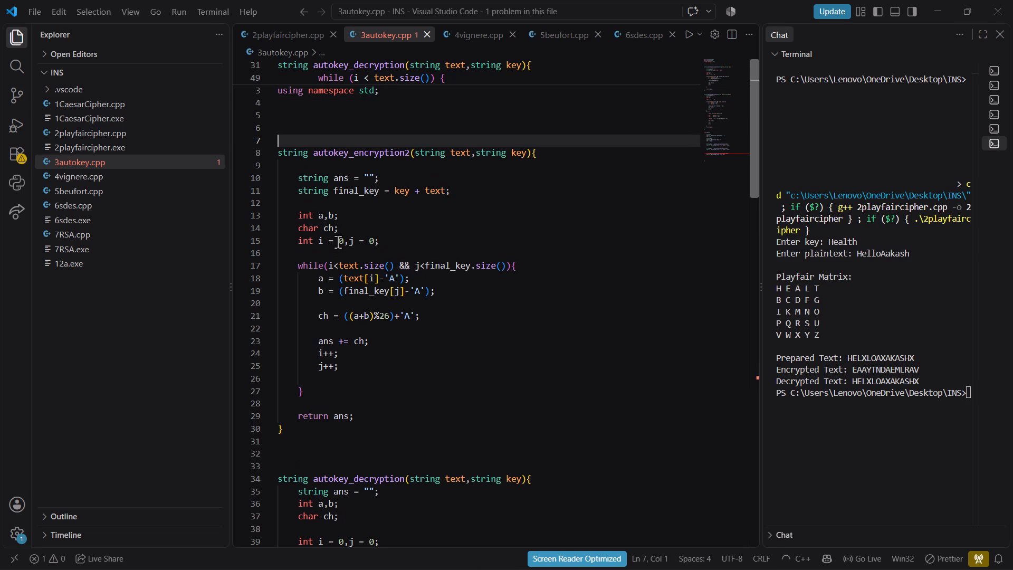
pyautogui.hotkey('ctrl', 'z')
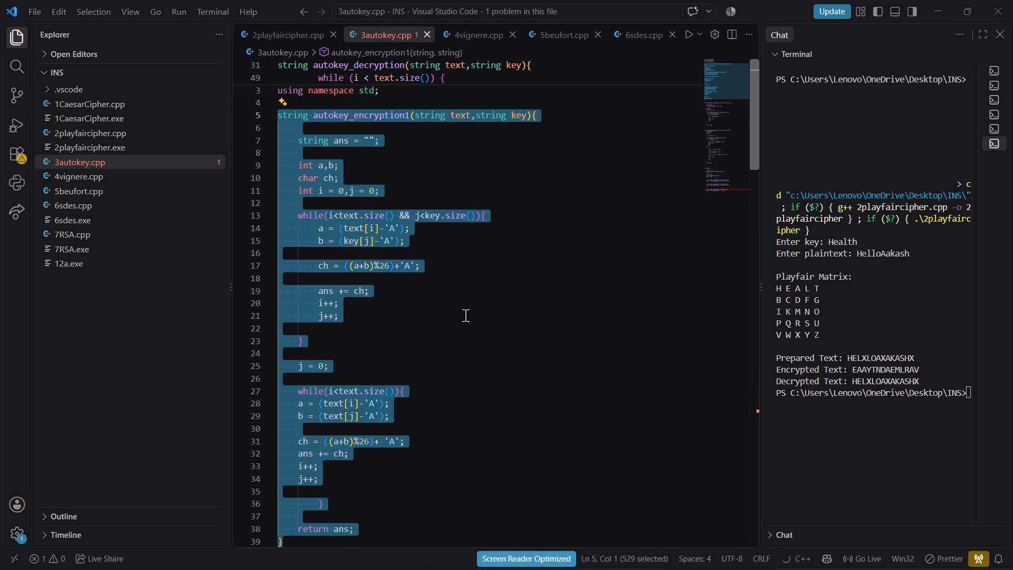
pyautogui.click(465, 315)
pyautogui.scroll(11, 465, 315)
pyautogui.scroll(-9, 465, 315)
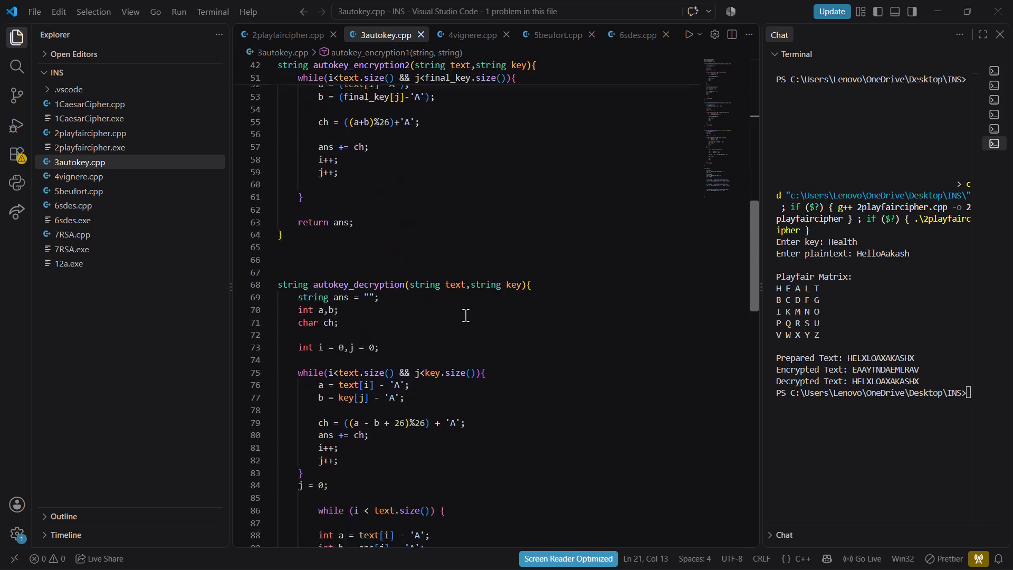
pyautogui.scroll(-3, 465, 315)
# Open 4vignere.cpp and delete five blank lines at the end of its main function, below the decrypted word output.
pyautogui.click(118, 177)
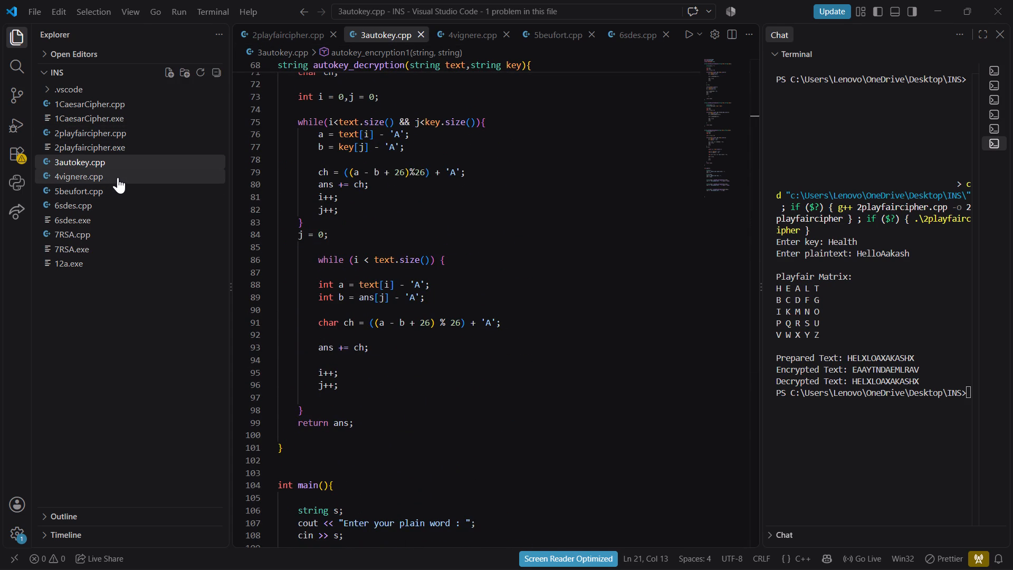
pyautogui.scroll(8, 424, 343)
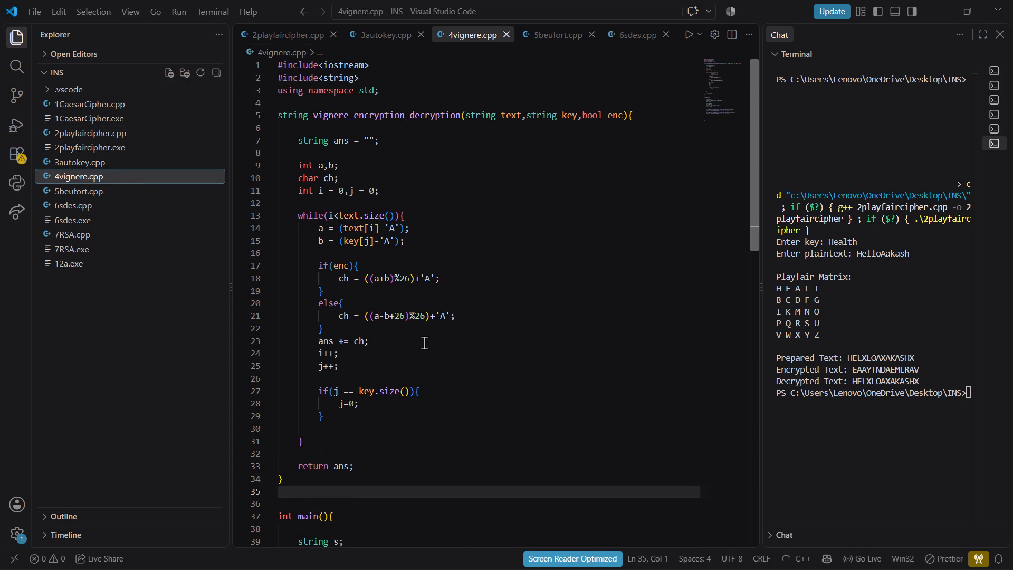
pyautogui.scroll(-14, 424, 343)
pyautogui.scroll(7, 424, 343)
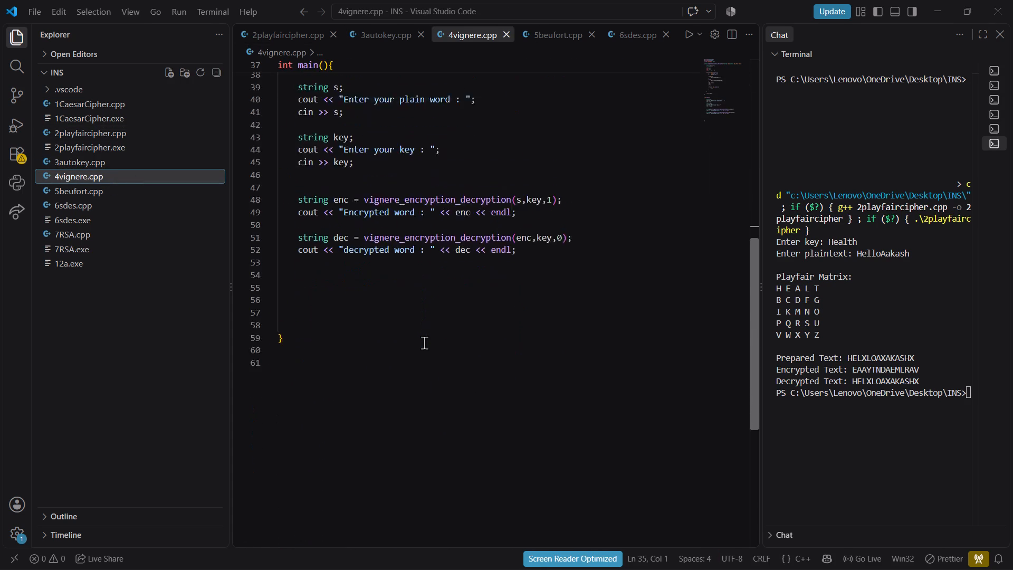
pyautogui.scroll(-1, 424, 343)
pyautogui.click(317, 400)
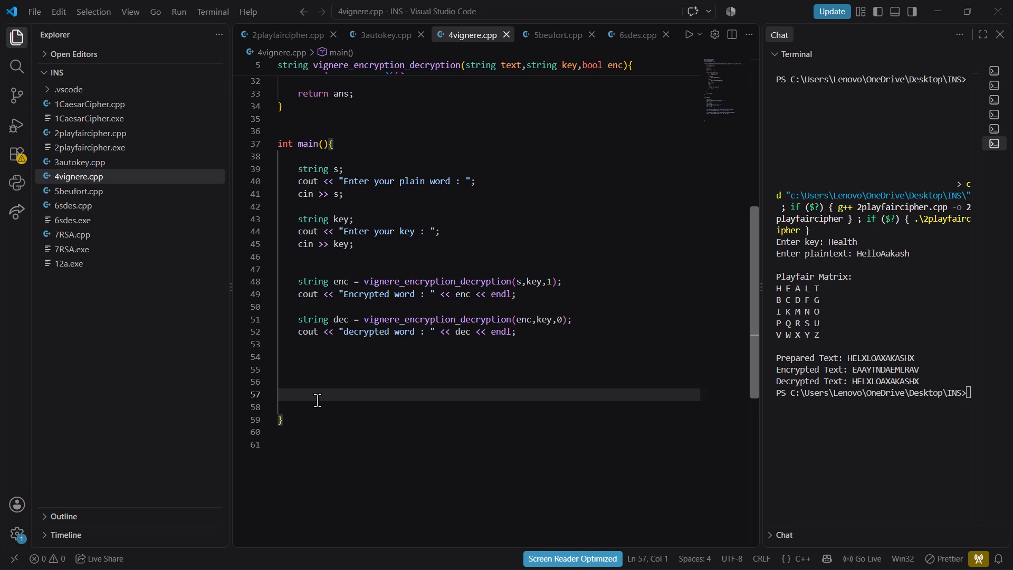
pyautogui.press('BackSpace')
pyautogui.press('BackSpace')
pyautogui.press('BackSpace')
pyautogui.press('BackSpace')
pyautogui.press('BackSpace')
pyautogui.press('BackSpace')
pyautogui.press('BackSpace')
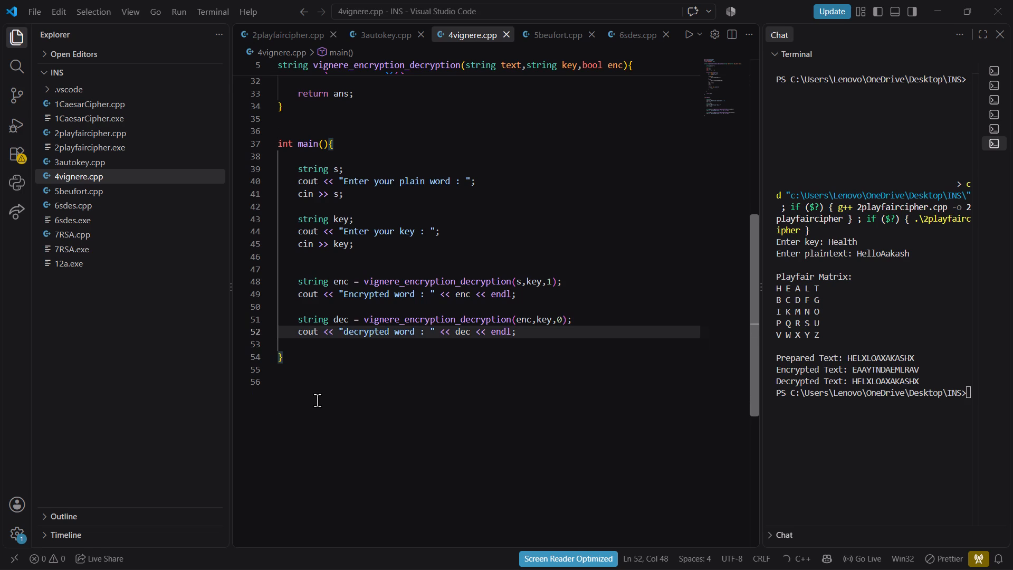
# Remove the blank lines before "return ans;" and before the "if(j == key.size())" check in vignere_encryption_decryption.
pyautogui.scroll(8, 317, 400)
pyautogui.scroll(-1, 317, 400)
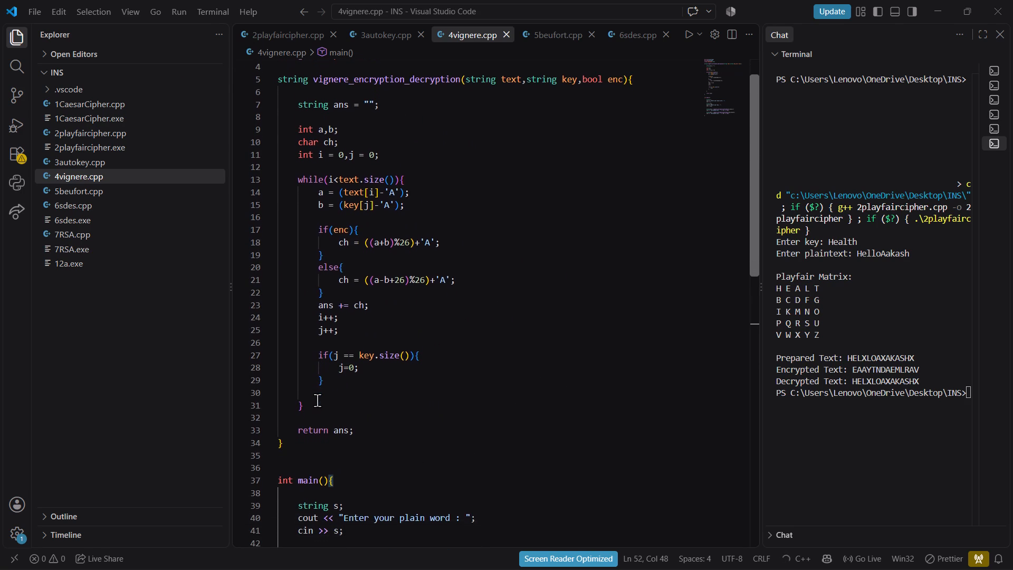
pyautogui.scroll(2, 333, 453)
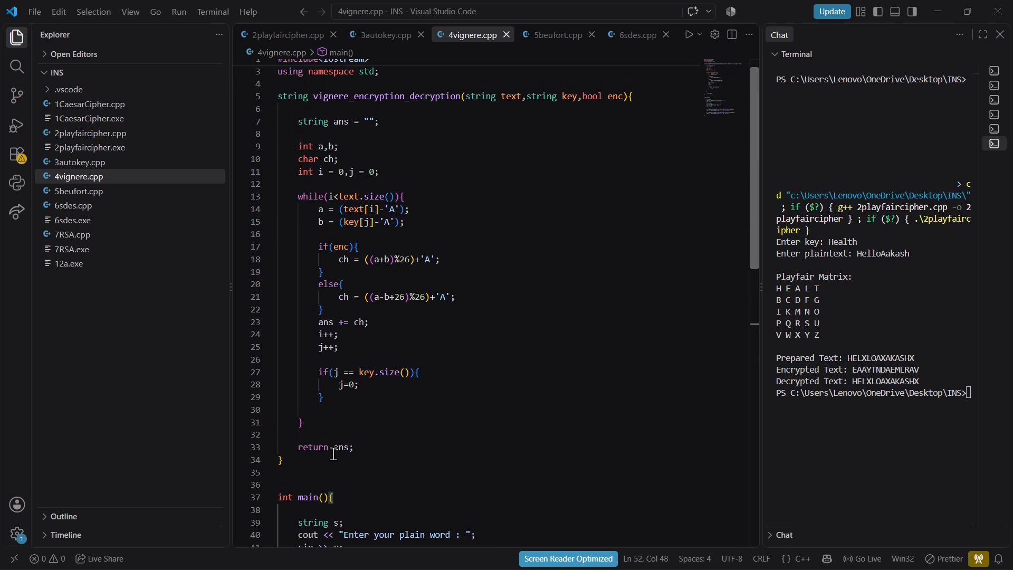
pyautogui.click(311, 449)
pyautogui.press('BackSpace')
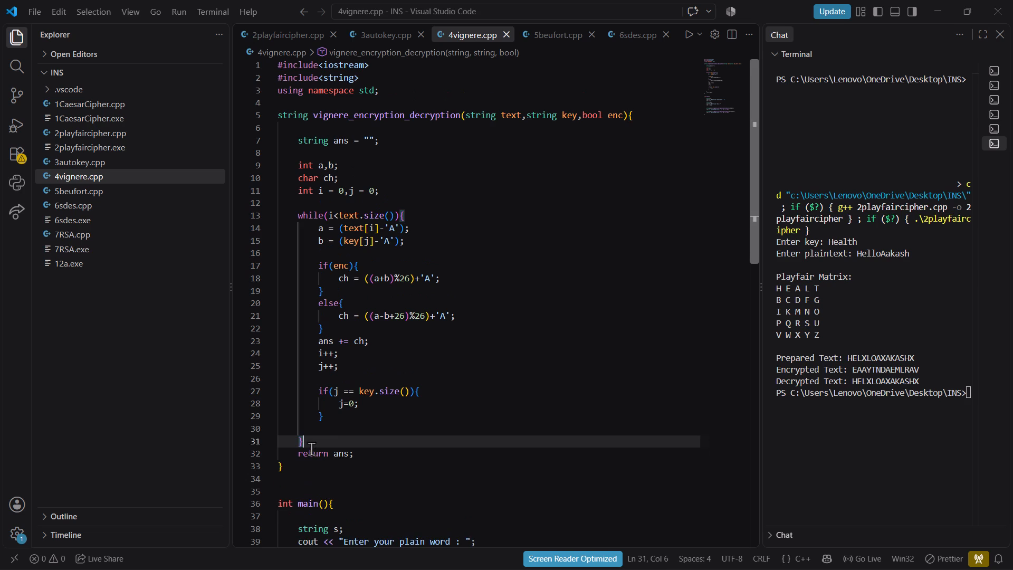
pyautogui.click(344, 378)
pyautogui.press('BackSpace')
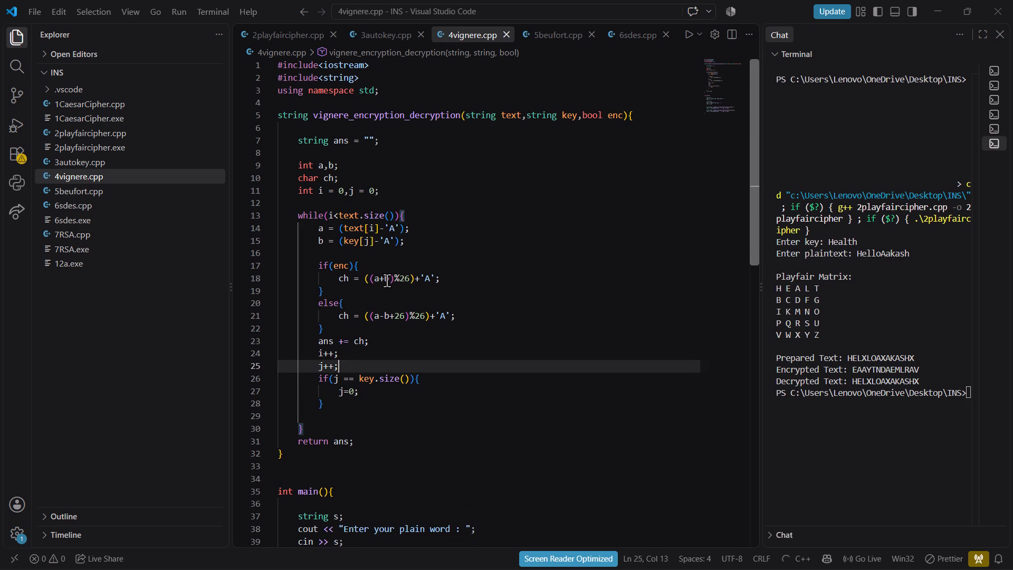
# Capture a screenshot of 4vignere.cpp from the include lines through the end of the vignere_encryption_decryption function, with line numbers.
pyautogui.scroll(2, 395, 301)
pyautogui.press('shift+super+s')
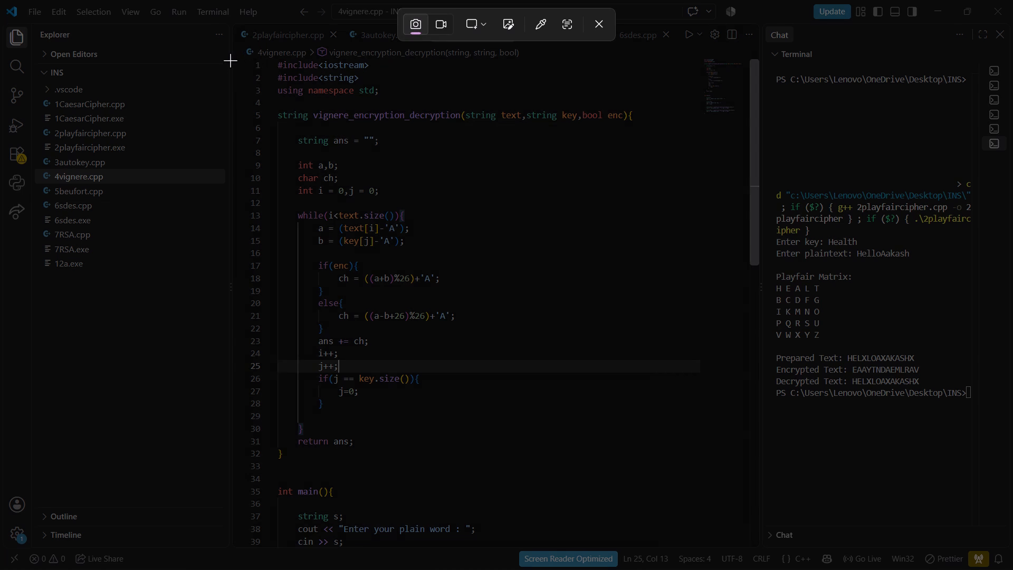
pyautogui.moveTo(231, 58); pyautogui.dragTo(512, 429)
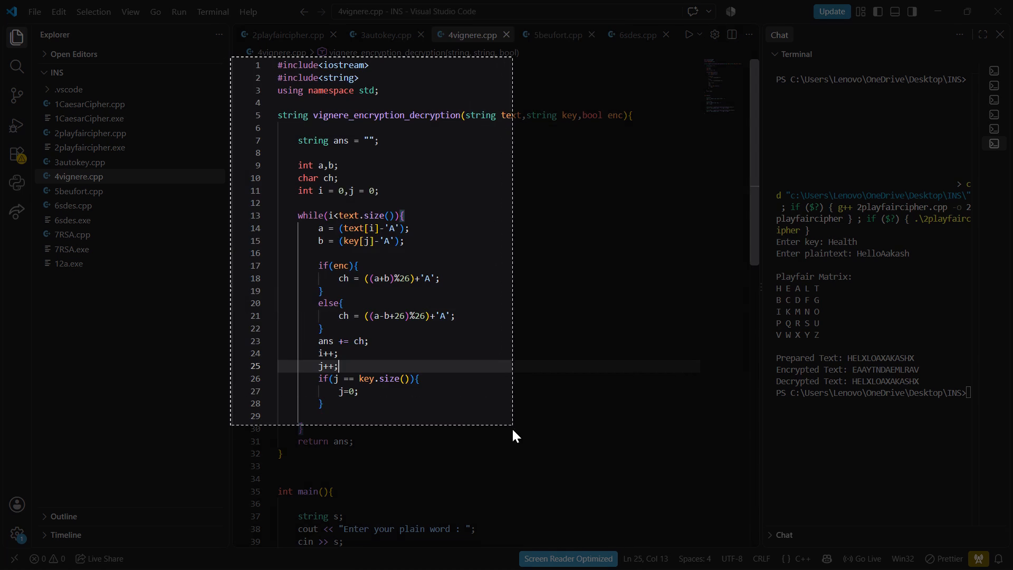
pyautogui.moveTo(512, 429); pyautogui.dragTo(630, 467)
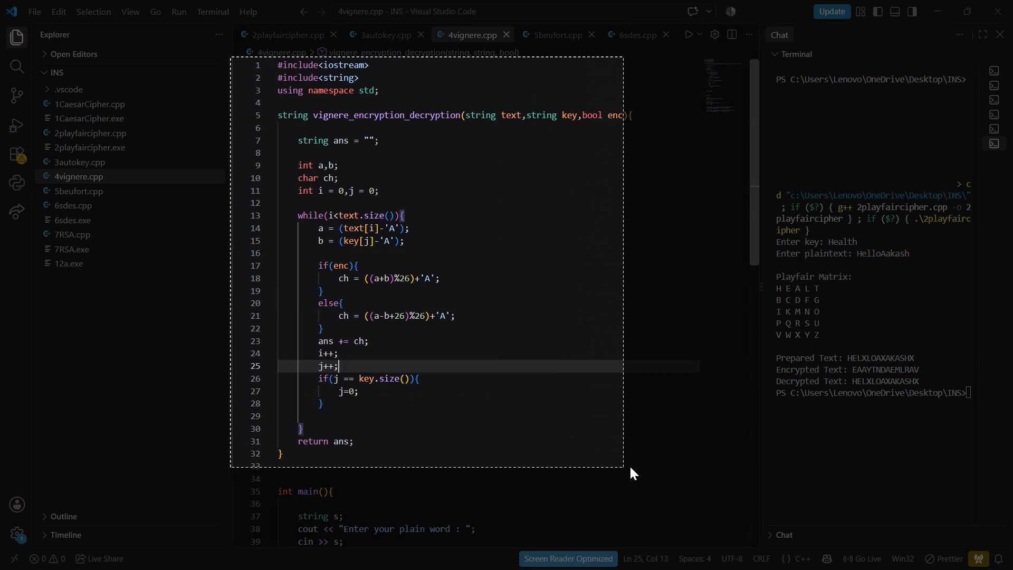
pyautogui.moveTo(630, 467); pyautogui.dragTo(653, 472)
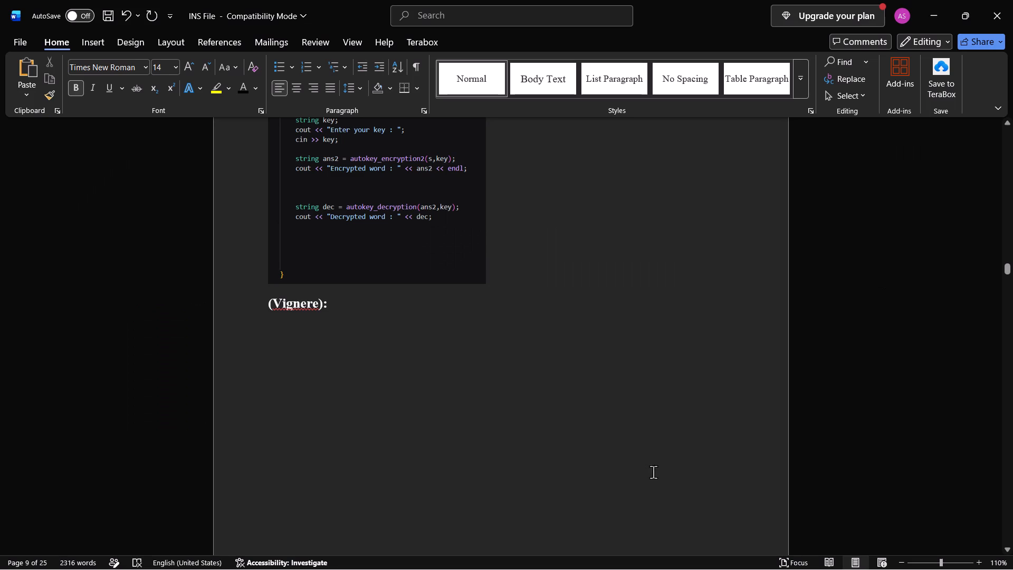
# In the Word INS File, paste the captured Vigenère function screenshot directly below the "(Vignere):" label.
pyautogui.click(392, 363)
pyautogui.press('Up')
pyautogui.press('Up')
pyautogui.press('Up')
pyautogui.press('Up')
pyautogui.hotkey('ctrl', 'v')
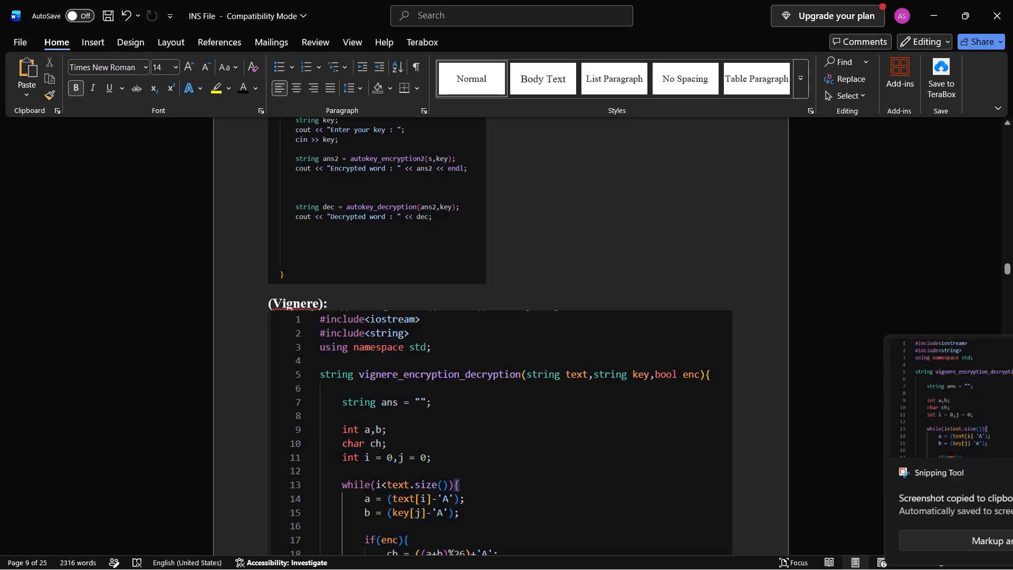
# Shrink the pasted Vigenère function picture proportionally to about four fifths of its pasted width.
pyautogui.click(392, 363)
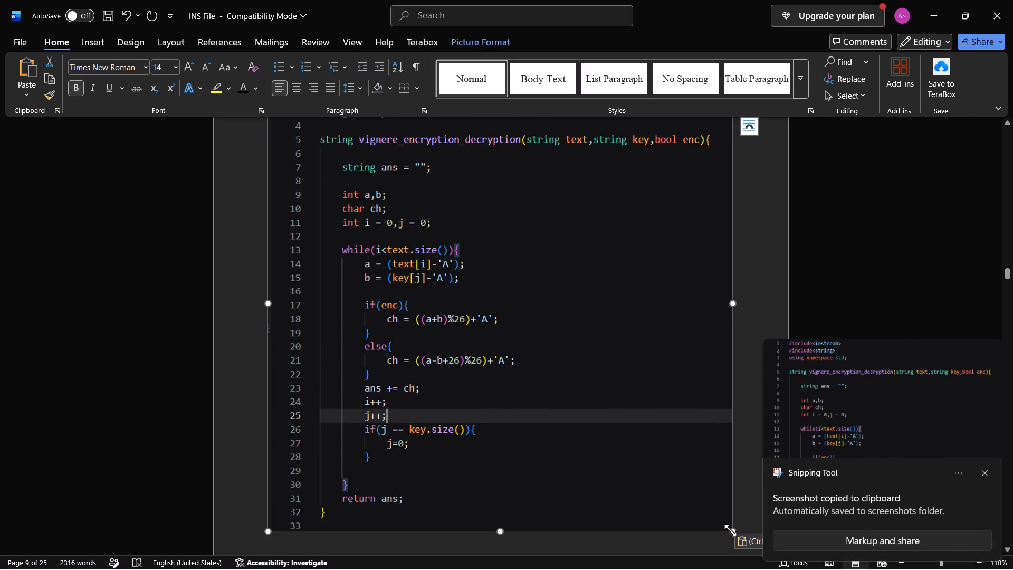
pyautogui.moveTo(731, 529); pyautogui.dragTo(511, 447)
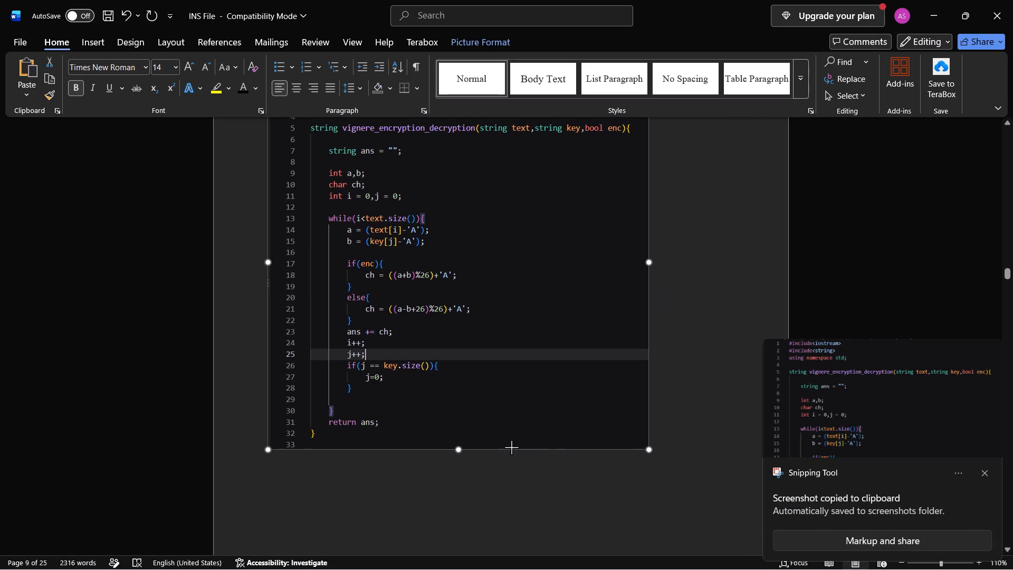
pyautogui.moveTo(511, 447); pyautogui.dragTo(512, 446)
# Insert a blank line between the "(Vignere):" label and the Vigenère function picture.
pyautogui.scroll(3, 512, 446)
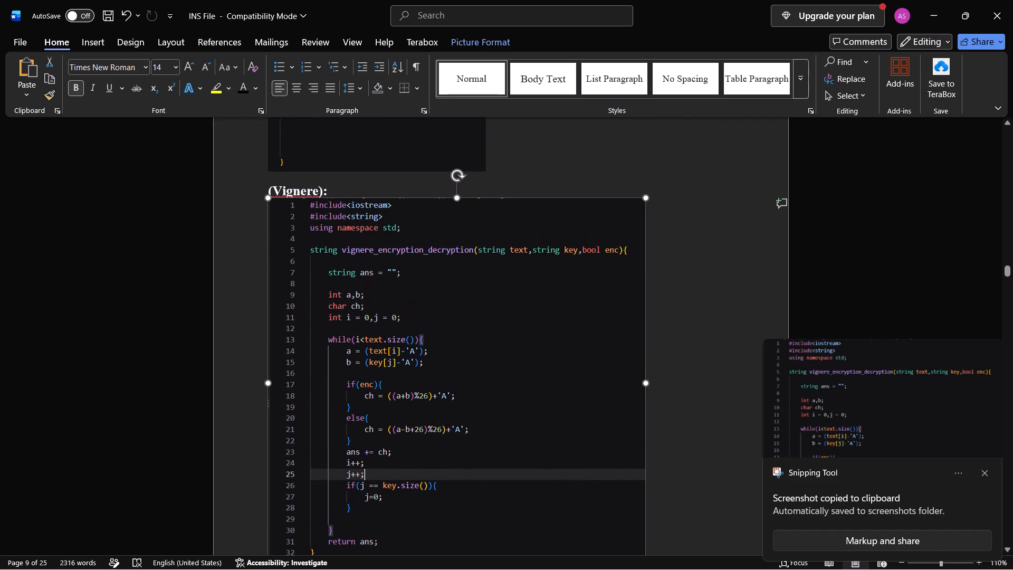
pyautogui.click(343, 189)
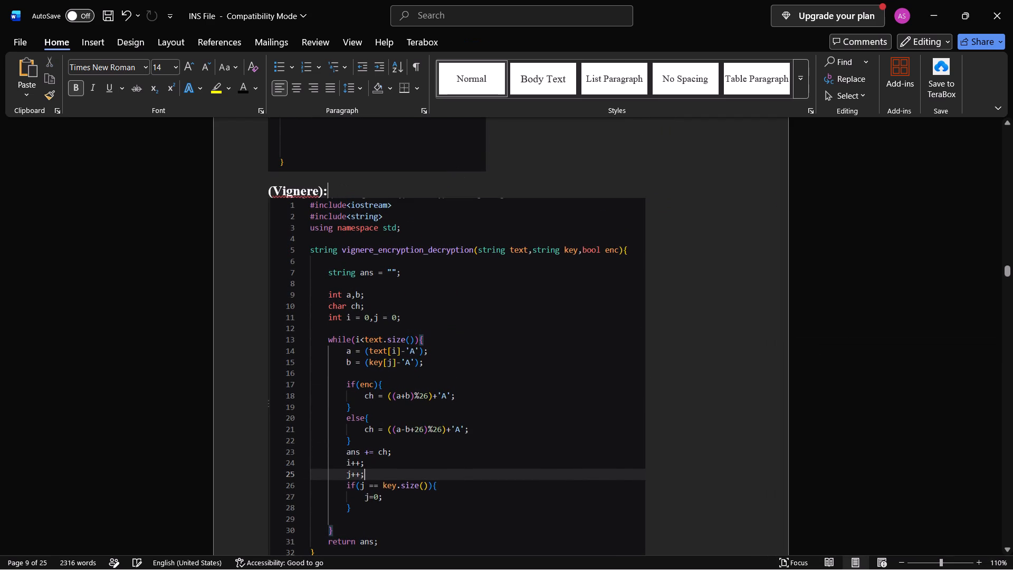
pyautogui.press('Return')
# Place the insertion point near the top of the blank page above the old main function picture.
pyautogui.scroll(-8, 434, 210)
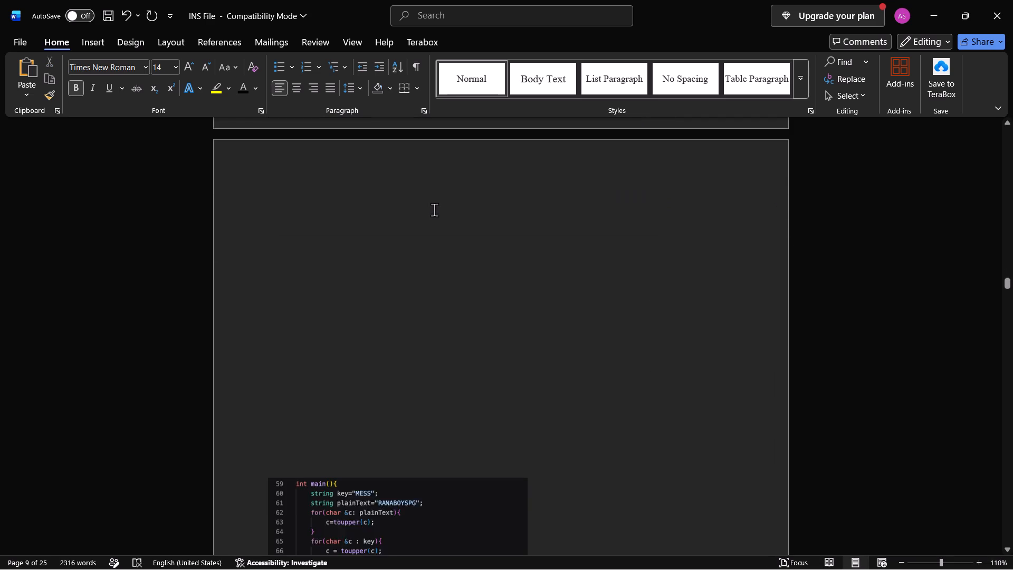
pyautogui.click(394, 441)
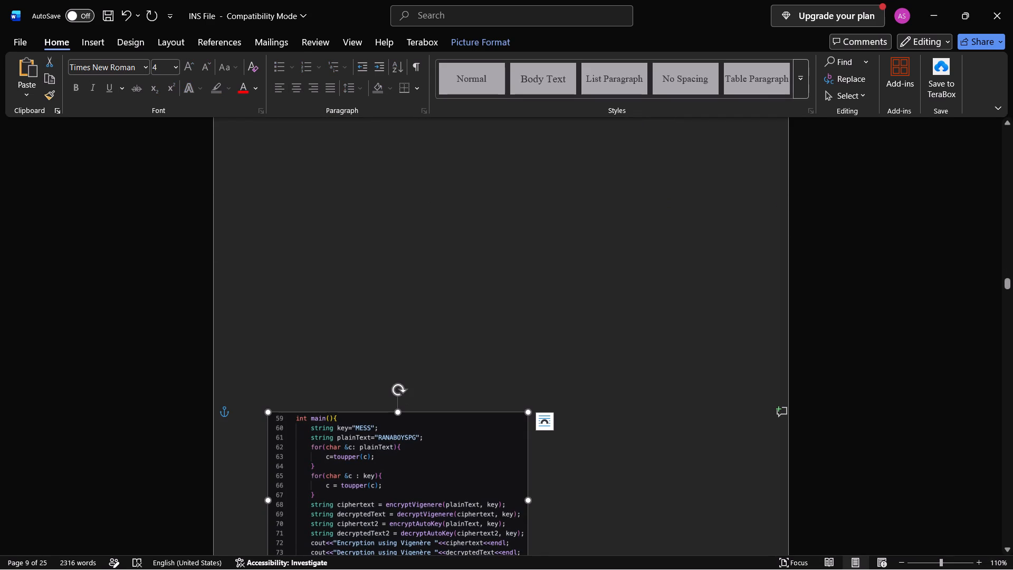
pyautogui.click(381, 232)
pyautogui.scroll(4, 381, 232)
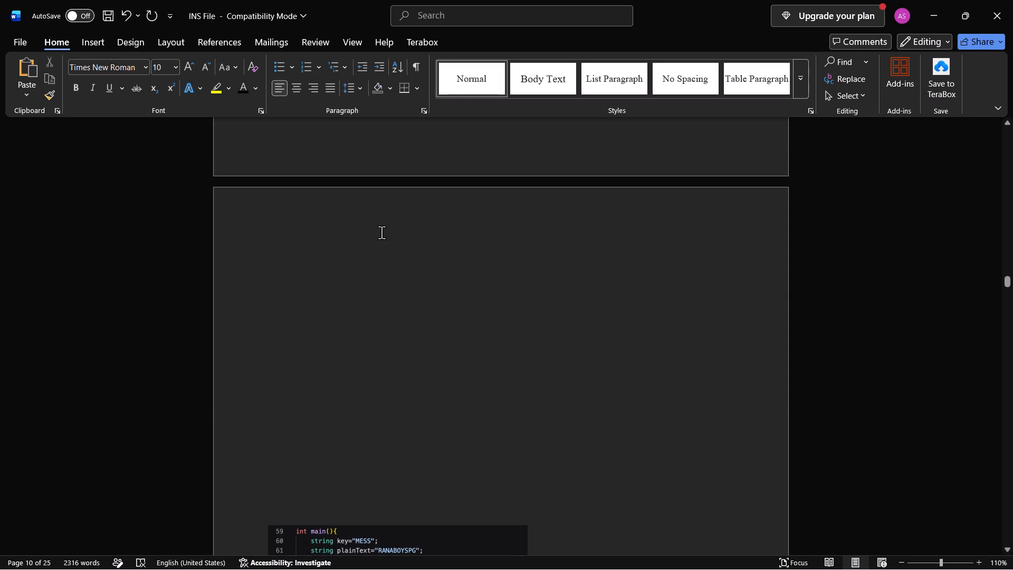
pyautogui.press('Up')
pyautogui.press('Up')
pyautogui.press('Up')
pyautogui.press('Up')
pyautogui.press('Up')
pyautogui.press('Up')
pyautogui.press('Up')
pyautogui.press('Up')
pyautogui.press('Up')
pyautogui.press('Up')
pyautogui.press('Up')
pyautogui.press('Up')
pyautogui.press('Up')
pyautogui.press('Down')
pyautogui.press('Down')
pyautogui.press('Down')
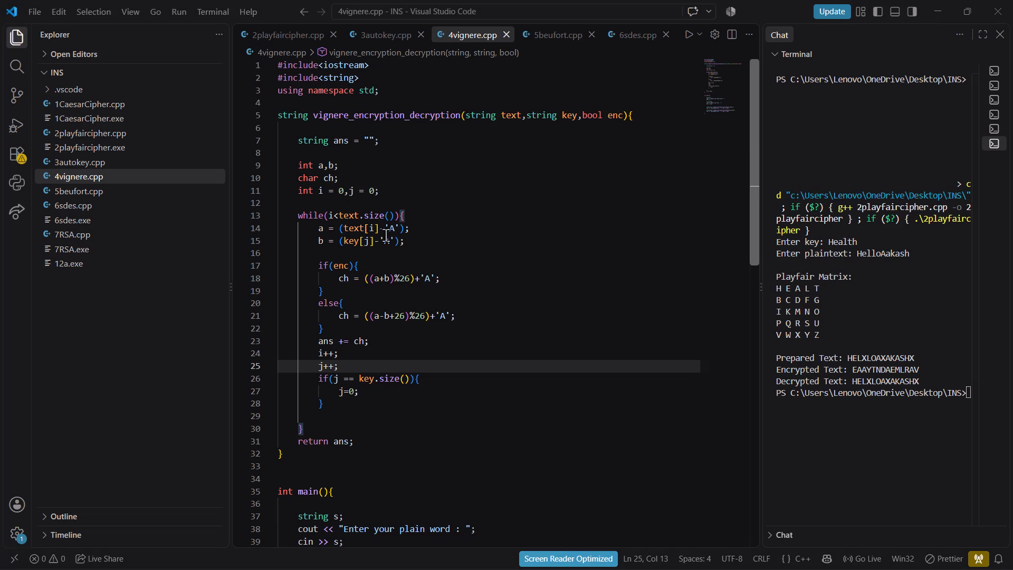
# Switch to Visual Studio Code and capture a screenshot of the whole main function in 4vignere.cpp, without line numbers.
pyautogui.scroll(-5, 386, 370)
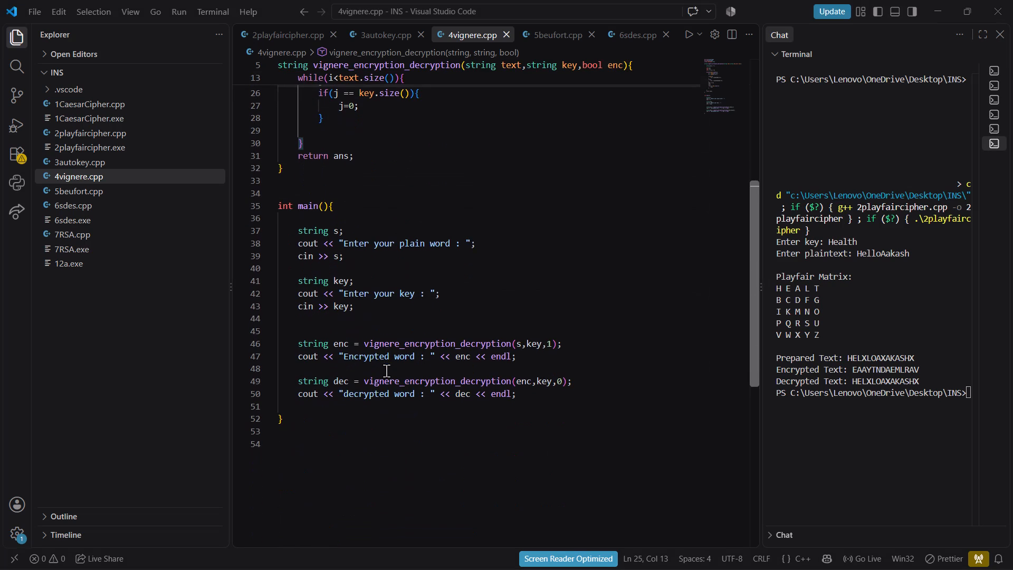
pyautogui.press('shift+super+s')
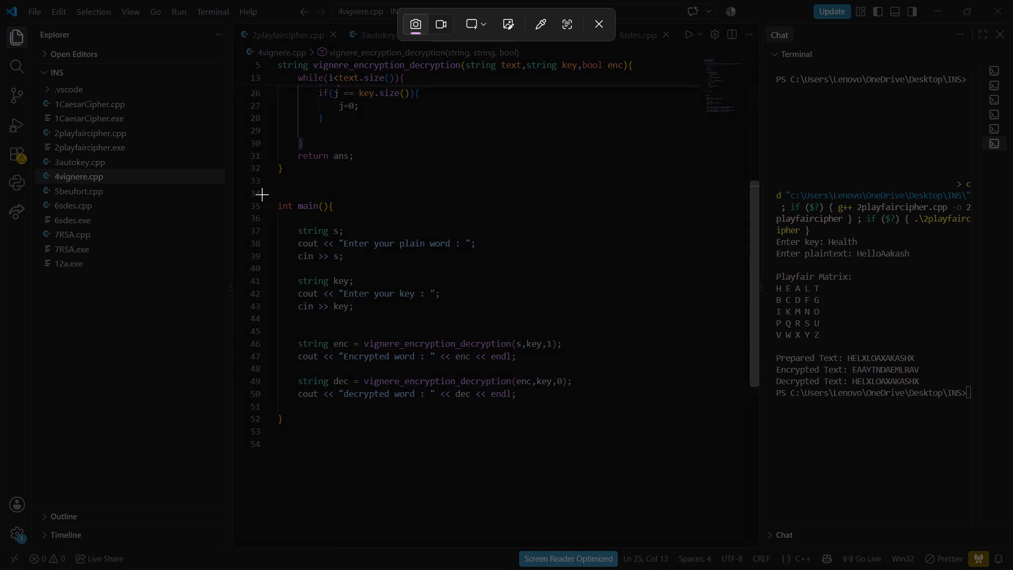
pyautogui.moveTo(262, 194); pyautogui.dragTo(575, 450)
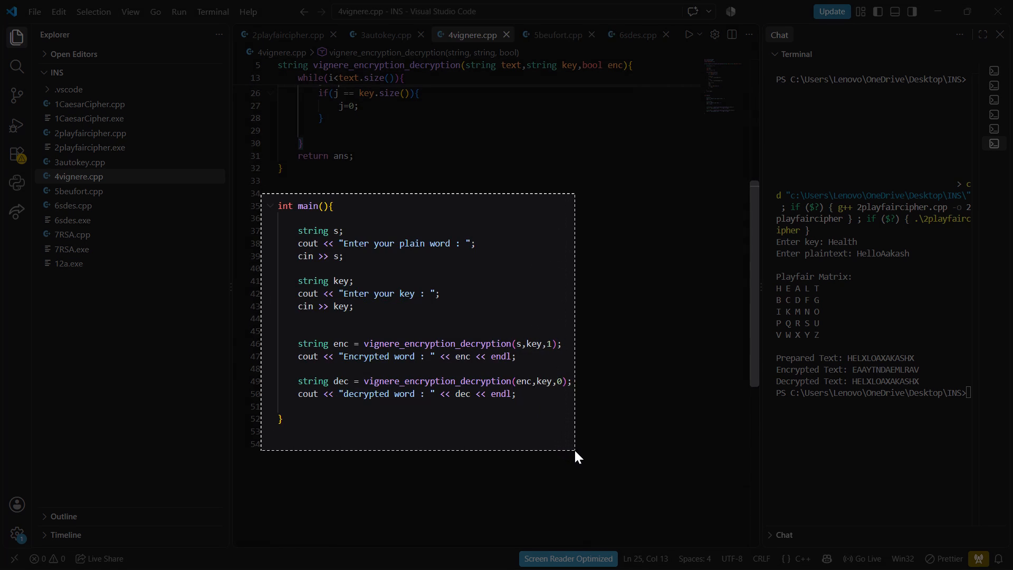
pyautogui.moveTo(575, 450); pyautogui.dragTo(593, 441)
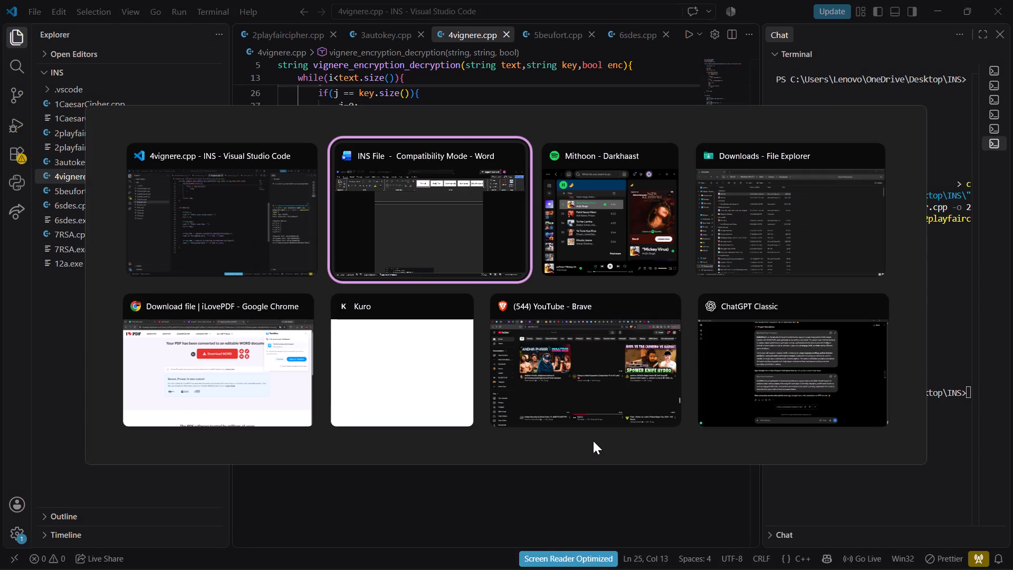
# In the Word INS File, paste the captured main function screenshot at the top of the blank page after the Vigenère function picture.
pyautogui.click(329, 252)
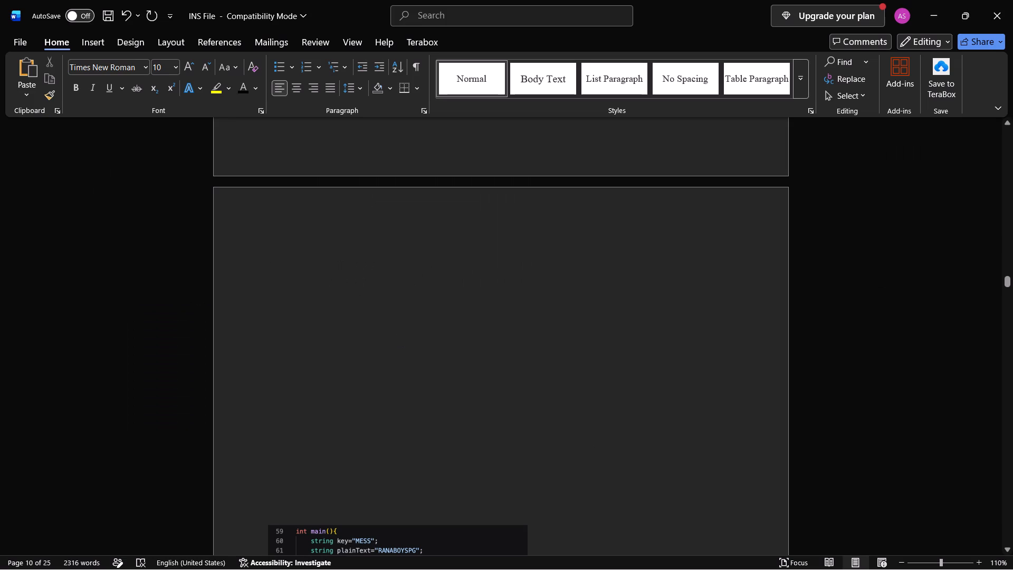
pyautogui.hotkey('ctrl', 'v')
# Shrink the pasted Vigenère main function picture proportionally to about five sixths of its pasted width.
pyautogui.click(443, 353)
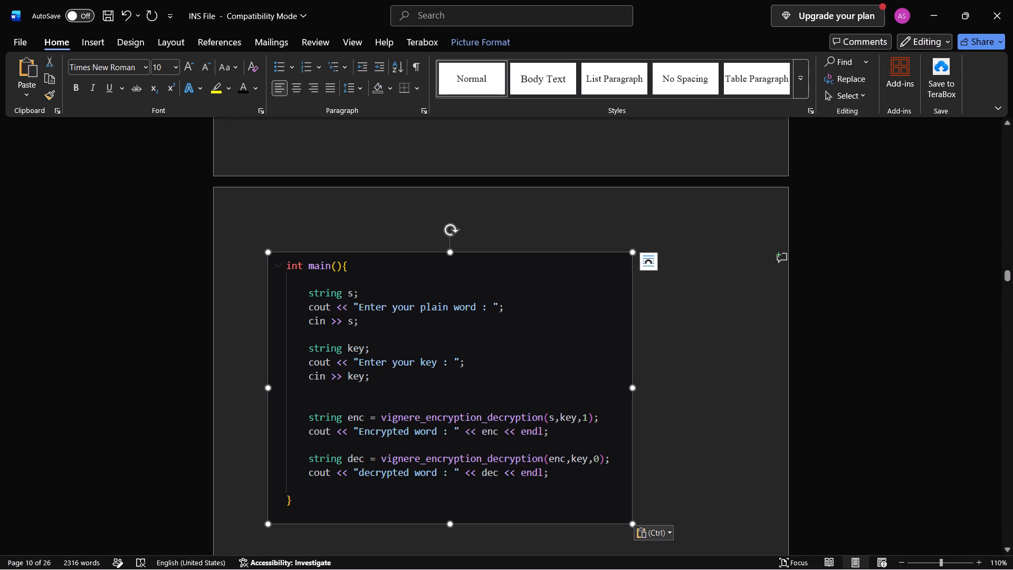
pyautogui.moveTo(629, 522); pyautogui.dragTo(482, 447)
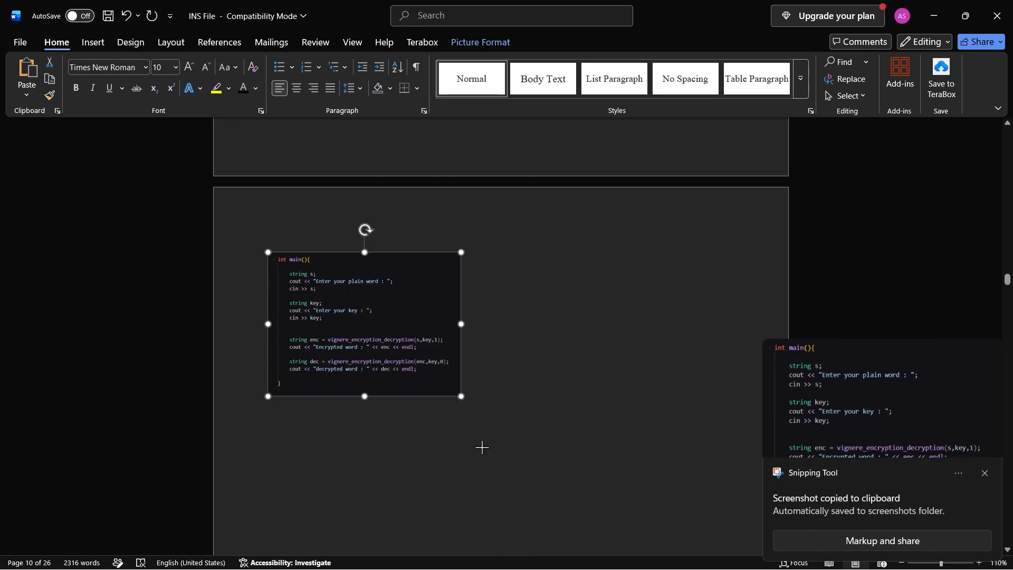
pyautogui.moveTo(482, 447); pyautogui.dragTo(484, 482)
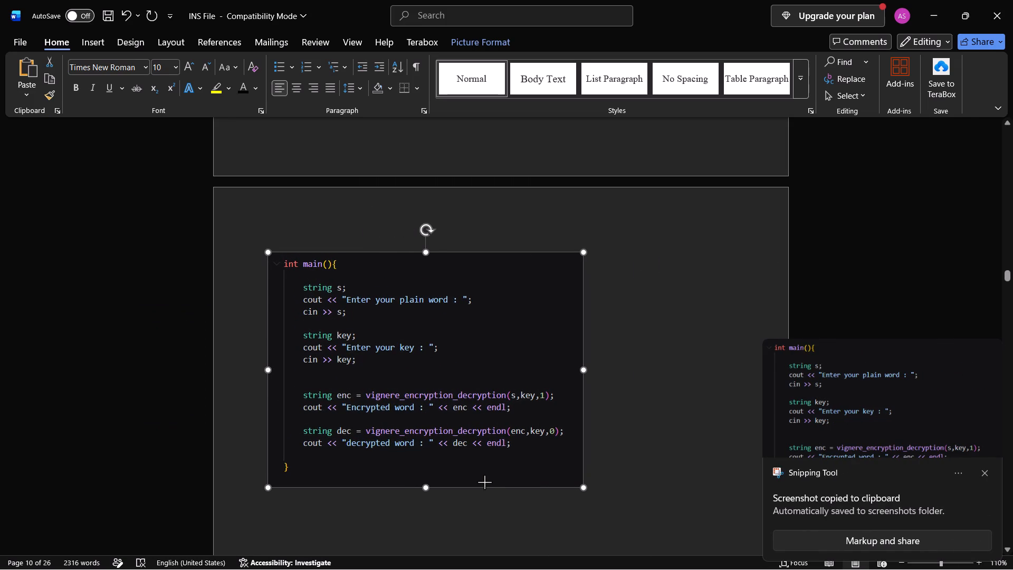
pyautogui.moveTo(484, 482); pyautogui.dragTo(482, 477)
# Delete the old main function picture and the surplus blank lines between the new main picture and the "OUTPUT:" heading.
pyautogui.scroll(-4, 482, 477)
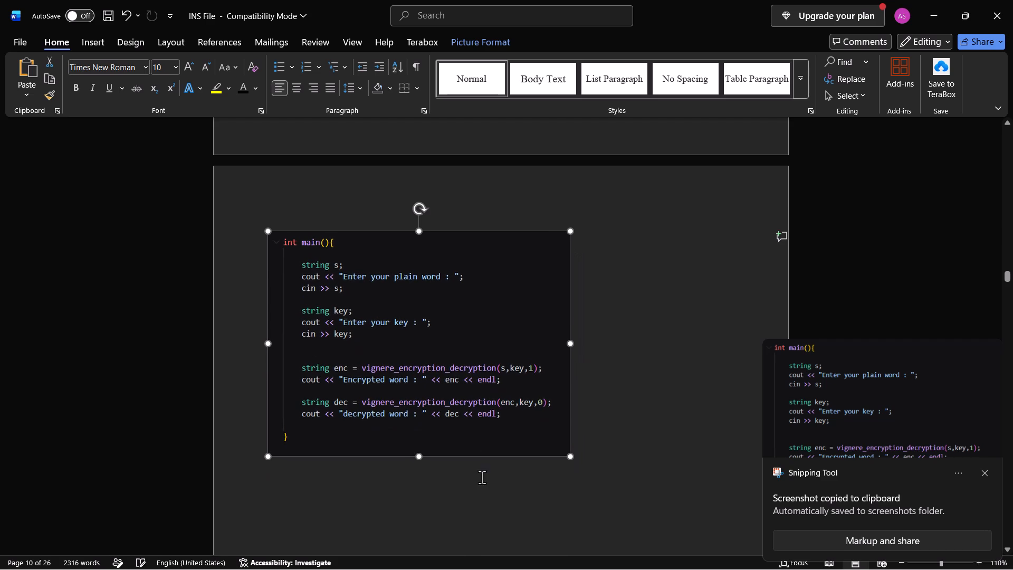
pyautogui.scroll(-3, 482, 477)
pyautogui.click(482, 477)
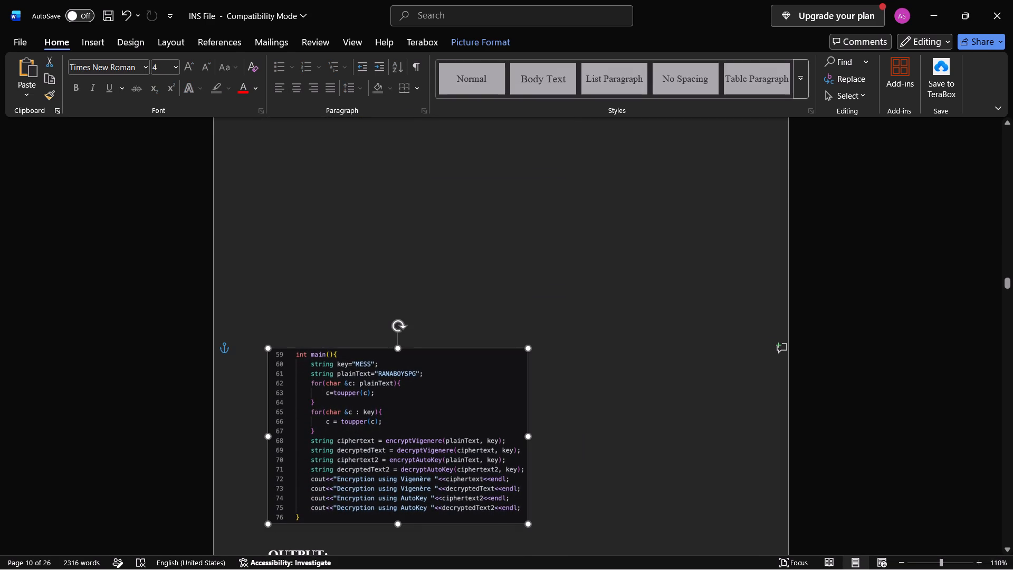
pyautogui.press('BackSpace')
pyautogui.press('BackSpace')
pyautogui.press('BackSpace')
pyautogui.press('BackSpace')
pyautogui.press('BackSpace')
pyautogui.press('BackSpace')
pyautogui.press('BackSpace')
pyautogui.press('BackSpace')
pyautogui.press('BackSpace')
pyautogui.press('BackSpace')
pyautogui.press('BackSpace')
pyautogui.press('BackSpace')
pyautogui.press('BackSpace')
pyautogui.press('BackSpace')
pyautogui.press('BackSpace')
pyautogui.press('BackSpace')
pyautogui.press('BackSpace')
pyautogui.press('BackSpace')
pyautogui.press('BackSpace')
pyautogui.press('BackSpace')
pyautogui.press('BackSpace')
pyautogui.press('BackSpace')
pyautogui.press('BackSpace')
pyautogui.press('BackSpace')
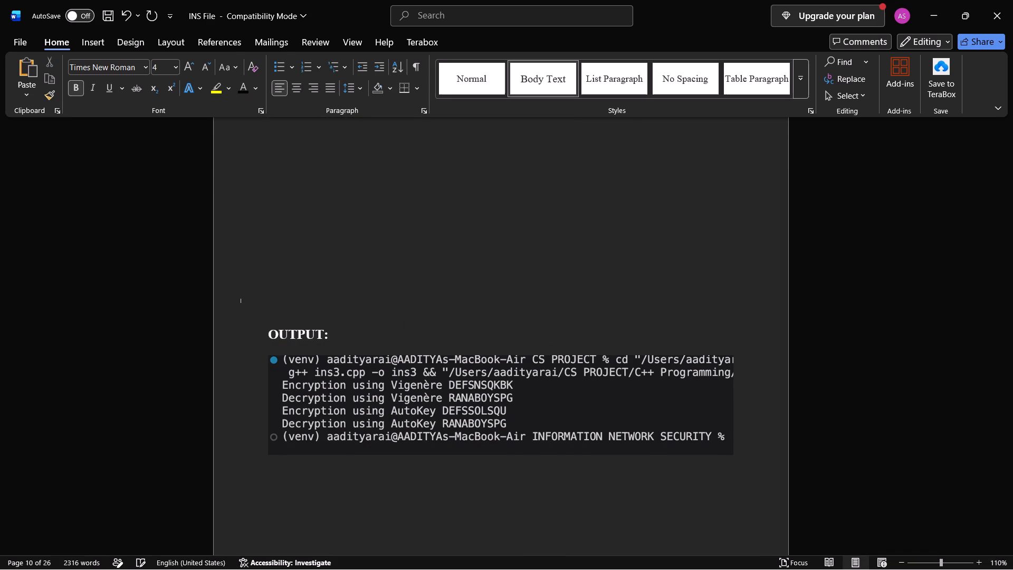
# Add the label "Autokey:" below the "OUTPUT:" heading, separated by a blank line and followed by an empty line.
pyautogui.scroll(2, 482, 477)
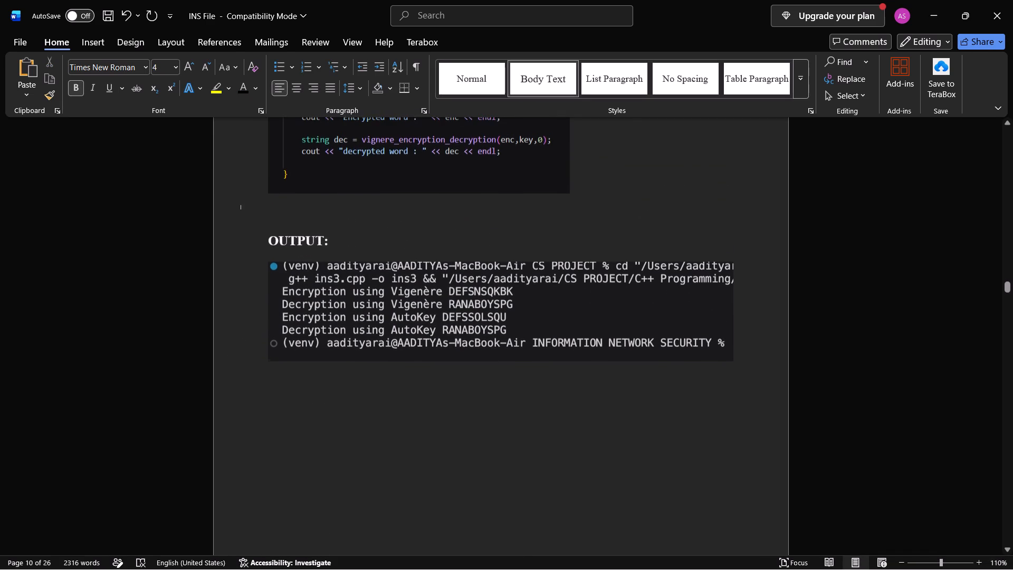
pyautogui.click(348, 250)
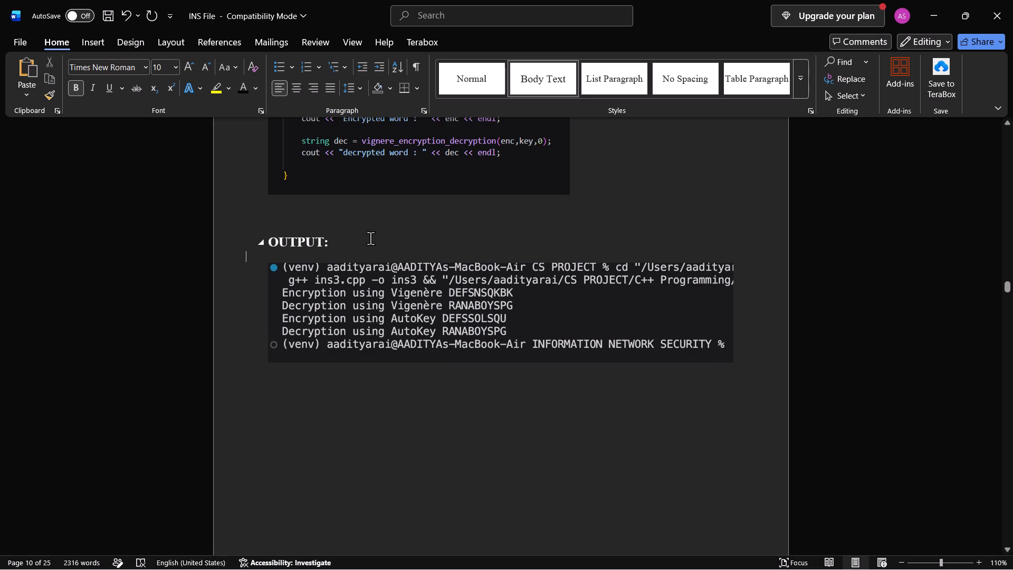
pyautogui.click(362, 242)
pyautogui.press('Return')
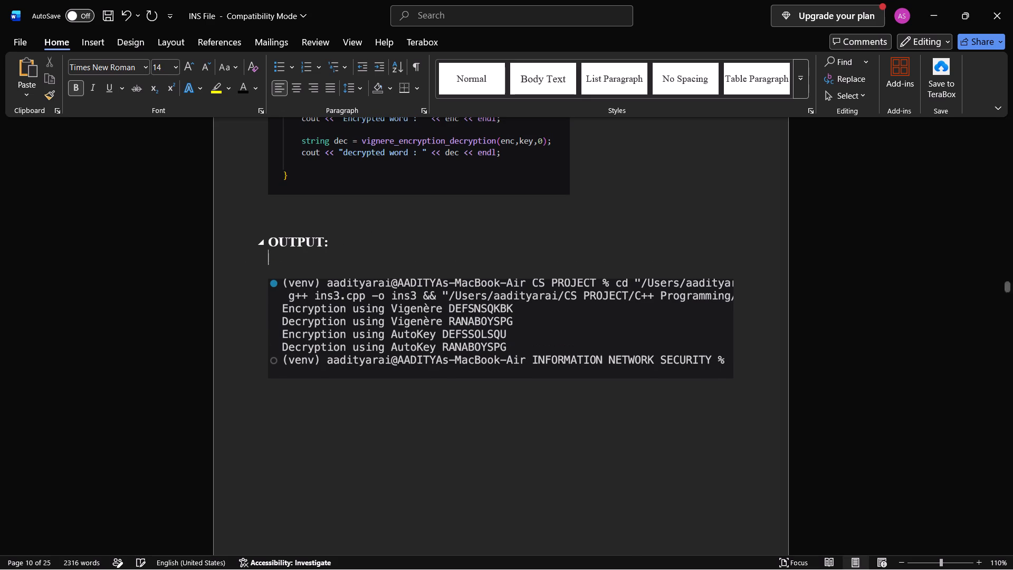
pyautogui.press('Return')
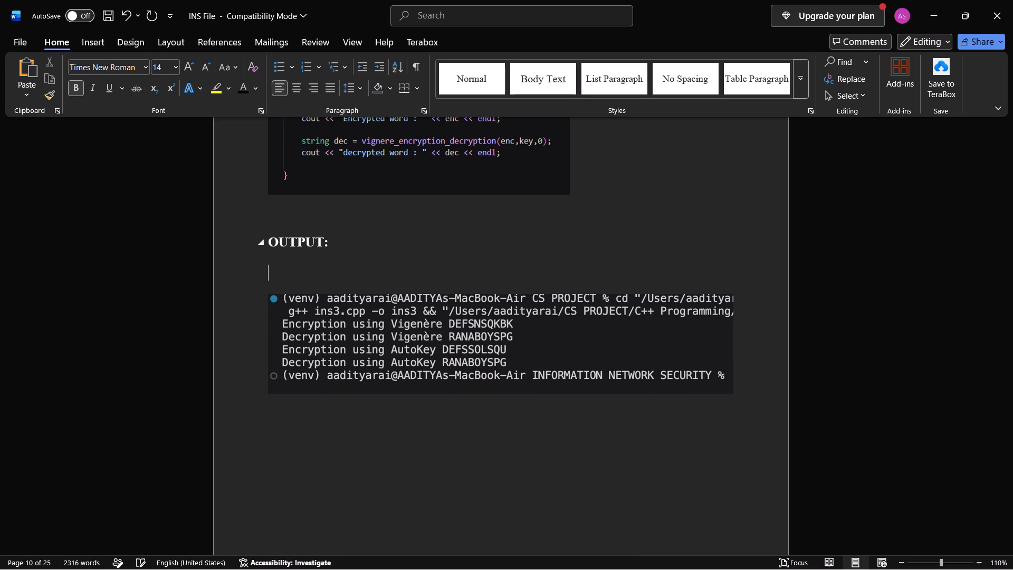
pyautogui.hotkey('shift', 'a')
pyautogui.write('utokey')
pyautogui.hotkey('shift', ':')
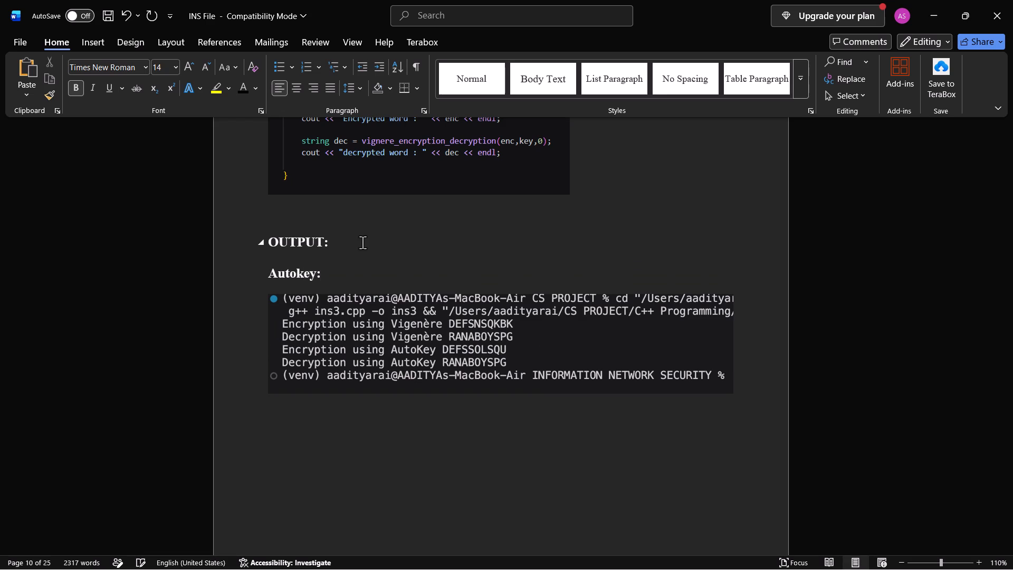
pyautogui.press('Return')
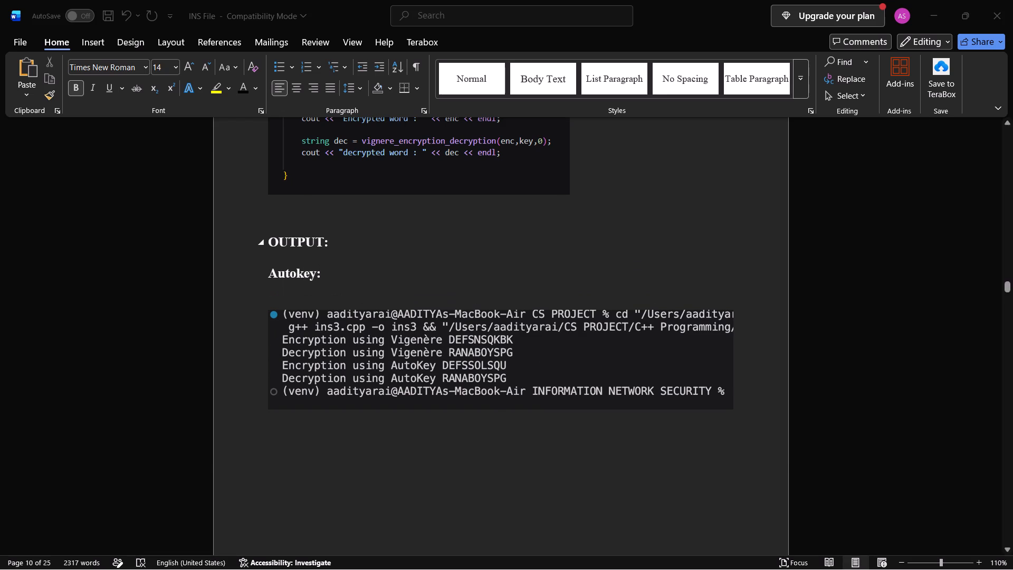
# In Visual Studio Code, run 3autokey.cpp in the terminal with plain word VIRATKOHLI and key ANUSHKA.
pyautogui.scroll(7, 424, 260)
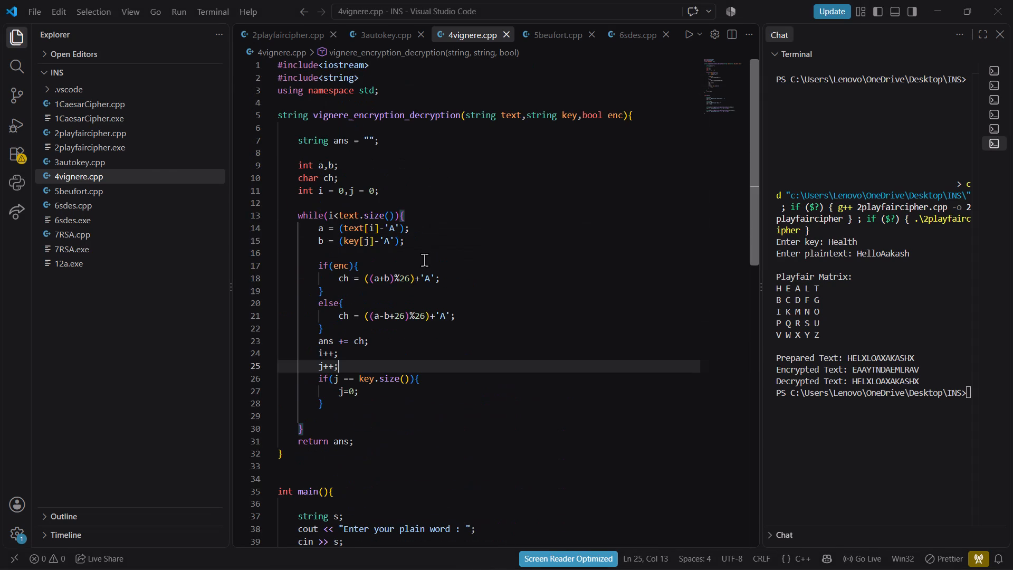
pyautogui.click(156, 157)
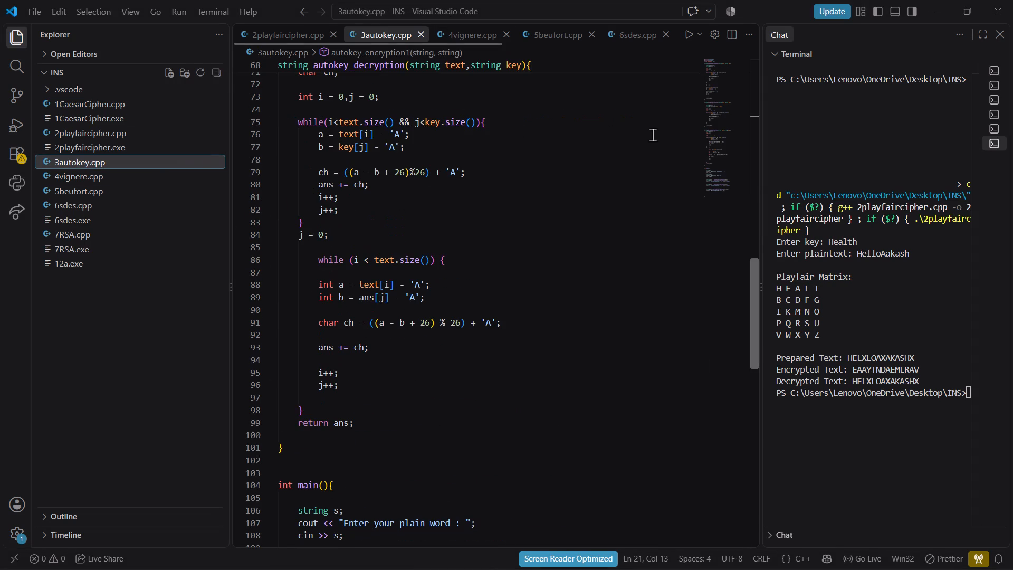
pyautogui.click(945, 248)
pyautogui.click(981, 51)
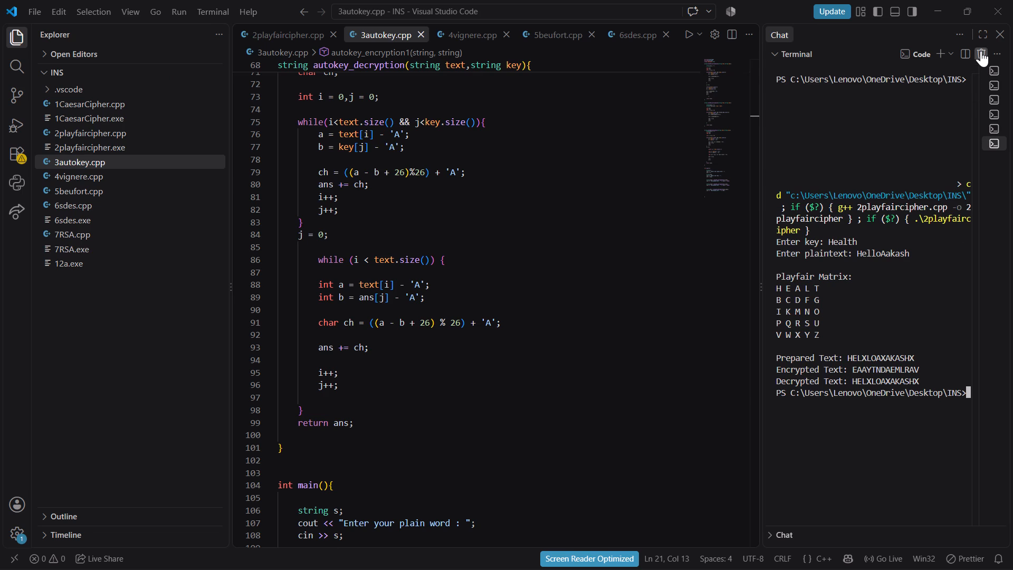
pyautogui.click(689, 36)
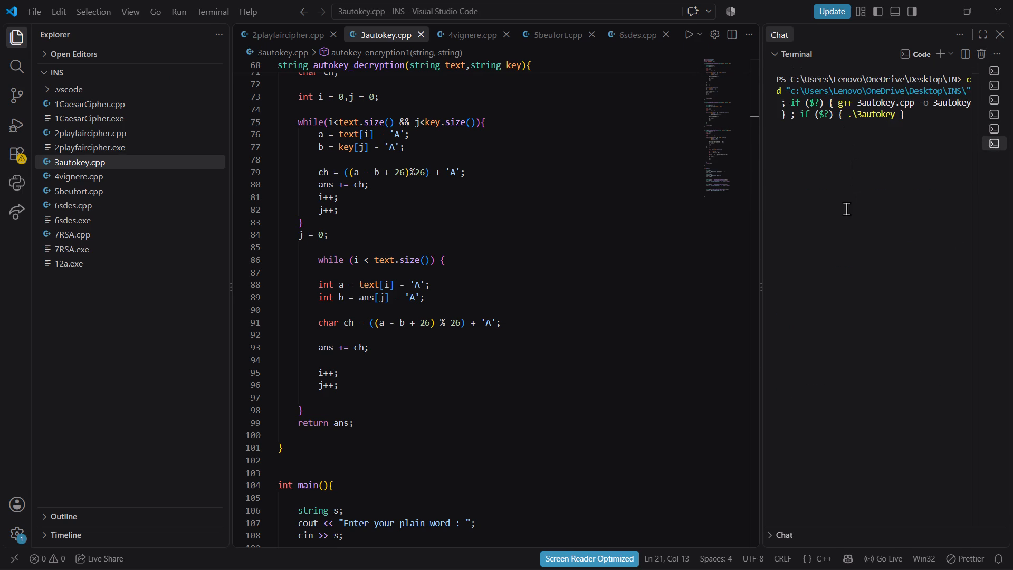
pyautogui.click(855, 243)
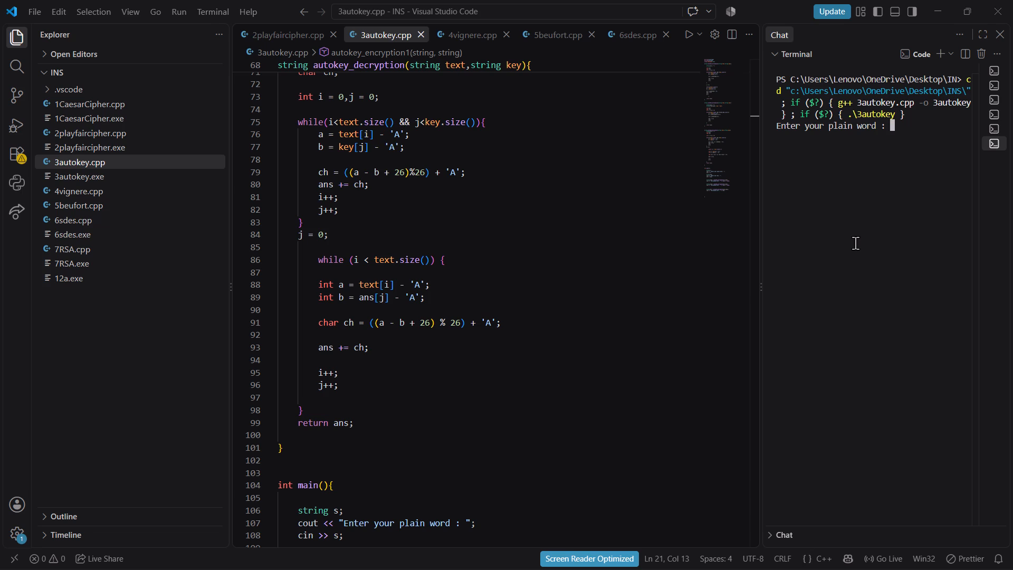
pyautogui.hotkey('shift', 'v')
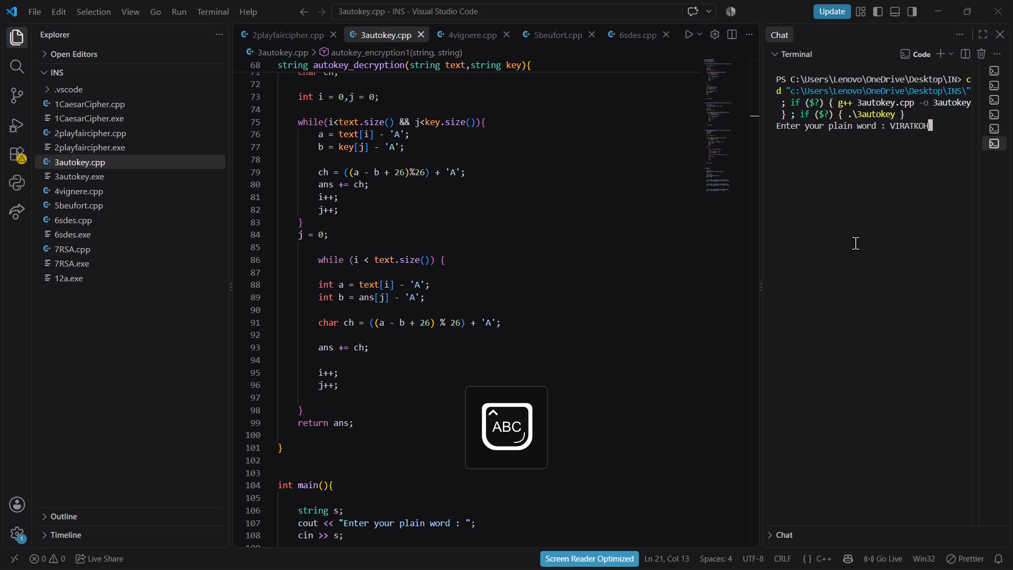
pyautogui.press('Return')
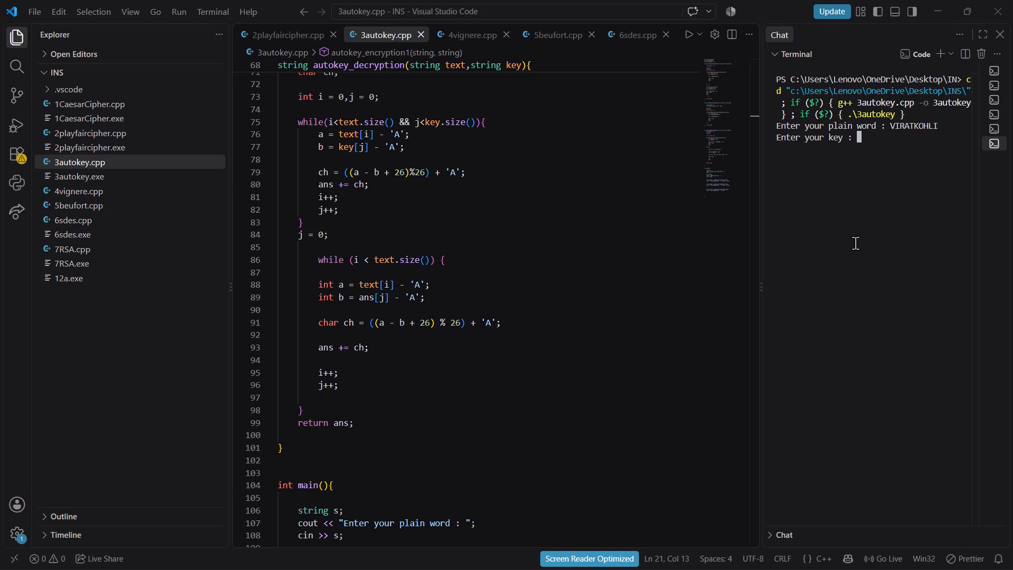
pyautogui.click(868, 240)
pyautogui.write('ANUSHKA')
pyautogui.press('Return')
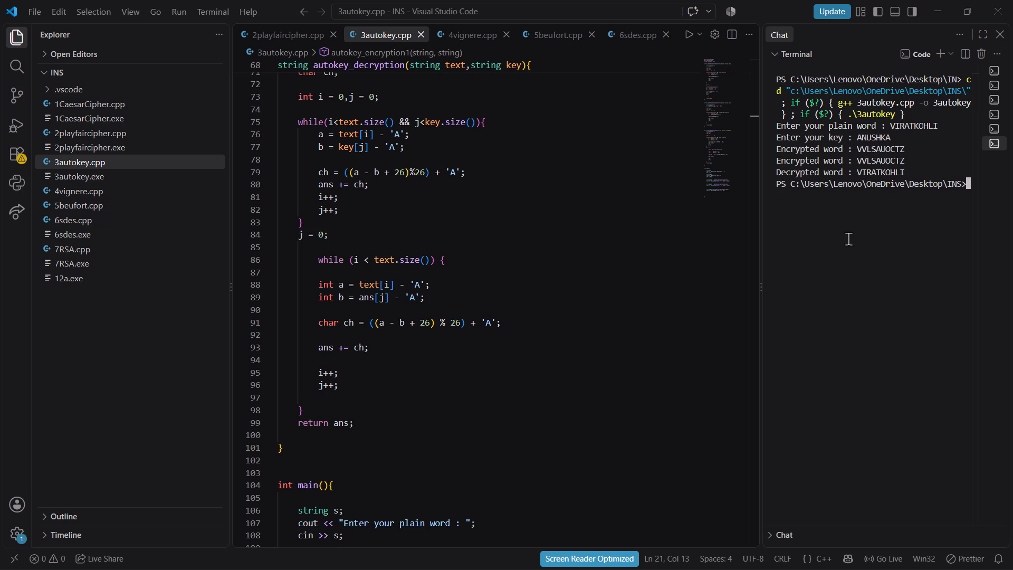
# Capture the terminal output of the 3autokey.cpp run and paste it below the "Autokey:" label in the Word INS File.
pyautogui.click(848, 234)
pyautogui.press('shift+super+s')
pyautogui.moveTo(760, 68); pyautogui.dragTo(808, 92)
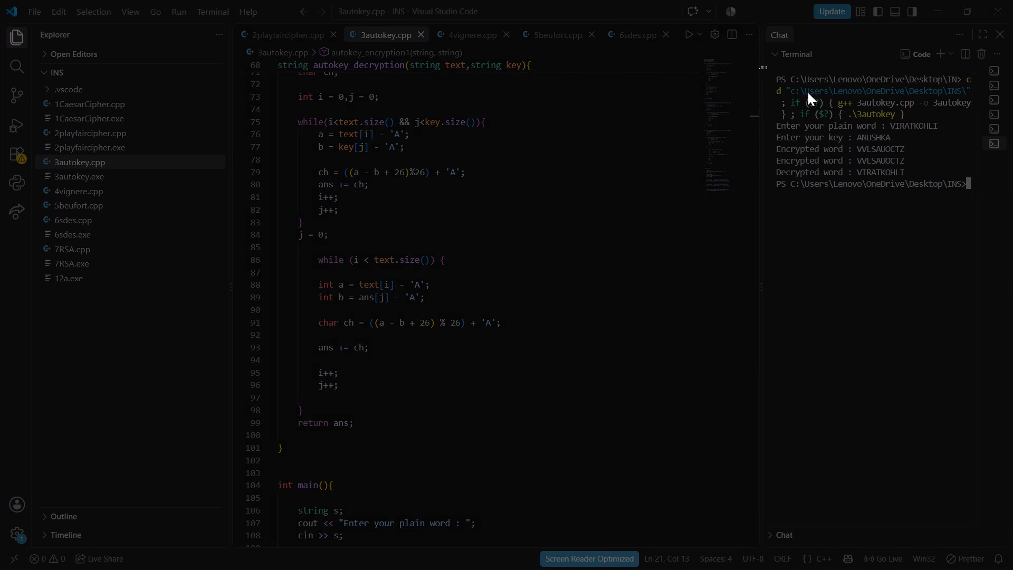
pyautogui.moveTo(808, 92); pyautogui.dragTo(979, 203)
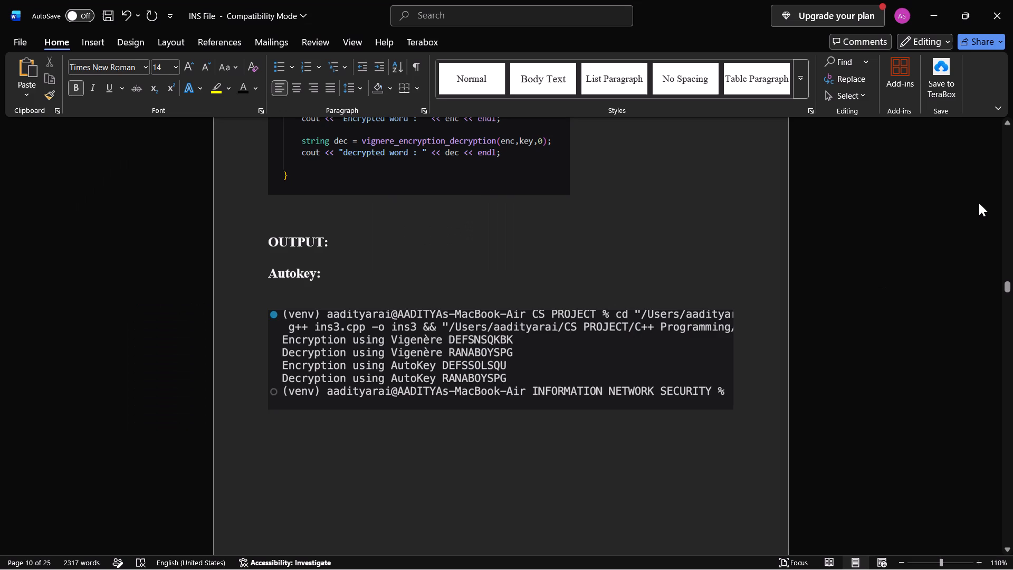
pyautogui.click(328, 286)
pyautogui.hotkey('ctrl', 'v')
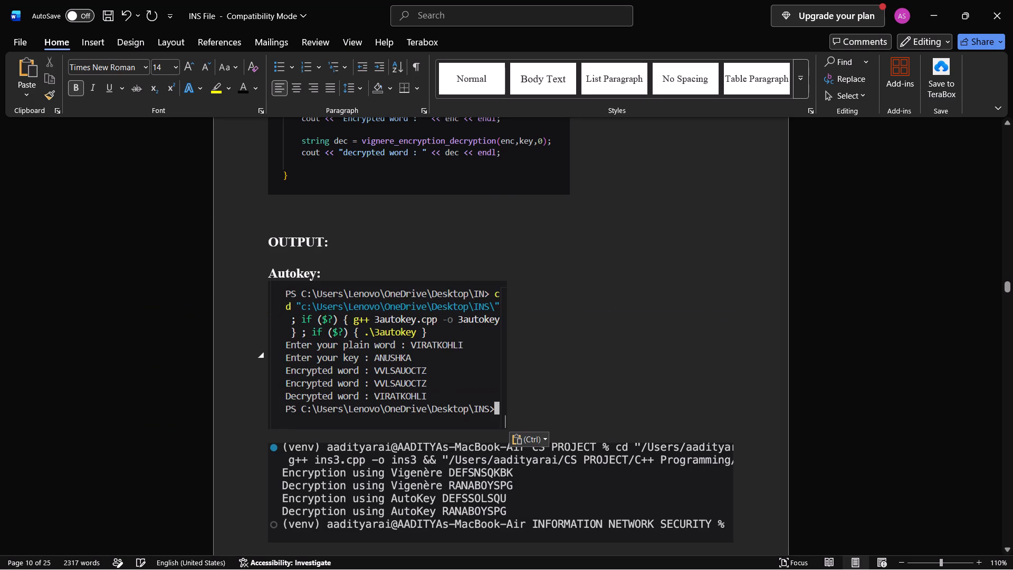
# Delete the old combined Vigenère and AutoKey output picture below the new Autokey output picture.
pyautogui.click(520, 489)
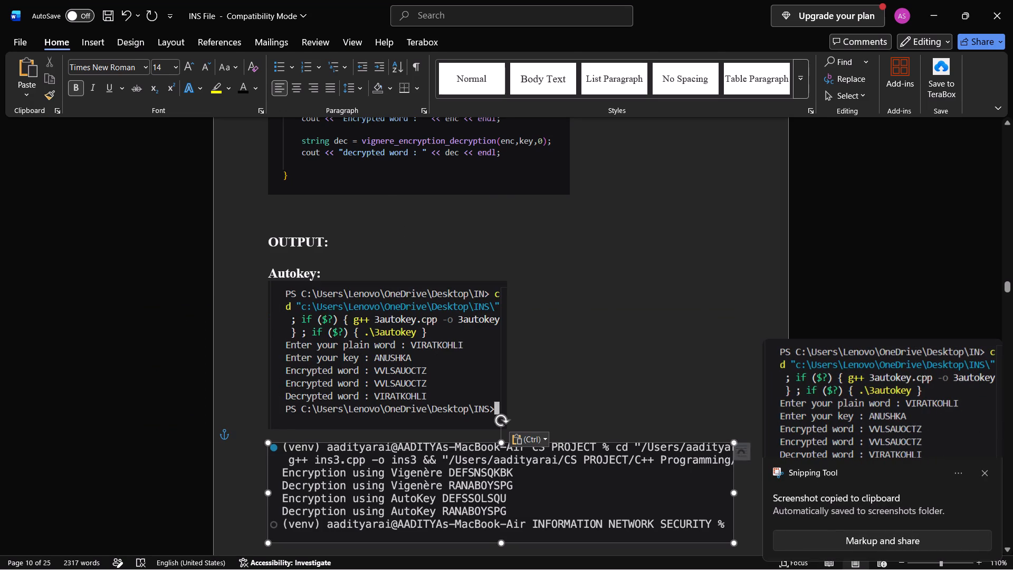
pyautogui.press('BackSpace')
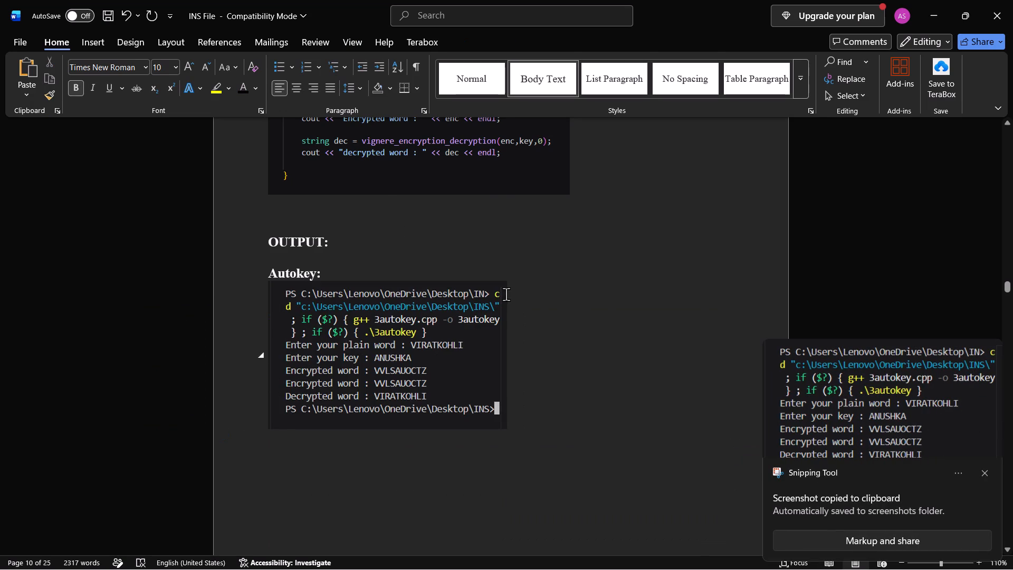
# Add the label "Vignere:" on the same line as "Autokey:", spaced across past the edge of the Autokey output picture.
pyautogui.click(480, 271)
pyautogui.press('space')
pyautogui.press('space')
pyautogui.press('space')
pyautogui.press('space')
pyautogui.press('space')
pyautogui.press('space')
pyautogui.press('space')
pyautogui.press('space')
pyautogui.press('space')
pyautogui.press('space')
pyautogui.press('space')
pyautogui.press('space')
pyautogui.press('space')
pyautogui.press('space')
pyautogui.press('space')
pyautogui.press('space')
pyautogui.press('space')
pyautogui.press('space')
pyautogui.press('space')
pyautogui.press('space')
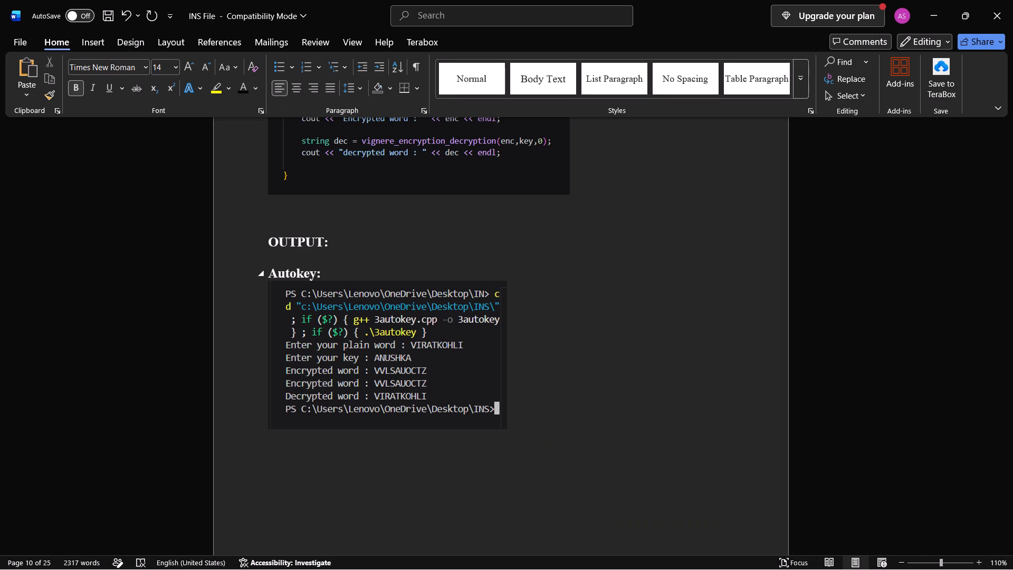
pyautogui.press('BackSpace')
pyautogui.press('BackSpace')
pyautogui.press('BackSpace')
pyautogui.press('BackSpace')
pyautogui.write('vIGNERE')
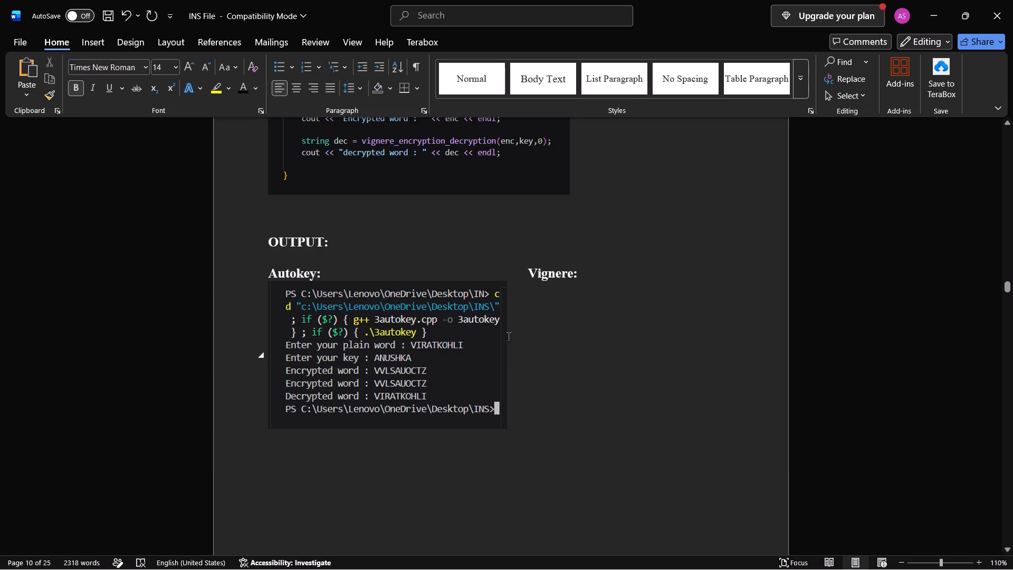
# Add eight spaces after the Autokey output picture so the insertion point lines up beneath the "Vignere:" label.
pyautogui.click(525, 340)
pyautogui.press('space')
pyautogui.press('space')
pyautogui.press('space')
pyautogui.press('space')
pyautogui.press('space')
pyautogui.press('space')
pyautogui.press('space')
pyautogui.press('space')
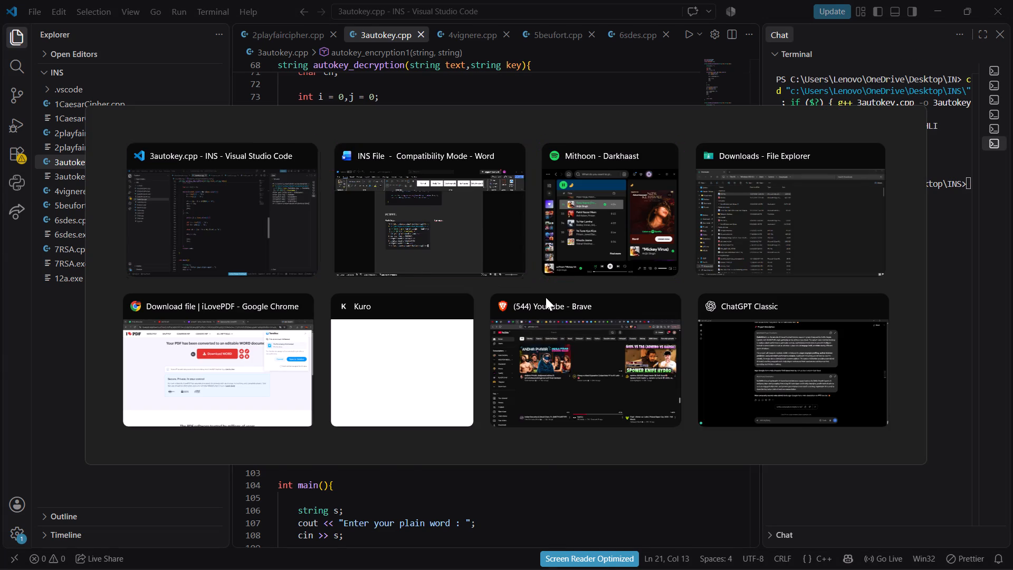
# In Visual Studio Code, run 4vignere.cpp in the terminal with plain word VIRATKOHLI and key ANUSHKA.
pyautogui.scroll(-2, 546, 297)
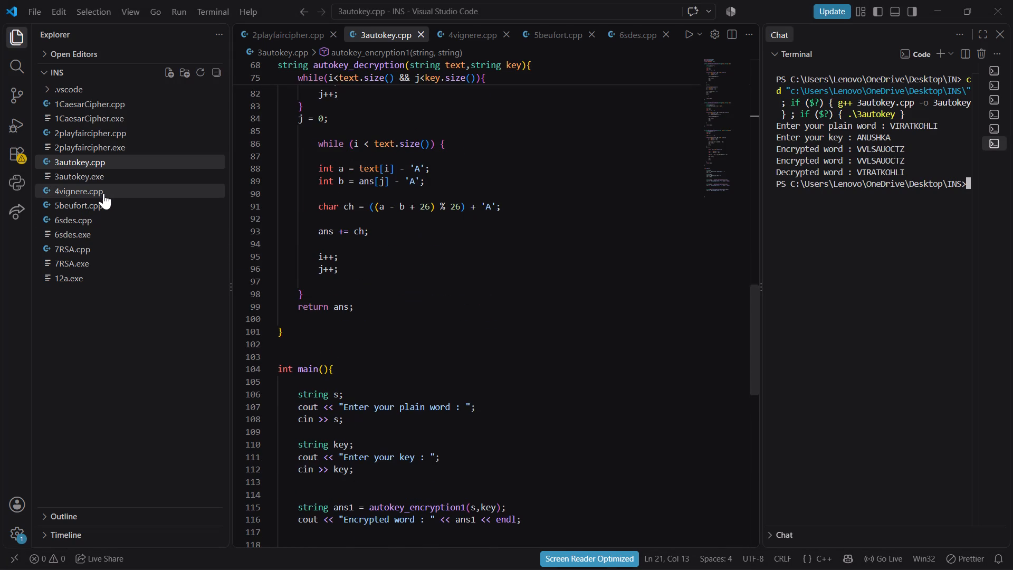
pyautogui.click(103, 193)
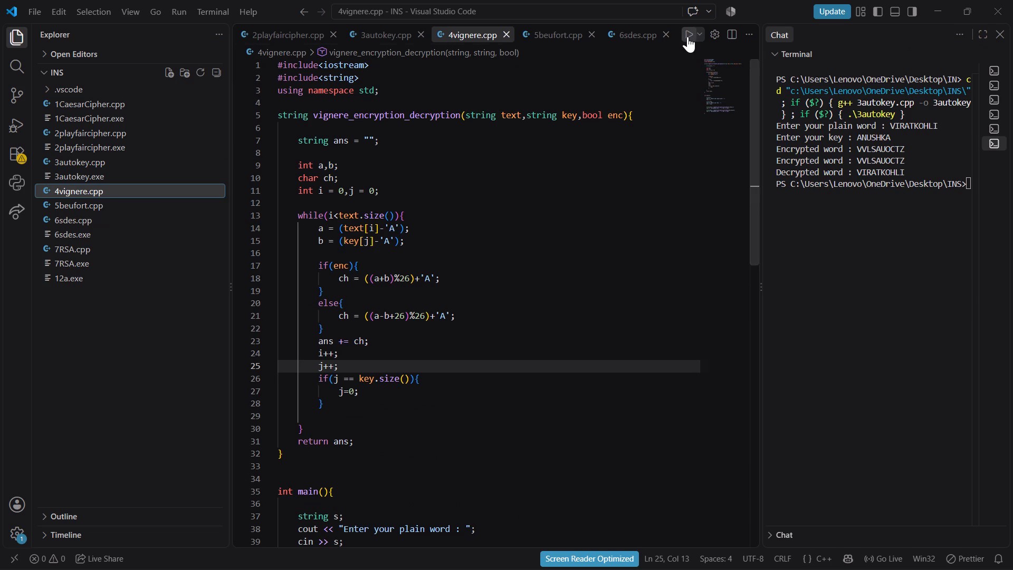
pyautogui.click(687, 36)
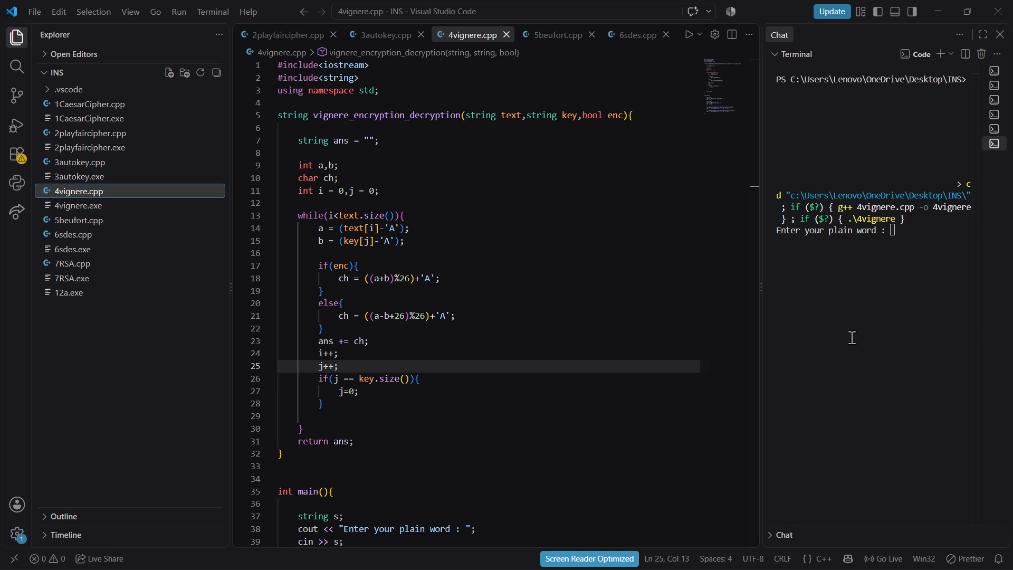
pyautogui.click(871, 330)
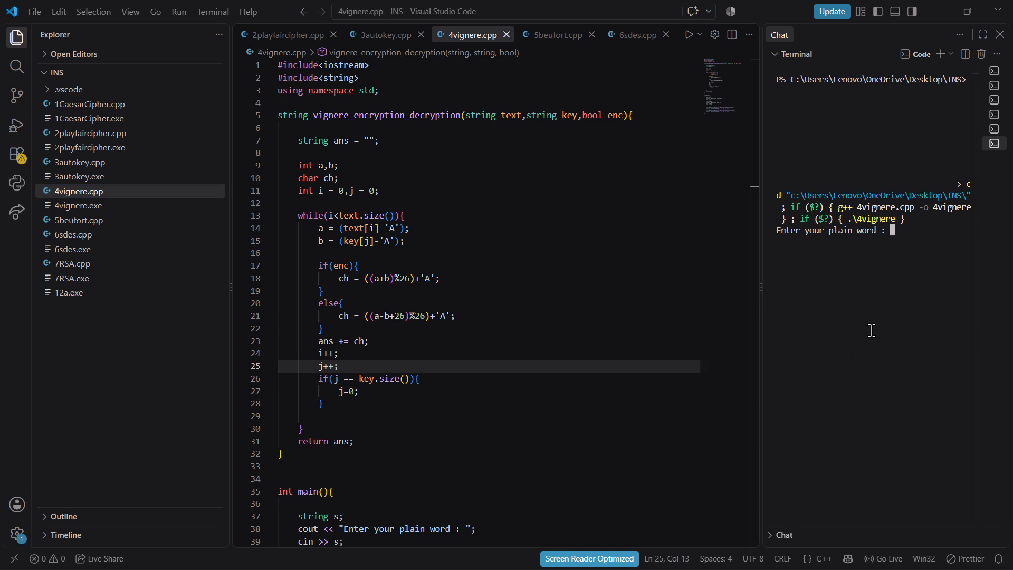
pyautogui.hotkey('shift', 'v')
pyautogui.press('i')
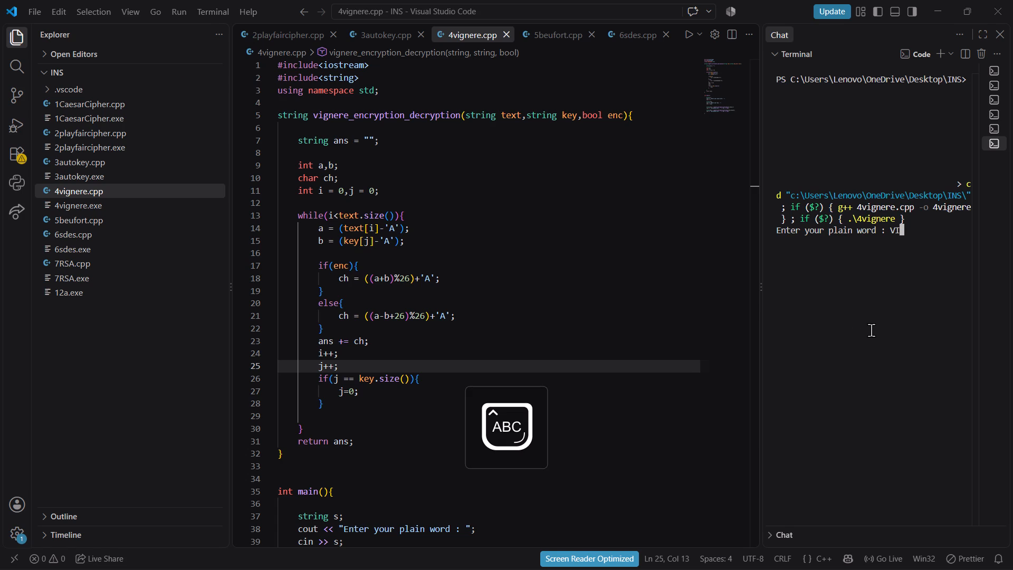
pyautogui.write('RATKOHLI')
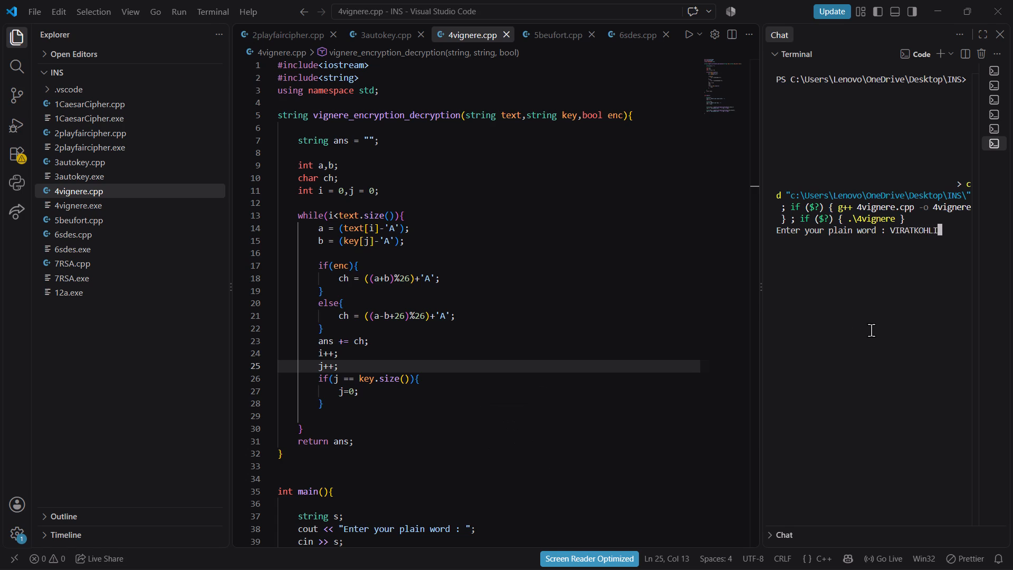
pyautogui.press('Return')
pyautogui.write('ANUSHKA')
pyautogui.press('Return')
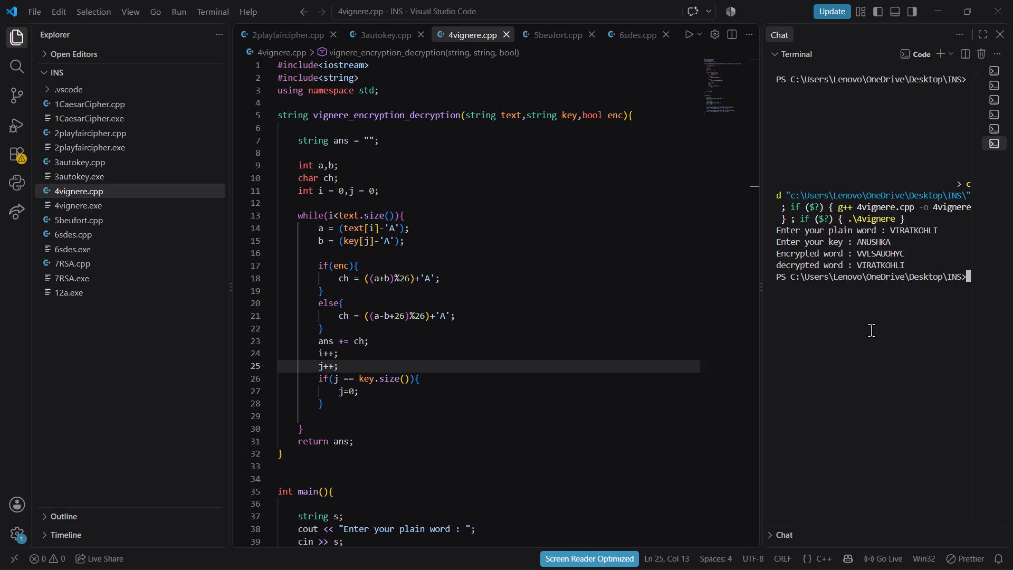
# Capture the terminal output of the 4vignere.cpp run and paste it after the spaces following the Autokey output picture in Word.
pyautogui.click(878, 334)
pyautogui.press('shift+super+s')
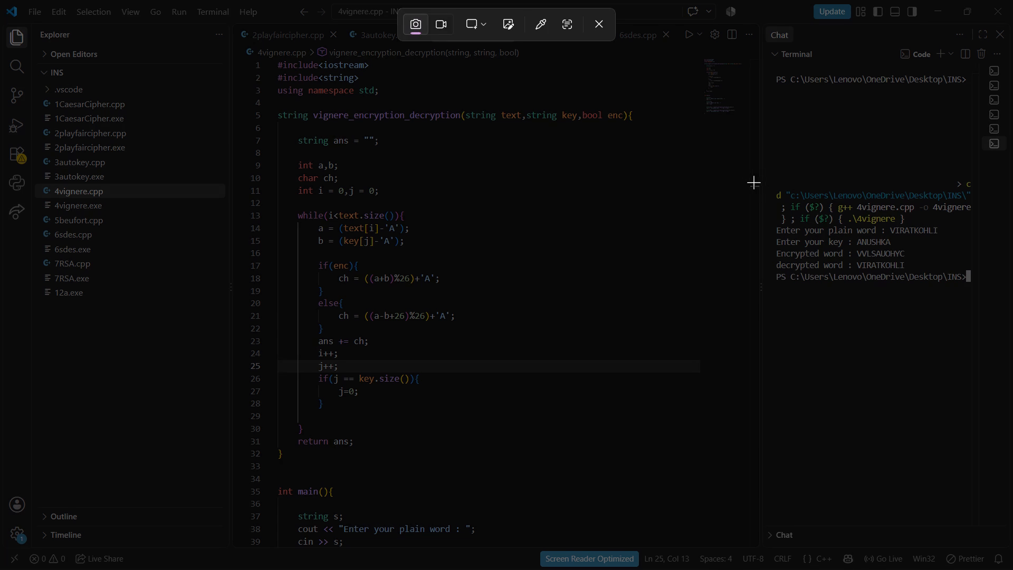
pyautogui.moveTo(762, 178); pyautogui.dragTo(975, 292)
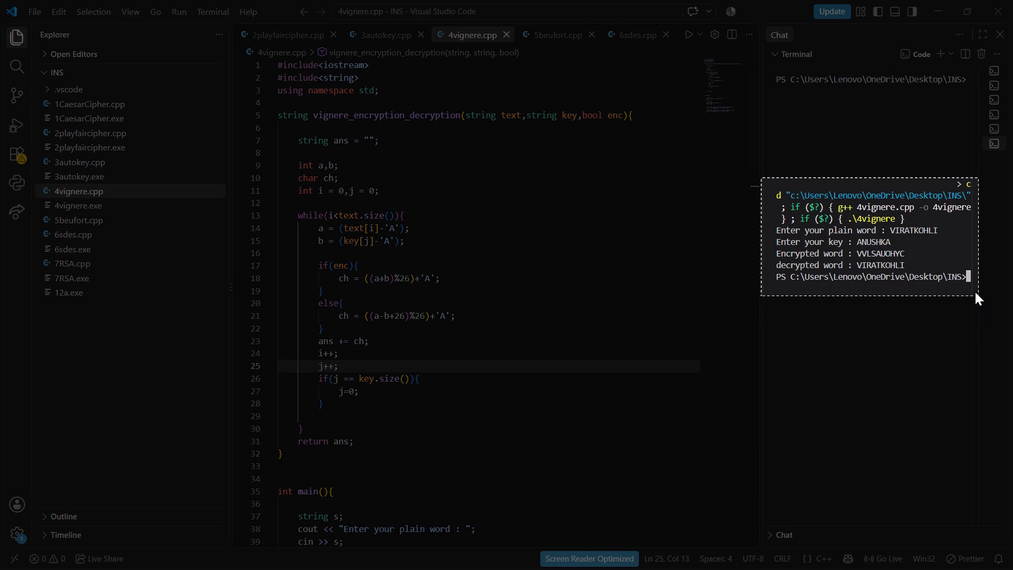
pyautogui.moveTo(975, 292); pyautogui.dragTo(980, 292)
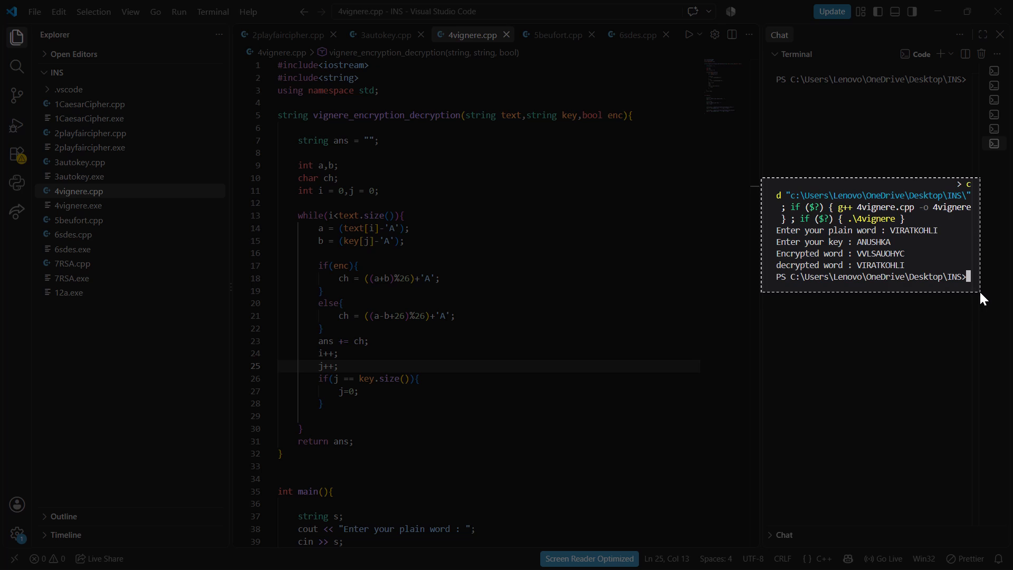
pyautogui.moveTo(980, 292); pyautogui.dragTo(980, 291)
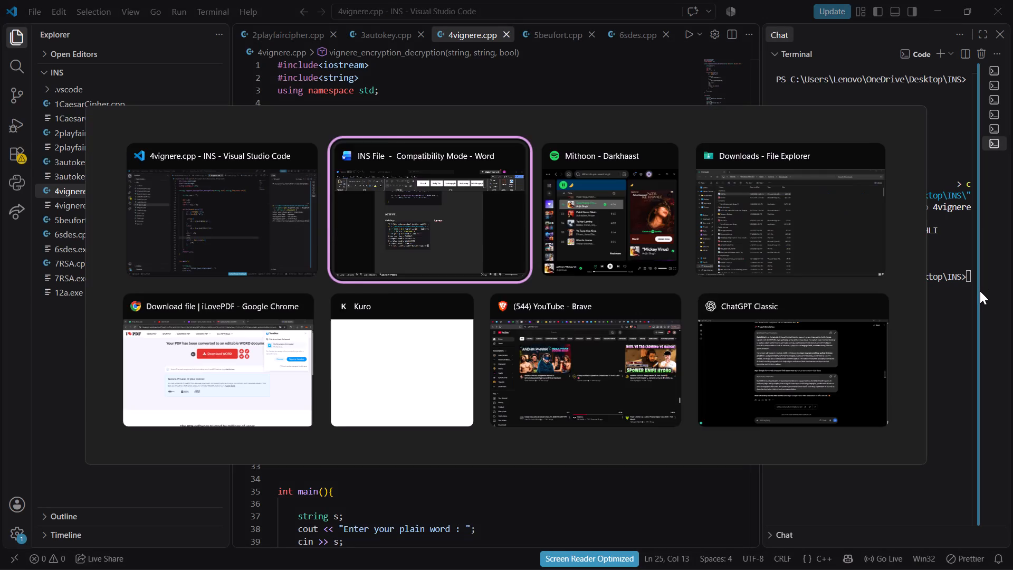
pyautogui.click(528, 348)
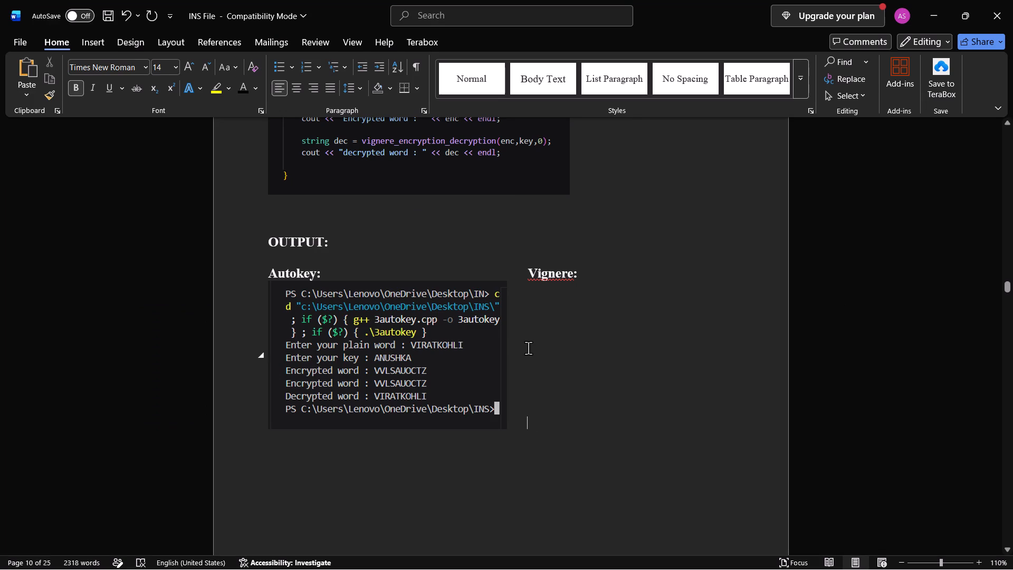
pyautogui.hotkey('ctrl', 'v')
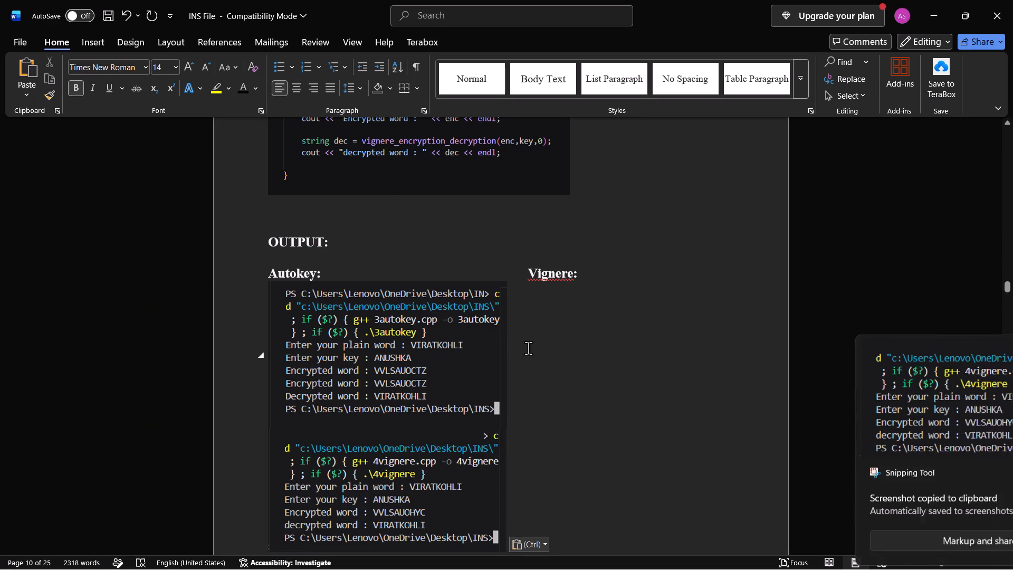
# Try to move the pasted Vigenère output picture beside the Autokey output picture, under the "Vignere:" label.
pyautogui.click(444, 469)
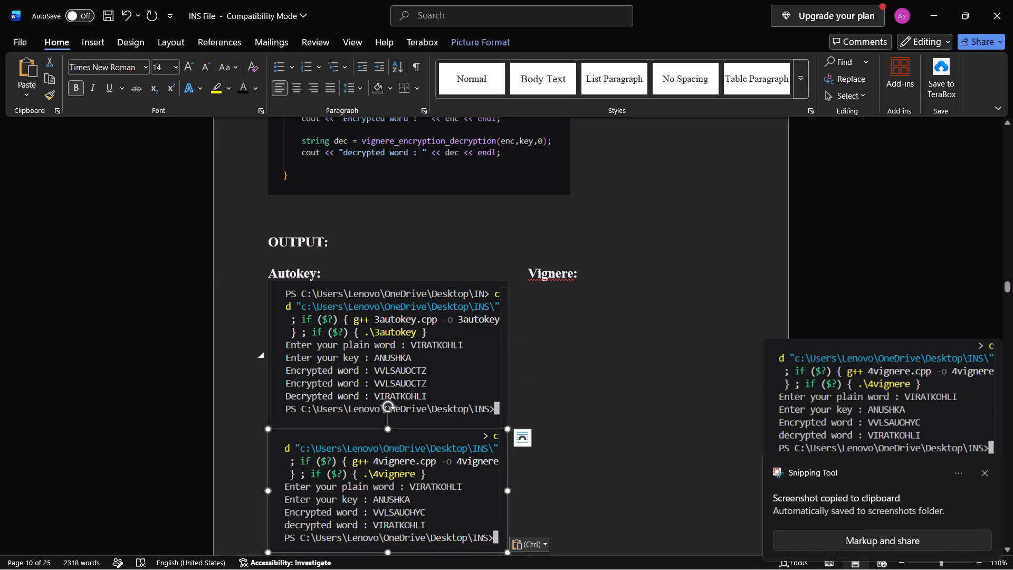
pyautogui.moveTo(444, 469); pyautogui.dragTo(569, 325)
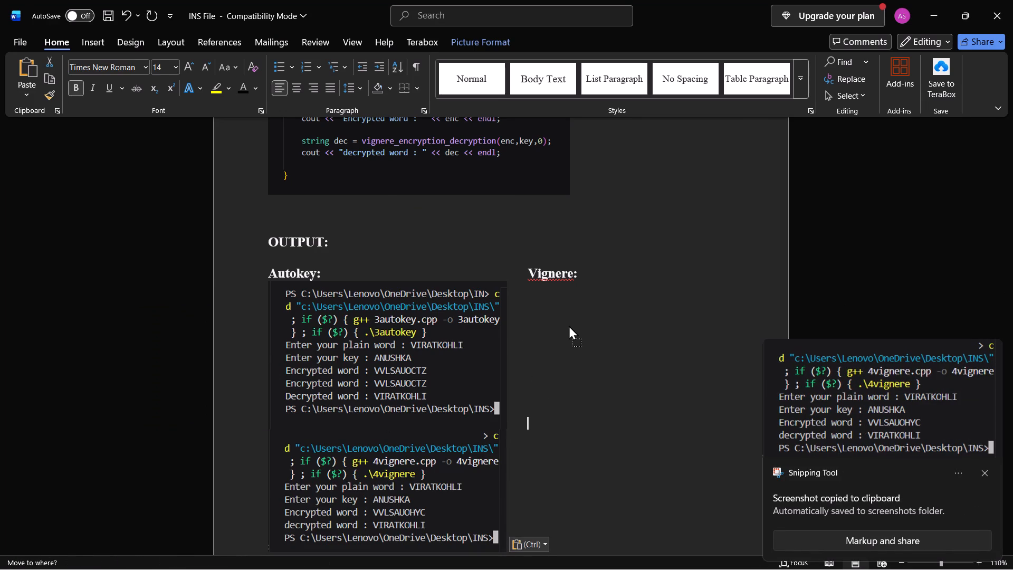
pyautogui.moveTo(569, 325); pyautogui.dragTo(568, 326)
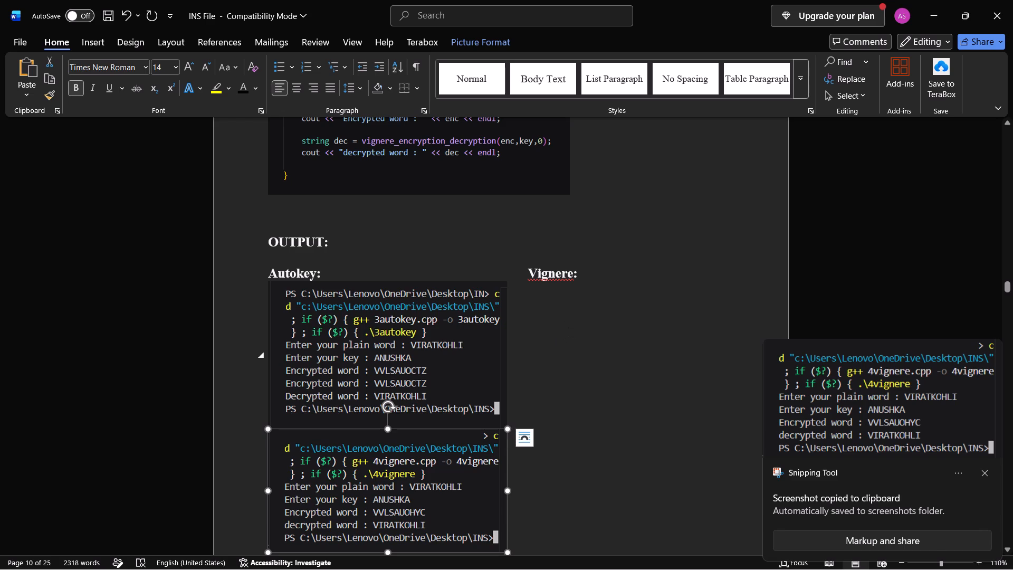
# Delete three spaces directly before the Vigenère output picture.
pyautogui.click(259, 449)
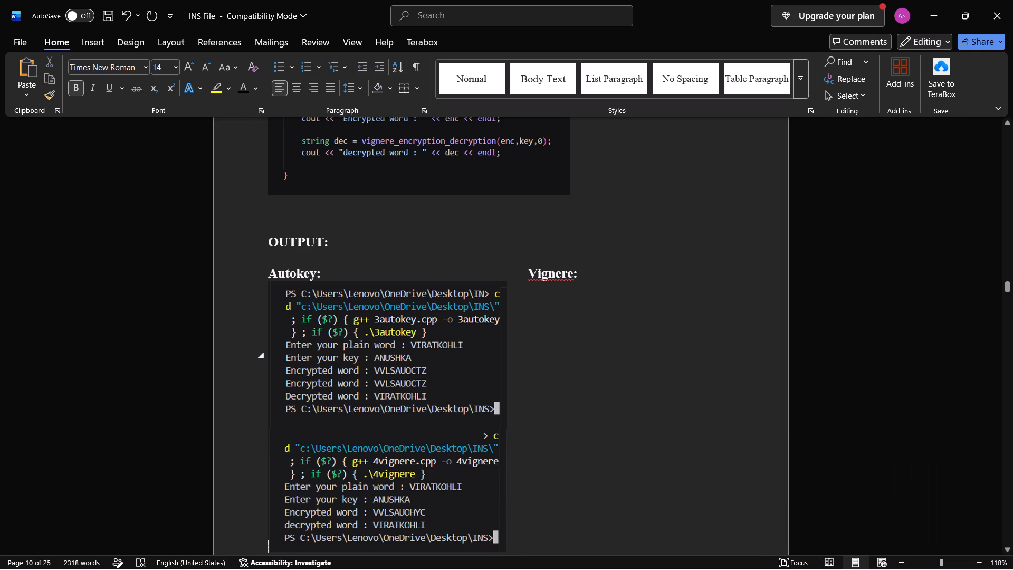
pyautogui.press('BackSpace')
pyautogui.press('BackSpace')
pyautogui.press('BackSpace')
# Insert a paragraph break before the Vigenère output picture to separate it from the Autokey output picture.
pyautogui.scroll(-3, 424, 468)
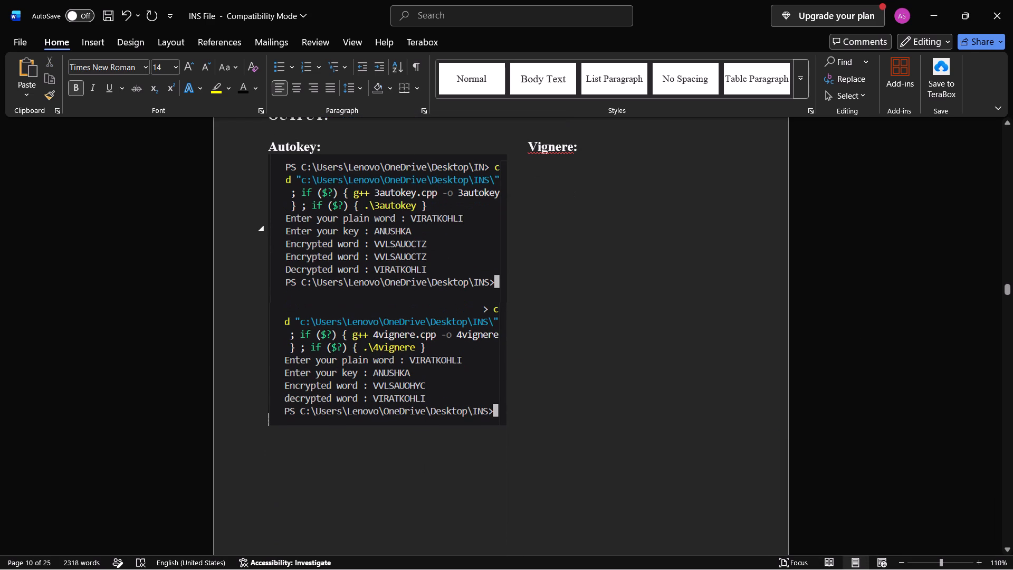
pyautogui.click(400, 363)
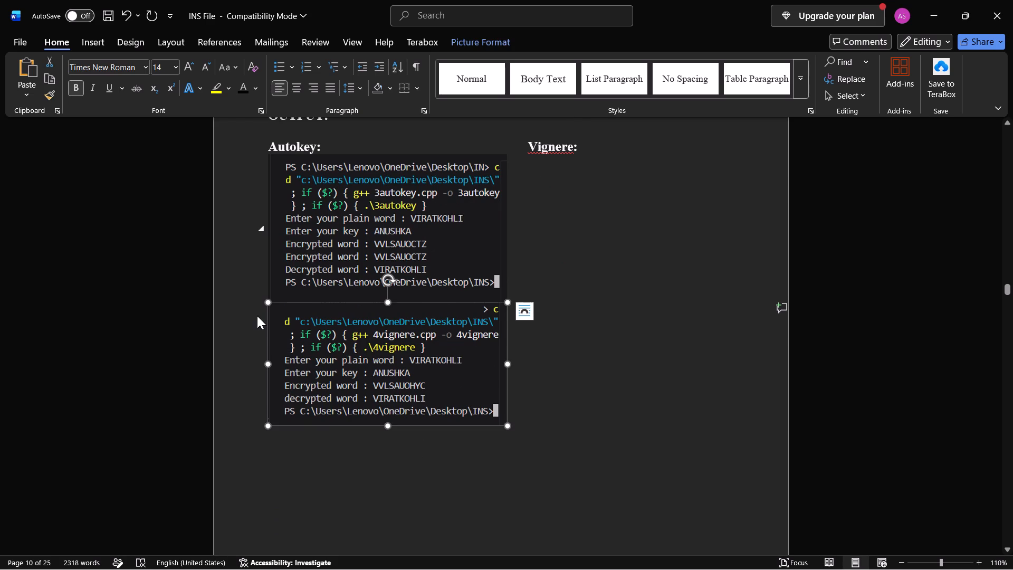
pyautogui.click(257, 316)
pyautogui.press('Return')
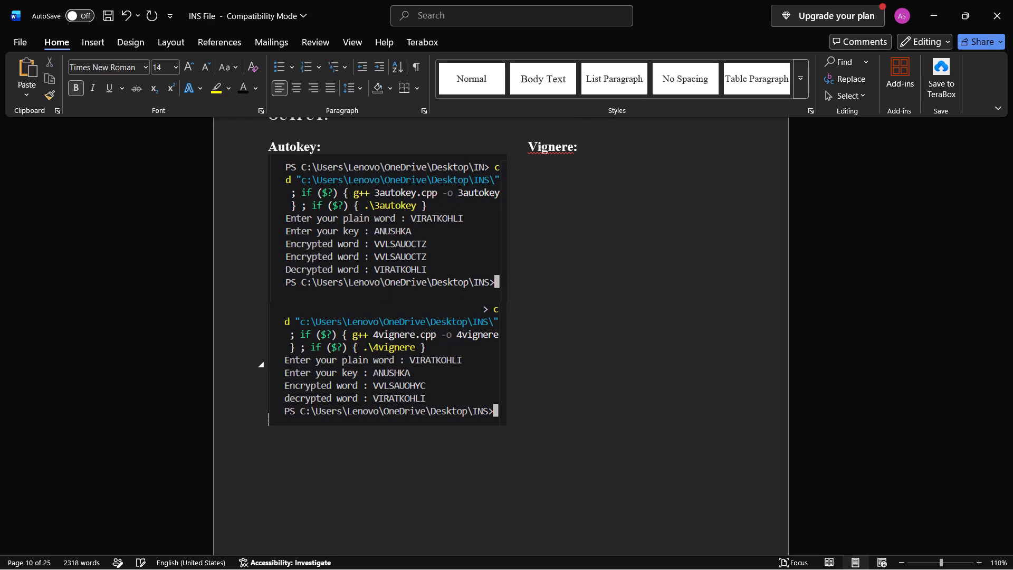
# Insert five more line breaks before the Vigenère output picture to push it further below the Autokey output picture.
pyautogui.press('Return')
pyautogui.press('Return')
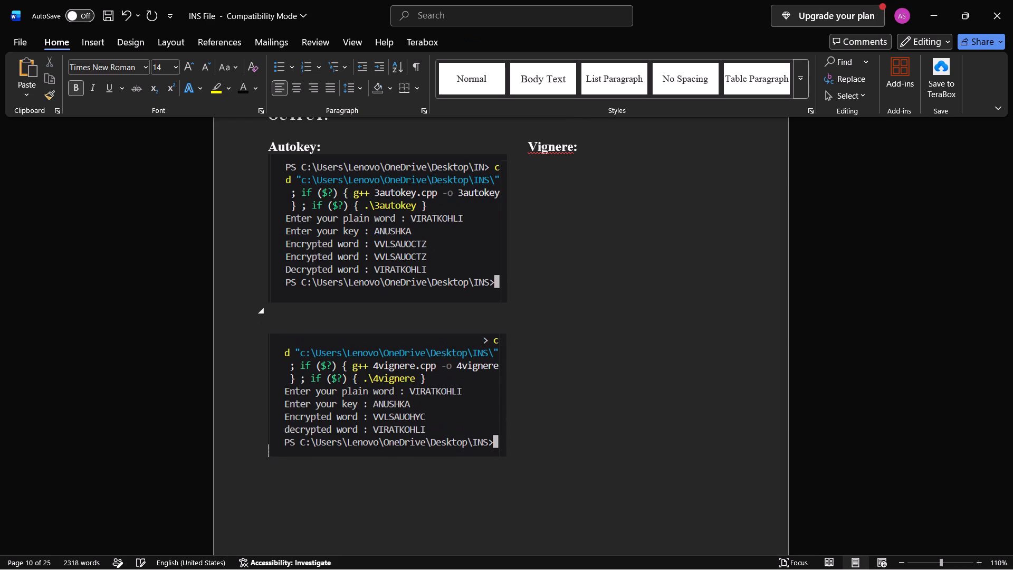
pyautogui.press('Return')
pyautogui.press('Return')
pyautogui.press('Return')
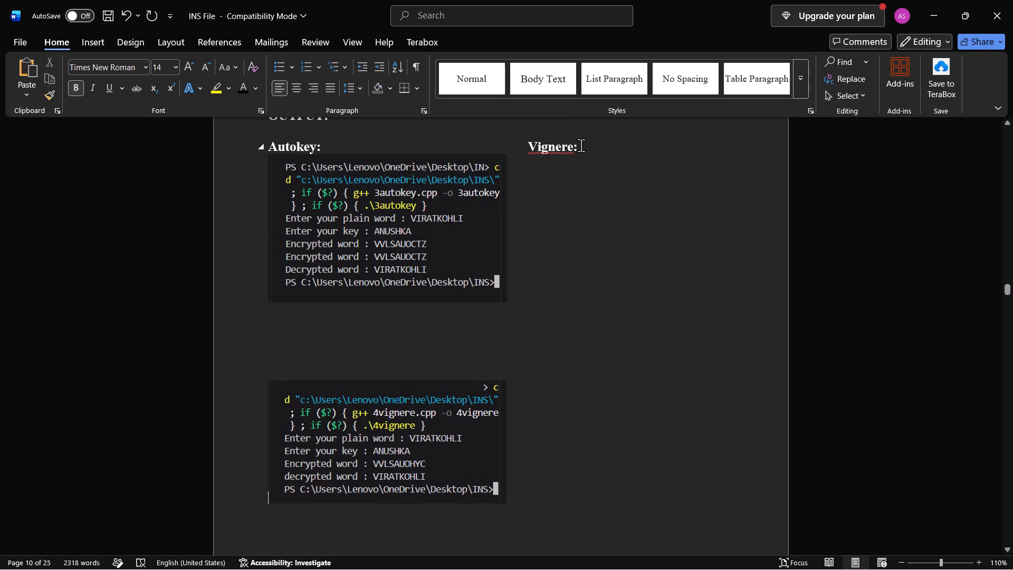
# Delete the "Vignere:" label that sits on the same line as the "Autokey:" label.
pyautogui.click(581, 145)
pyautogui.press('BackSpace')
pyautogui.press('BackSpace')
pyautogui.press('BackSpace')
pyautogui.press('BackSpace')
pyautogui.press('BackSpace')
pyautogui.press('BackSpace')
pyautogui.press('BackSpace')
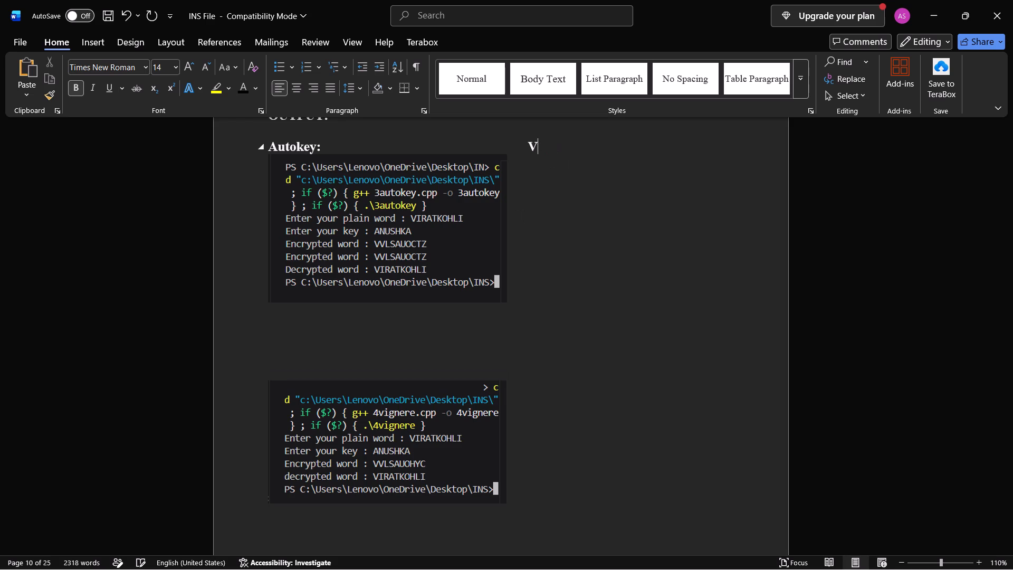
pyautogui.press('BackSpace')
# Add two line breaks after the Autokey output picture and write the label "Vignere:" there.
pyautogui.click(514, 283)
pyautogui.press('Return')
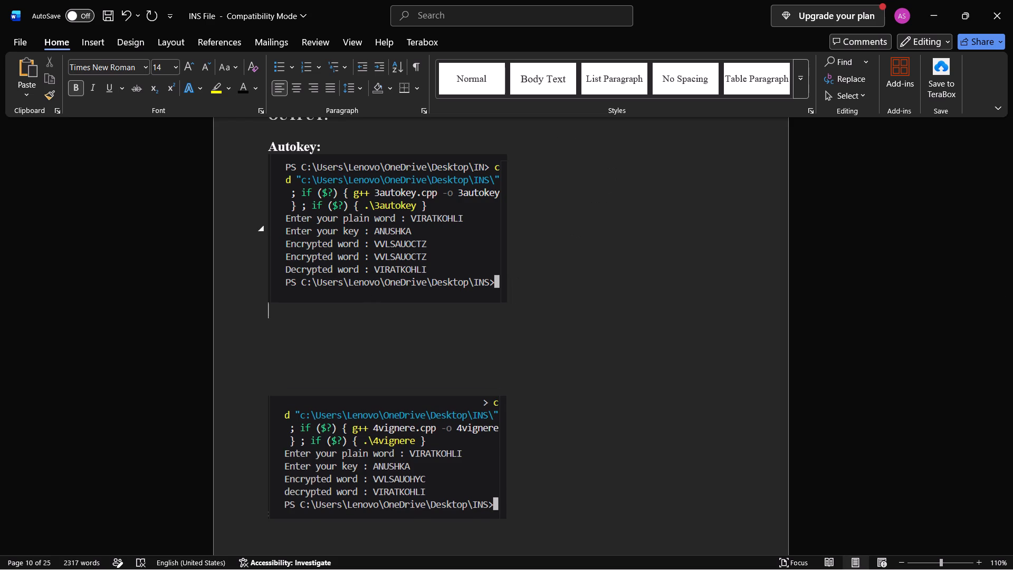
pyautogui.press('Return')
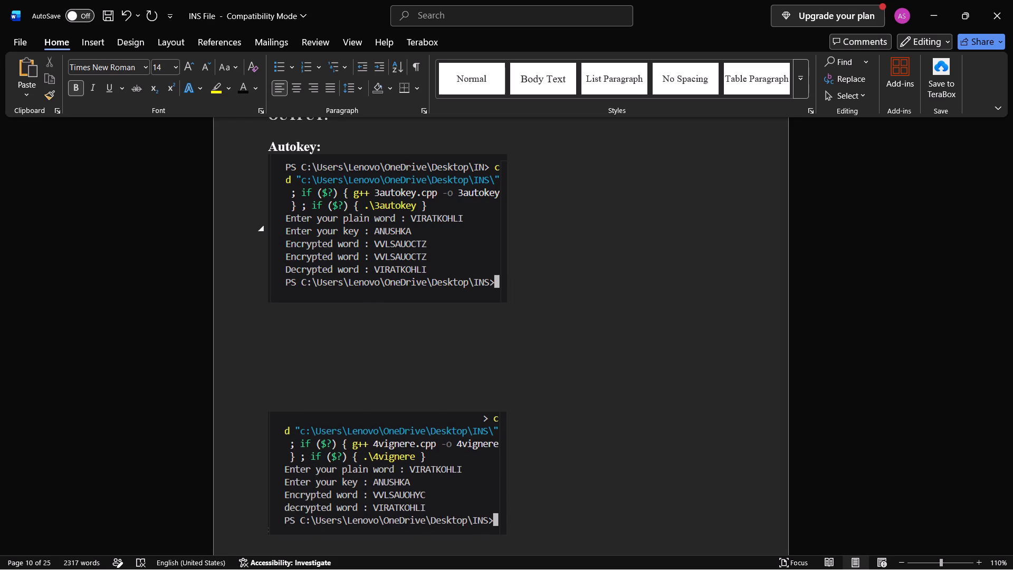
pyautogui.press('v')
pyautogui.press('i')
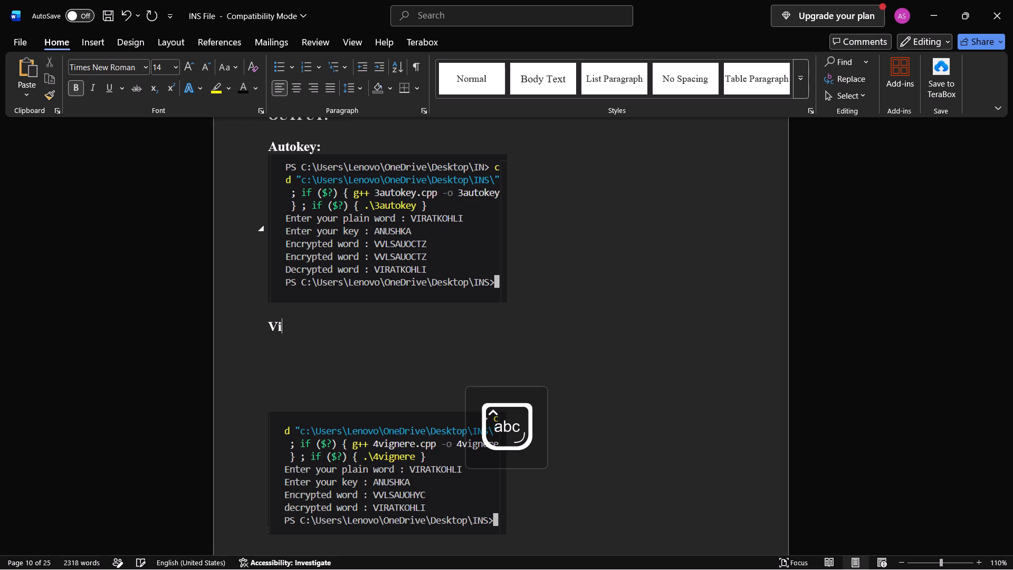
pyautogui.write('gnere:')
# Delete the surplus blank lines between the new "Vignere:" label and the Vigenère output picture.
pyautogui.click(330, 391)
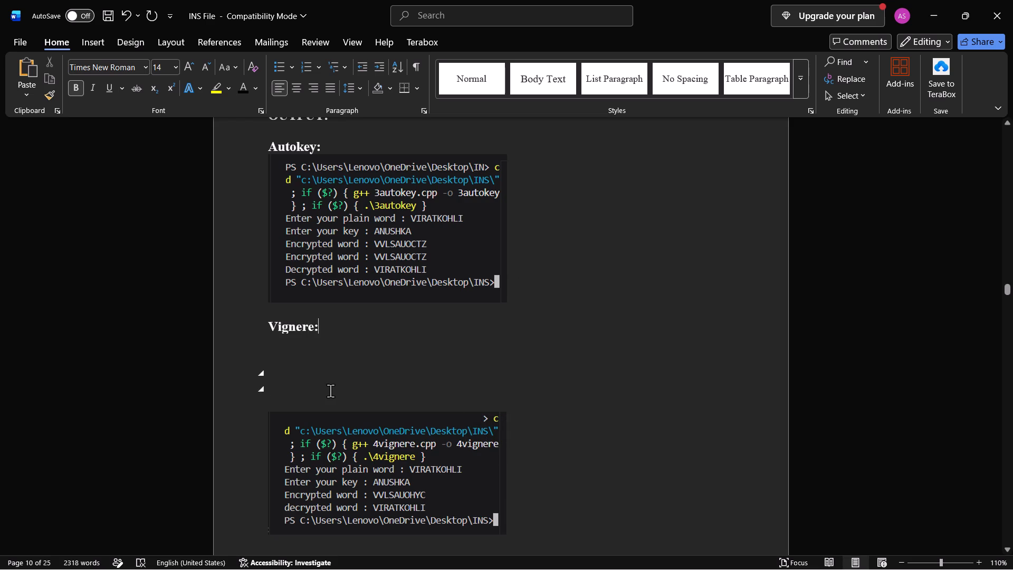
pyautogui.press('BackSpace')
pyautogui.press('BackSpace')
pyautogui.press('BackSpace')
pyautogui.press('BackSpace')
pyautogui.press('BackSpace')
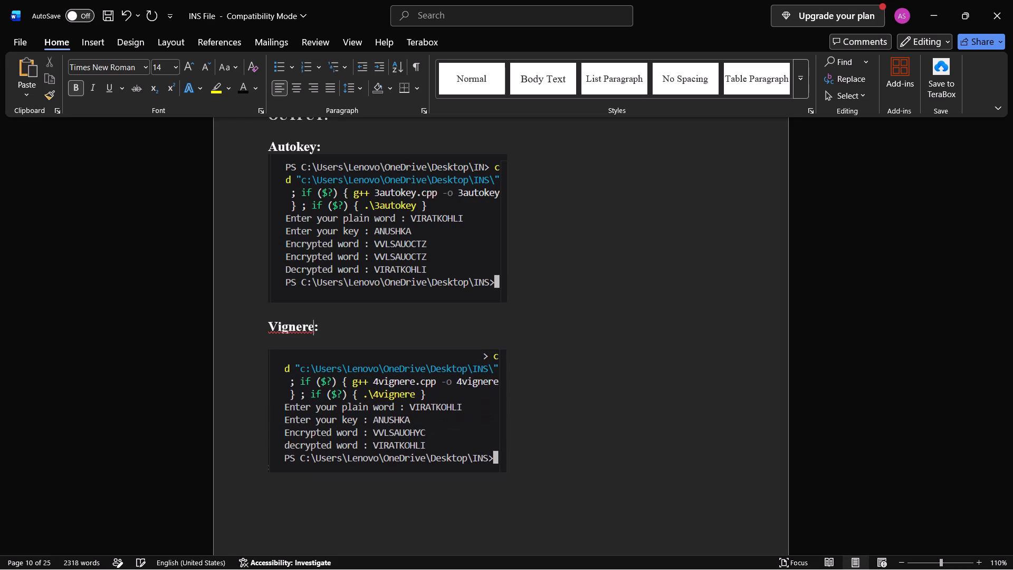
# Insert a blank line between the "Autokey:" label and its output picture in the OUTPUT section.
pyautogui.scroll(3, 330, 391)
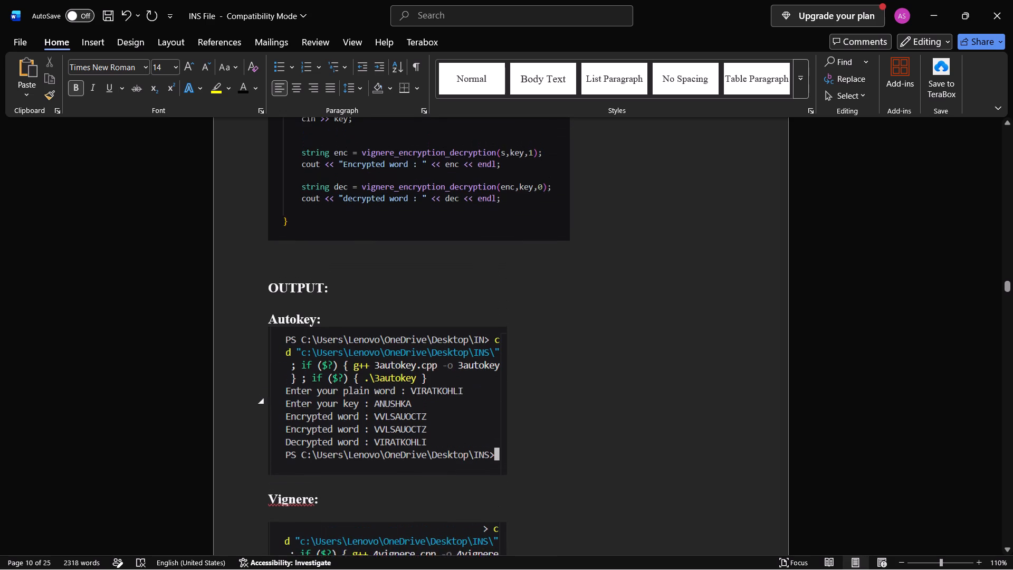
pyautogui.click(359, 320)
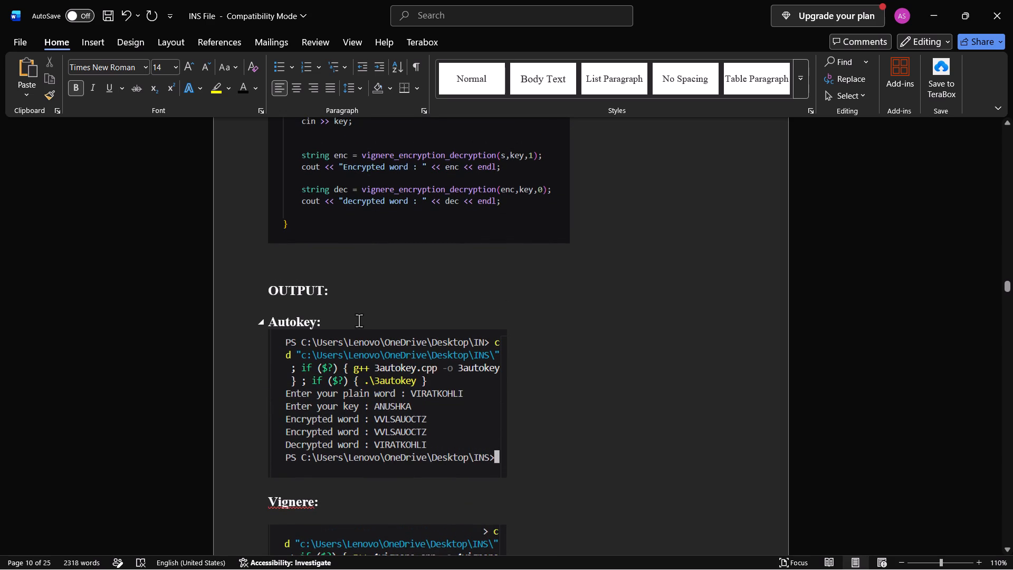
pyautogui.click(359, 320)
pyautogui.press('Return')
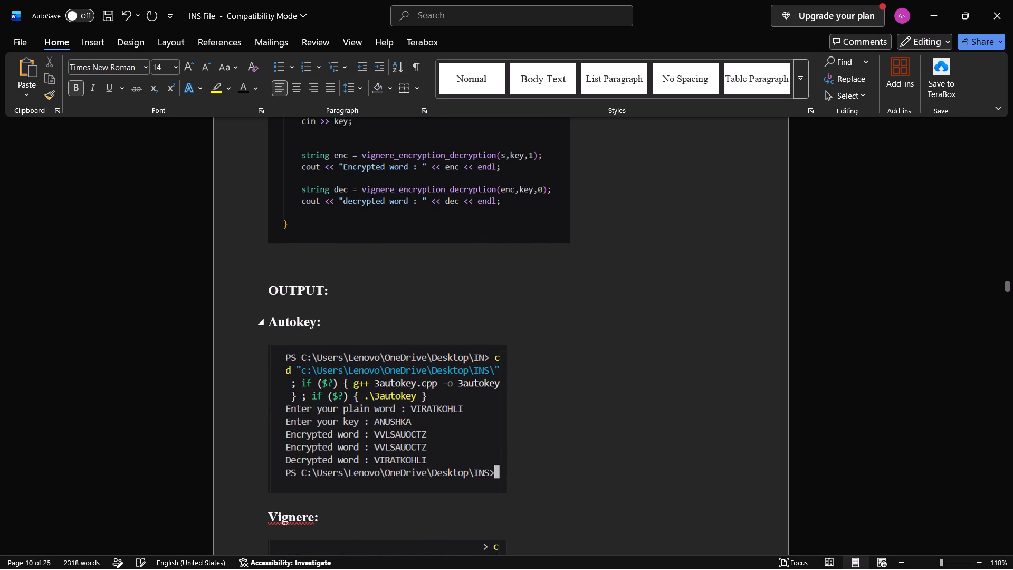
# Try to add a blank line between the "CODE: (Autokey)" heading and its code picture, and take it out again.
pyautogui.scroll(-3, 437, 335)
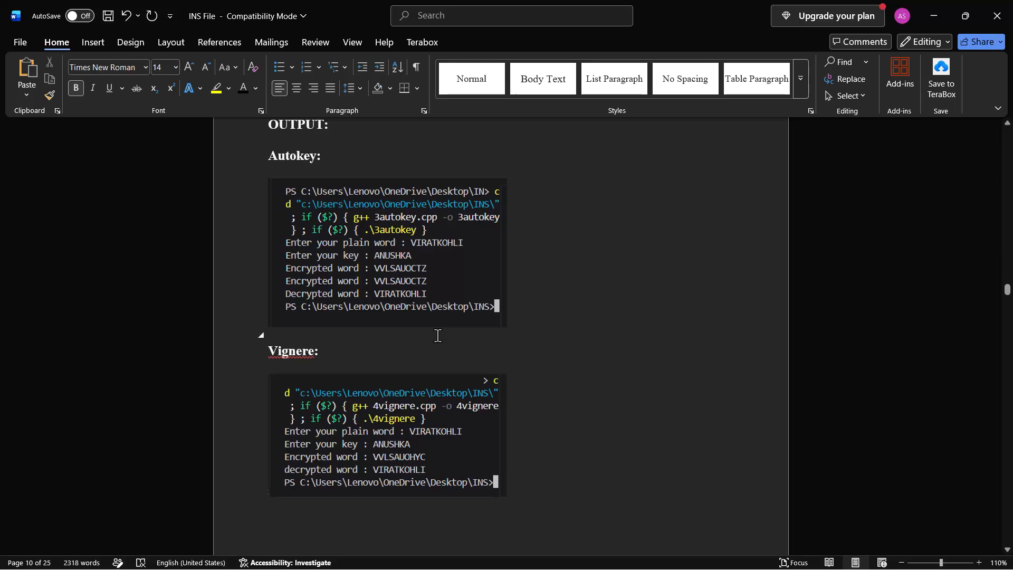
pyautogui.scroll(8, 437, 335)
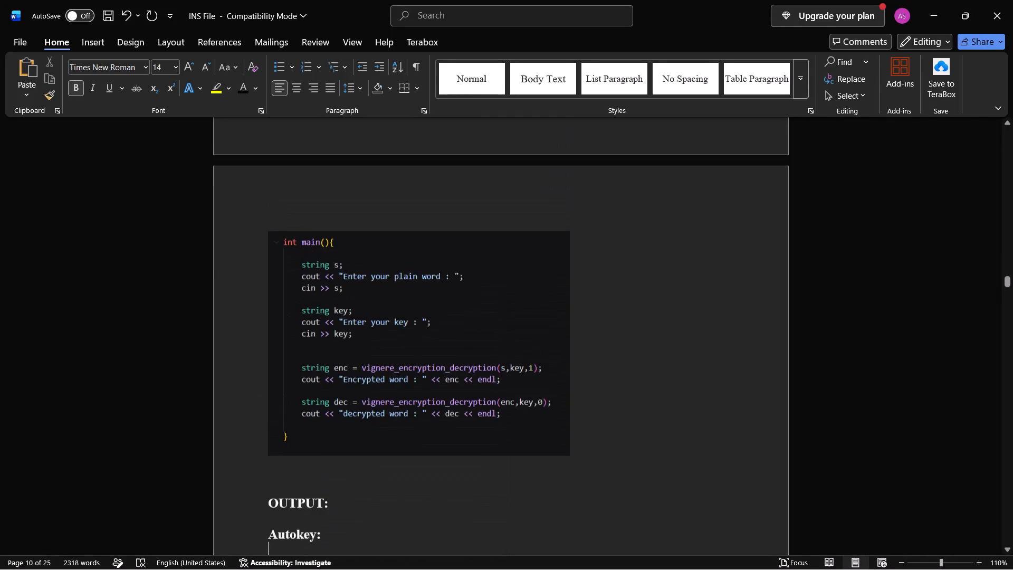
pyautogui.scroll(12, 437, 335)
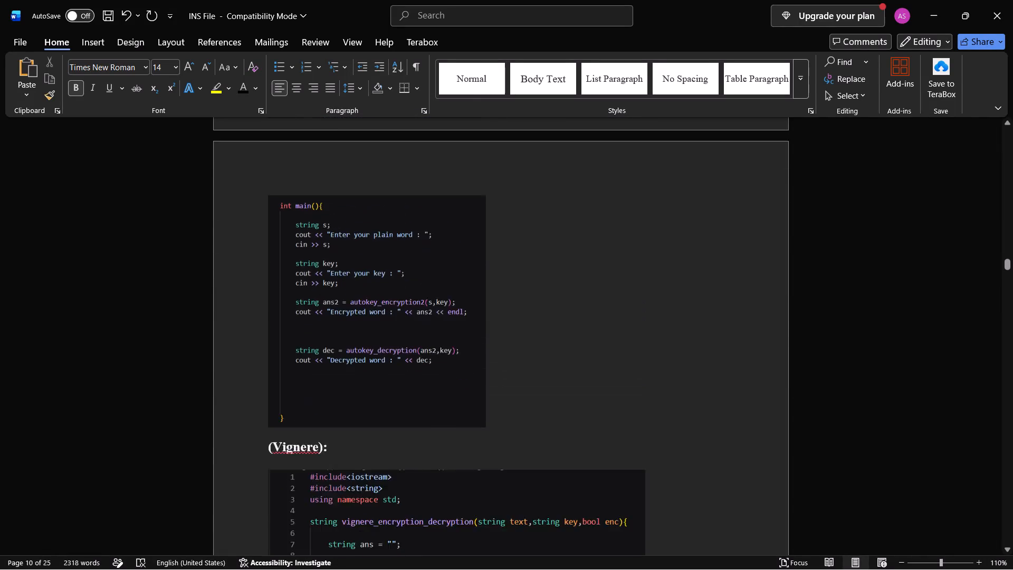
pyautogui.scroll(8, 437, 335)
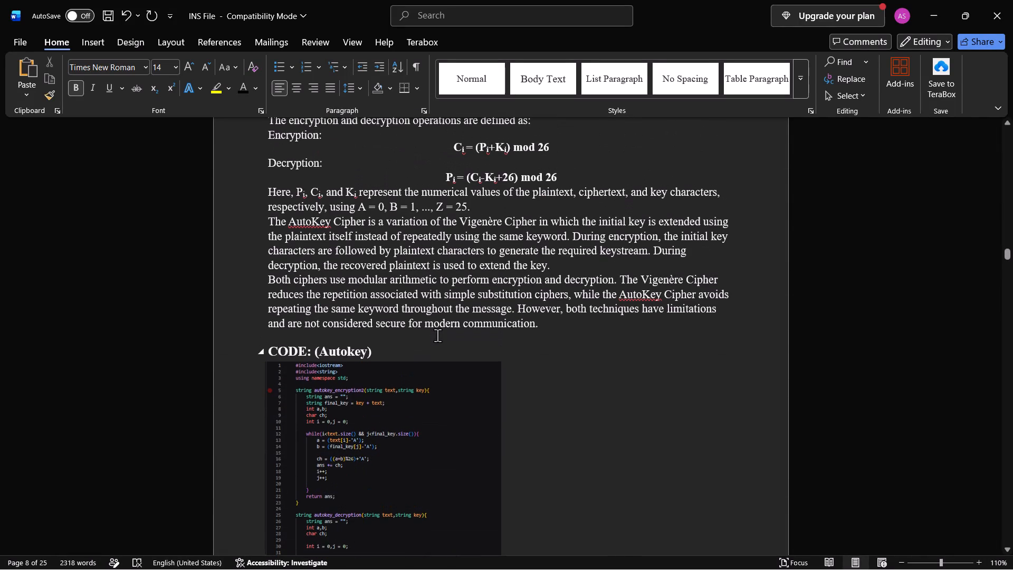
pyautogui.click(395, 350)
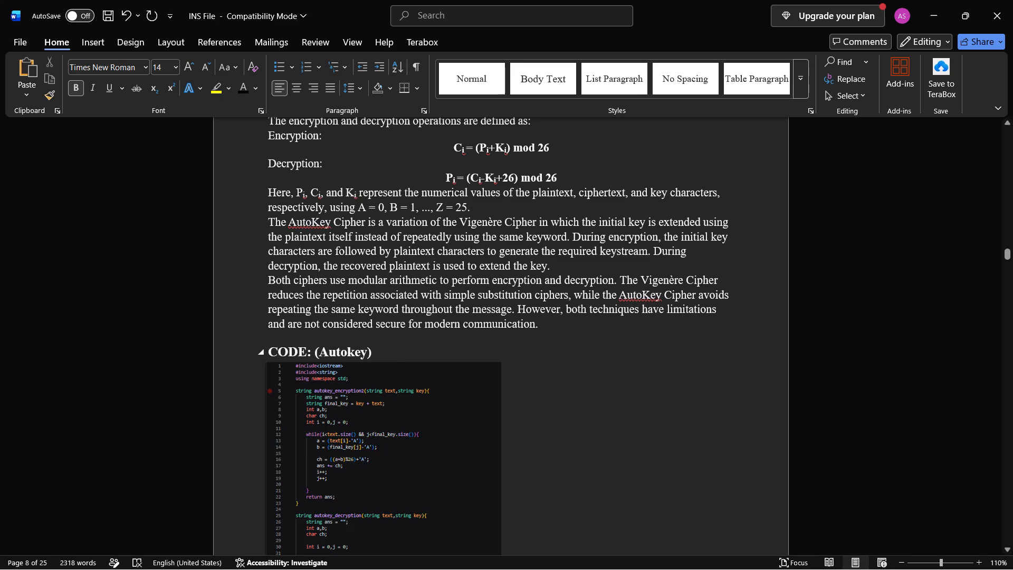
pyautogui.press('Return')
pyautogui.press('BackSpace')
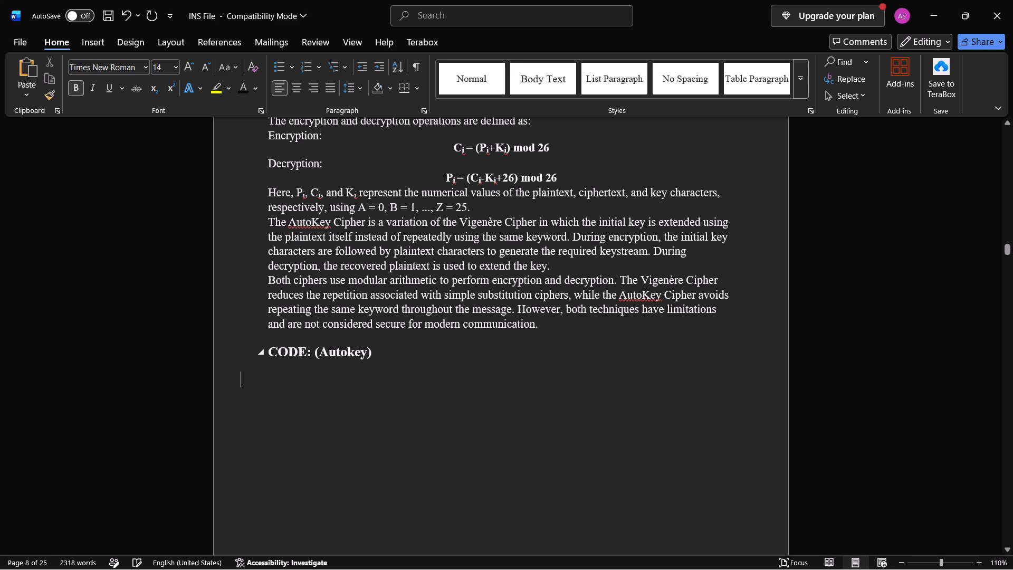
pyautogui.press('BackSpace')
# Review the layout of Experiment 3's code and output pages and continue to Experiment 4's theory and code.
pyautogui.scroll(-5, 395, 350)
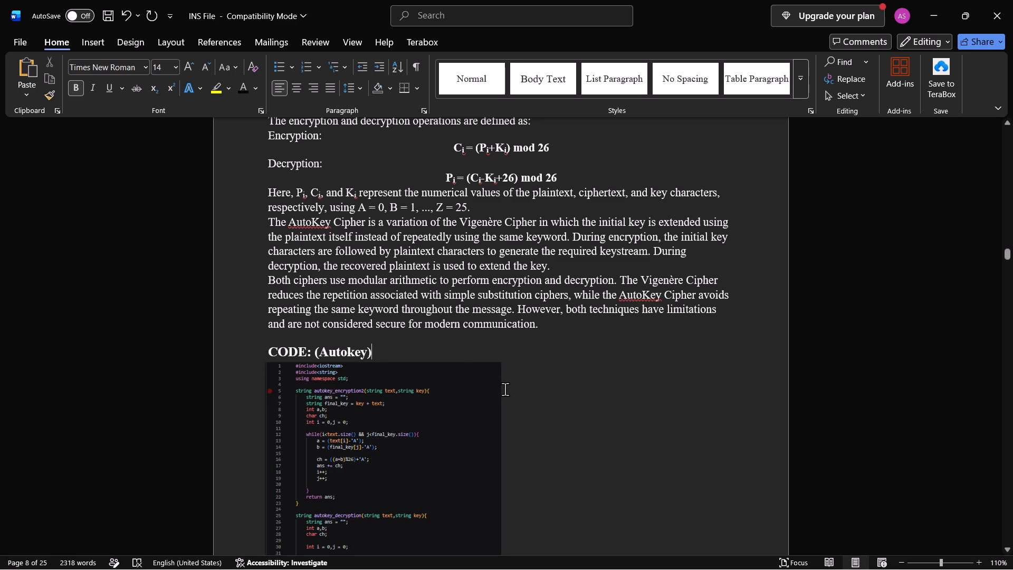
pyautogui.scroll(-6, 505, 389)
pyautogui.scroll(4, 505, 389)
pyautogui.scroll(-20, 505, 389)
pyautogui.scroll(-10, 505, 389)
pyautogui.scroll(15, 505, 389)
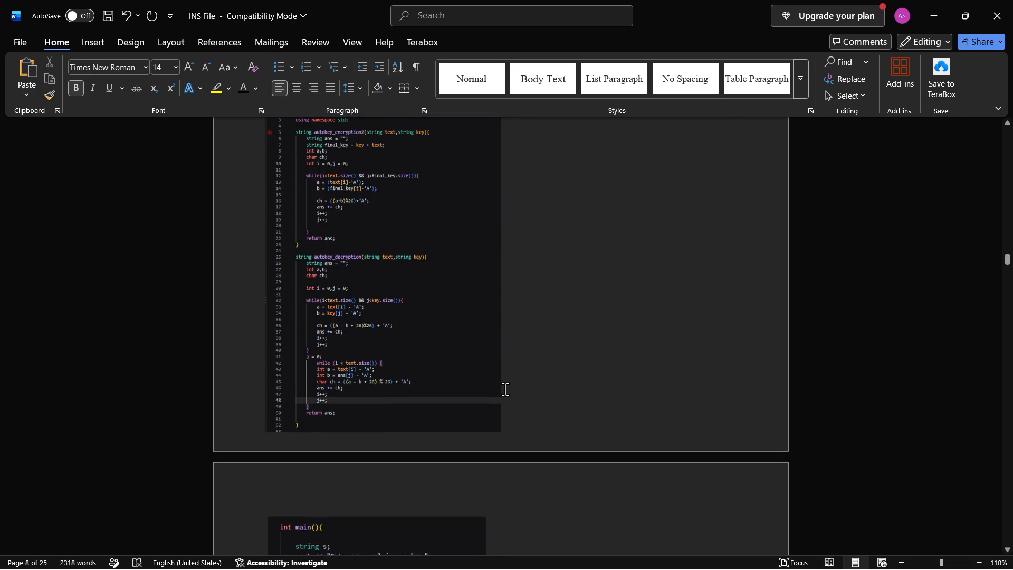
pyautogui.scroll(20, 505, 389)
pyautogui.scroll(2, 505, 389)
pyautogui.scroll(20, 505, 389)
pyautogui.scroll(20, 505, 389)
pyautogui.scroll(-20, 505, 389)
pyautogui.scroll(-20, 505, 389)
pyautogui.scroll(-7, 505, 389)
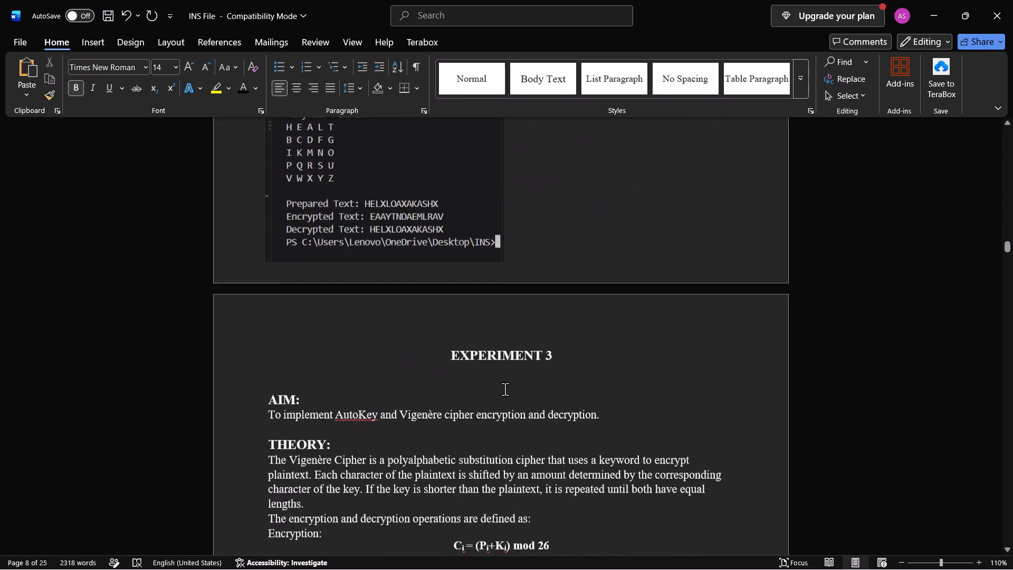
pyautogui.scroll(-20, 505, 389)
pyautogui.scroll(-20, 505, 389)
pyautogui.scroll(-20, 505, 389)
pyautogui.scroll(-20, 505, 389)
pyautogui.scroll(-14, 505, 389)
pyautogui.scroll(-9, 505, 389)
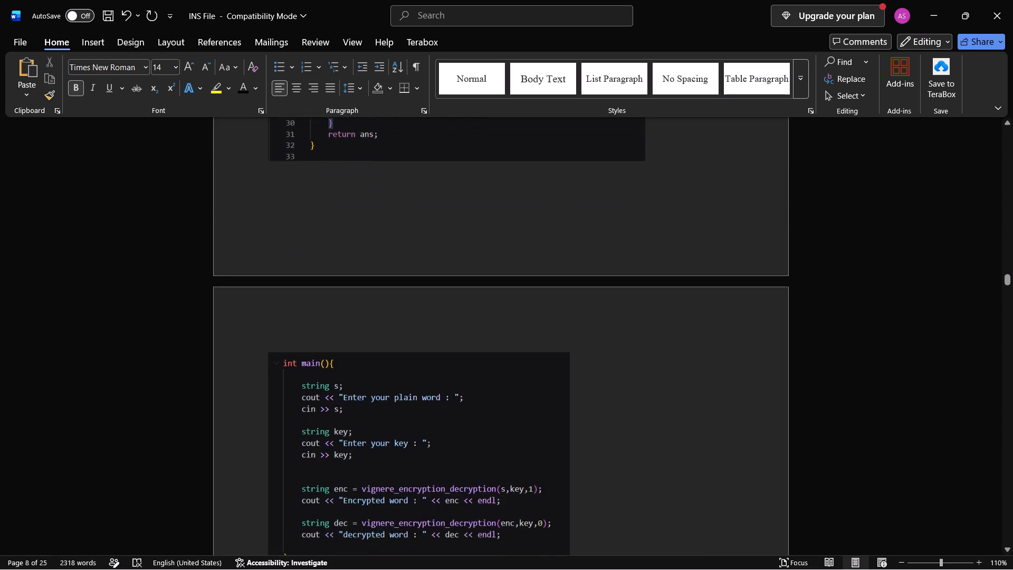
pyautogui.scroll(-9, 505, 389)
pyautogui.scroll(-20, 505, 389)
pyautogui.scroll(-20, 505, 389)
pyautogui.scroll(-8, 505, 389)
pyautogui.scroll(4, 505, 389)
pyautogui.scroll(-14, 505, 389)
pyautogui.scroll(-7, 505, 389)
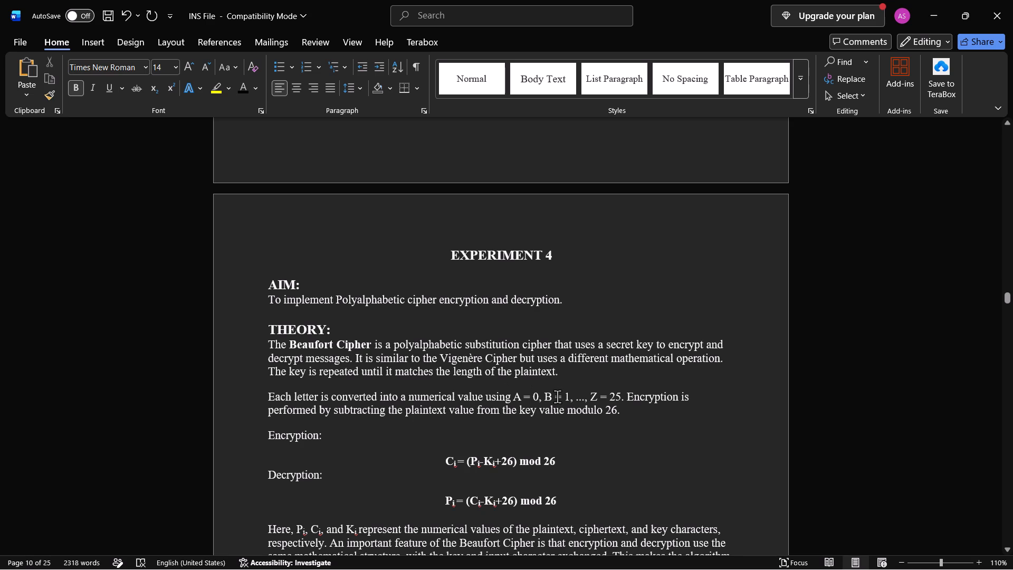
pyautogui.scroll(-5, 557, 396)
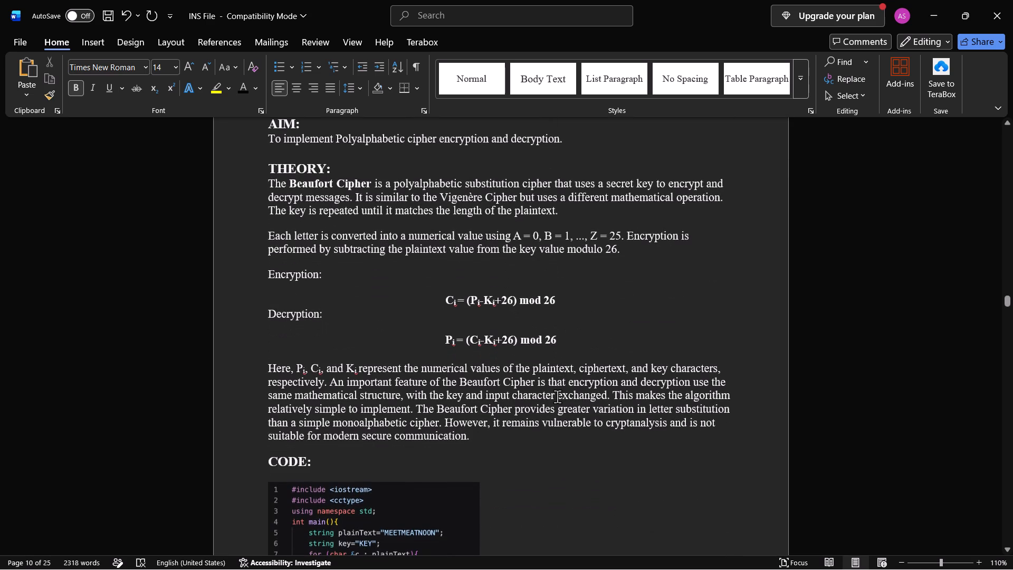
pyautogui.scroll(-5, 557, 396)
pyautogui.scroll(3, 557, 396)
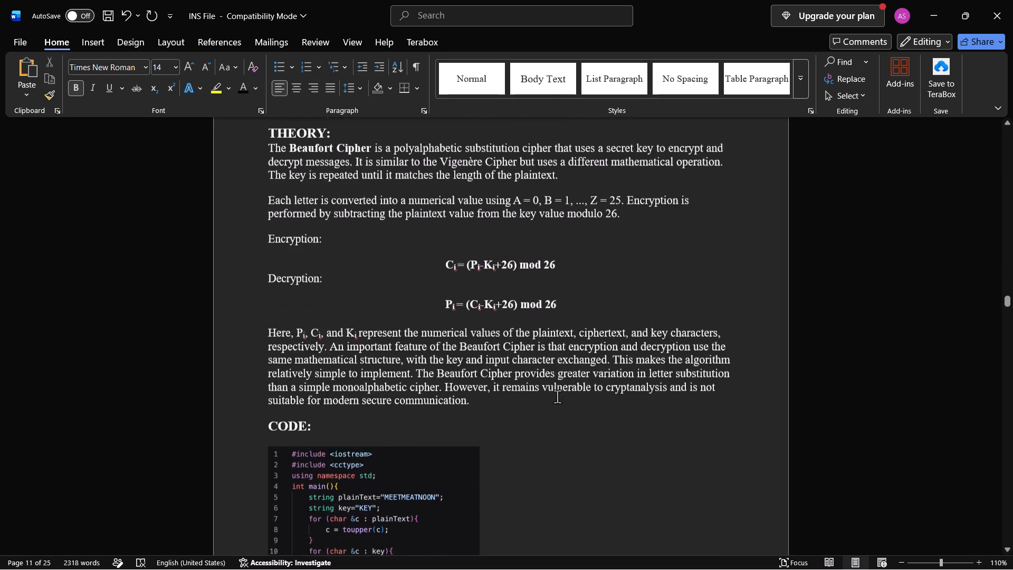
pyautogui.scroll(3, 557, 396)
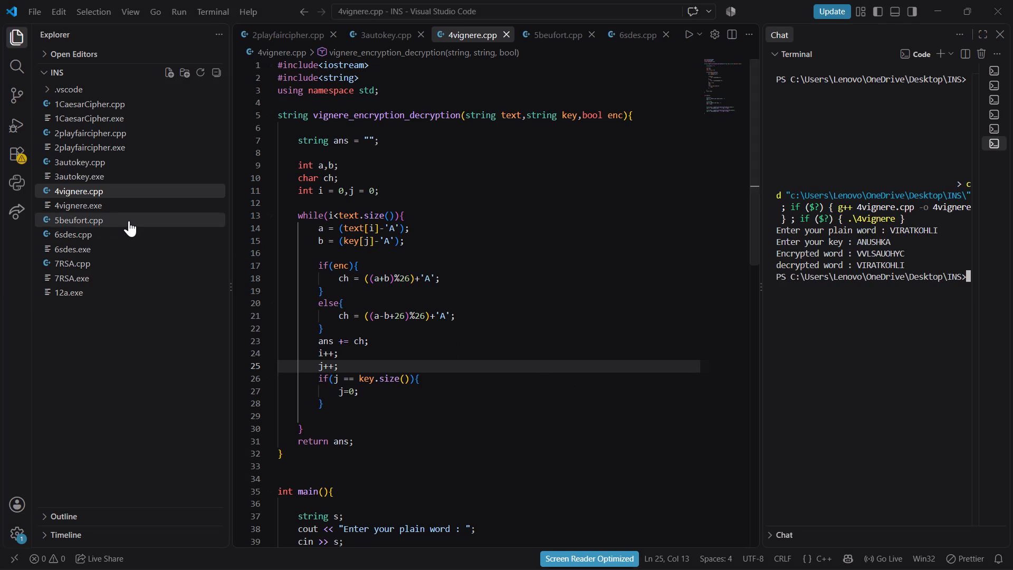
# Switch to Visual Studio Code, open 5beufort.cpp and look over its code.
pyautogui.click(129, 221)
pyautogui.scroll(4, 435, 315)
pyautogui.scroll(-3, 435, 315)
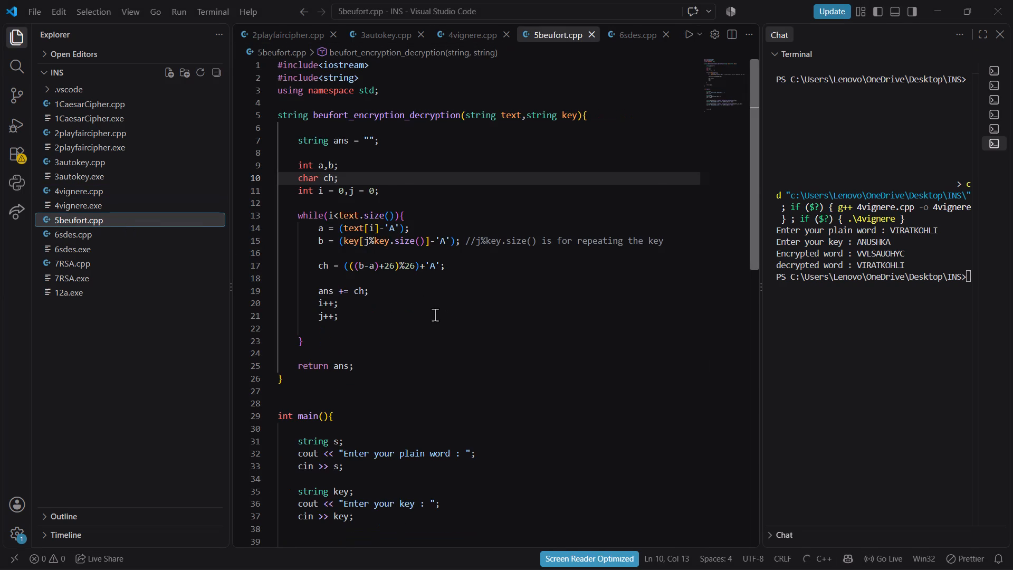
pyautogui.scroll(-6, 435, 315)
pyautogui.scroll(10, 435, 315)
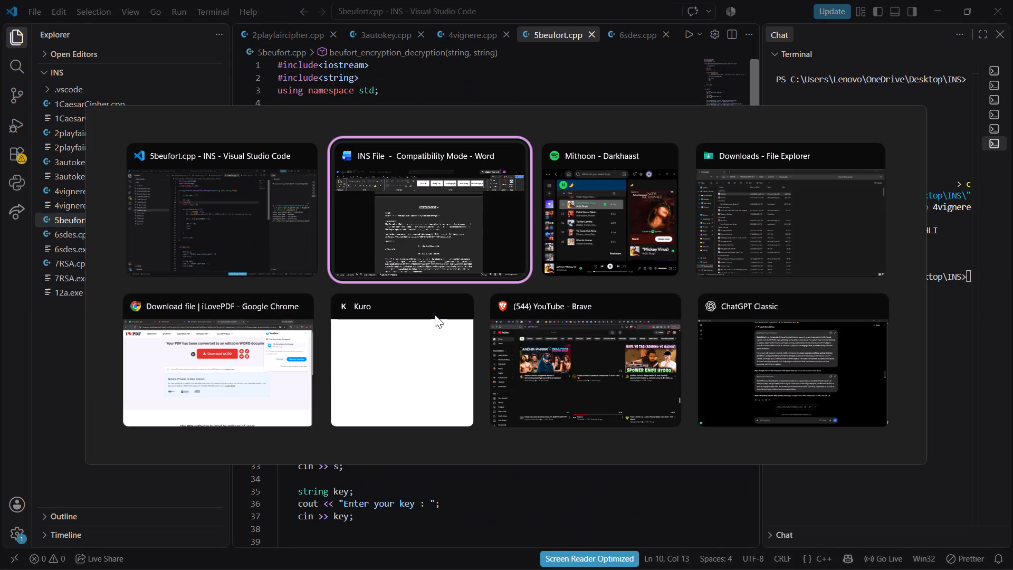
# Switch to Word and examine the old code and output pictures in Experiment 4.
pyautogui.scroll(-11, 493, 335)
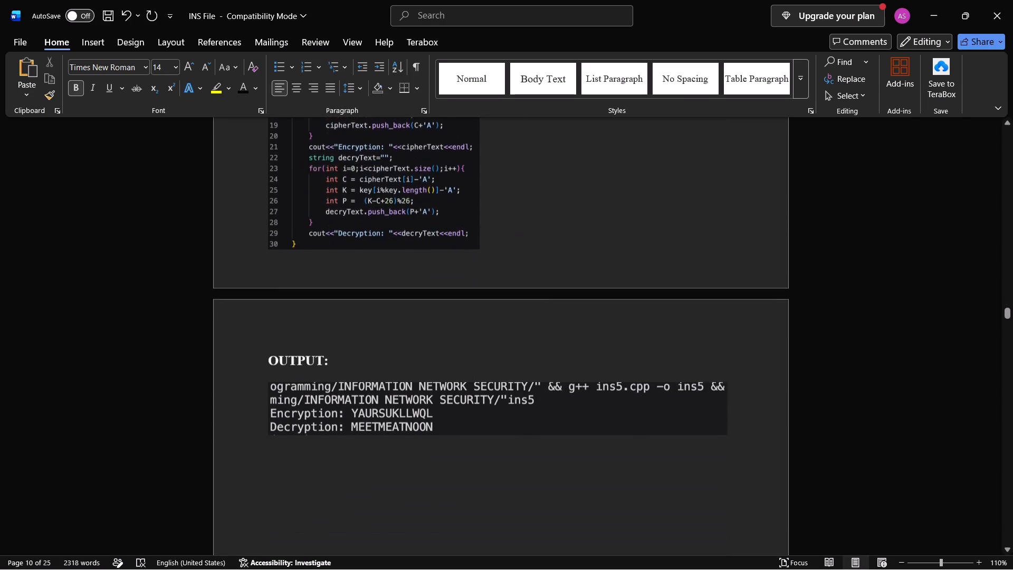
pyautogui.scroll(-4, 493, 335)
pyautogui.scroll(6, 493, 335)
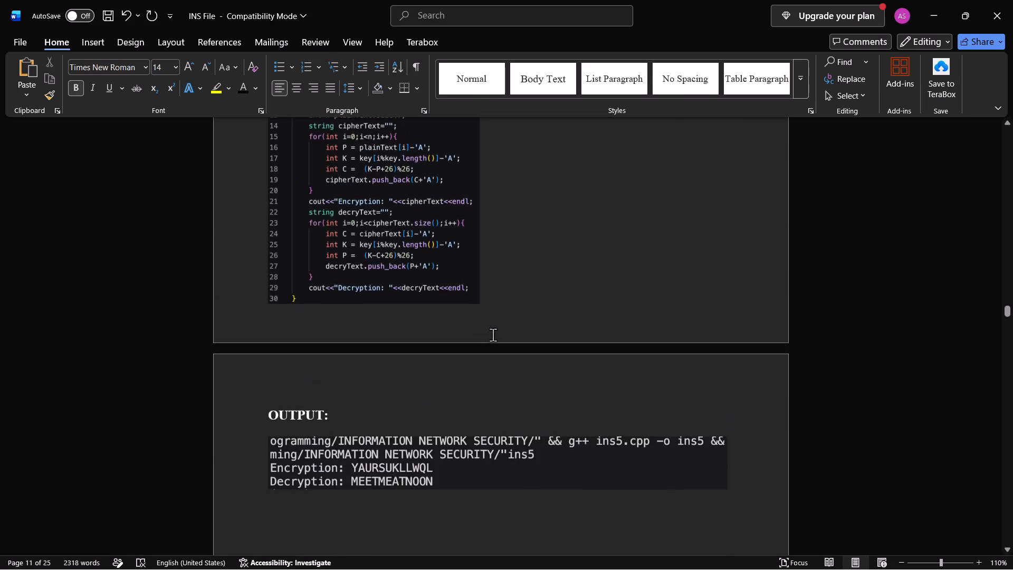
pyautogui.scroll(7, 493, 335)
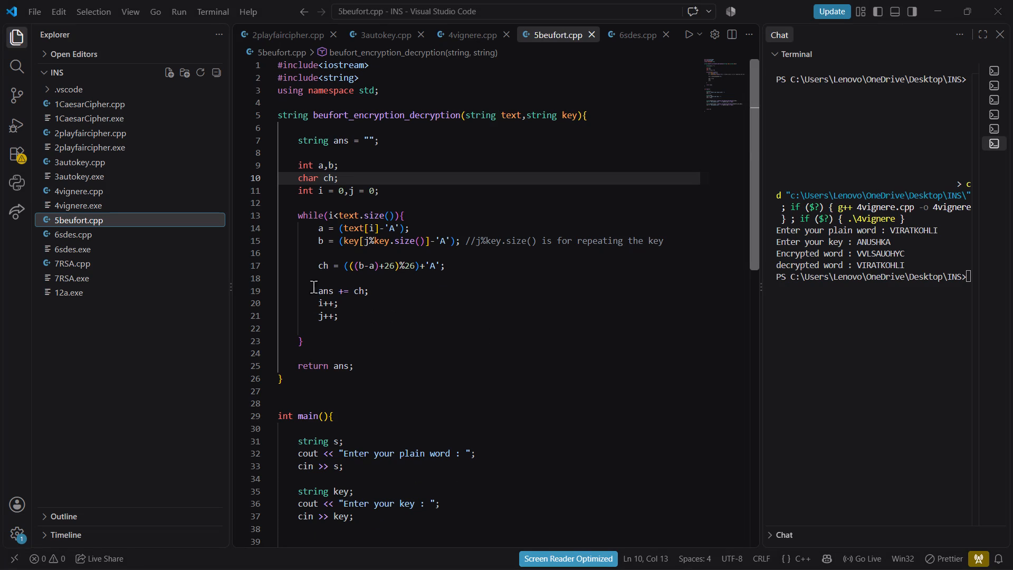
# In Visual Studio Code, remove the blank lines before "ans += ch;" and before "int a,b;" in 5beufort.cpp's encryption function.
pyautogui.click(318, 278)
pyautogui.press('BackSpace')
pyautogui.press('BackSpace')
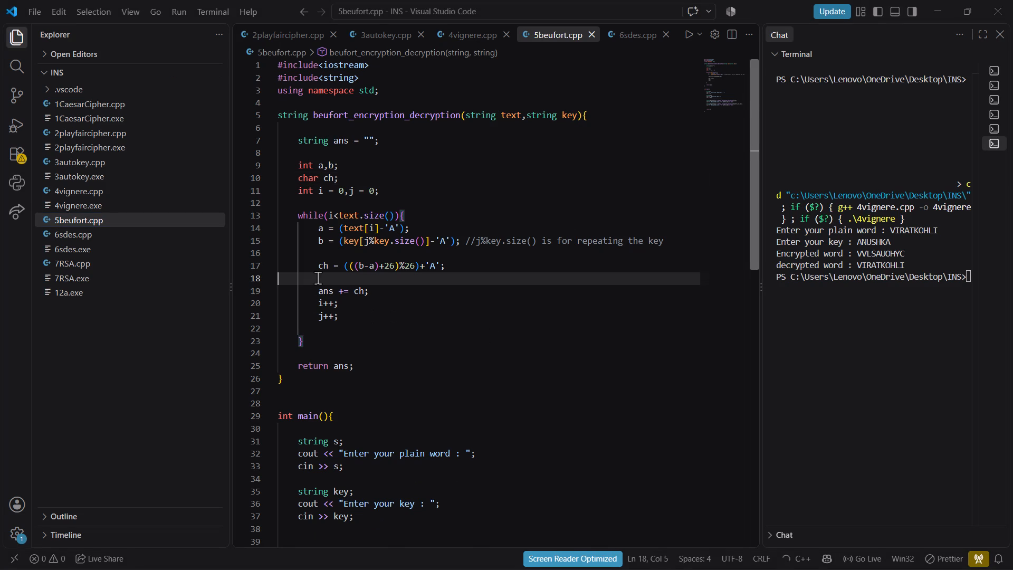
pyautogui.press('BackSpace')
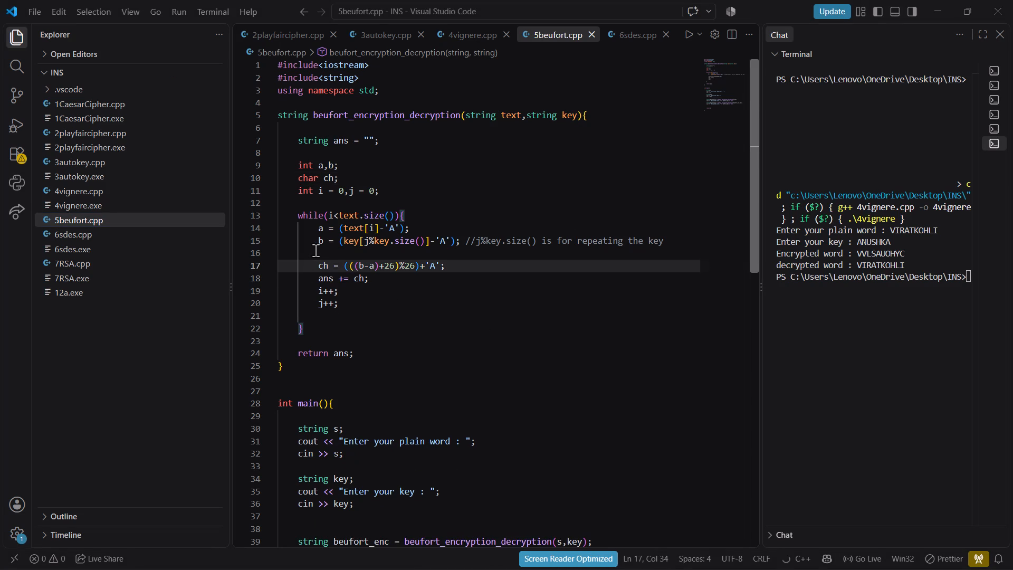
pyautogui.scroll(1, 316, 250)
pyautogui.click(313, 149)
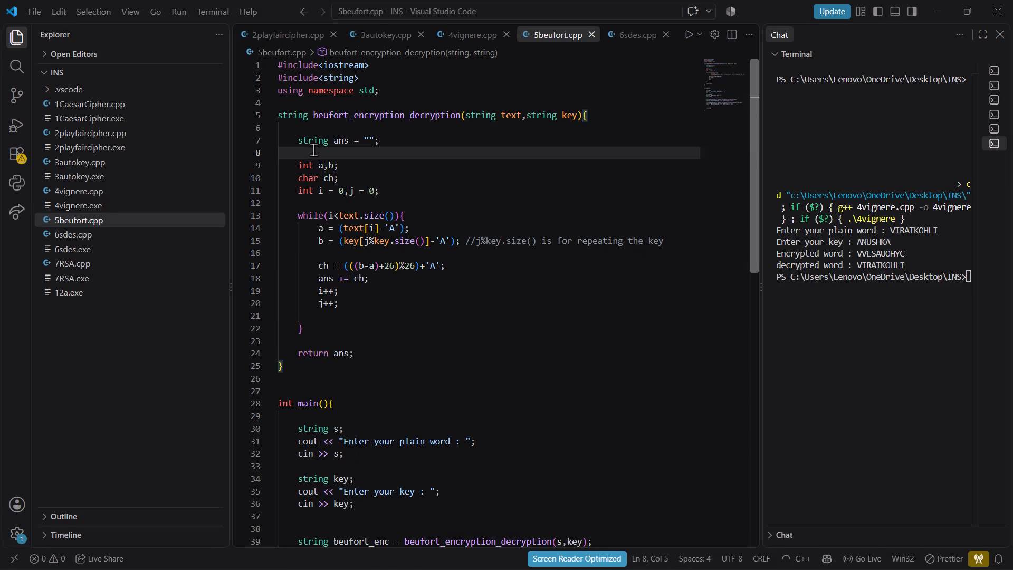
pyautogui.press('BackSpace')
pyautogui.press('BackSpace')
pyautogui.press('BackSpace')
pyautogui.press(';')
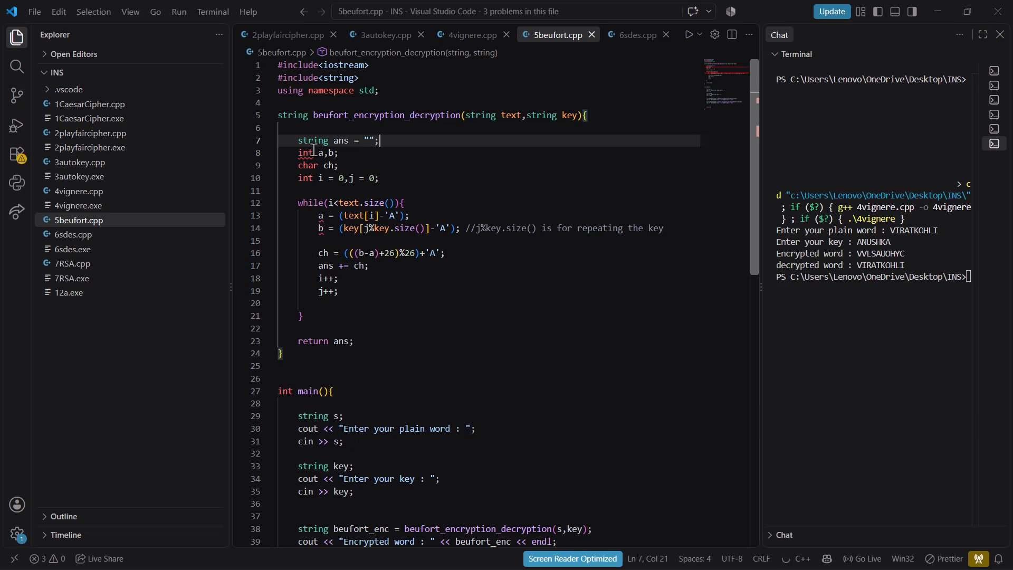
# Remove the blank line before "return ans;" in 5beufort.cpp's encryption function.
pyautogui.scroll(-1, 387, 229)
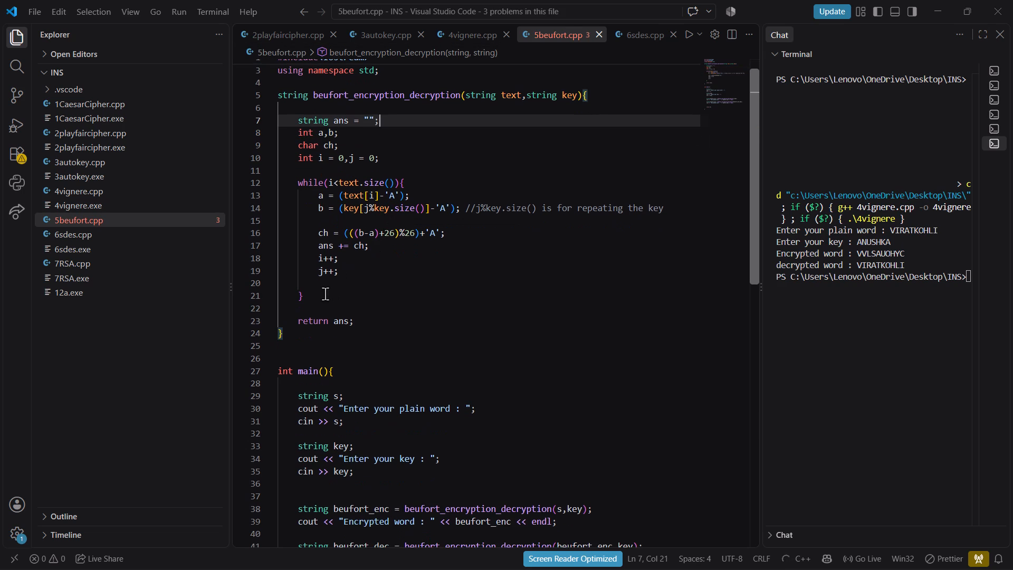
pyautogui.click(307, 311)
pyautogui.press('BackSpace')
pyautogui.press('BackSpace')
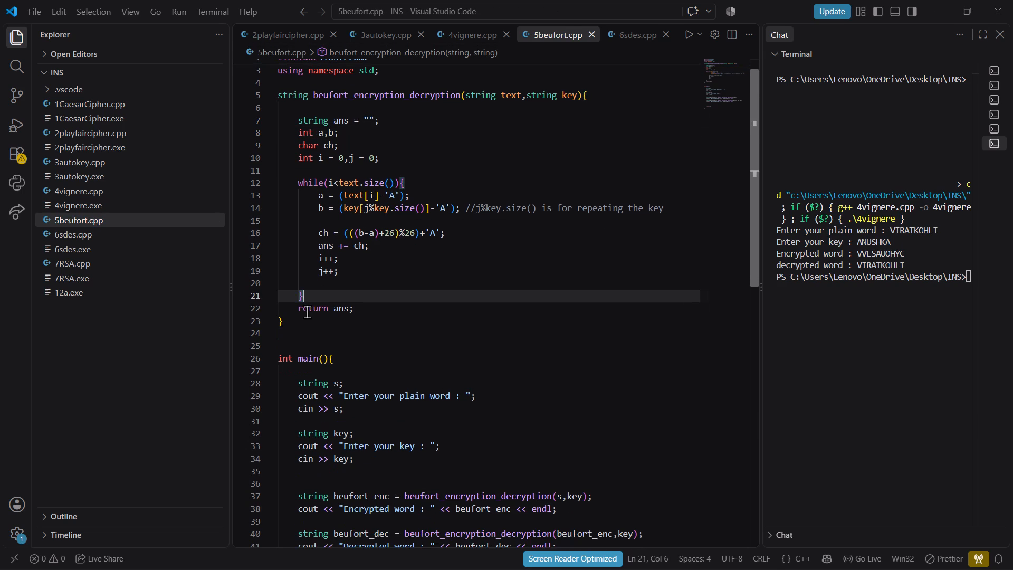
# Capture a screenshot of lines 1 to 24 of 5beufort.cpp, from the includes through the end of the encryption function.
pyautogui.scroll(3, 365, 311)
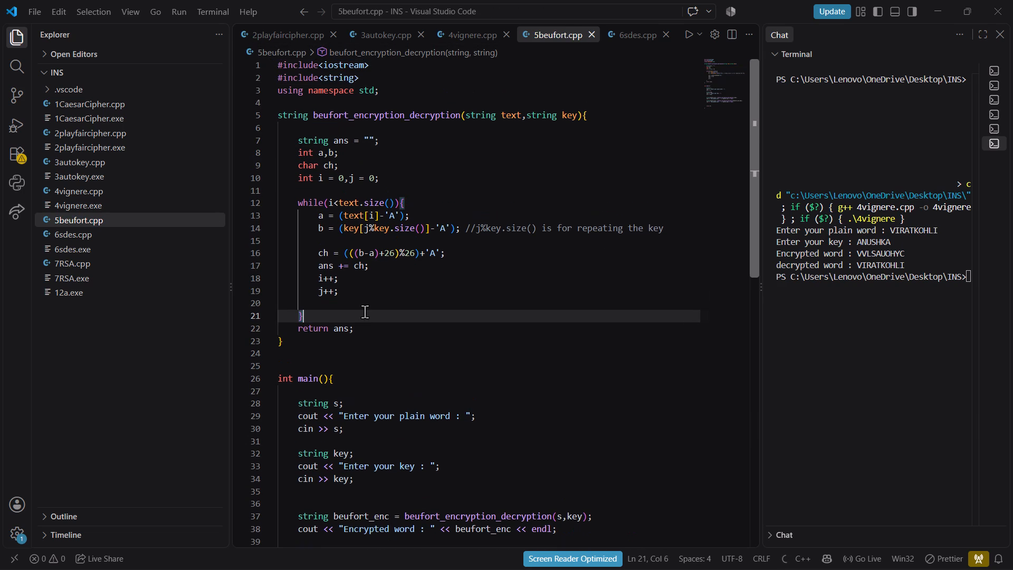
pyautogui.press('shift+super+s')
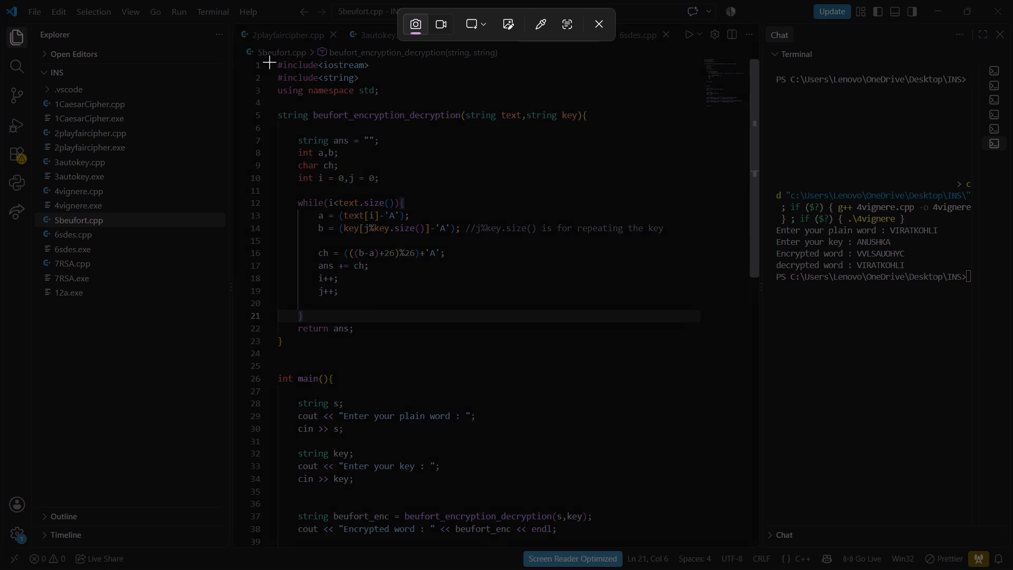
pyautogui.moveTo(232, 59); pyautogui.dragTo(514, 243)
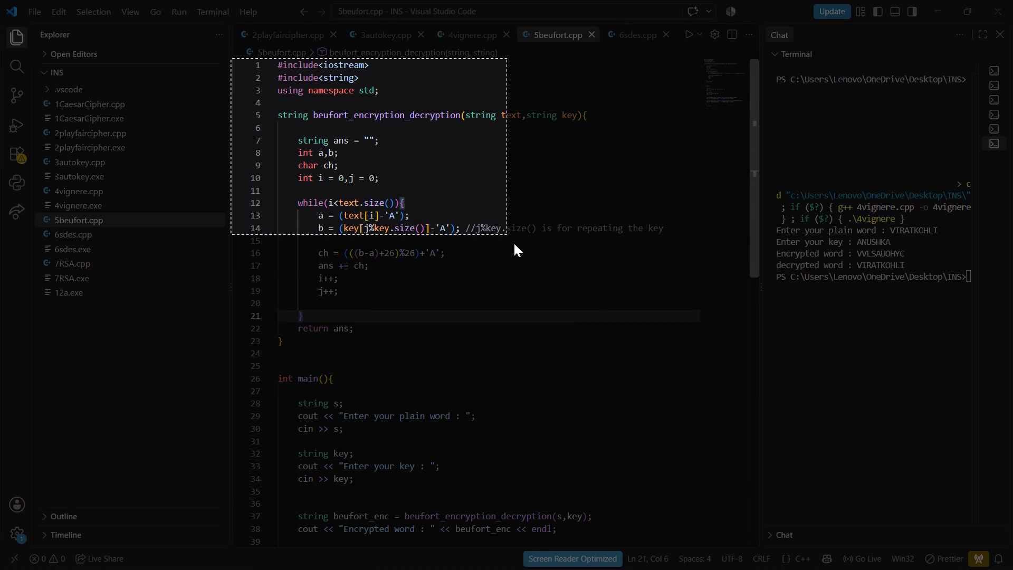
pyautogui.moveTo(514, 243); pyautogui.dragTo(660, 336)
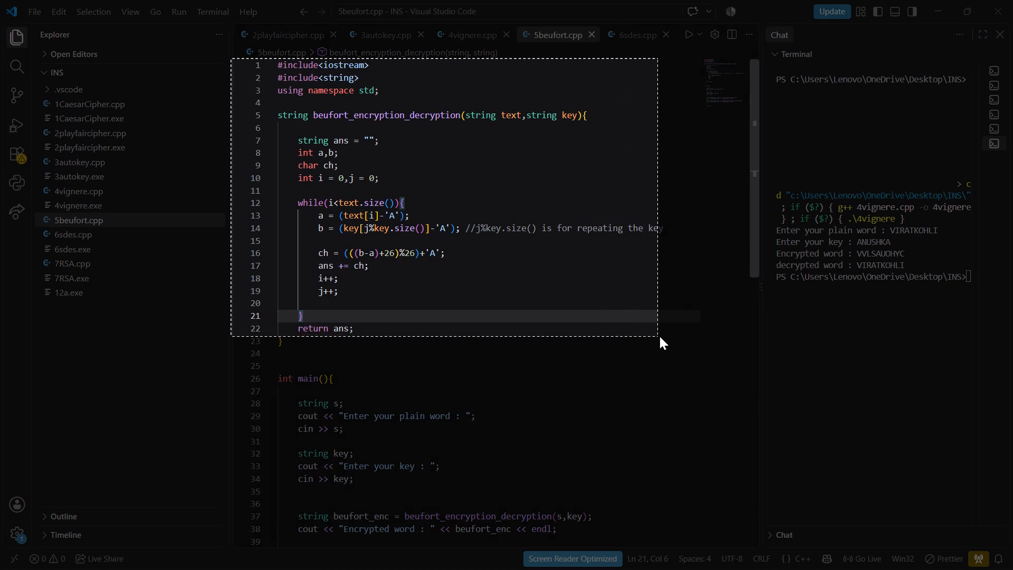
pyautogui.moveTo(660, 336); pyautogui.dragTo(660, 328)
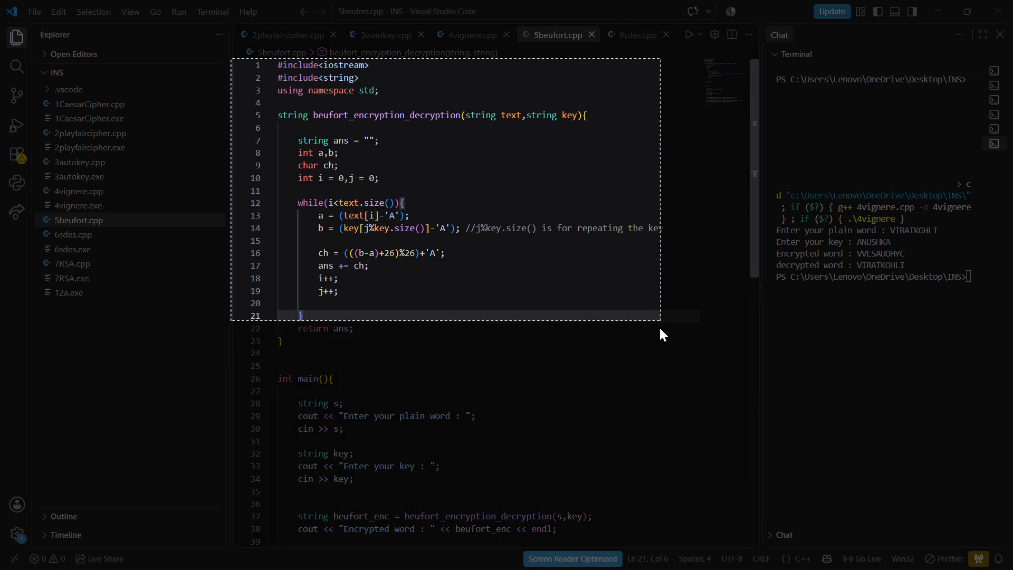
pyautogui.moveTo(660, 328); pyautogui.dragTo(675, 395)
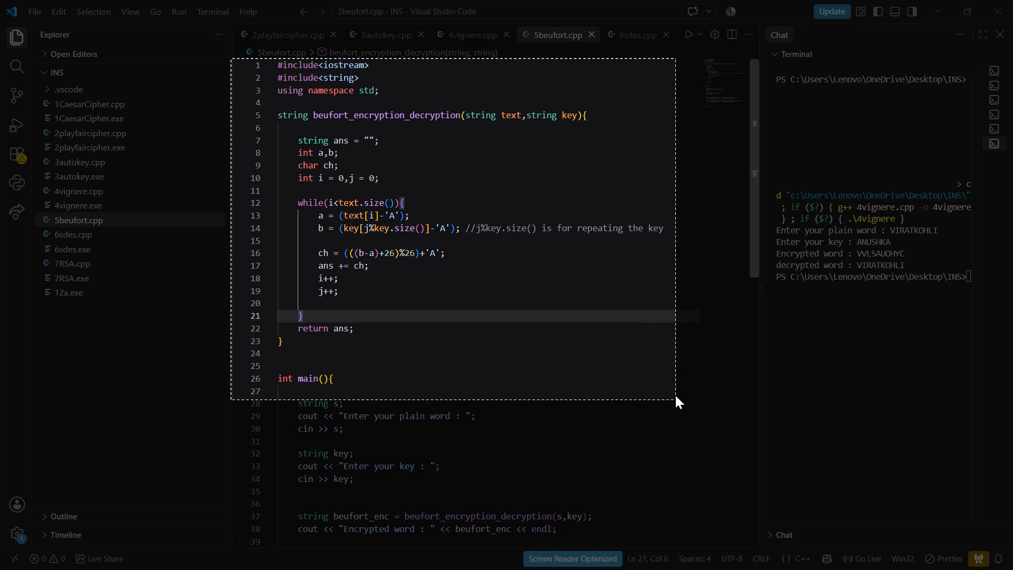
pyautogui.moveTo(675, 395); pyautogui.dragTo(673, 362)
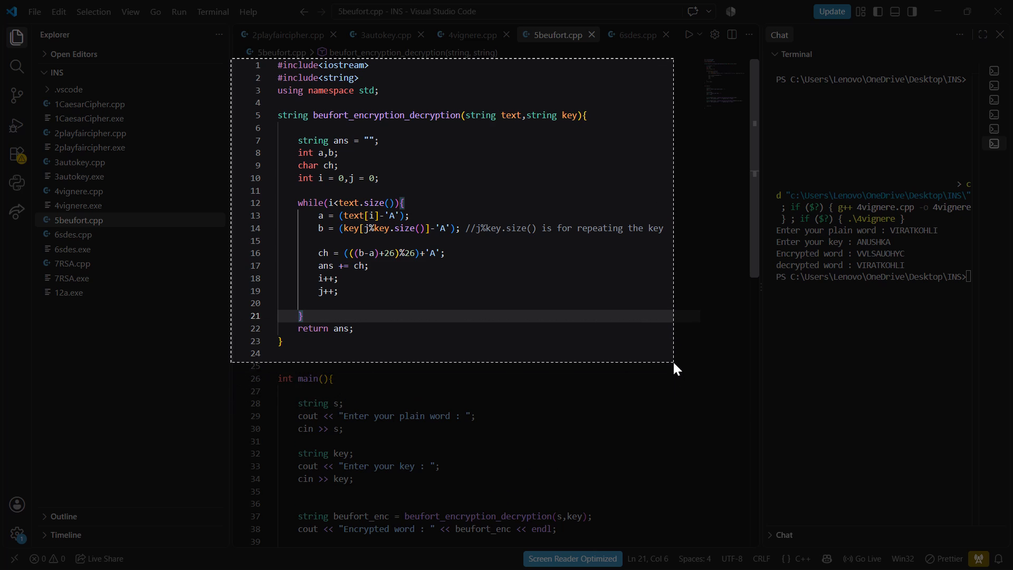
pyautogui.moveTo(673, 362); pyautogui.dragTo(680, 364)
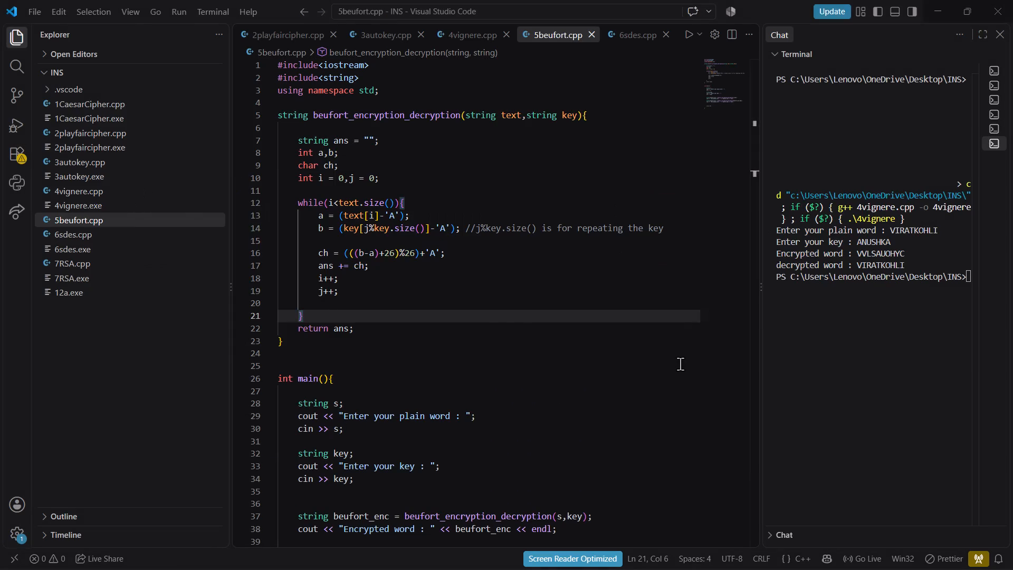
# Switch to Word, delete the old picture under Experiment 4's CODE heading and paste the captured code screenshot there with spaces before it.
pyautogui.click(412, 390)
pyautogui.press(']')
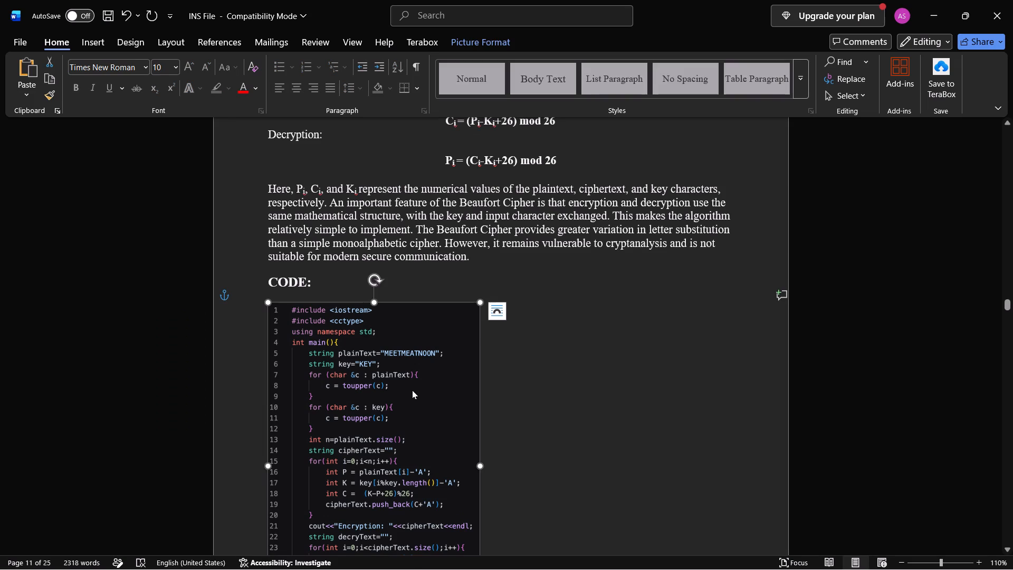
pyautogui.press('BackSpace')
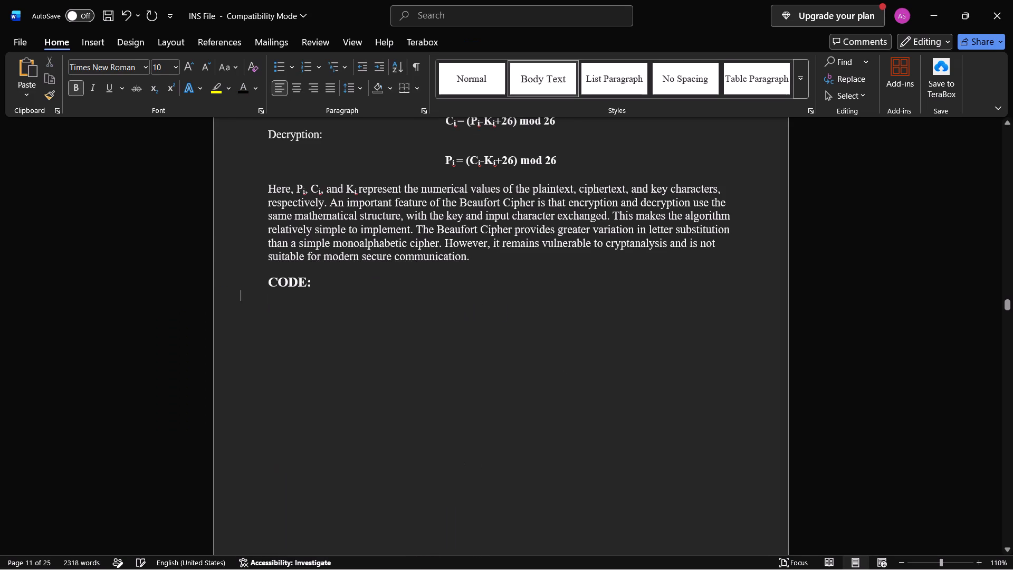
pyautogui.press('space')
pyautogui.press('space')
pyautogui.press('space')
pyautogui.press('space')
pyautogui.press('space')
pyautogui.press('space')
pyautogui.press('space')
pyautogui.press('space')
pyautogui.press('space')
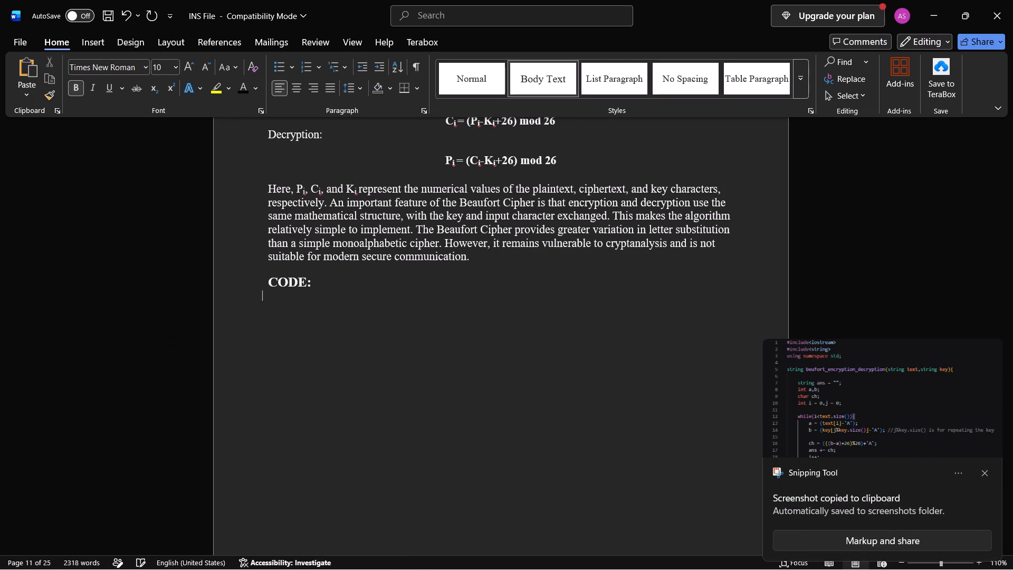
pyautogui.press('space')
pyautogui.press('space')
pyautogui.hotkey('ctrl', 'v')
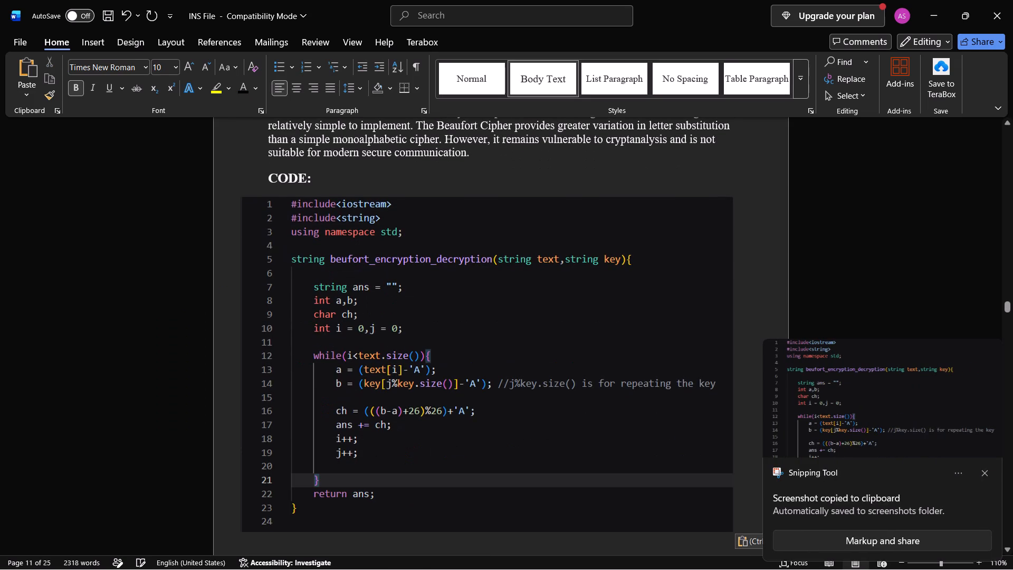
# Shrink the pasted Beaufort code picture proportionally so it lines up with the page's text margins.
pyautogui.click(465, 380)
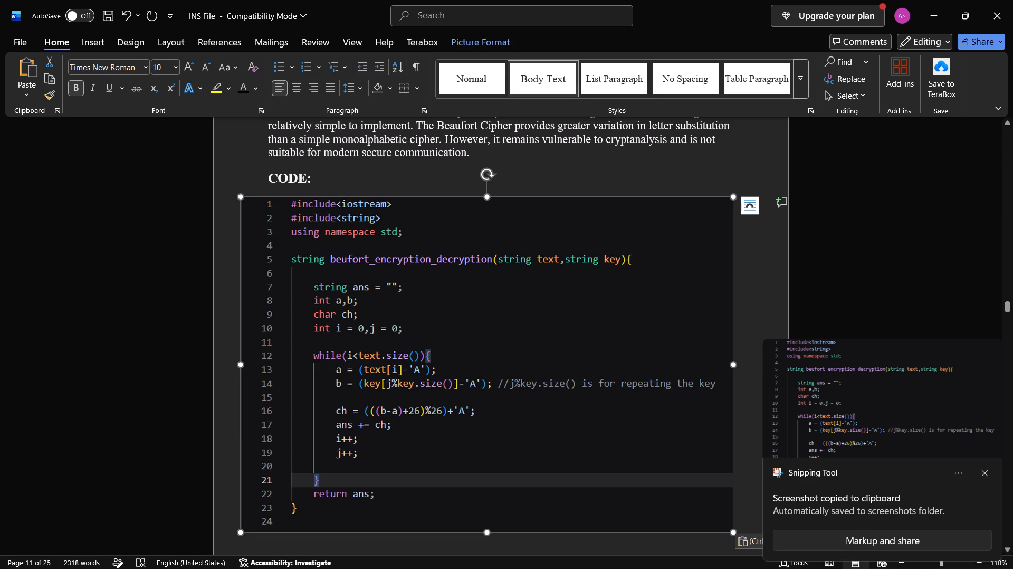
pyautogui.click(319, 180)
pyautogui.press('Down')
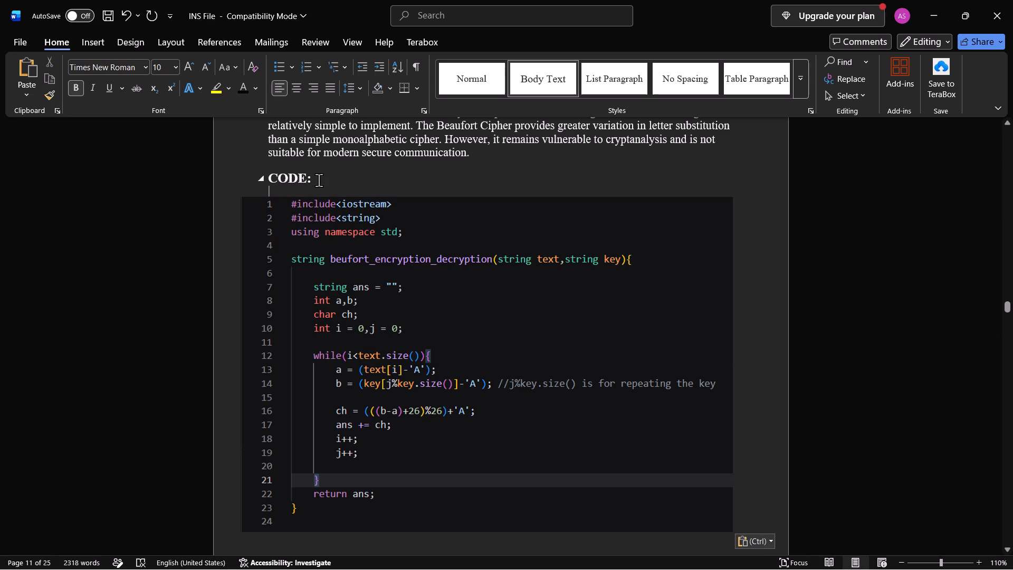
pyautogui.press('Down')
pyautogui.press('space')
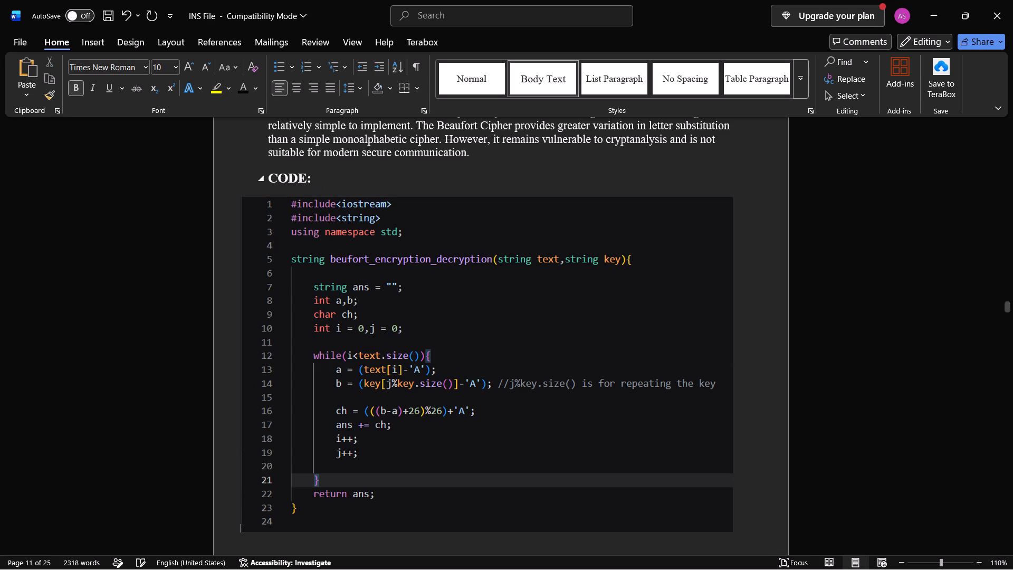
pyautogui.press('space')
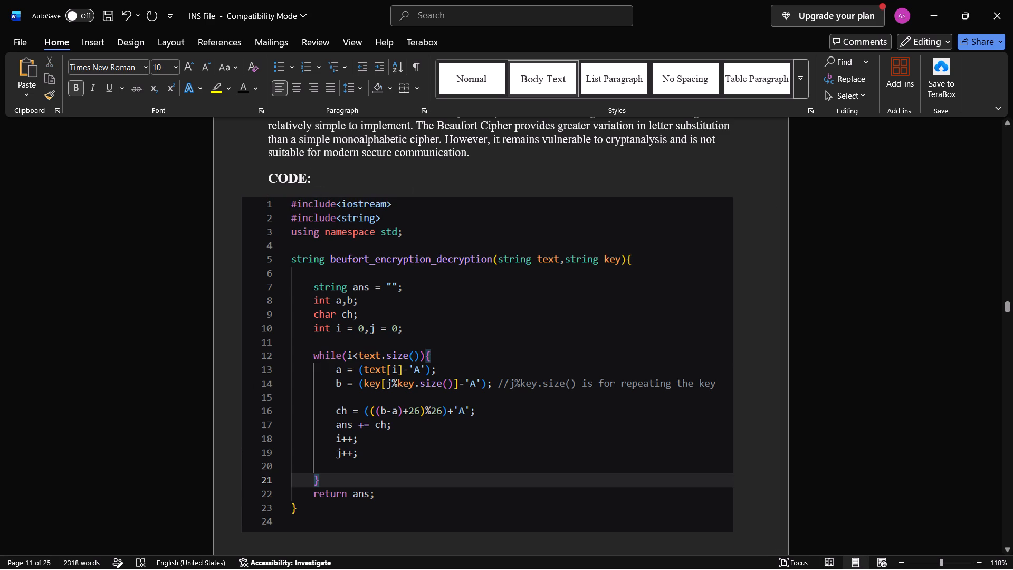
pyautogui.click(473, 273)
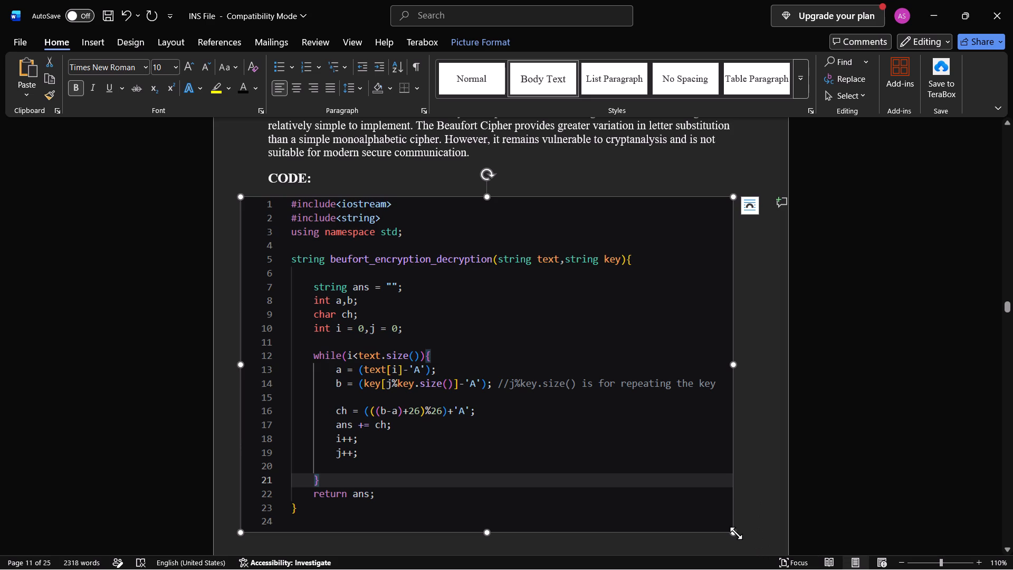
pyautogui.moveTo(734, 531); pyautogui.dragTo(618, 462)
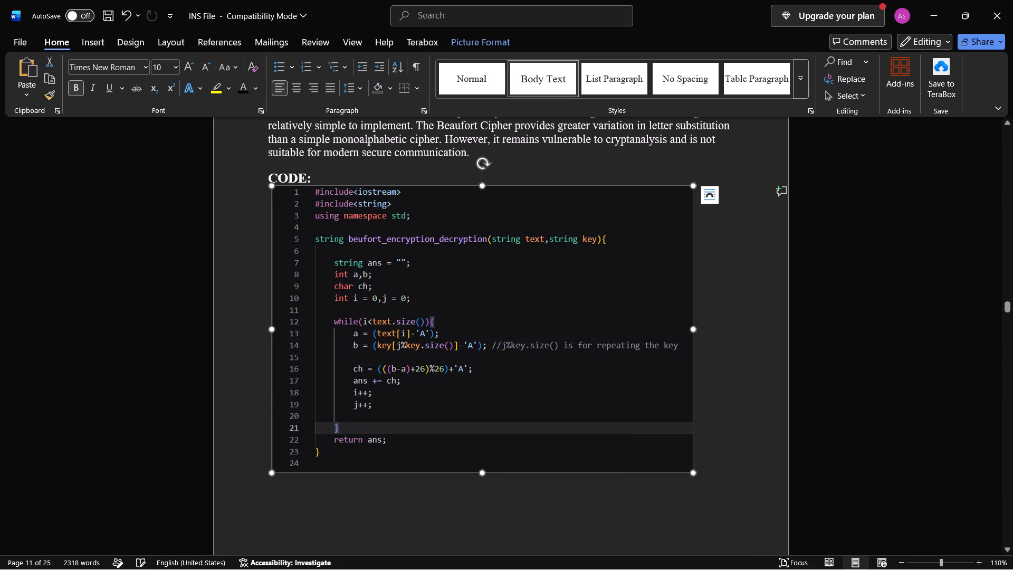
pyautogui.moveTo(693, 476); pyautogui.dragTo(691, 488)
# Insert a blank line between the CODE heading and the code picture and reduce its font size to 9.
pyautogui.click(391, 176)
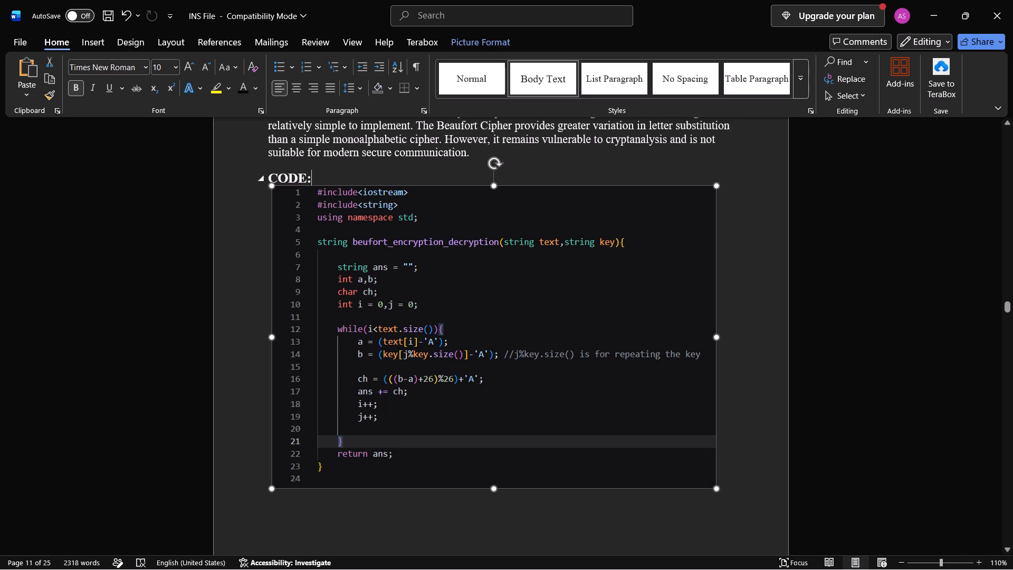
pyautogui.press('Return')
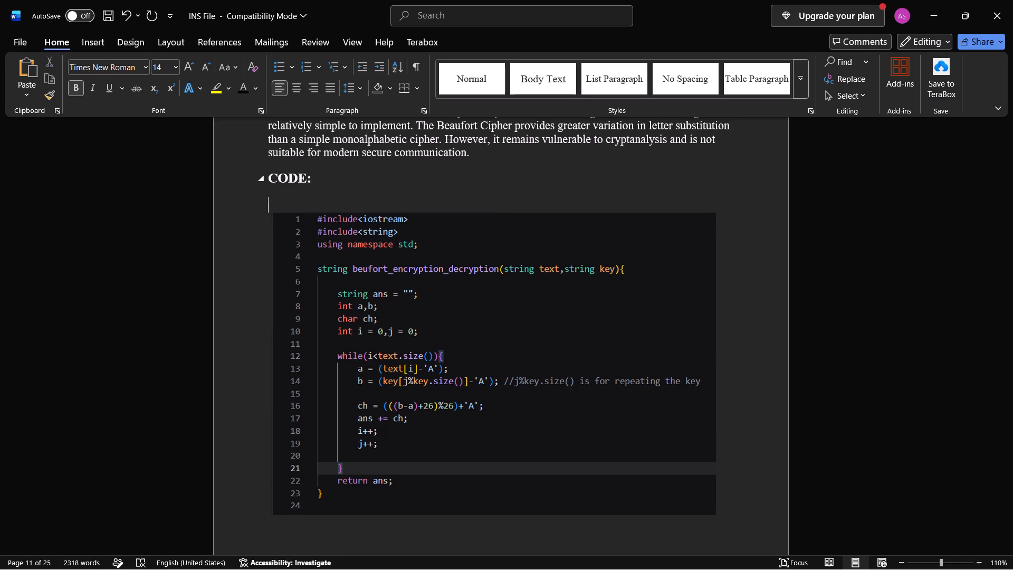
pyautogui.press('BackSpace')
pyautogui.press('BackSpace')
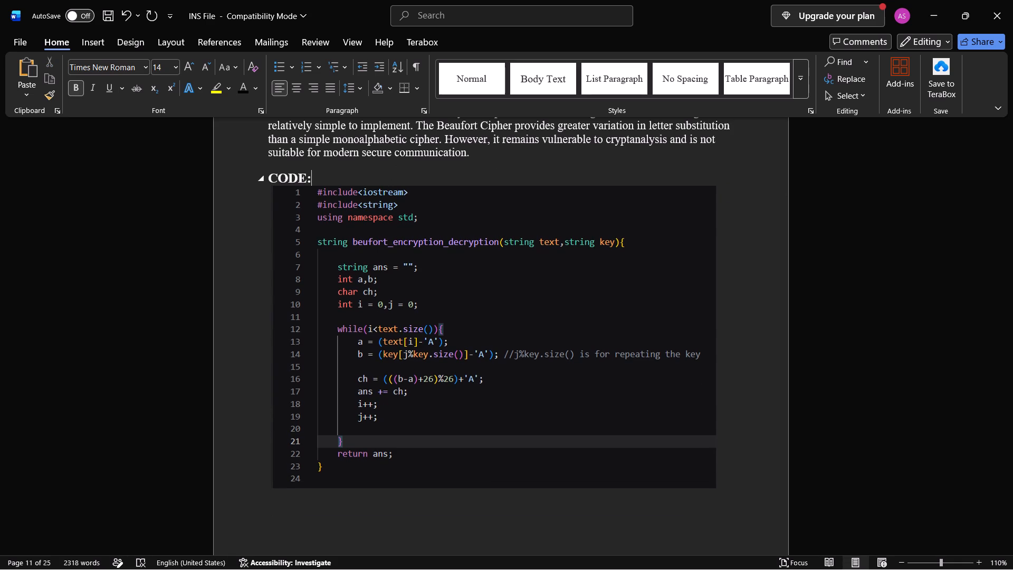
pyautogui.press('Return')
pyautogui.doubleClick(202, 67)
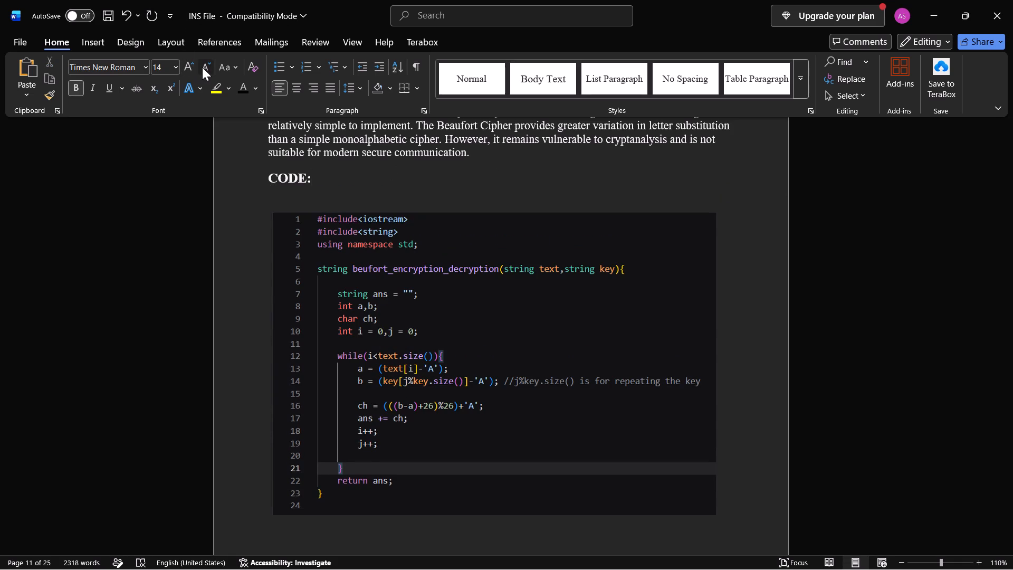
pyautogui.click(202, 67)
pyautogui.click(202, 67)
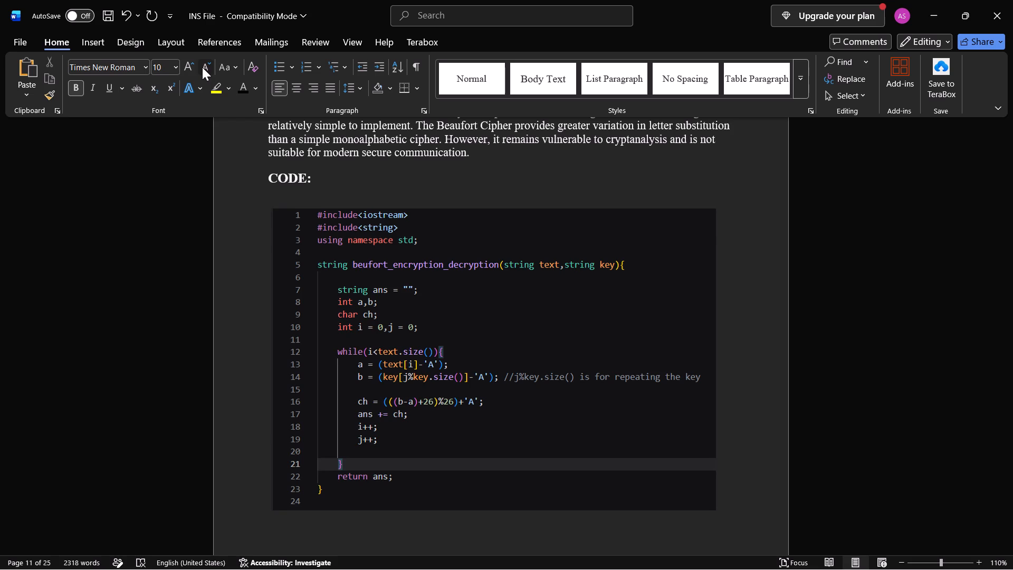
# Insert eleven blank lines above Experiment 4's OUTPUT heading to make room for the rest of the code.
pyautogui.scroll(-7, 423, 185)
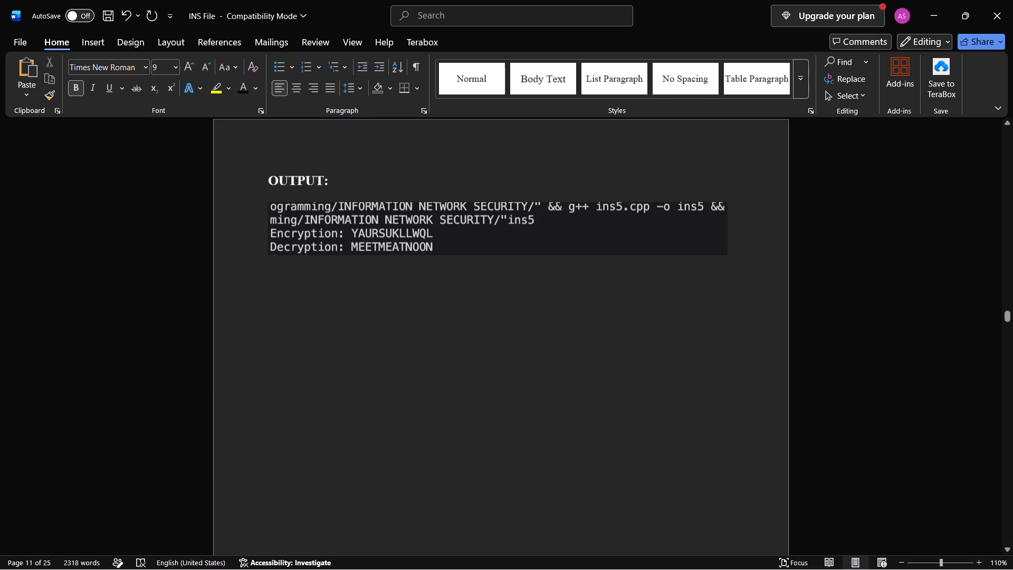
pyautogui.click(303, 139)
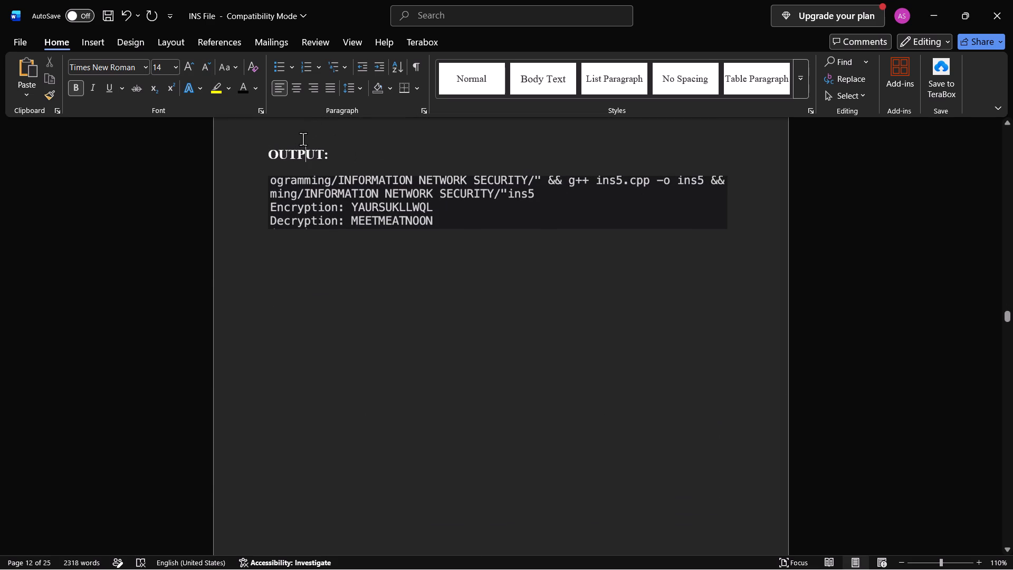
pyautogui.press('Left')
pyautogui.press('Left')
pyautogui.press('Left')
pyautogui.press('Left')
pyautogui.press('Return')
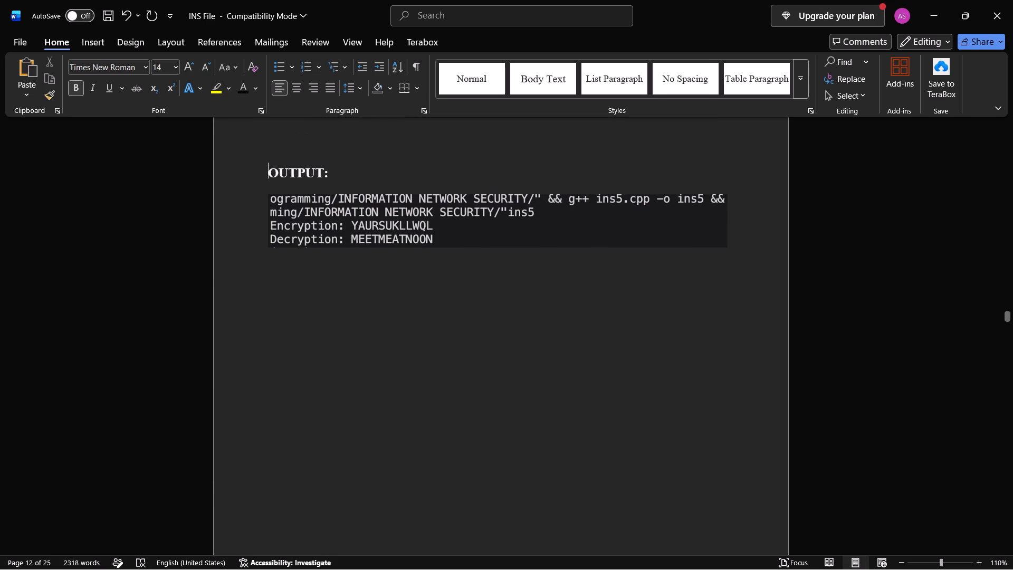
pyautogui.press('Return')
pyautogui.press('Return')
pyautogui.press('Return')
pyautogui.press('Return')
pyautogui.press('Return')
pyautogui.press('Return')
pyautogui.press('Return')
pyautogui.press('Return')
pyautogui.press('Return')
pyautogui.press('Return')
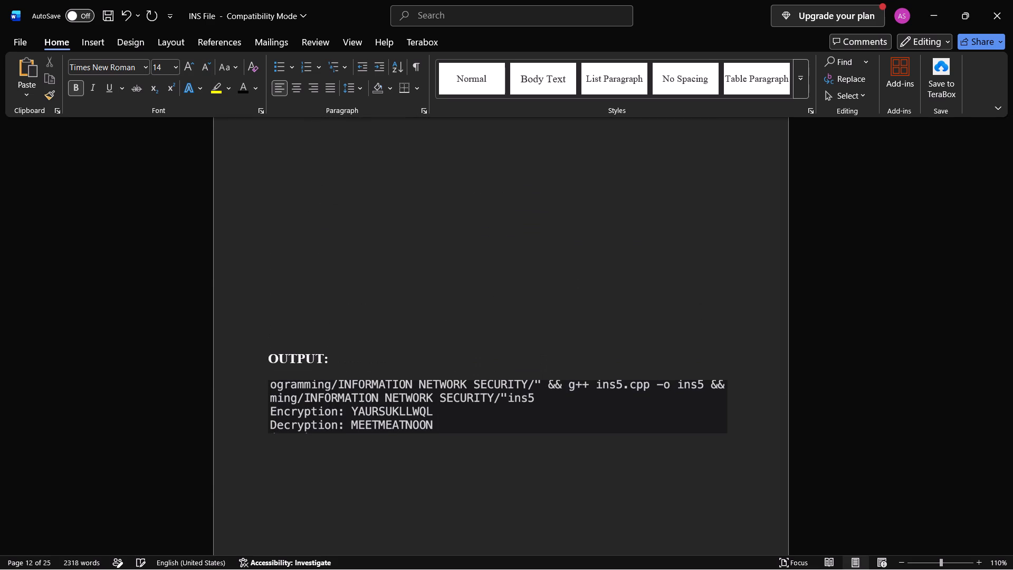
# Switch to Visual Studio Code and capture a screenshot of 5beufort.cpp's main function, lines 26 to 49.
pyautogui.scroll(-6, 291, 297)
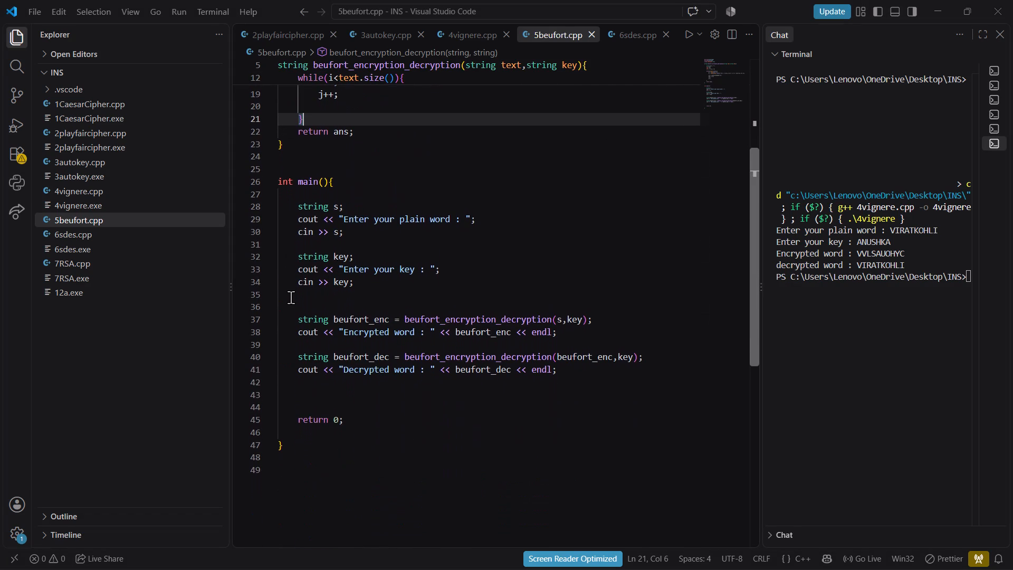
pyautogui.press('shift+super+s')
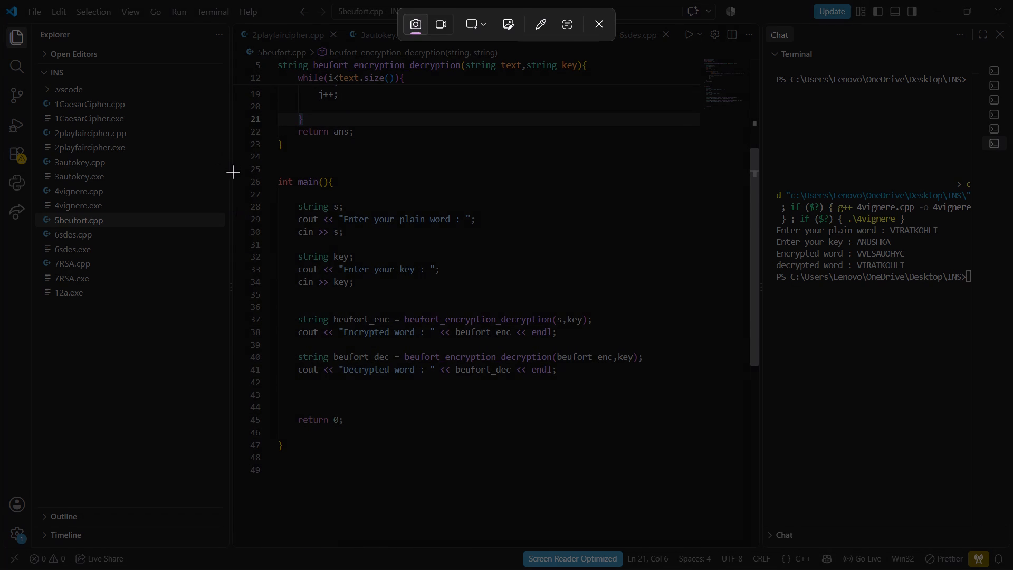
pyautogui.moveTo(232, 172); pyautogui.dragTo(582, 505)
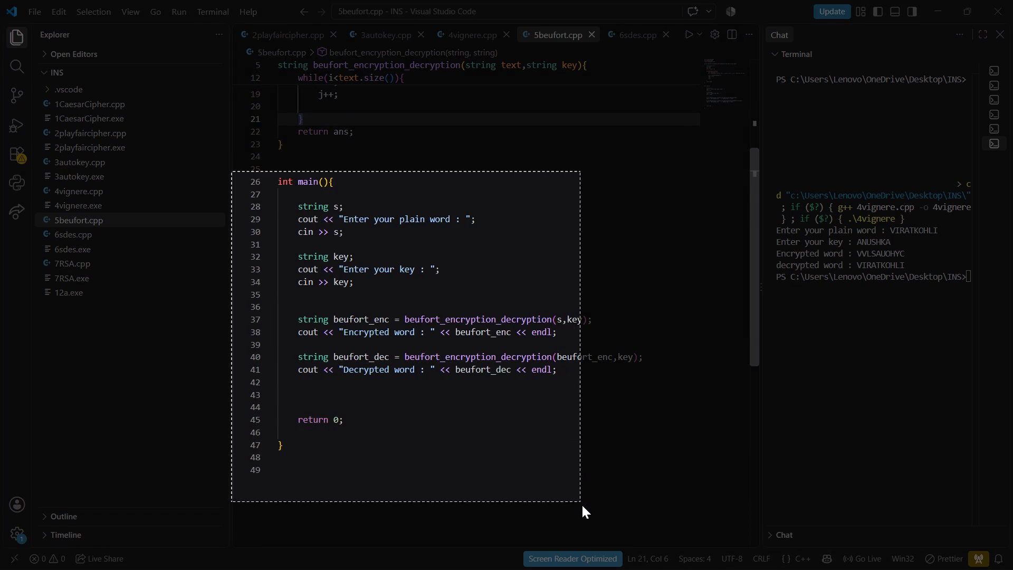
pyautogui.moveTo(582, 505); pyautogui.dragTo(651, 484)
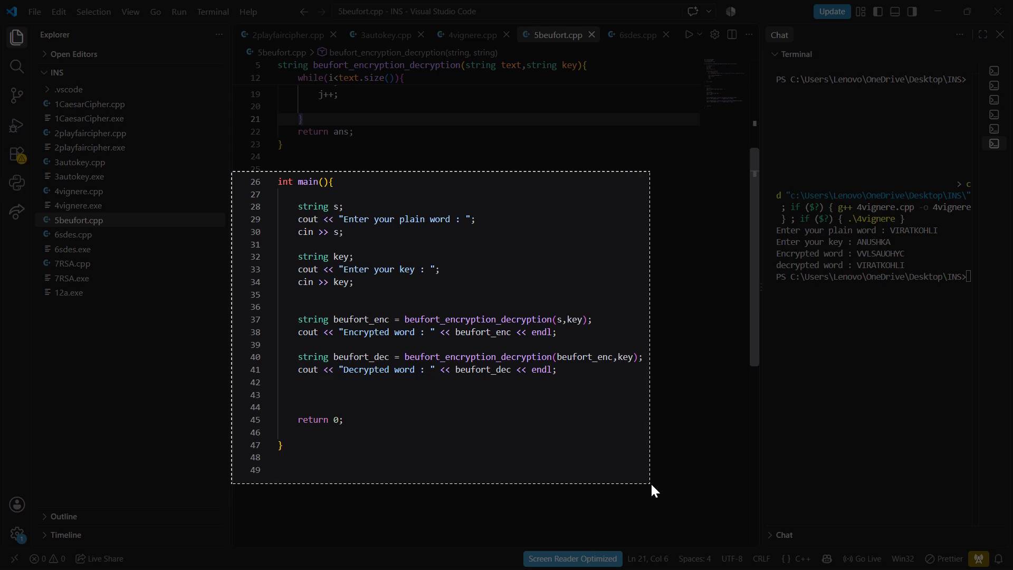
pyautogui.moveTo(651, 484); pyautogui.dragTo(657, 485)
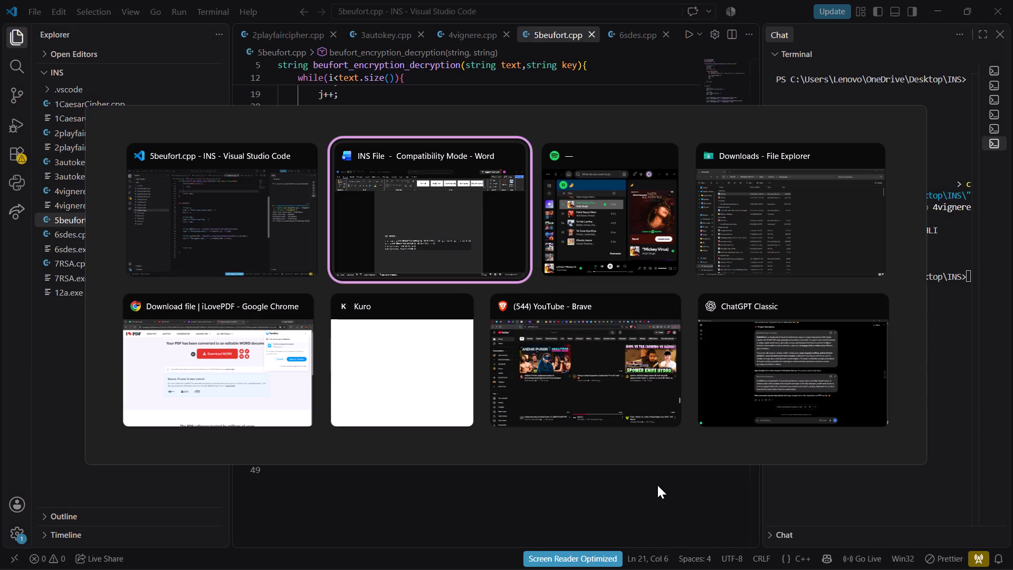
# In Word, paste the captured main-function screenshot at the start of the blank page above OUTPUT and shrink it proportionally.
pyautogui.scroll(3, 326, 222)
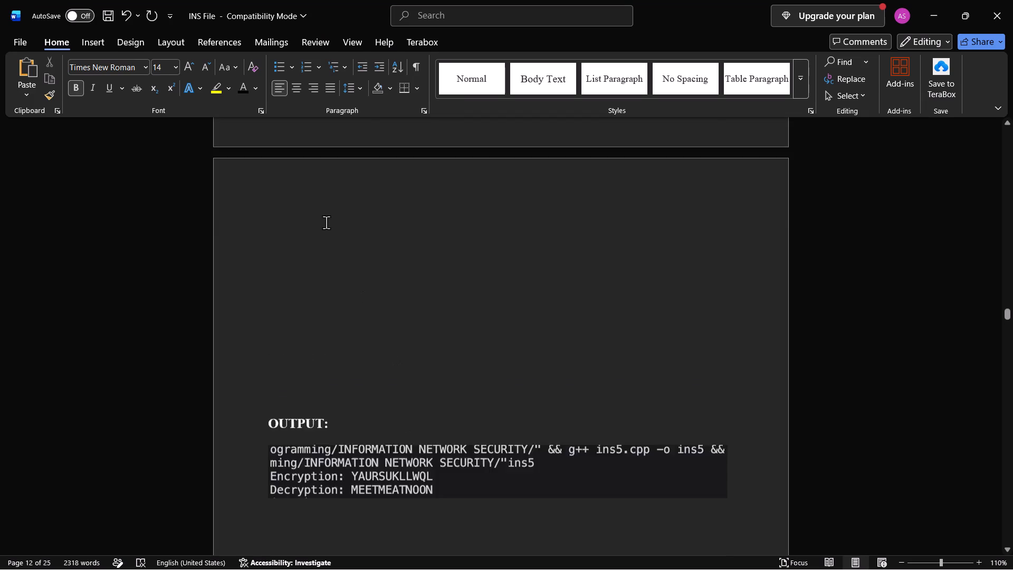
pyautogui.click(306, 265)
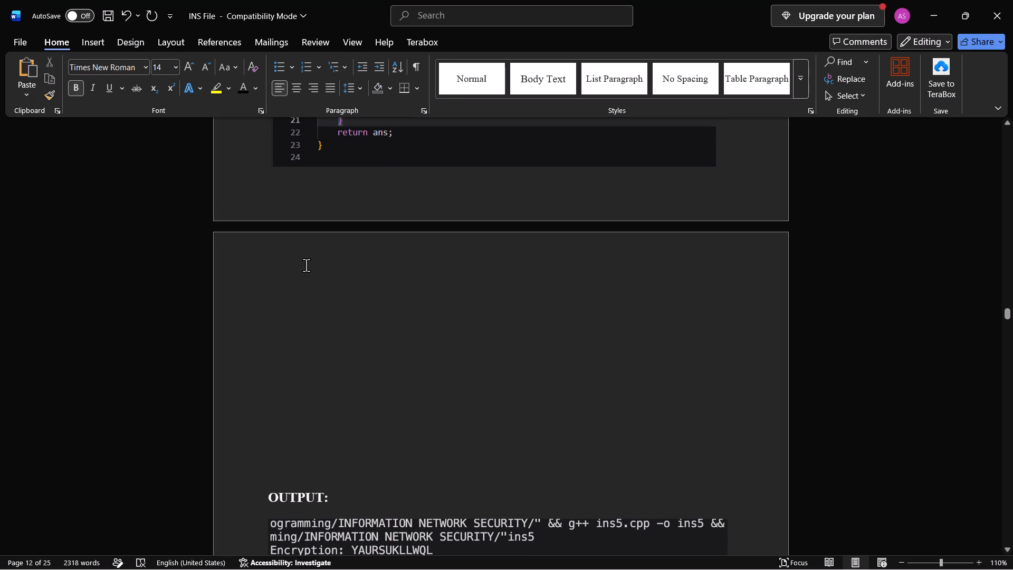
pyautogui.hotkey('ctrl', 'v')
pyautogui.click(471, 359)
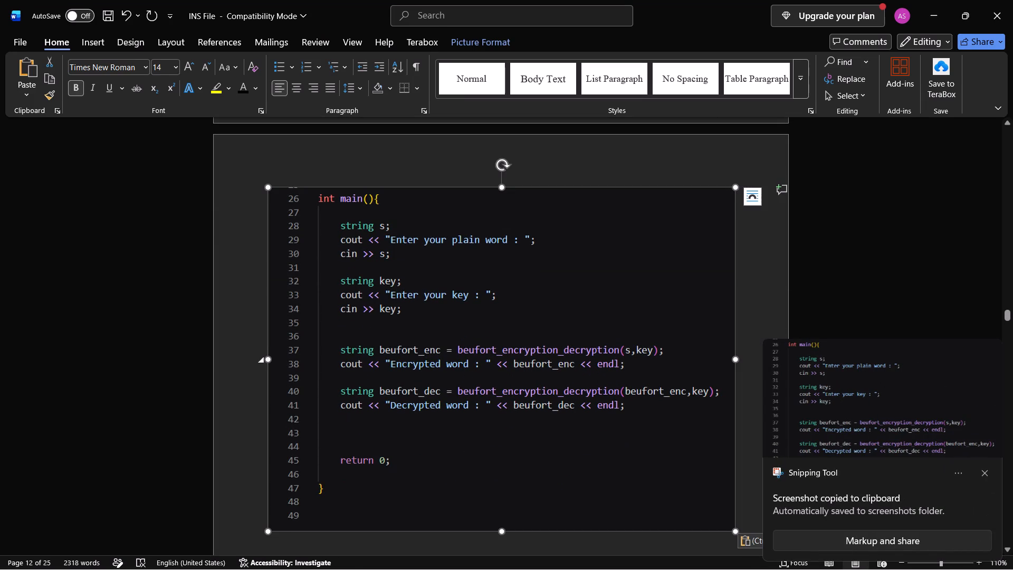
pyautogui.moveTo(734, 528); pyautogui.dragTo(532, 419)
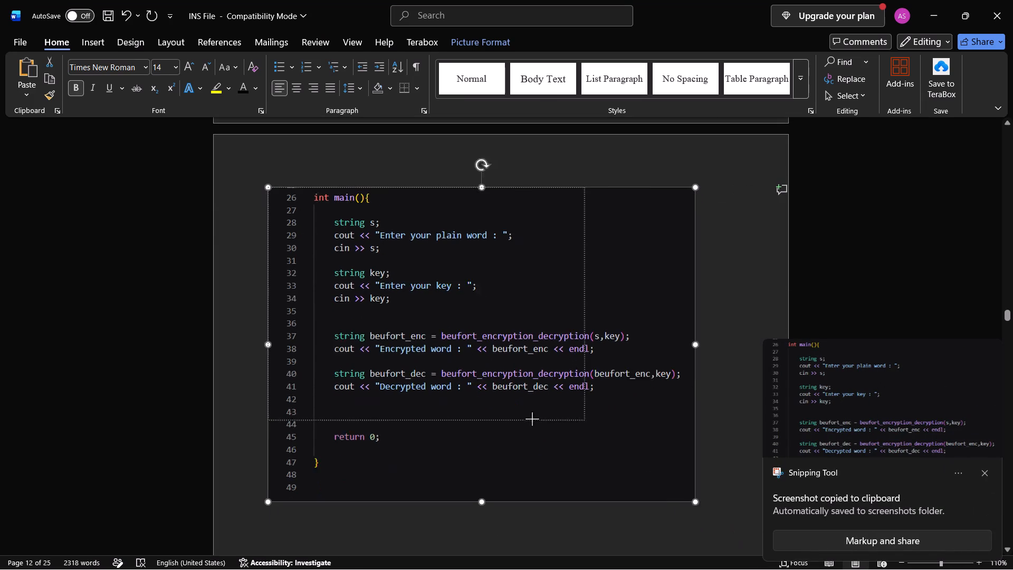
pyautogui.moveTo(532, 419); pyautogui.dragTo(540, 433)
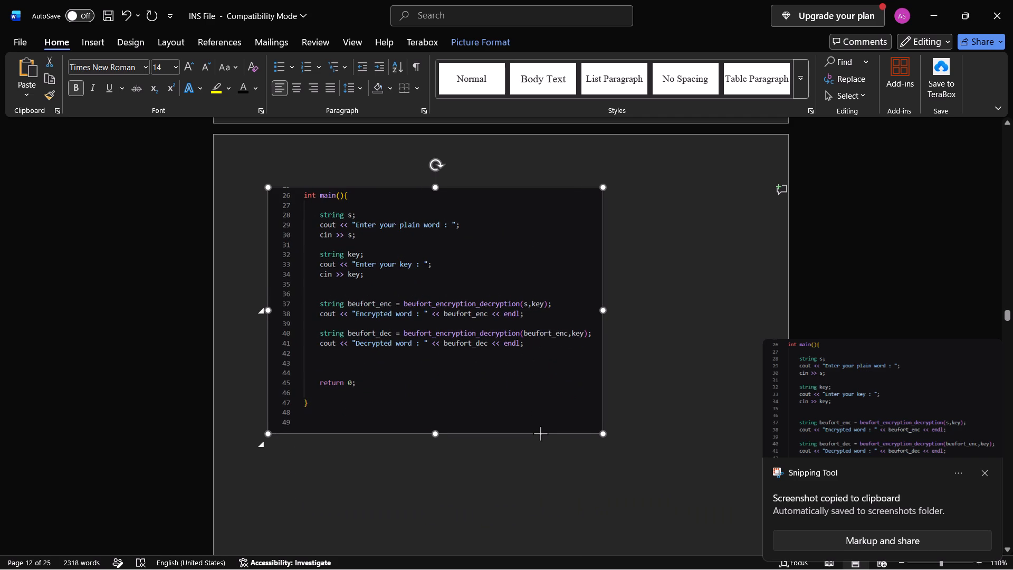
# Shrink Experiment 4's first code picture, lines 1 to 24, proportionally to roughly match the scale of the main-function picture.
pyautogui.hscroll(1, 540, 433)
pyautogui.scroll(3, 479, 419)
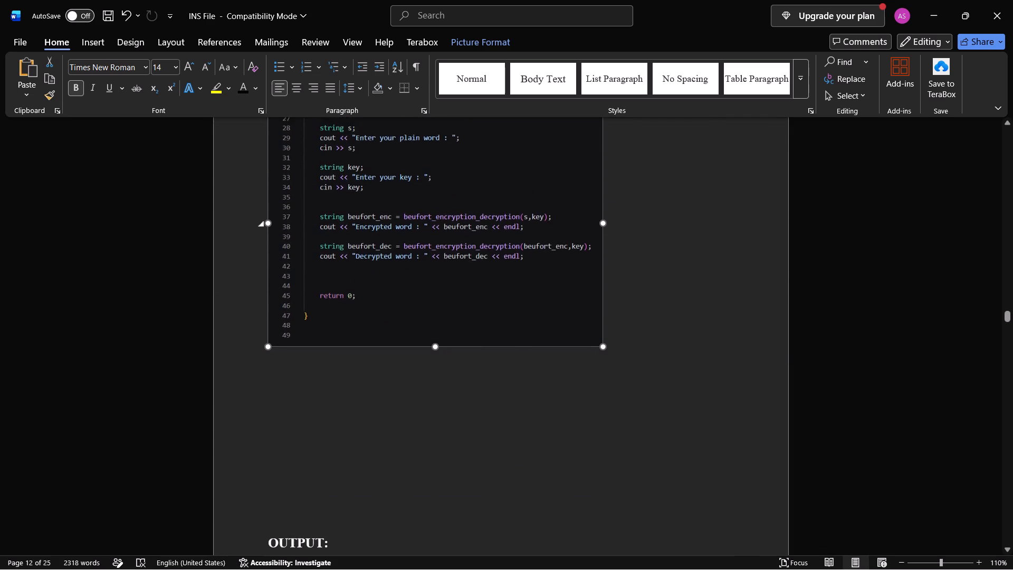
pyautogui.scroll(3, 479, 419)
pyautogui.click(520, 224)
pyautogui.scroll(5, 520, 224)
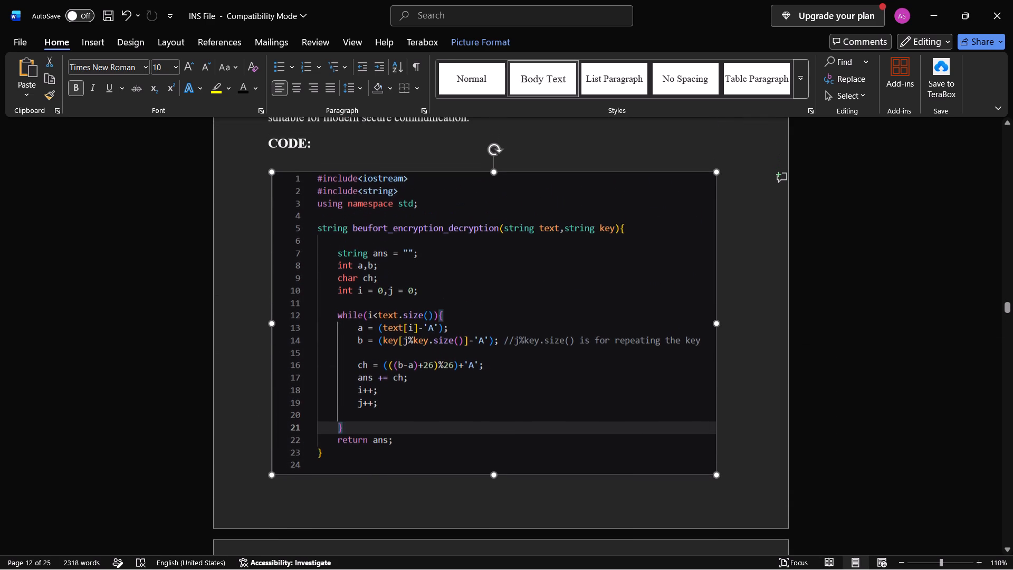
pyautogui.moveTo(716, 474); pyautogui.dragTo(649, 432)
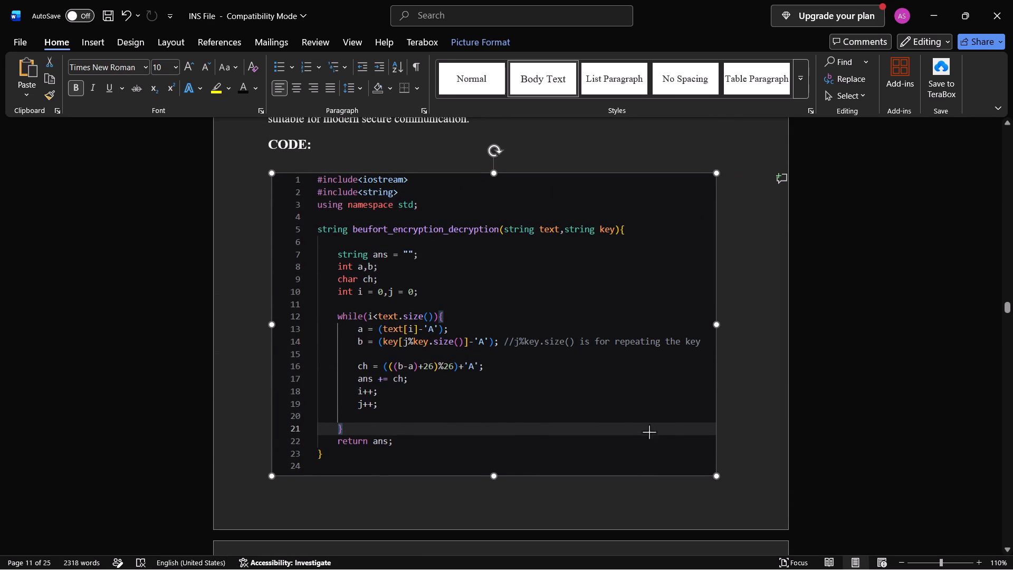
pyautogui.moveTo(649, 432); pyautogui.dragTo(617, 413)
# Delete the ten surplus blank lines between the main-function picture and Experiment 4's OUTPUT heading.
pyautogui.scroll(-9, 617, 413)
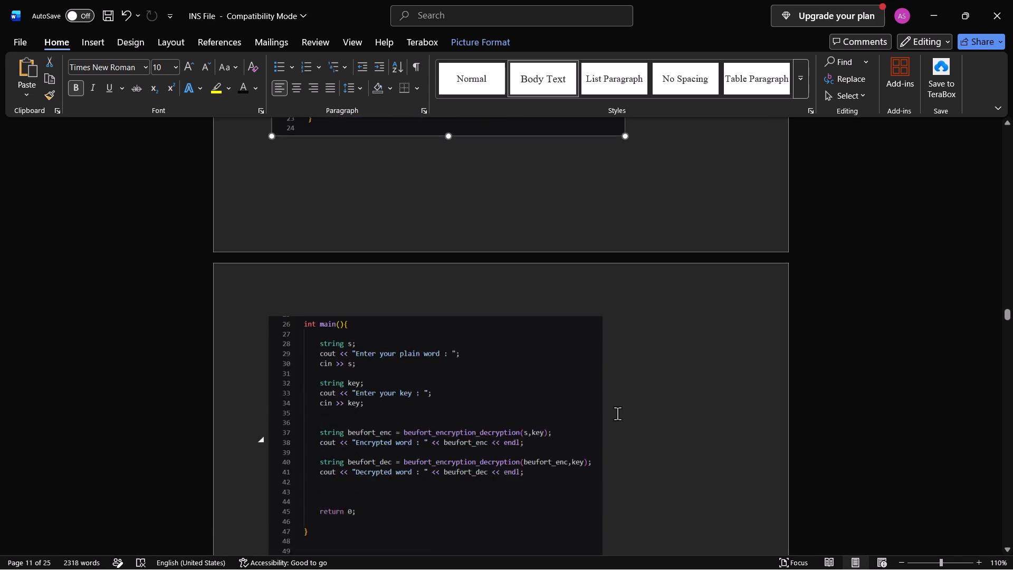
pyautogui.scroll(-3, 617, 413)
pyautogui.click(460, 387)
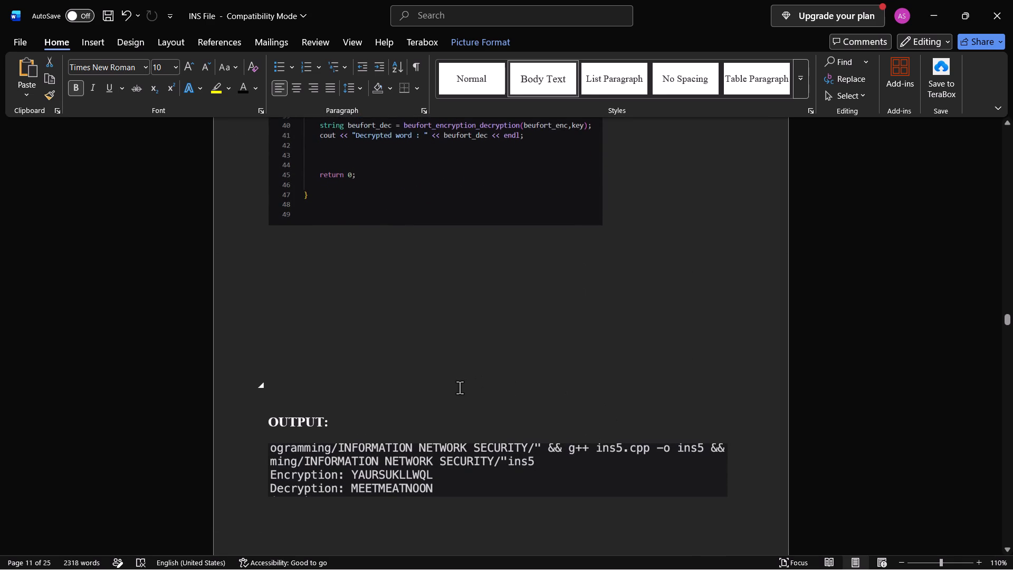
pyautogui.press('BackSpace')
pyautogui.press('BackSpace')
pyautogui.press('BackSpace')
pyautogui.press('BackSpace')
pyautogui.press('BackSpace')
pyautogui.press('BackSpace')
pyautogui.press('BackSpace')
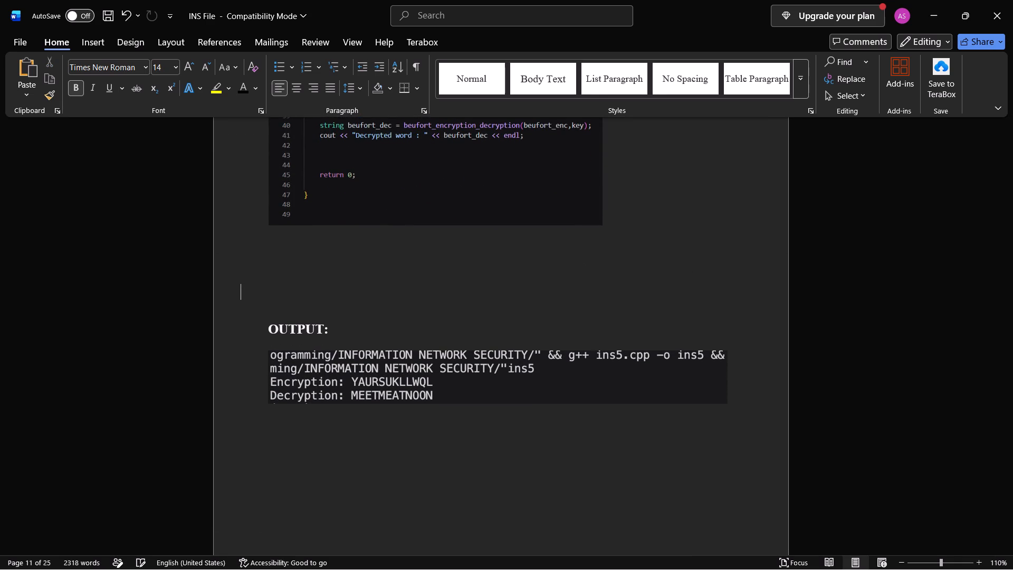
pyautogui.press('BackSpace')
pyautogui.press('BackSpace')
pyautogui.press('BackSpace')
# Switch to Visual Studio Code and run 5beufort.cpp with plain word VIRATKOHLI and key WORLDCUP.
pyautogui.hscroll(1, 460, 387)
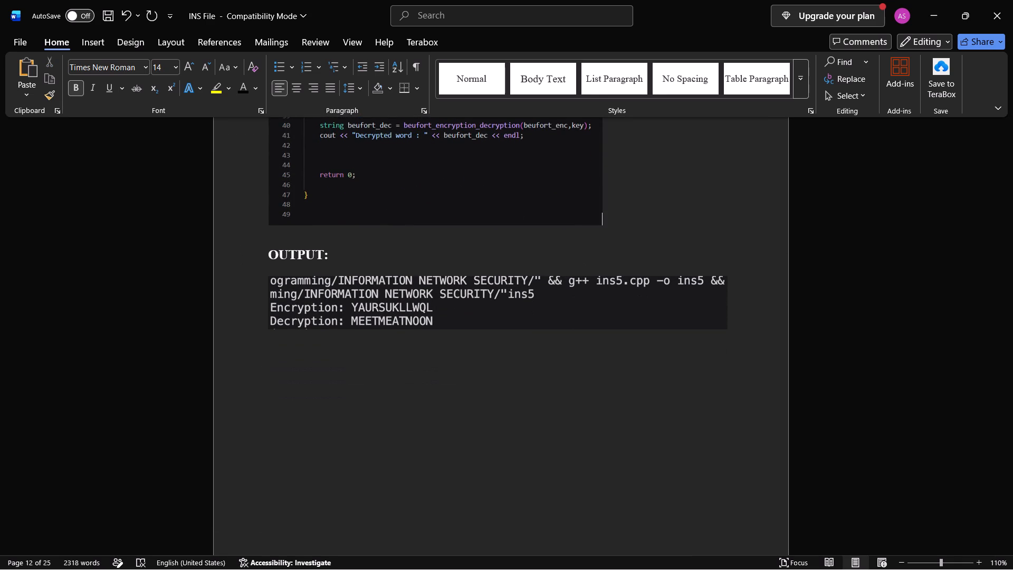
pyautogui.hscroll(1, 460, 387)
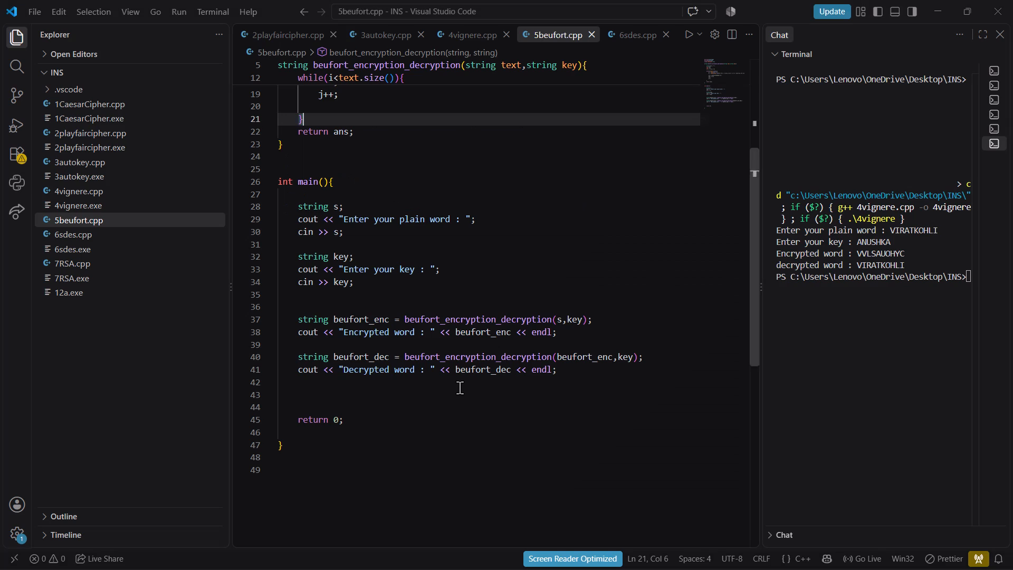
pyautogui.click(687, 34)
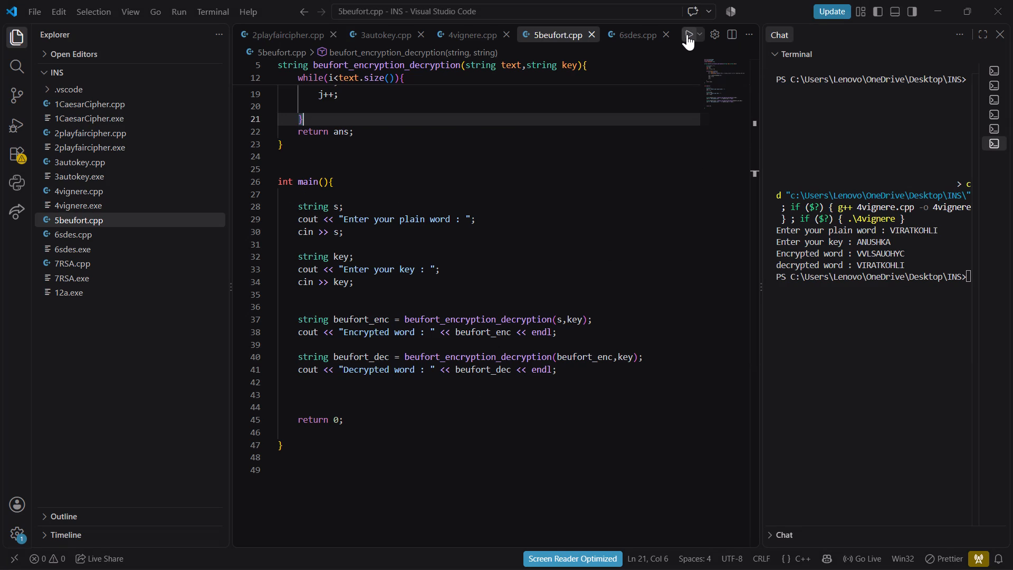
pyautogui.click(828, 411)
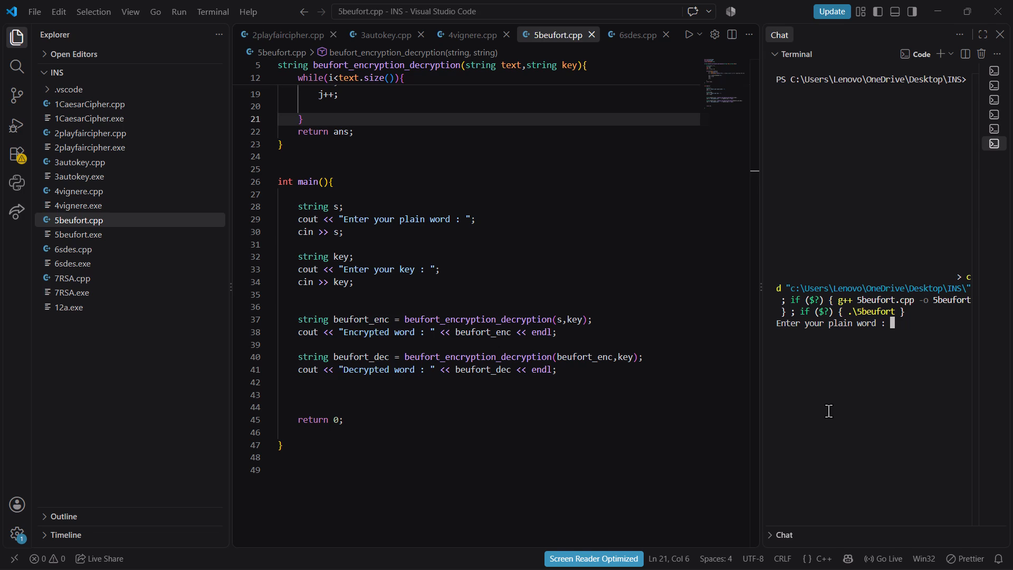
pyautogui.hotkey('shift', 'v')
pyautogui.write('IRAT')
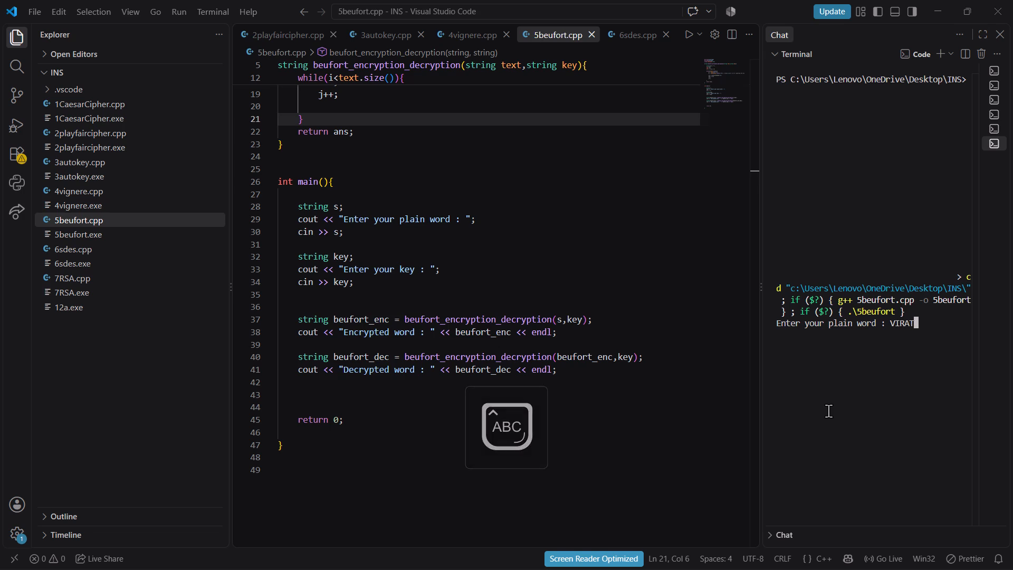
pyautogui.write('KOHLI')
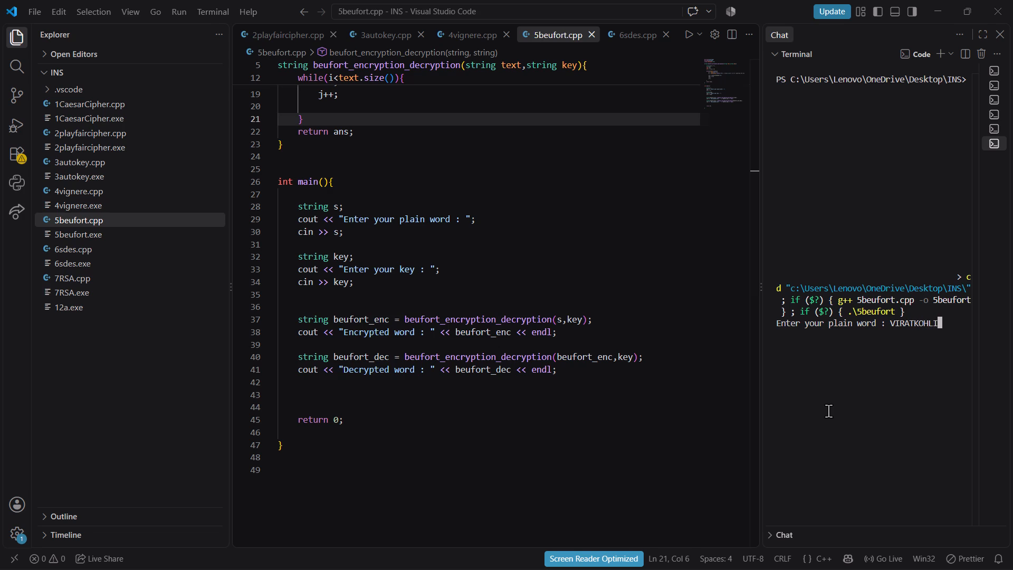
pyautogui.press('Return')
pyautogui.click(834, 410)
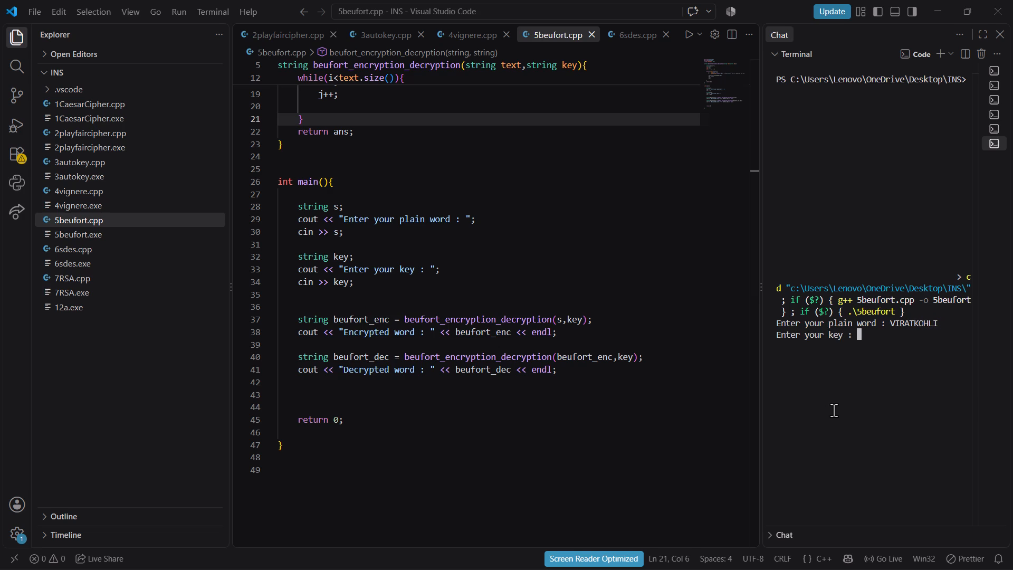
pyautogui.press('i')
pyautogui.press('BackSpace')
pyautogui.write('WORLDCUP')
pyautogui.press('Return')
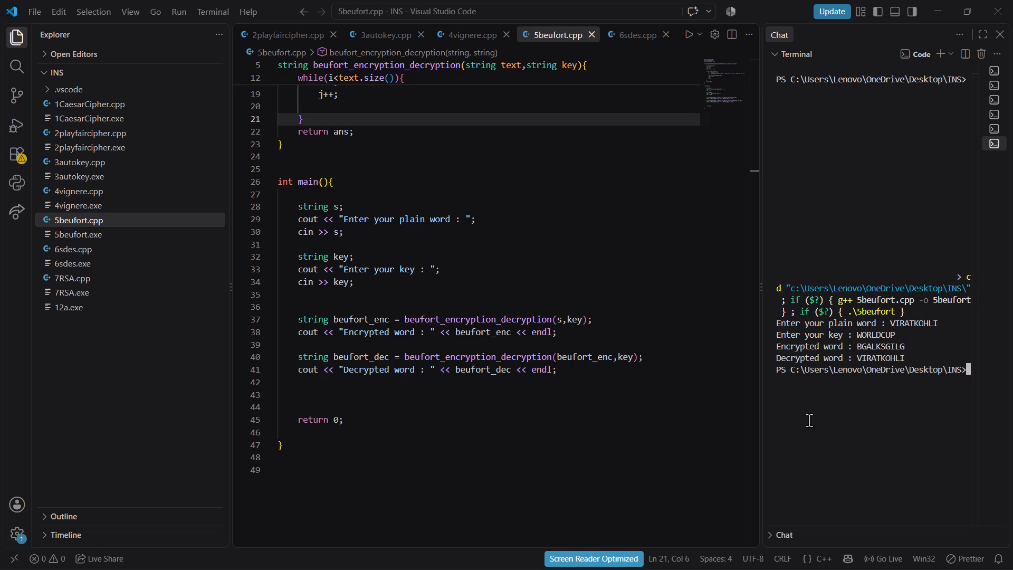
# Capture a screenshot of the 5beufort program's run in the terminal, from the compile command to the final prompt.
pyautogui.press('shift+super+s')
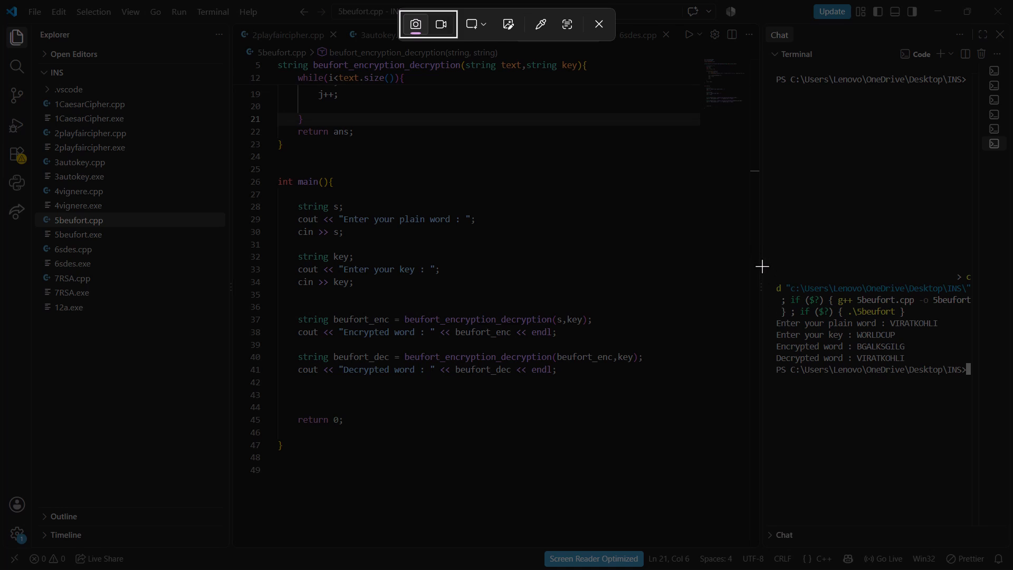
pyautogui.moveTo(763, 270); pyautogui.dragTo(999, 430)
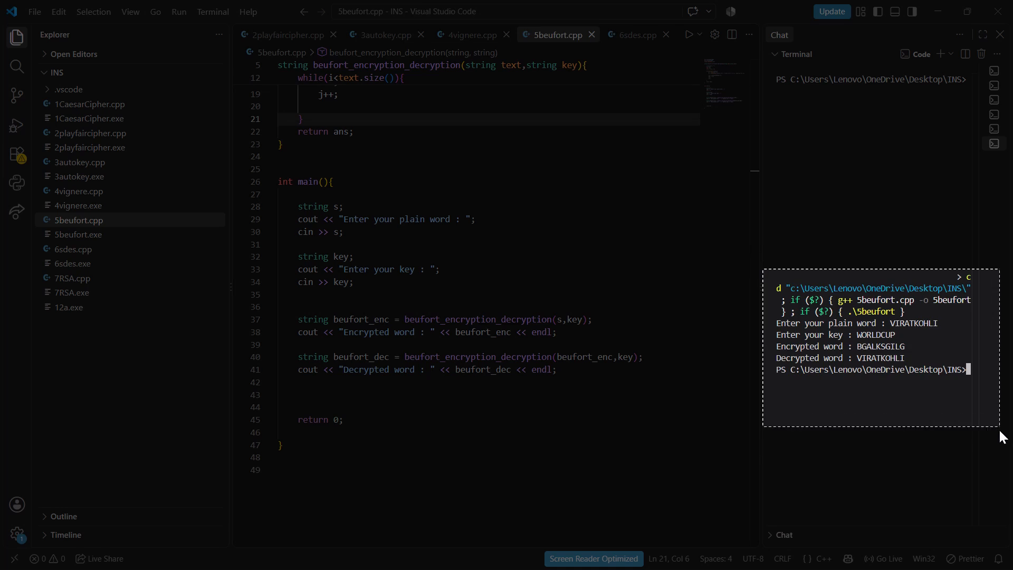
pyautogui.moveTo(999, 430); pyautogui.dragTo(980, 385)
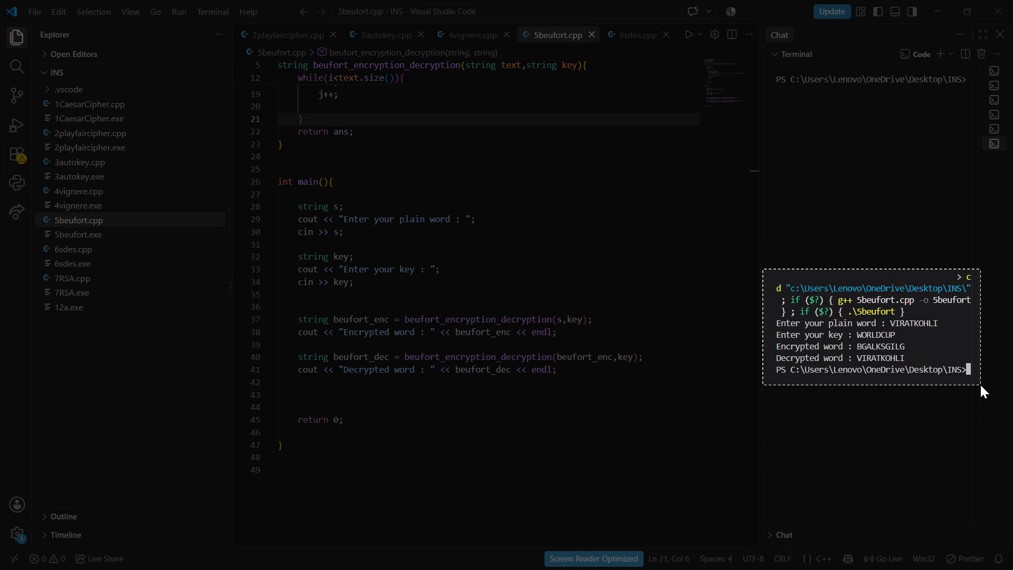
pyautogui.moveTo(980, 385); pyautogui.dragTo(979, 387)
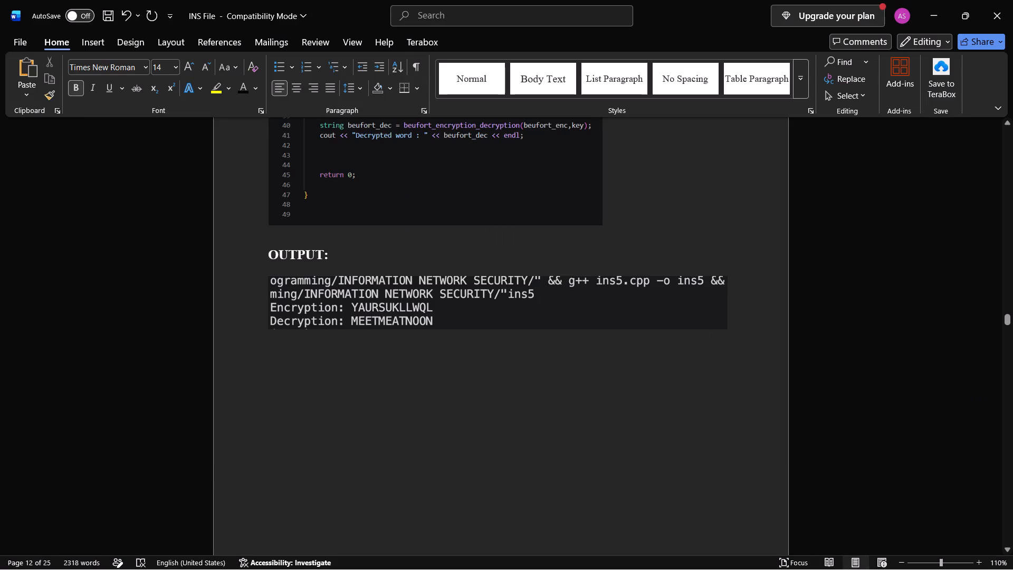
# In Word, replace the old output picture under Experiment 4's OUTPUT heading with the captured screenshot, indented by eleven spaces.
pyautogui.click(582, 319)
pyautogui.press('BackSpace')
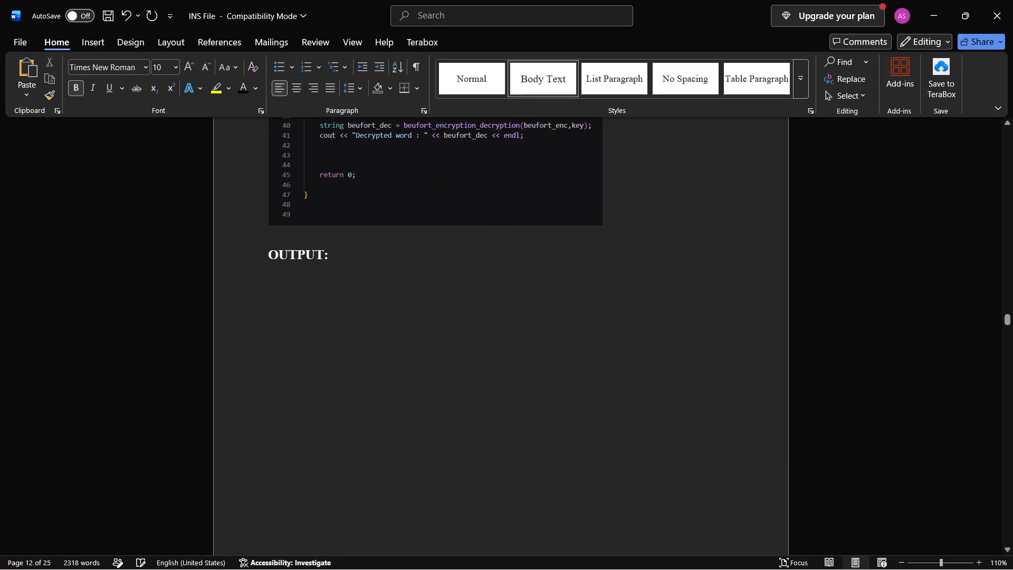
pyautogui.press('space')
pyautogui.press('space')
pyautogui.press('space')
pyautogui.press('space')
pyautogui.press('space')
pyautogui.press('space')
pyautogui.press('space')
pyautogui.press('space')
pyautogui.press('space')
pyautogui.press('space')
pyautogui.press('space')
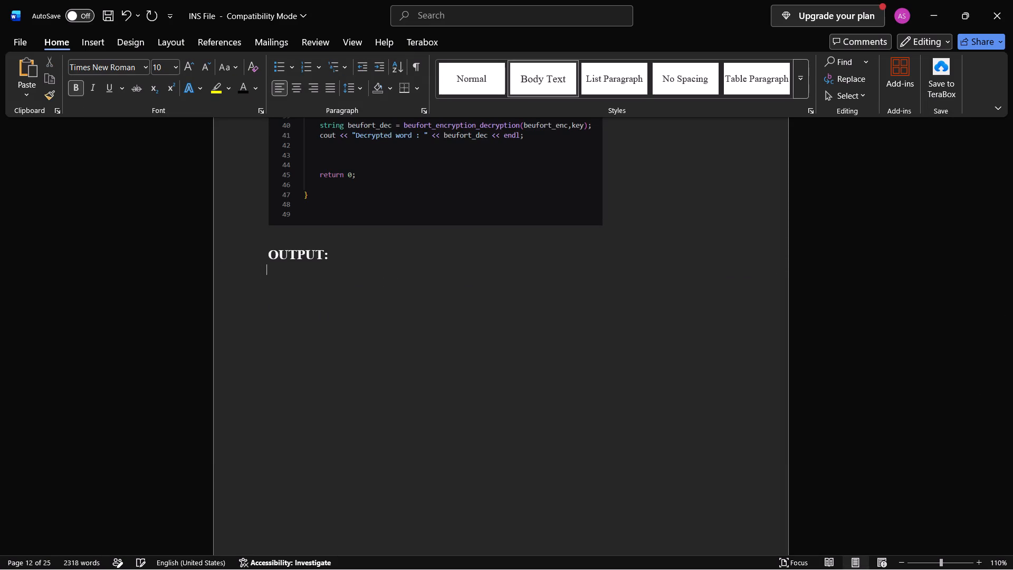
pyautogui.hotkey('ctrl', 'v')
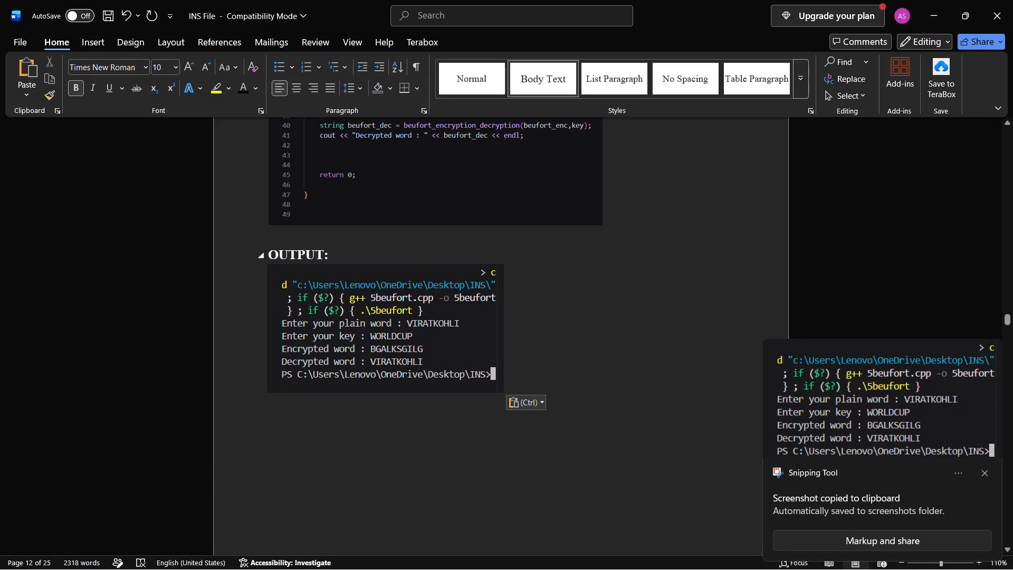
pyautogui.click(406, 291)
# Insert a blank line between the OUTPUT heading and the output picture and reduce its font size to 9.
pyautogui.click(353, 253)
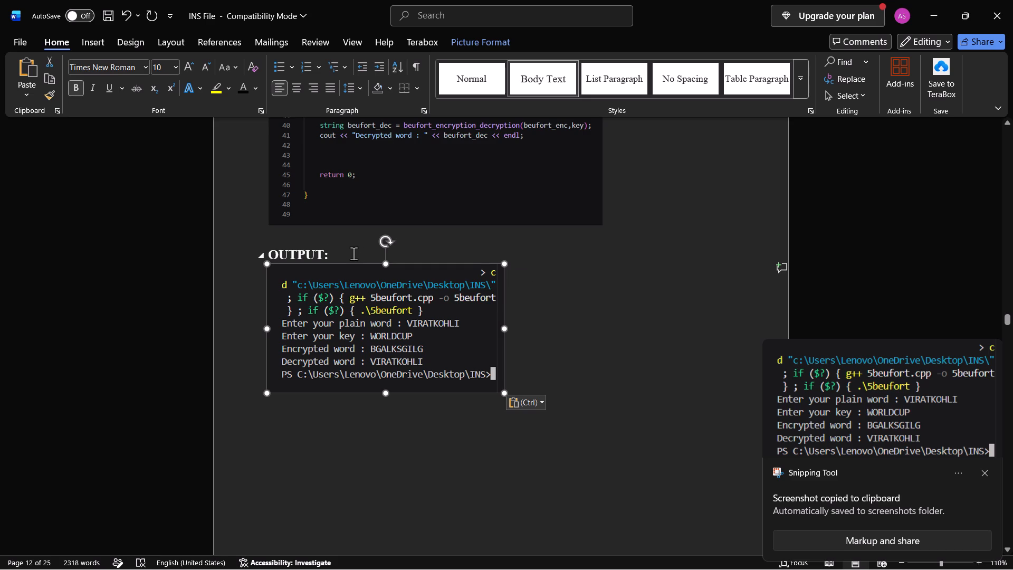
pyautogui.press('\\')
pyautogui.press('BackSpace')
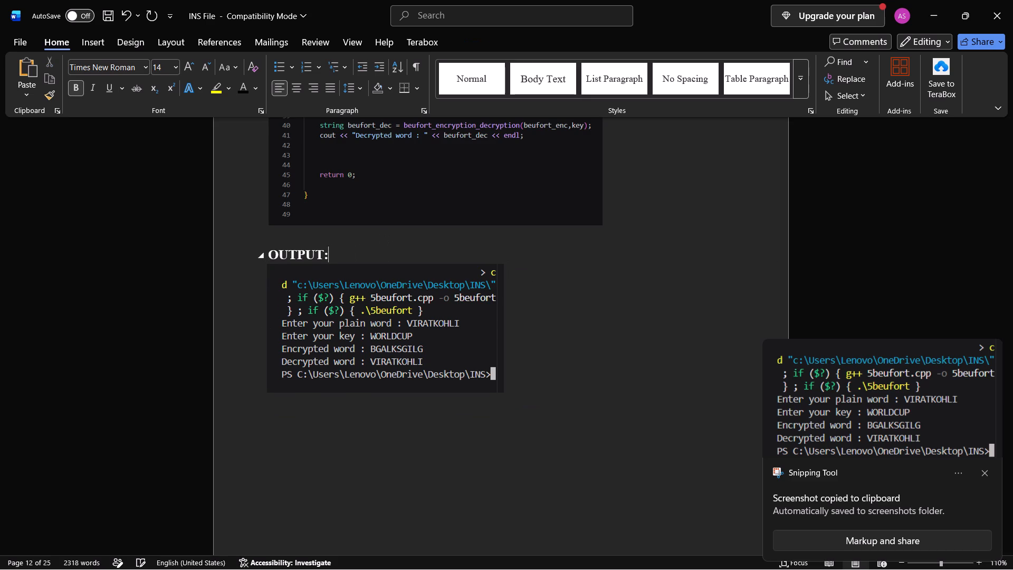
pyautogui.press('Return')
pyautogui.tripleClick(205, 63)
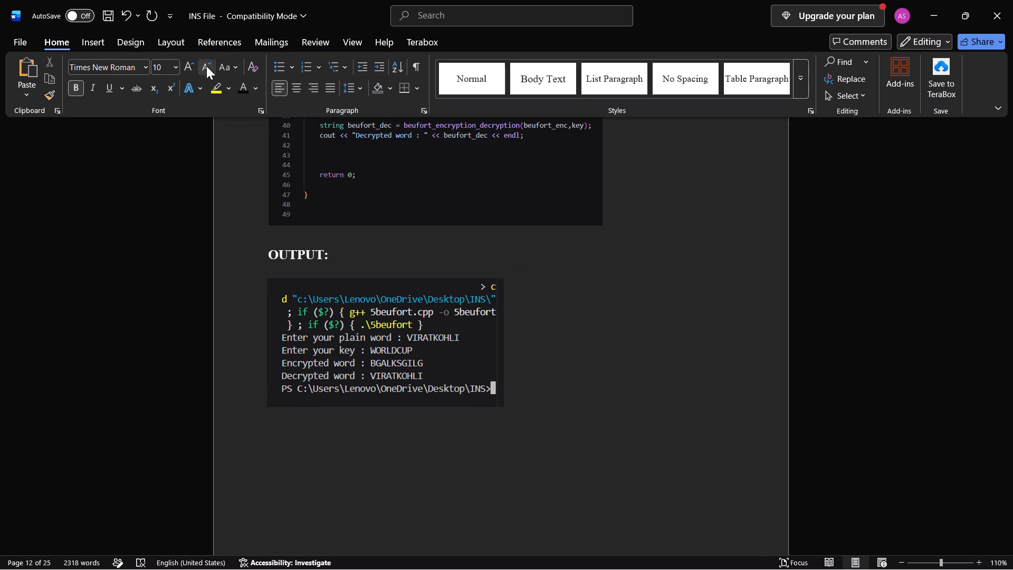
pyautogui.click(206, 66)
# Review the neighbouring experiment pages and the objectives listed in the INDEX table.
pyautogui.scroll(12, 582, 387)
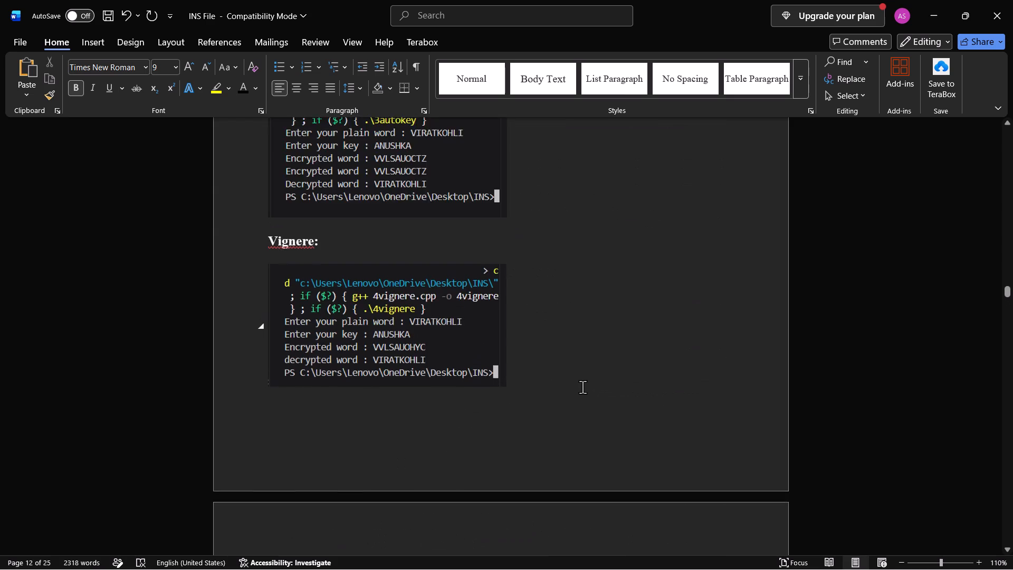
pyautogui.scroll(-18, 582, 387)
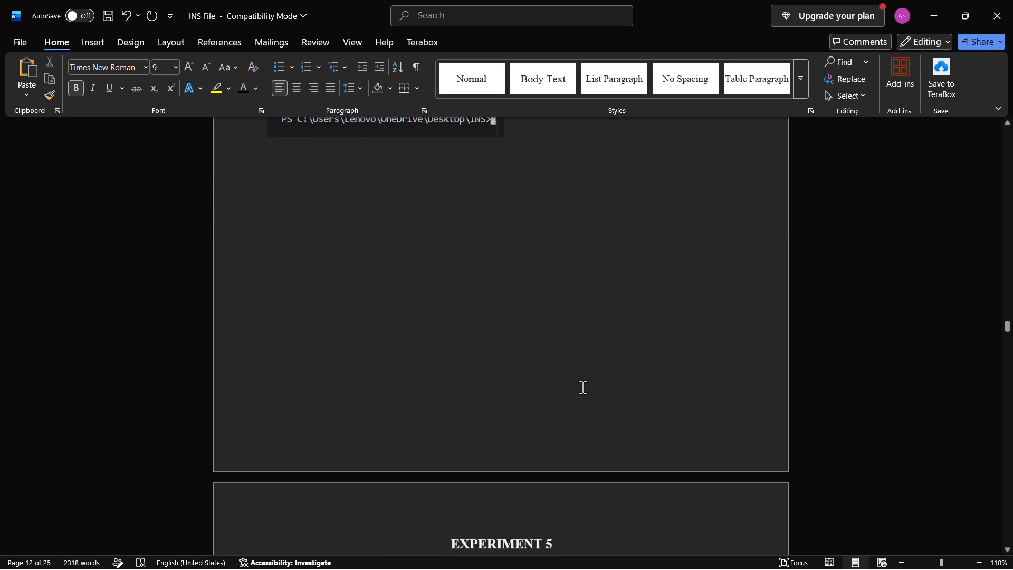
pyautogui.scroll(20, 582, 387)
pyautogui.scroll(20, 582, 387)
pyautogui.scroll(20, 582, 387)
pyautogui.scroll(20, 582, 387)
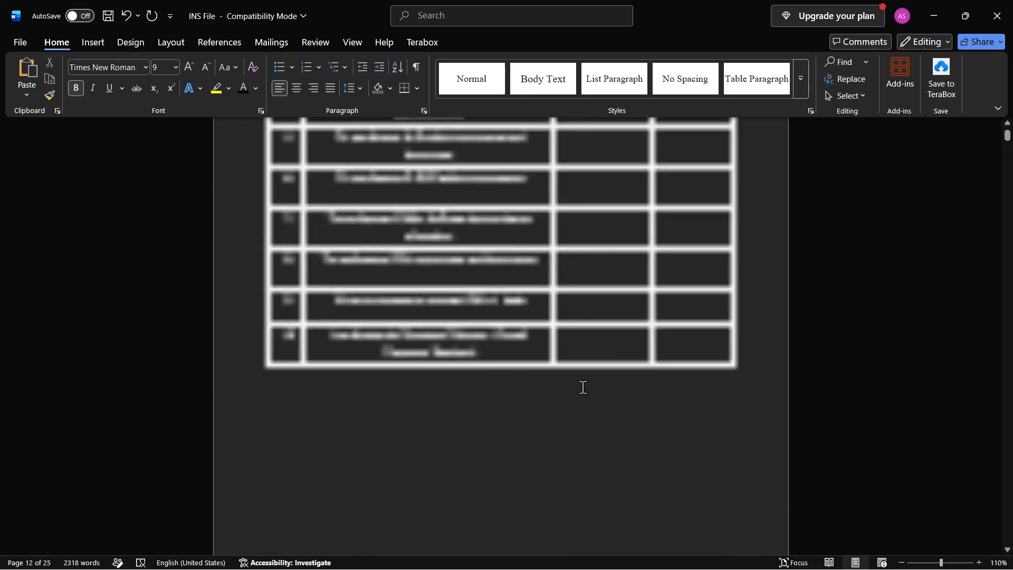
pyautogui.scroll(20, 582, 387)
pyautogui.scroll(20, 582, 387)
pyautogui.scroll(20, 582, 387)
pyautogui.scroll(-17, 582, 387)
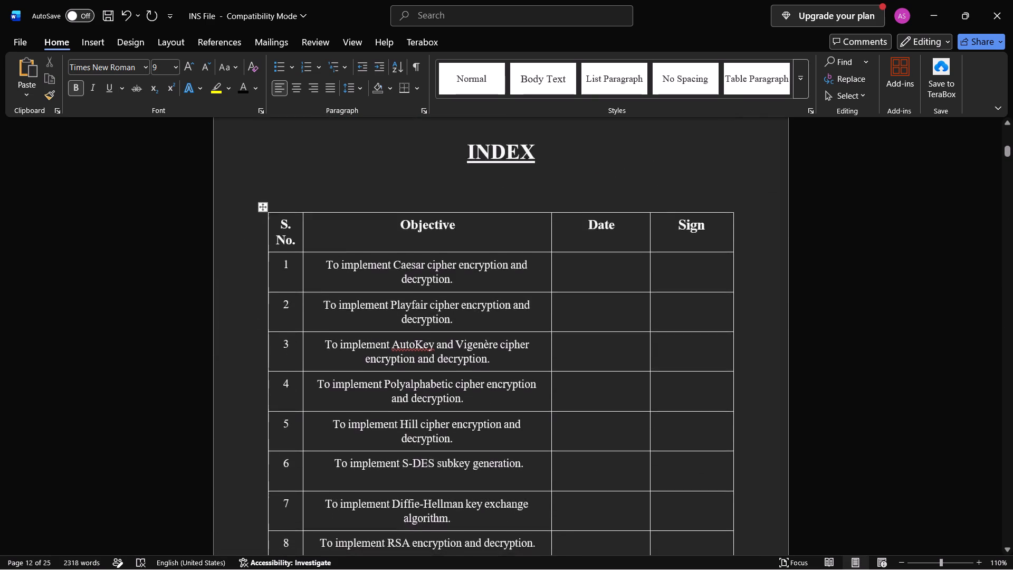
# Look through the document from the INDEX table past Experiments 2, 3 and 4 to Experiment 5.
pyautogui.scroll(-13, 582, 387)
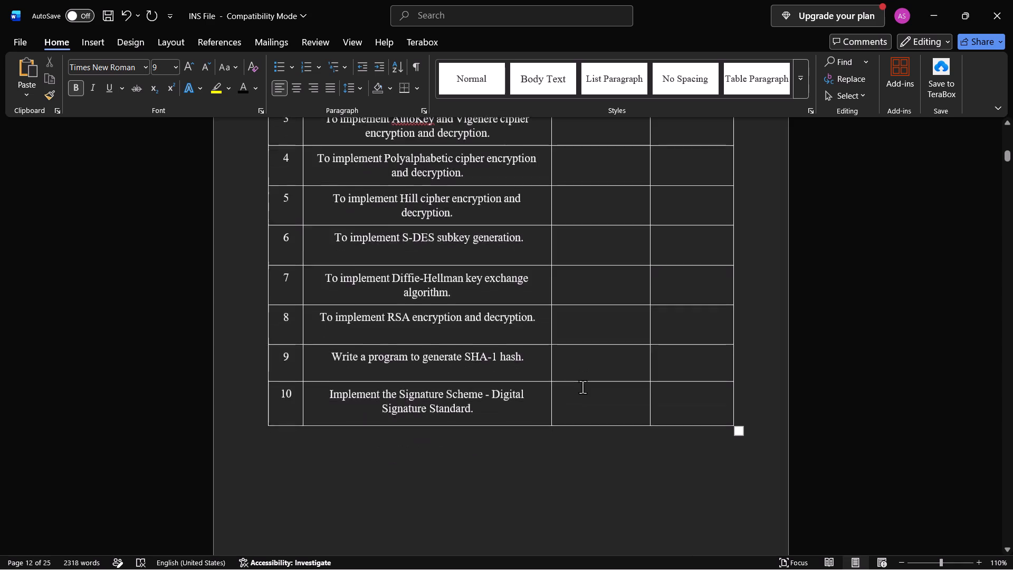
pyautogui.scroll(-18, 582, 387)
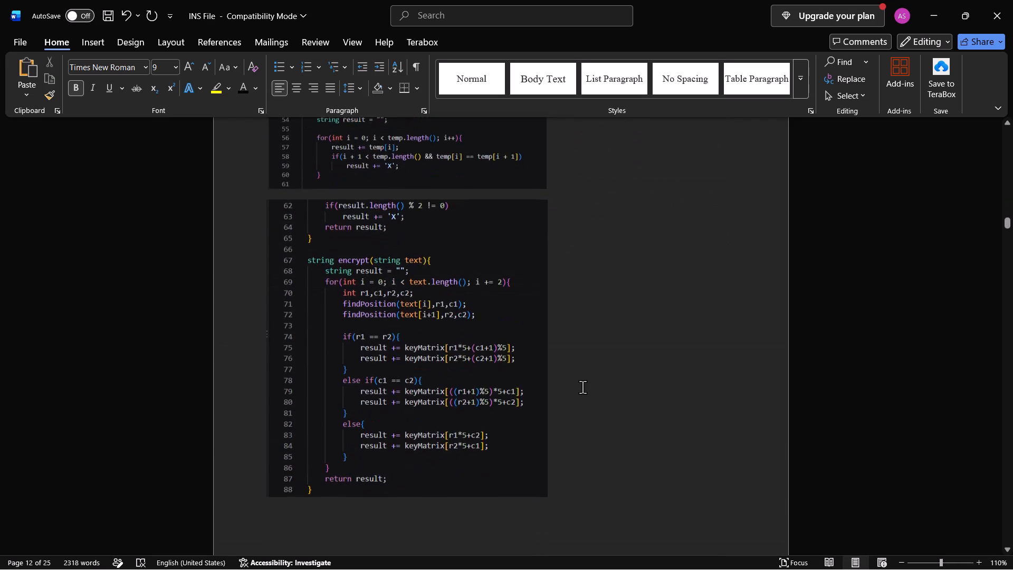
pyautogui.scroll(-18, 582, 387)
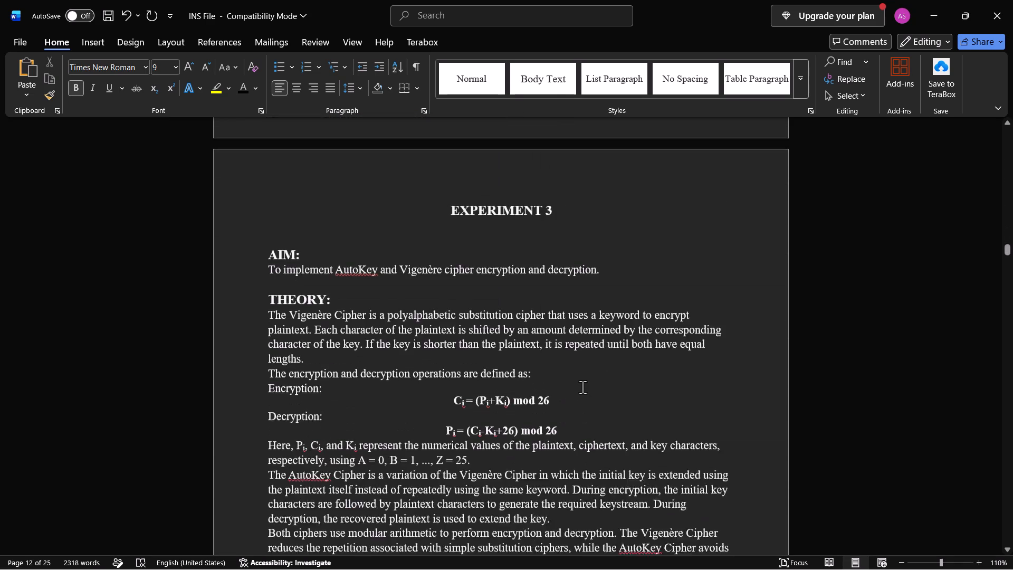
pyautogui.scroll(-19, 582, 387)
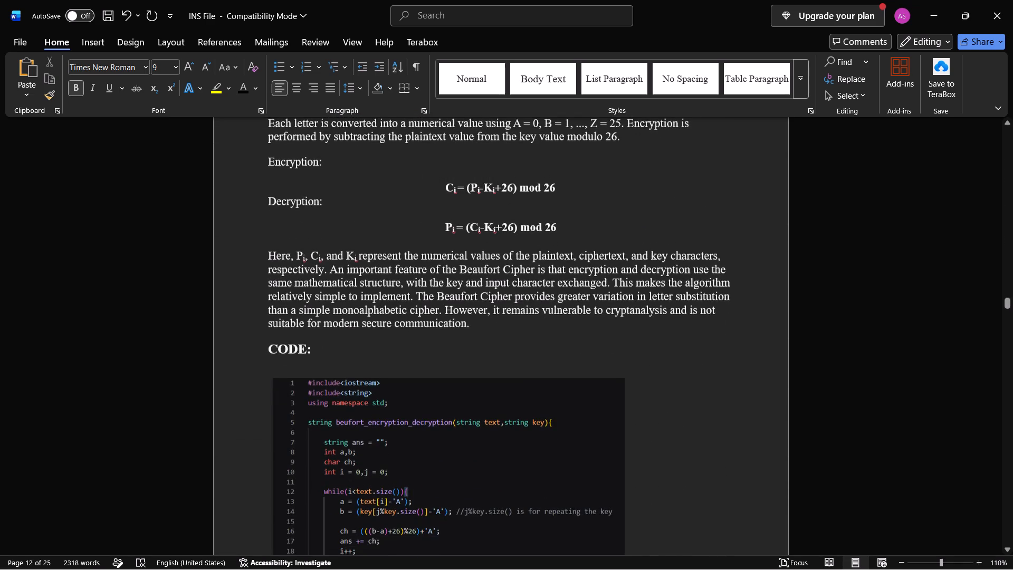
pyautogui.scroll(-12, 582, 387)
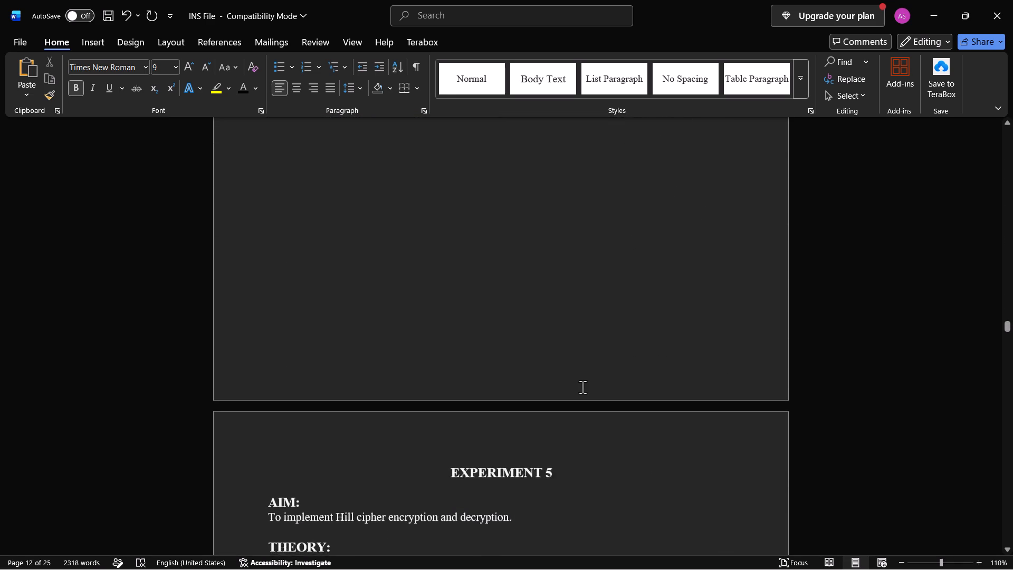
pyautogui.scroll(-8, 582, 387)
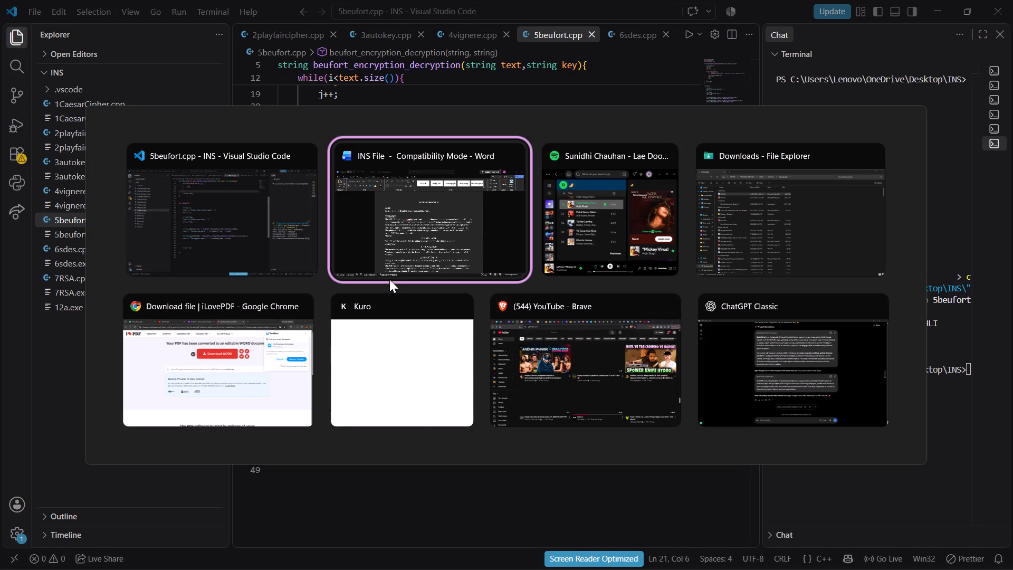
# Examine Experiment 5's Hill cipher theory, code pictures and output picture, up to where Experiment 6 begins.
pyautogui.scroll(9, 488, 299)
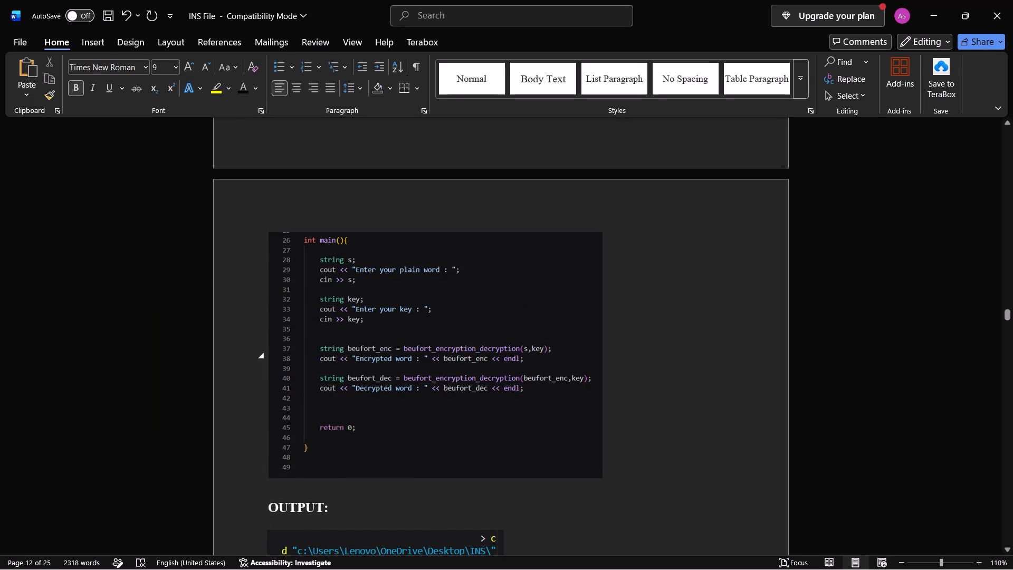
pyautogui.scroll(-19, 488, 299)
pyautogui.scroll(2, 488, 299)
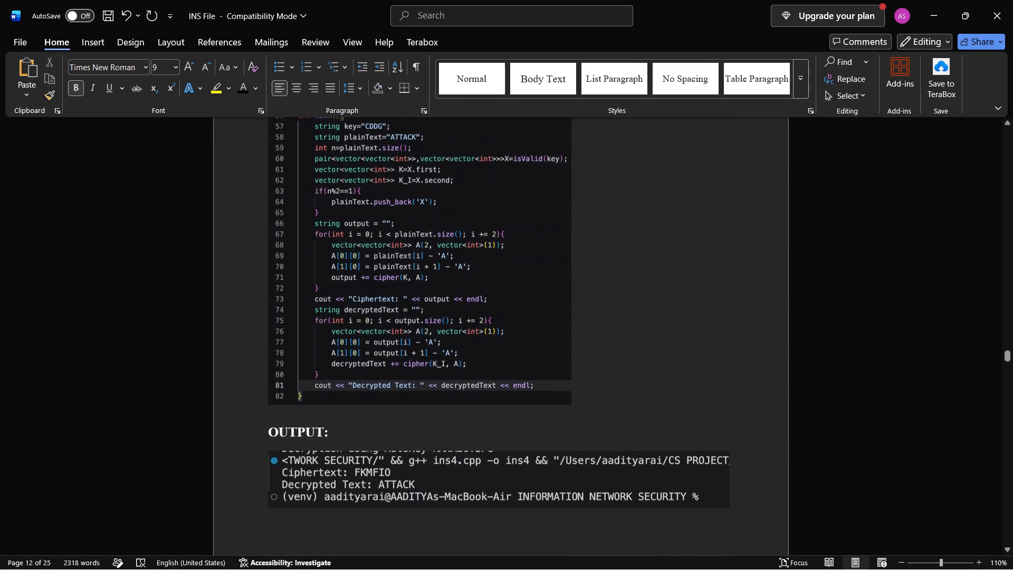
pyautogui.scroll(10, 488, 299)
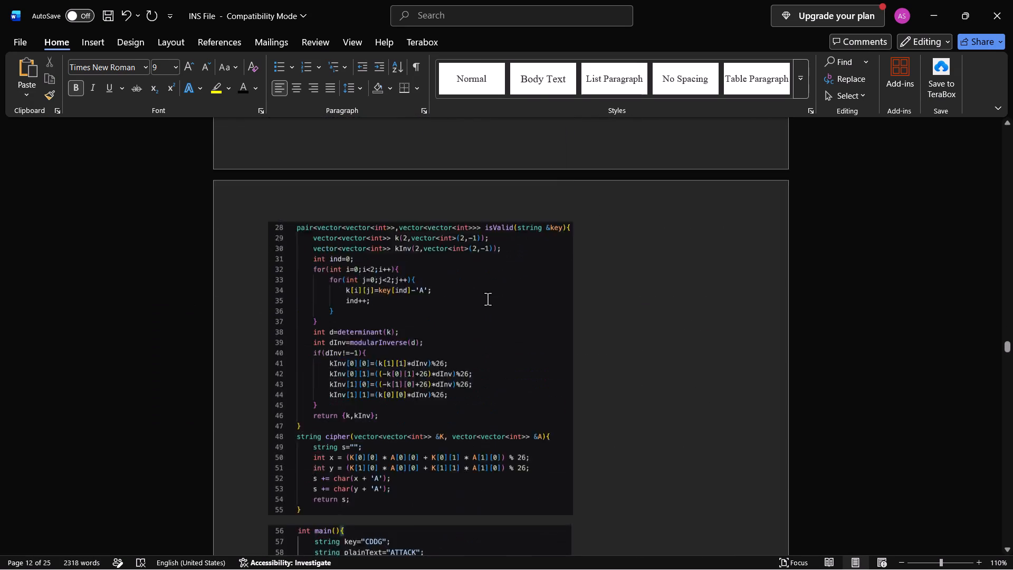
pyautogui.scroll(8, 488, 299)
pyautogui.scroll(-13, 488, 299)
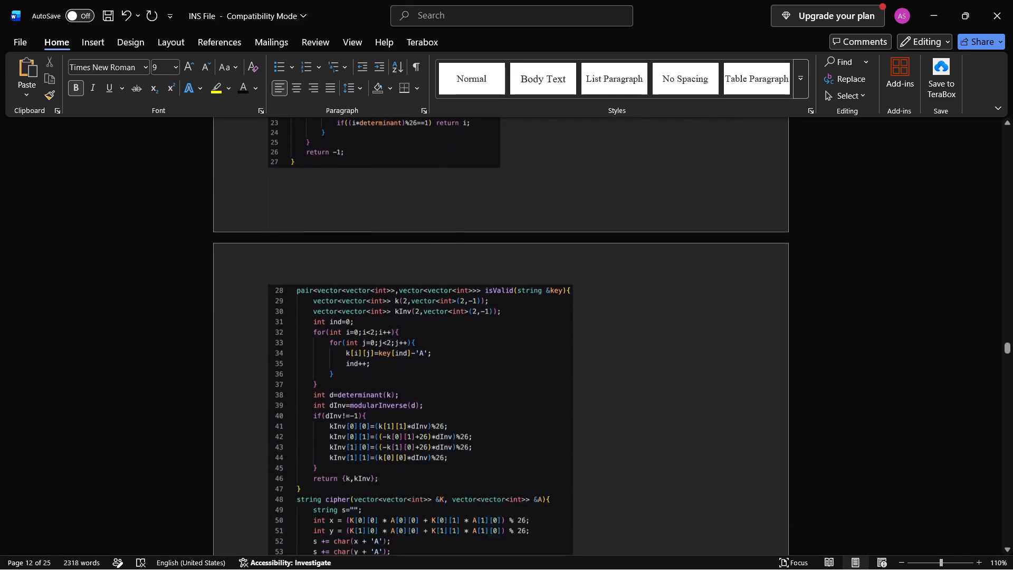
pyautogui.scroll(-8, 488, 299)
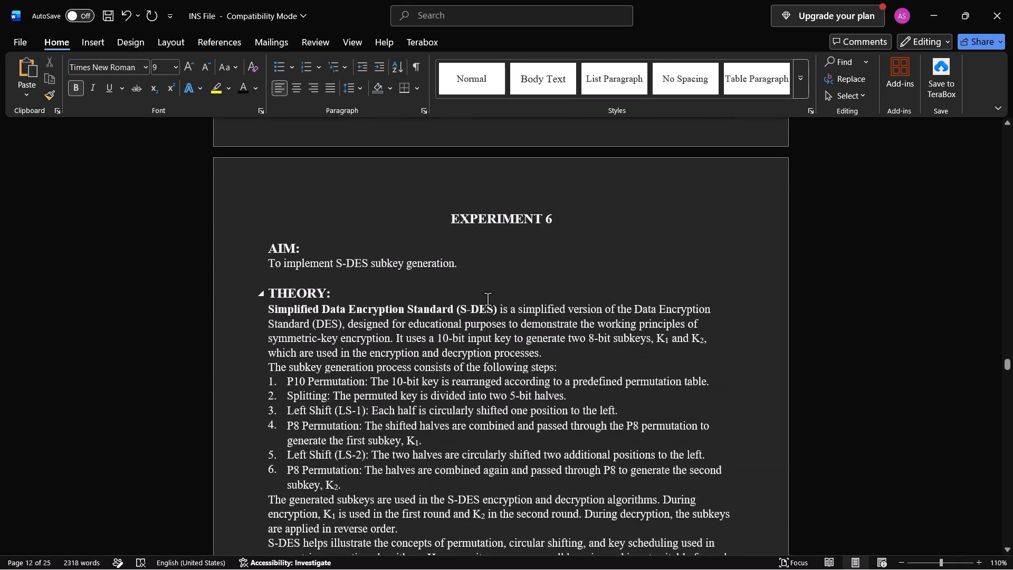
pyautogui.scroll(8, 488, 299)
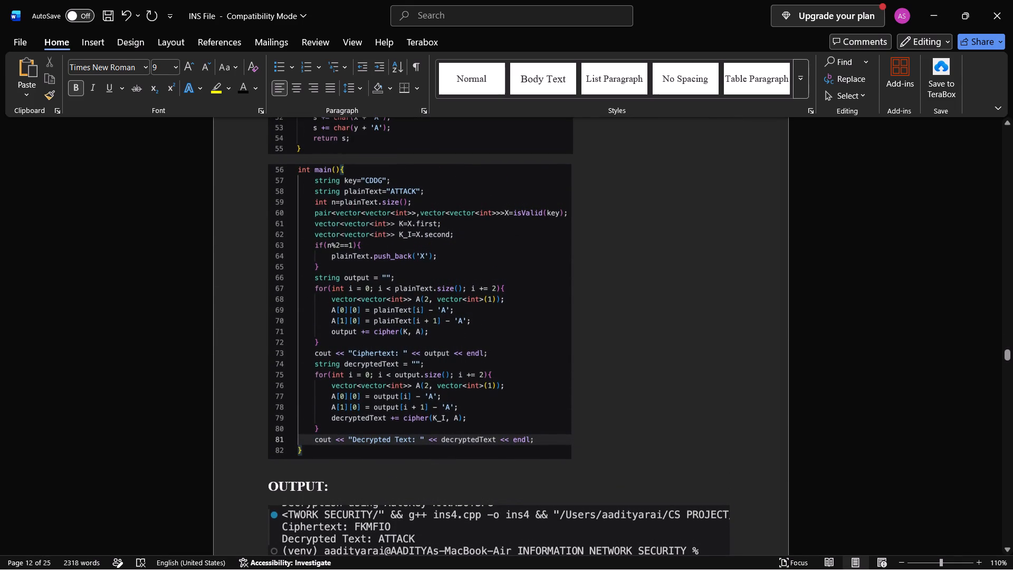
pyautogui.scroll(10, 488, 299)
pyautogui.scroll(-4, 488, 299)
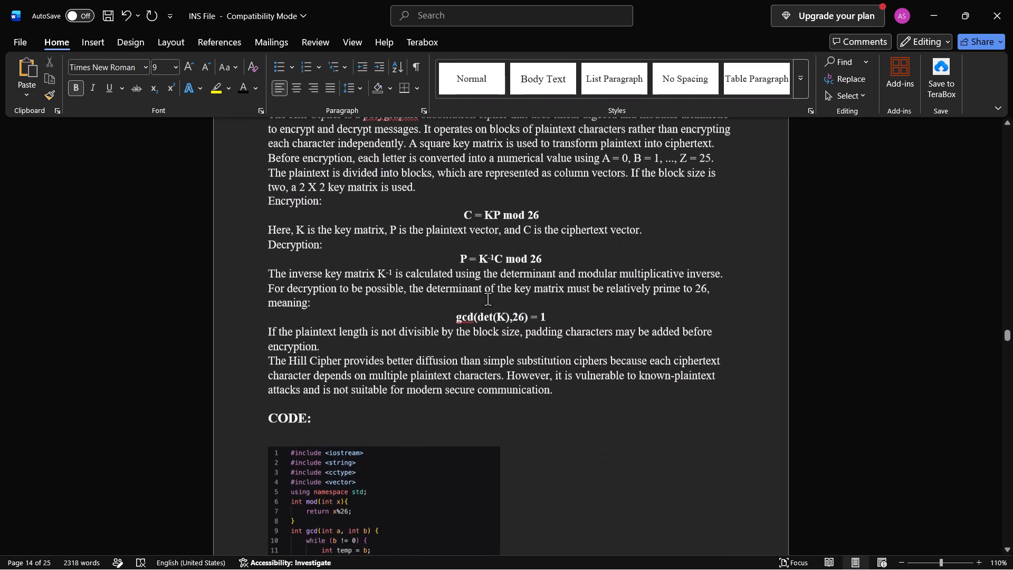
pyautogui.scroll(-3, 488, 299)
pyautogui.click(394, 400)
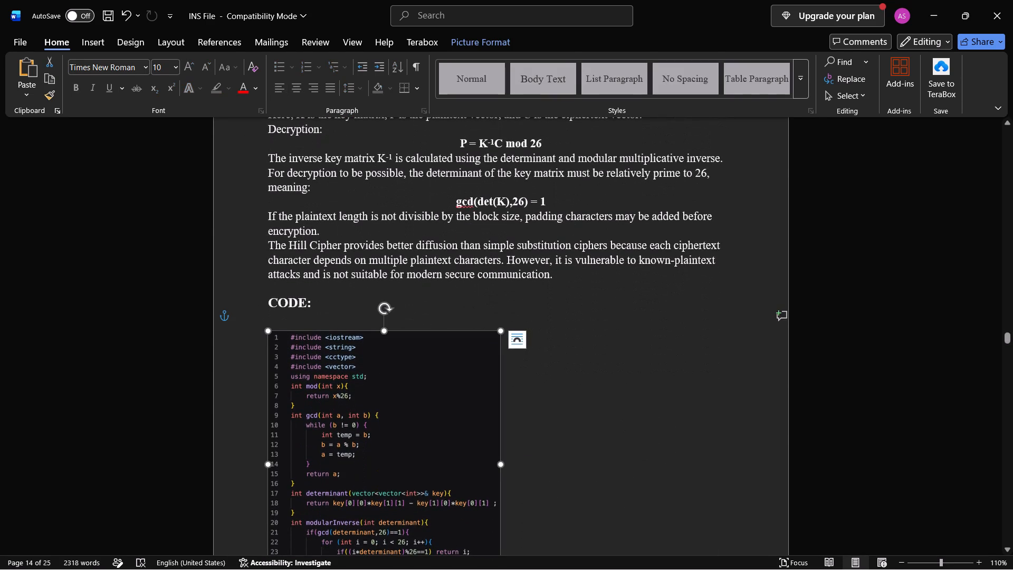
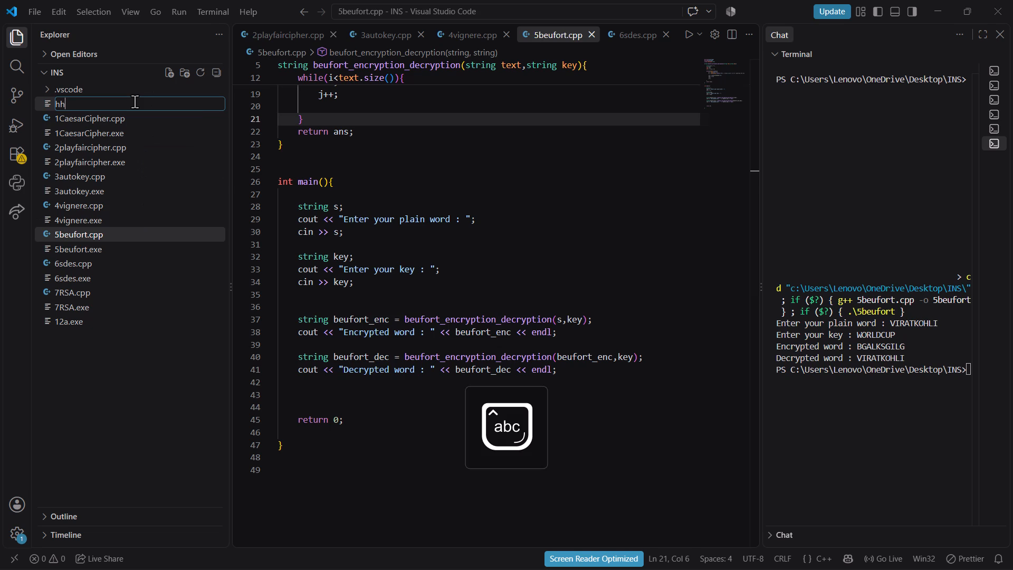
pyautogui.press('BackSpace')
pyautogui.write('illcipher')
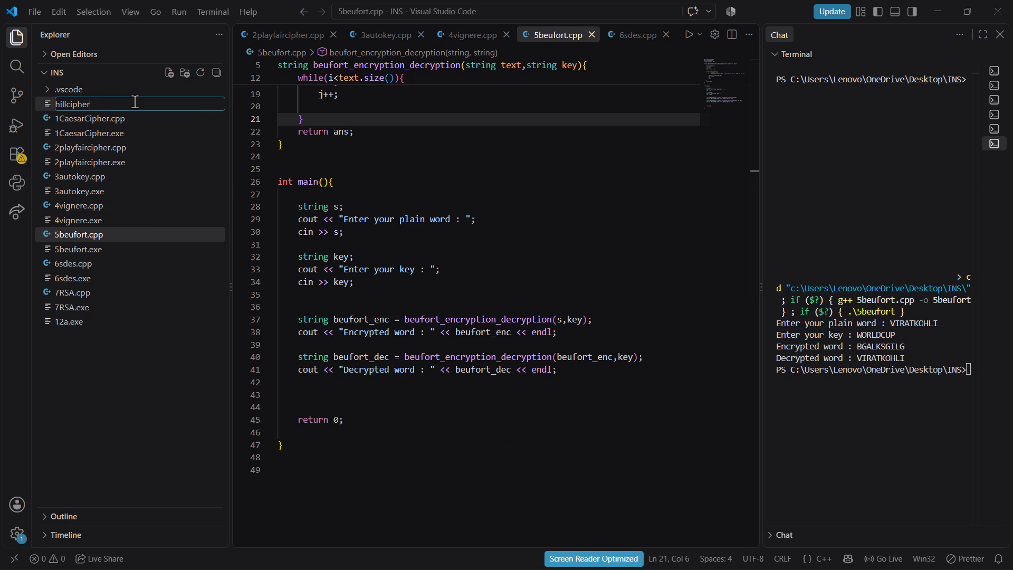
pyautogui.write('.cpp')
pyautogui.press('Return')
# Paste the copied Hill Cipher code into the empty hillcipher.cpp file and return to the start of the code.
pyautogui.click(385, 220)
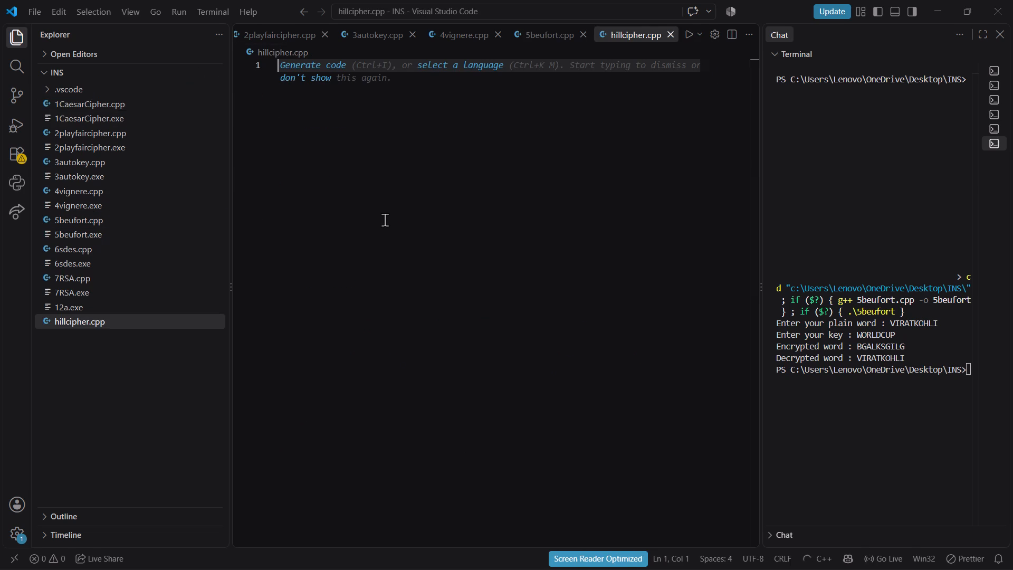
pyautogui.hotkey('ctrl', 'v')
pyautogui.scroll(9, 426, 257)
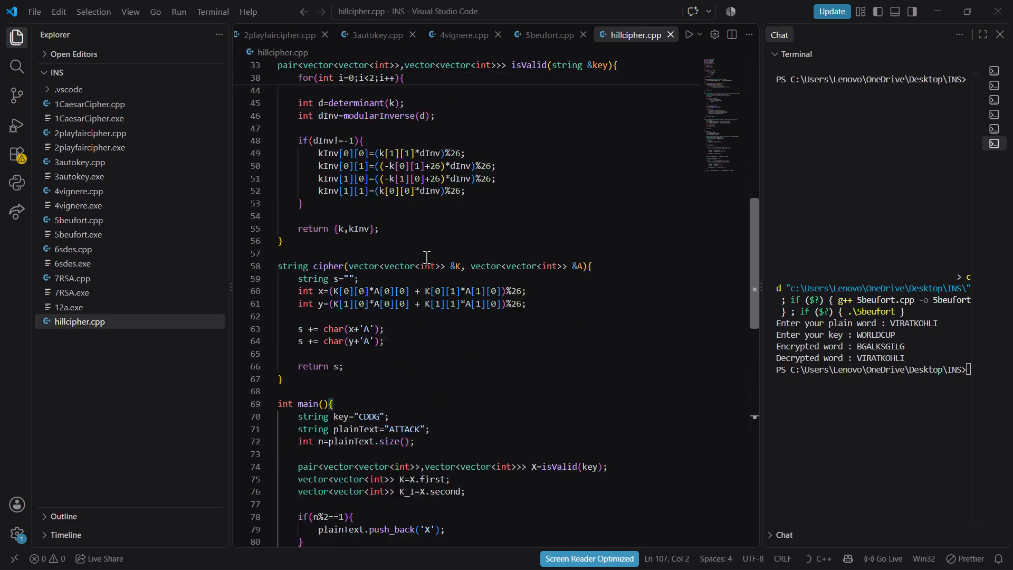
pyautogui.scroll(4, 426, 257)
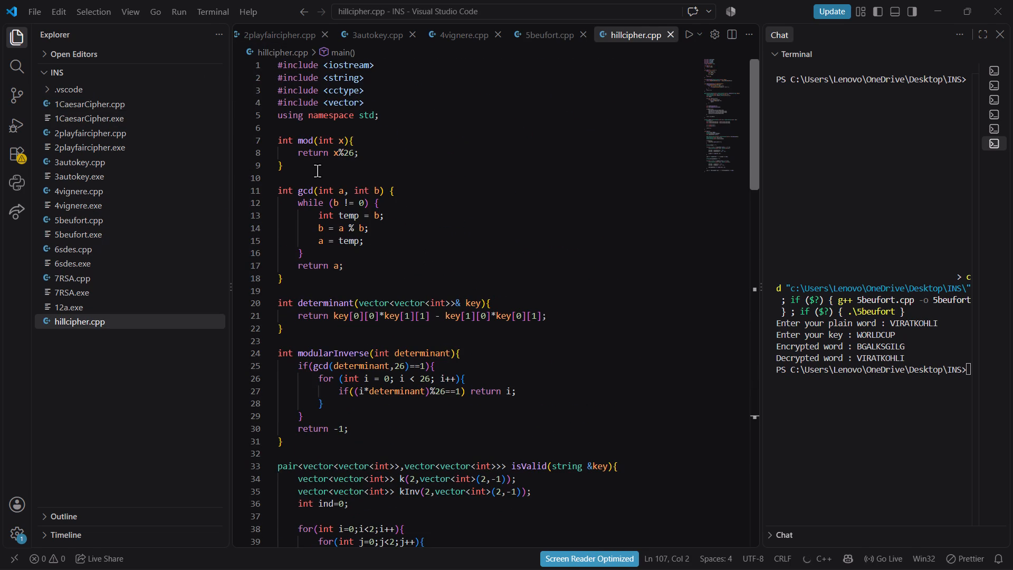
pyautogui.click(318, 170)
pyautogui.scroll(1, 377, 184)
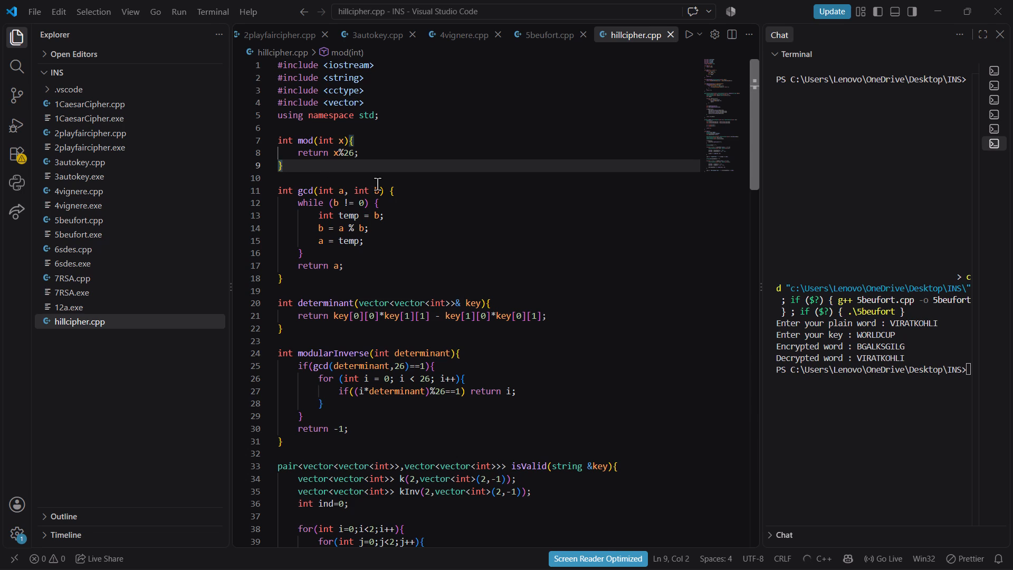
pyautogui.hscroll(1, 377, 184)
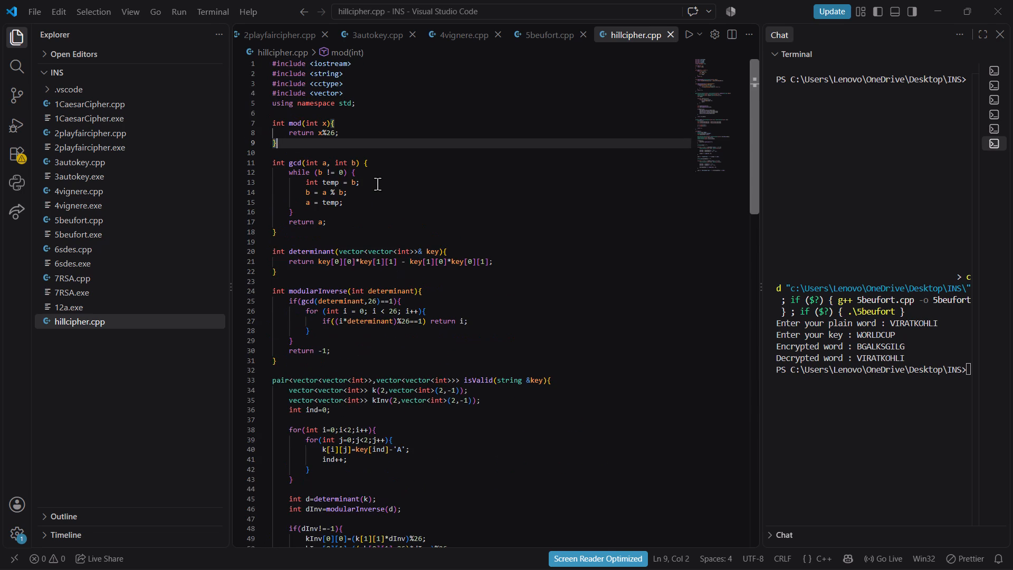
# Check the pasted hillcipher.cpp code, switch to INS File in Word, and examine how its Hill Cipher code pictures divide the program.
pyautogui.scroll(1, 377, 184)
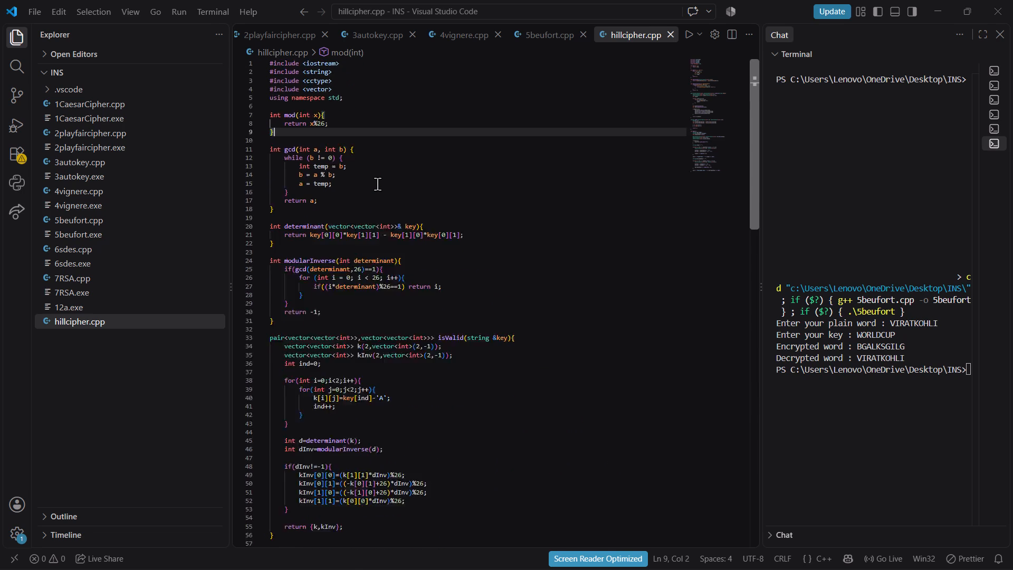
pyautogui.scroll(-4, 377, 184)
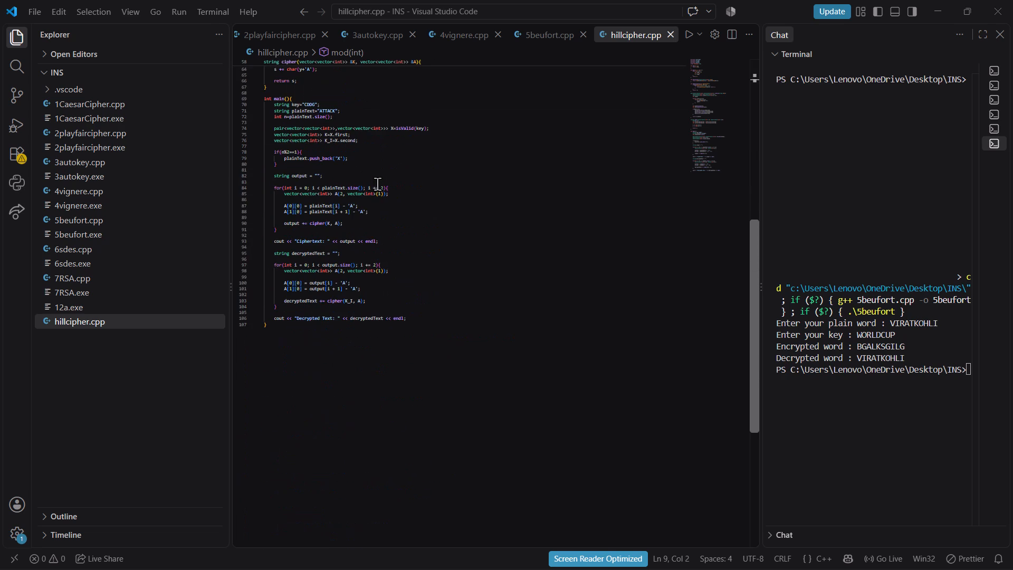
pyautogui.scroll(7, 377, 184)
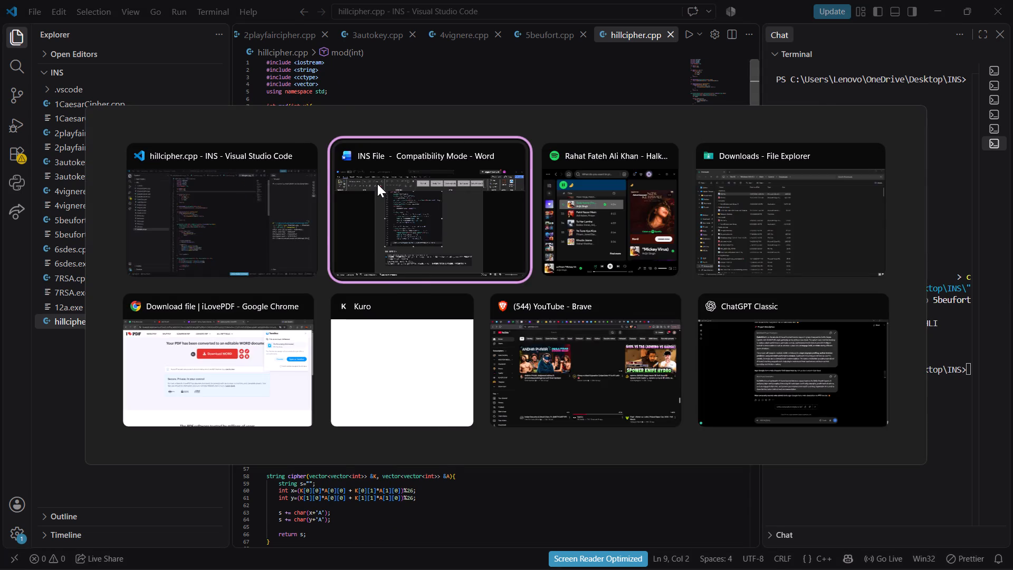
pyautogui.scroll(6, 416, 258)
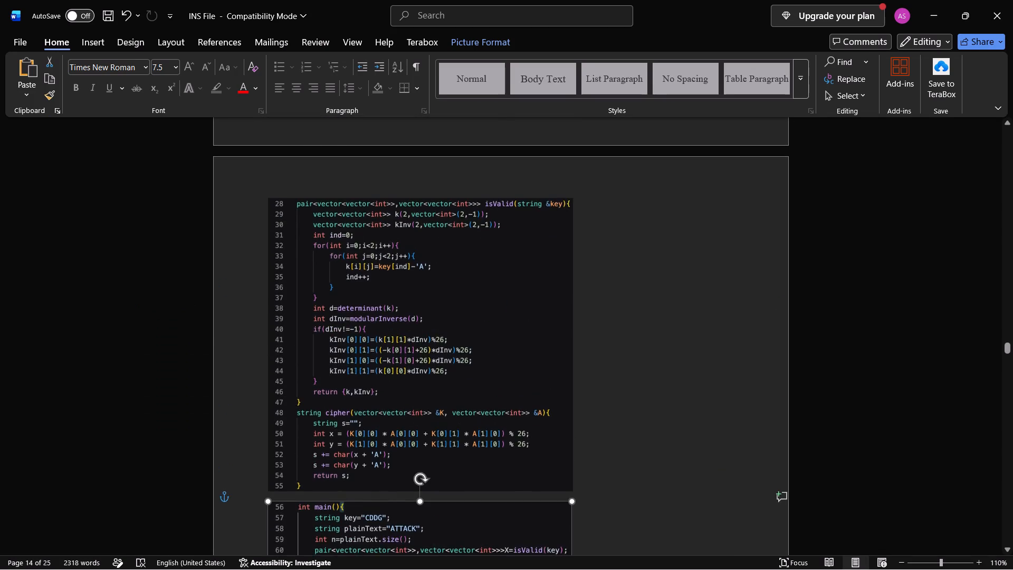
pyautogui.scroll(4, 416, 258)
pyautogui.scroll(-1, 416, 258)
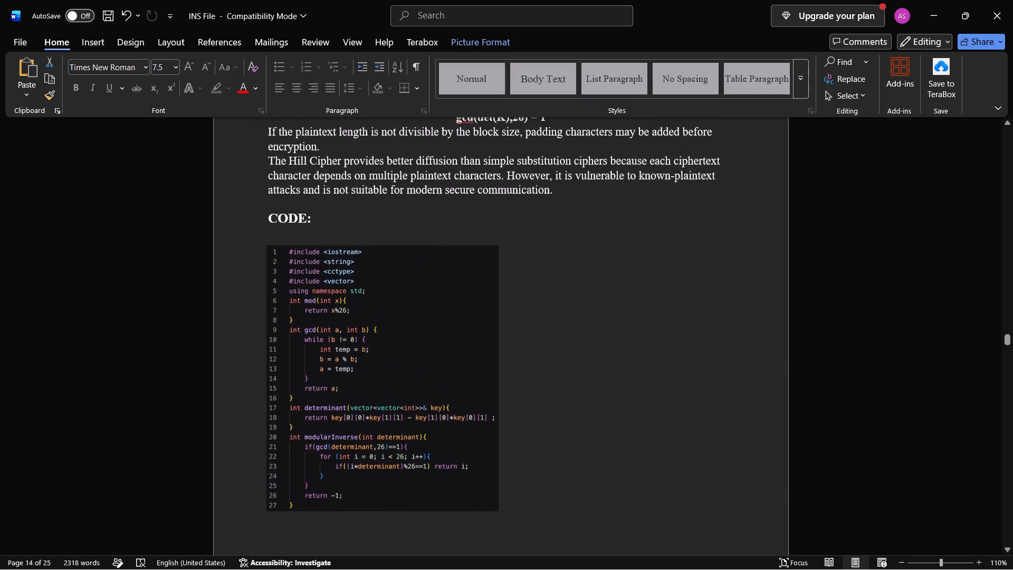
pyautogui.scroll(-5, 416, 258)
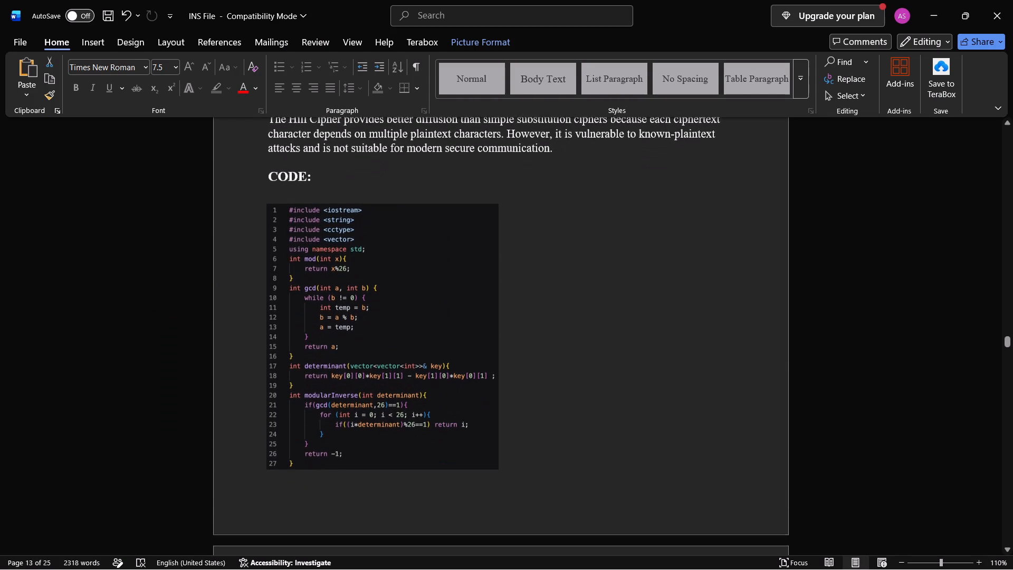
pyautogui.scroll(-7, 416, 258)
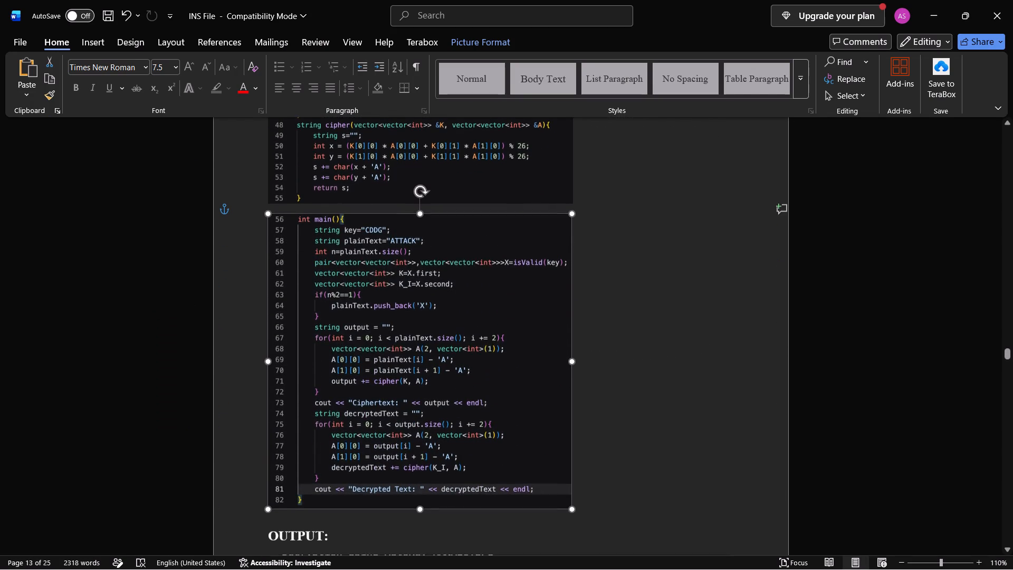
pyautogui.scroll(-1, 416, 258)
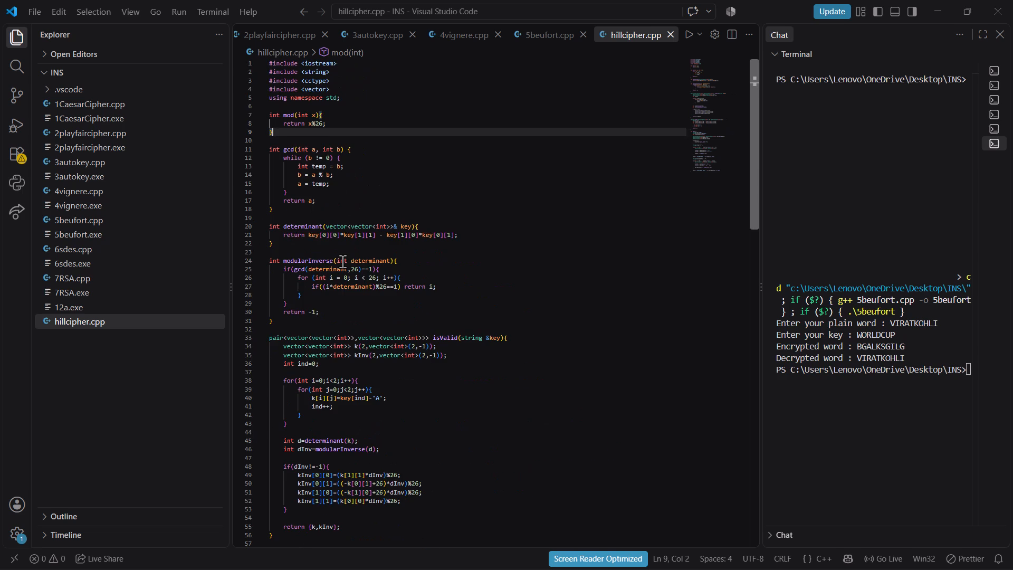
# Switch back to Visual Studio Code and read through hillcipher.cpp from the includes to the end of main.
pyautogui.scroll(-6, 342, 261)
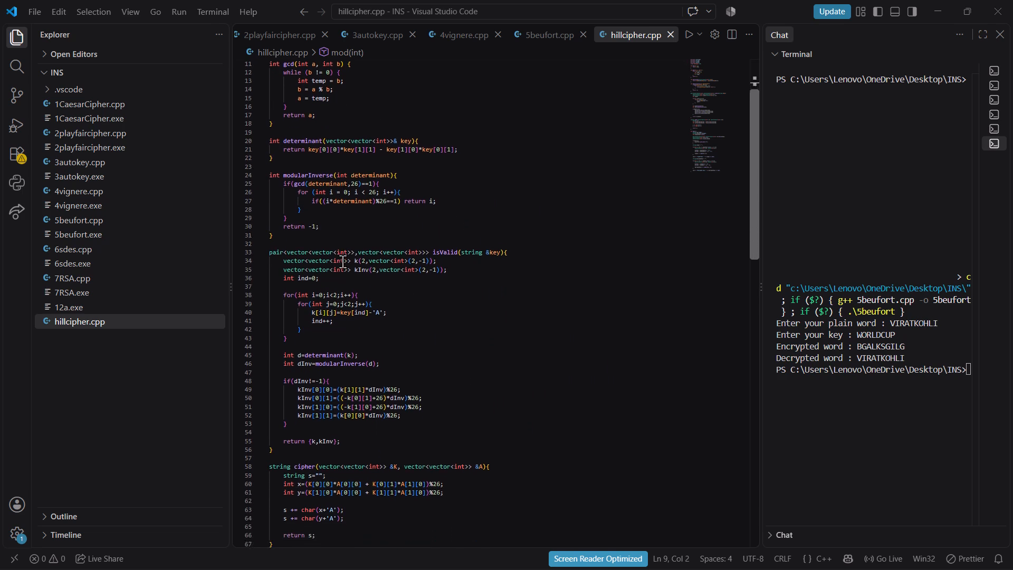
pyautogui.scroll(-2, 342, 261)
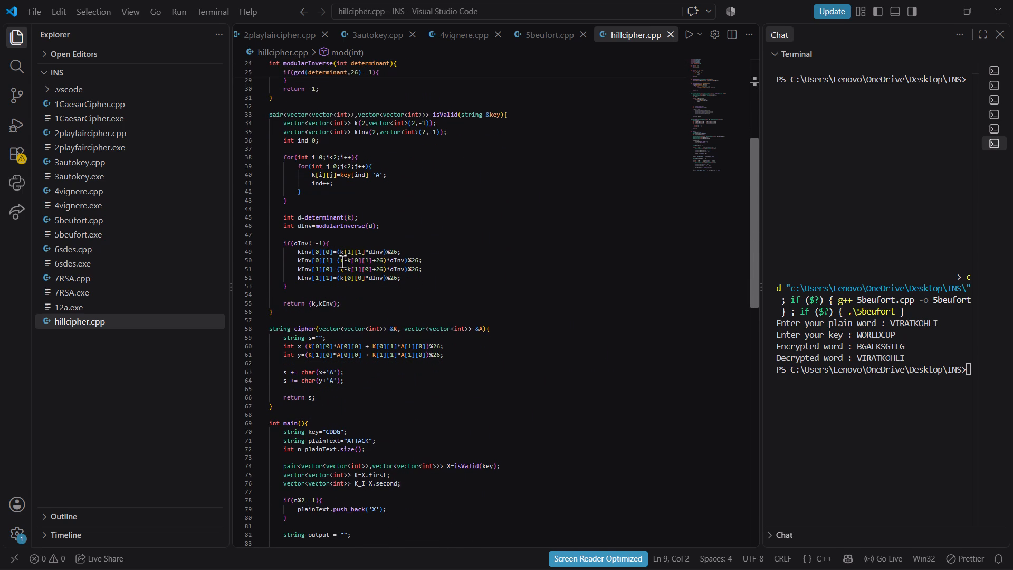
pyautogui.scroll(-5, 342, 261)
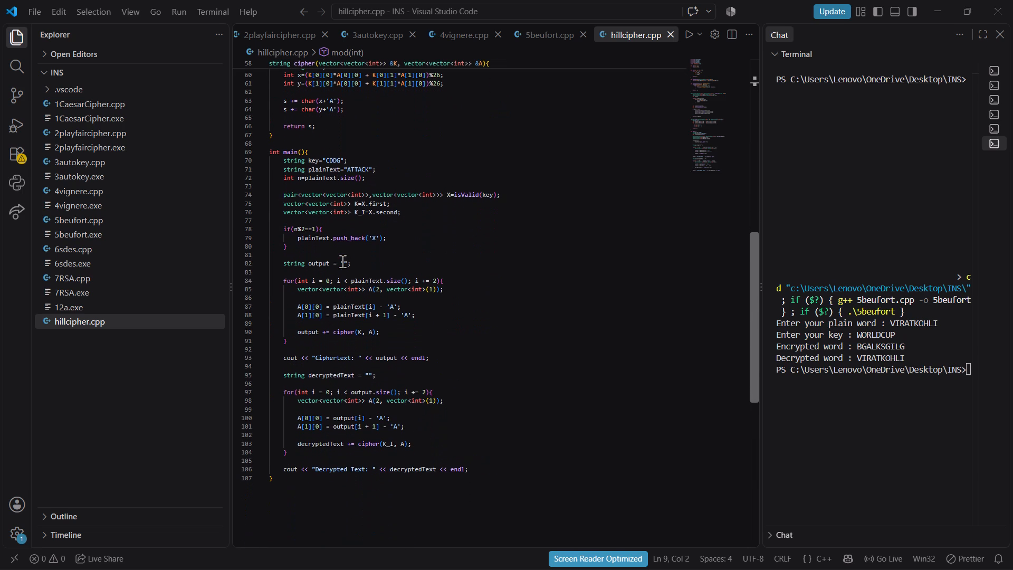
pyautogui.scroll(9, 342, 261)
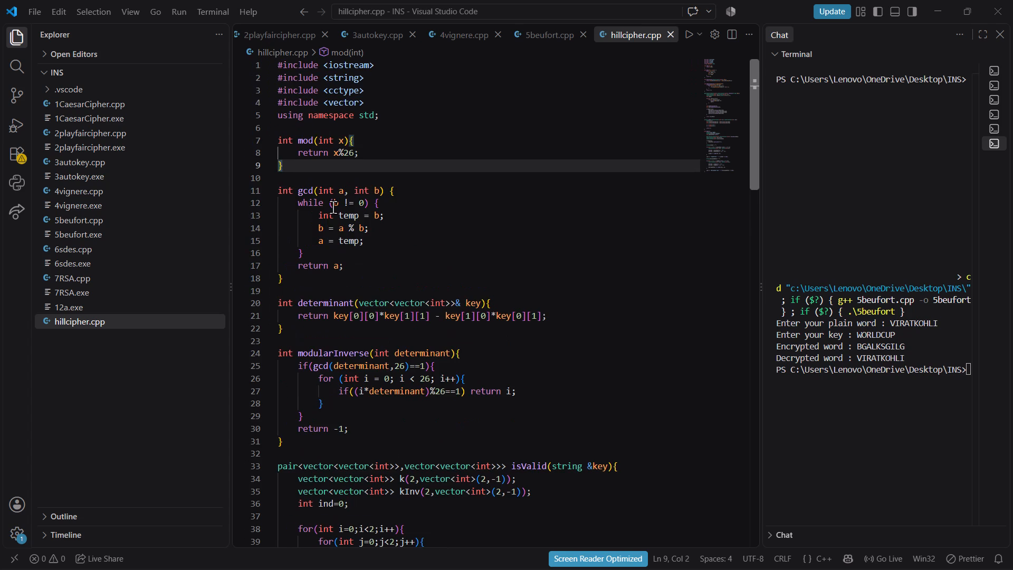
# Take a region screenshot of lines 1 to 31 of hillcipher.cpp, from the includes through the modularInverse function.
pyautogui.press('shift+super+s')
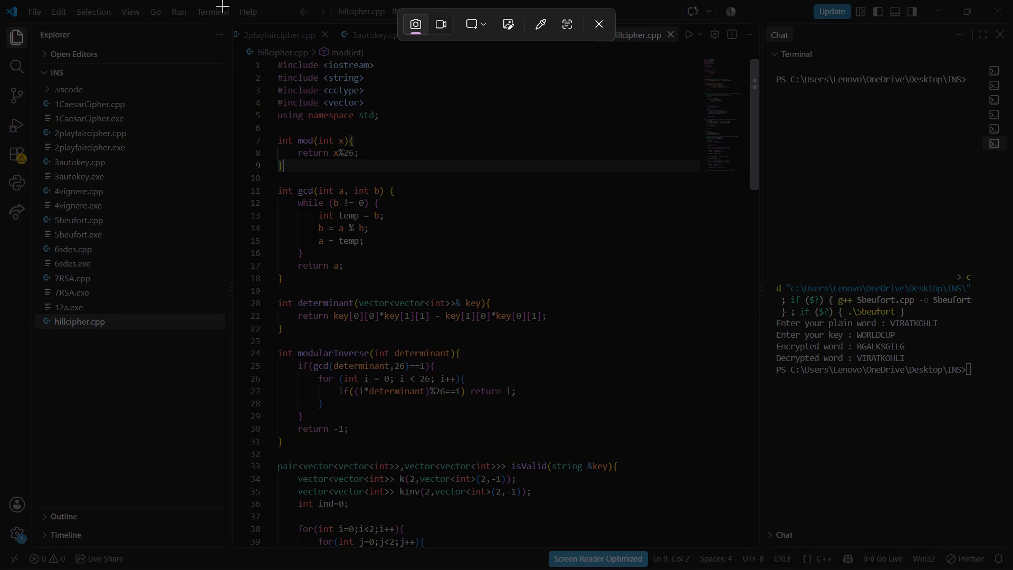
pyautogui.moveTo(227, 57); pyautogui.dragTo(563, 423)
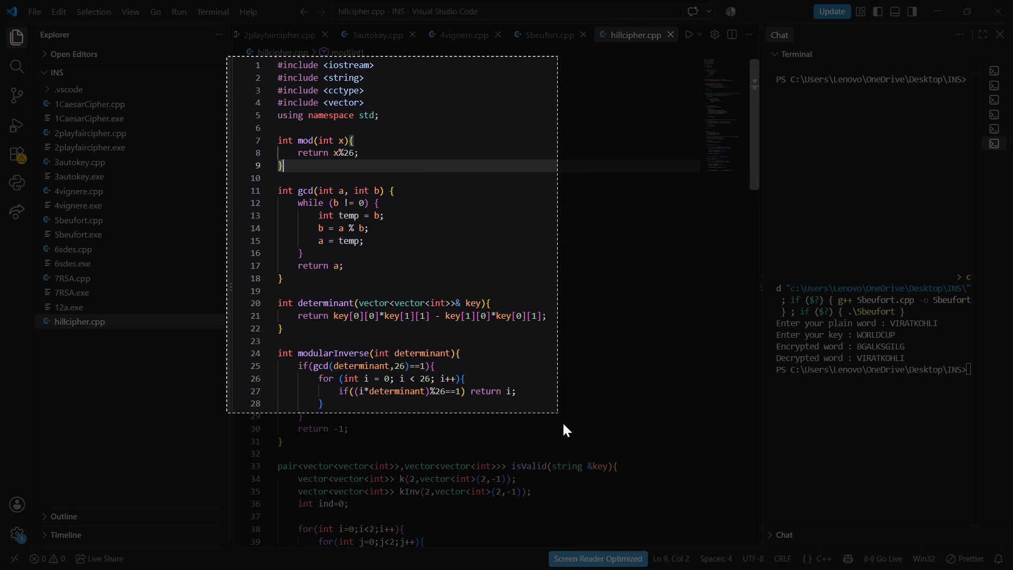
pyautogui.moveTo(563, 423); pyautogui.dragTo(584, 450)
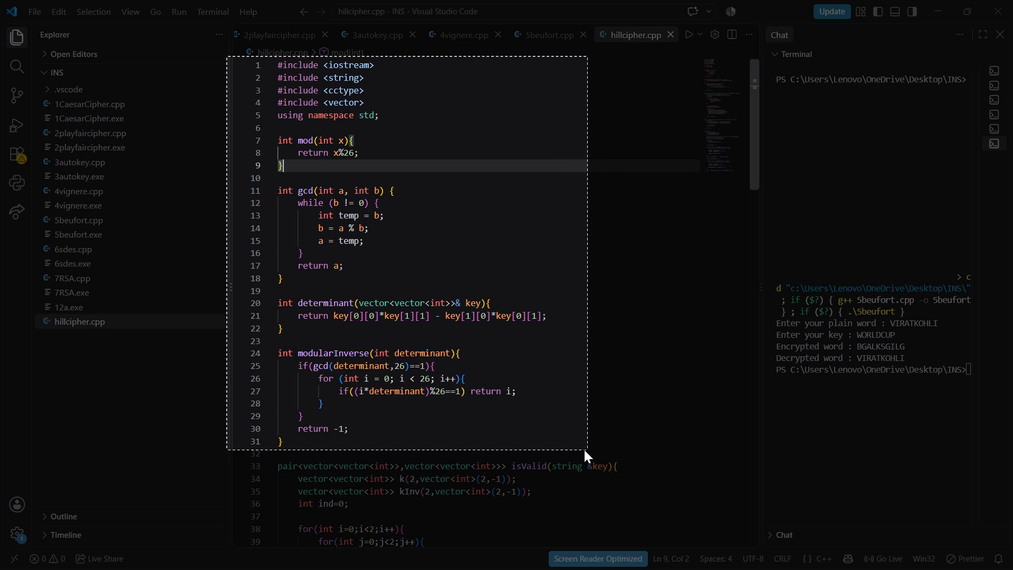
pyautogui.moveTo(584, 450); pyautogui.dragTo(573, 450)
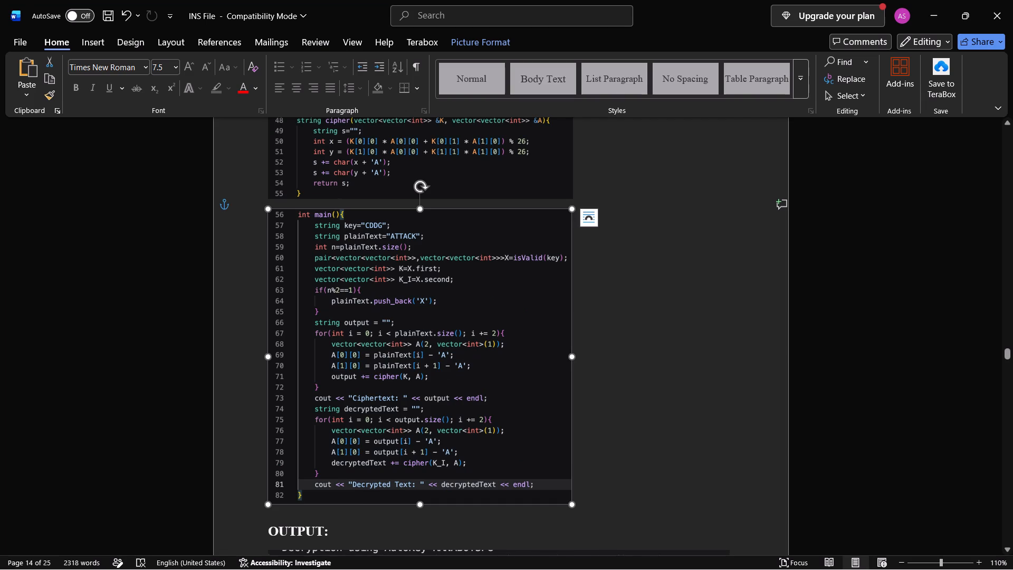
# In Word's INS File, replace the first Hill Cipher code picture under the CODE heading with the captured screenshot.
pyautogui.scroll(9, 477, 422)
pyautogui.click(426, 321)
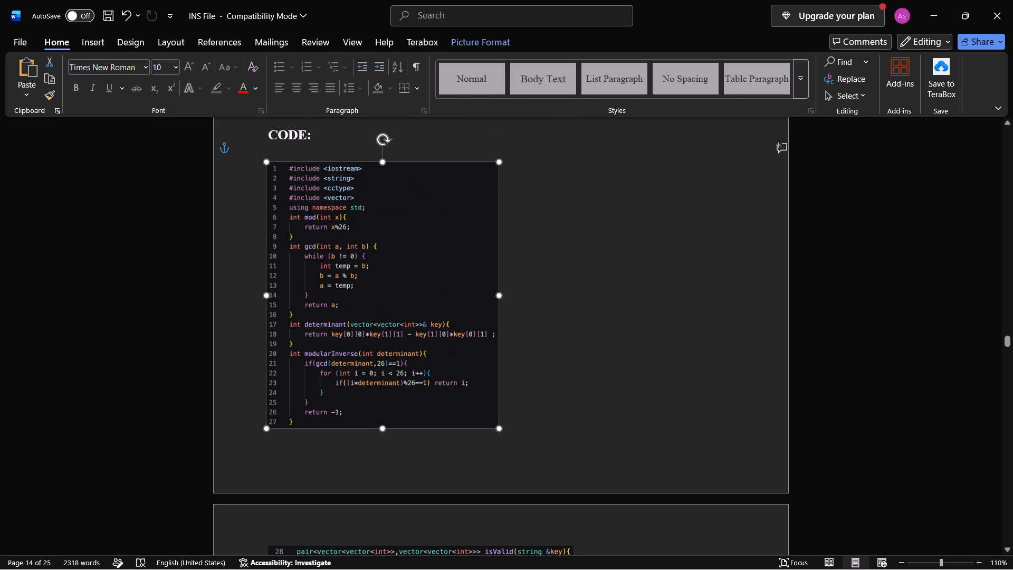
pyautogui.press('BackSpace')
pyautogui.hotkey('ctrl', 'v')
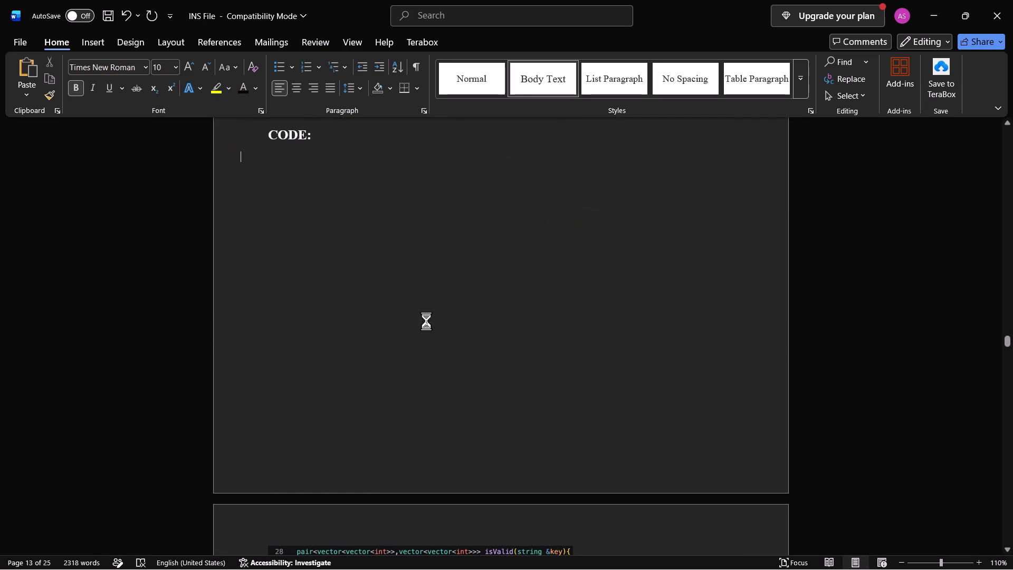
# Scale the newly pasted code picture proportionally down to roughly three quarters of its size.
pyautogui.click(369, 350)
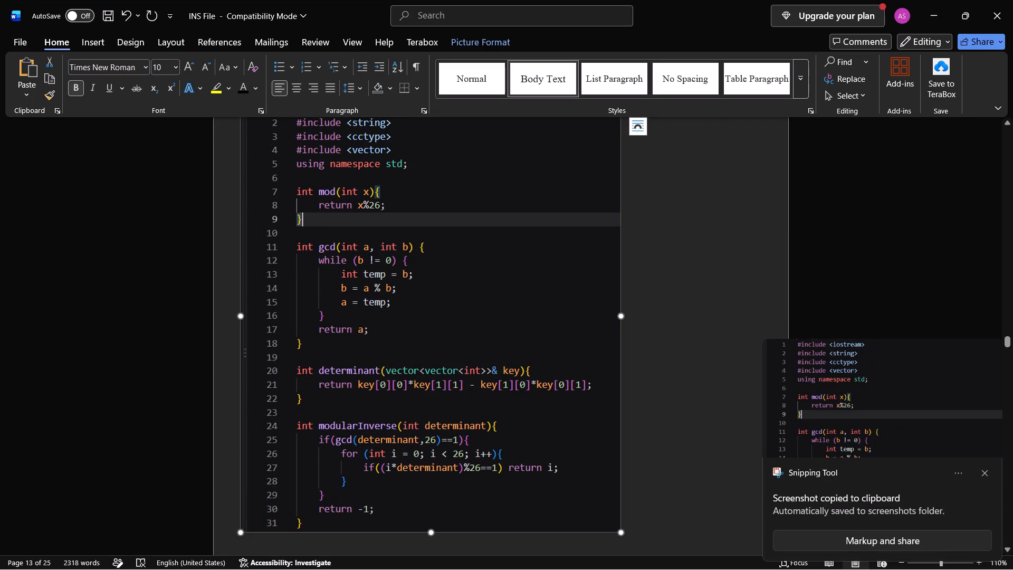
pyautogui.moveTo(617, 529); pyautogui.dragTo(513, 394)
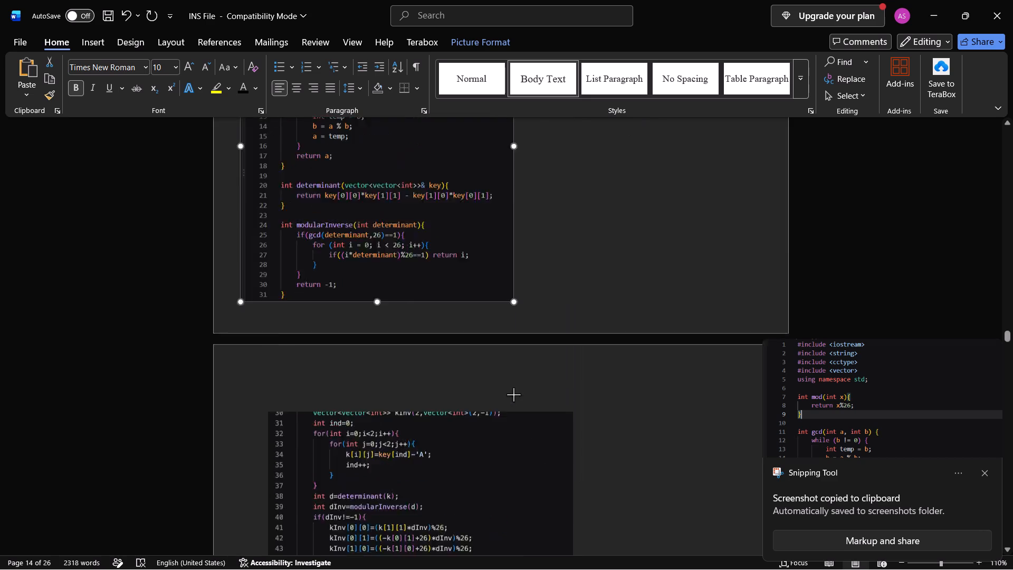
# Indent the resized code picture with eleven spaces so its edge lines up with the CODE heading.
pyautogui.scroll(3, 513, 394)
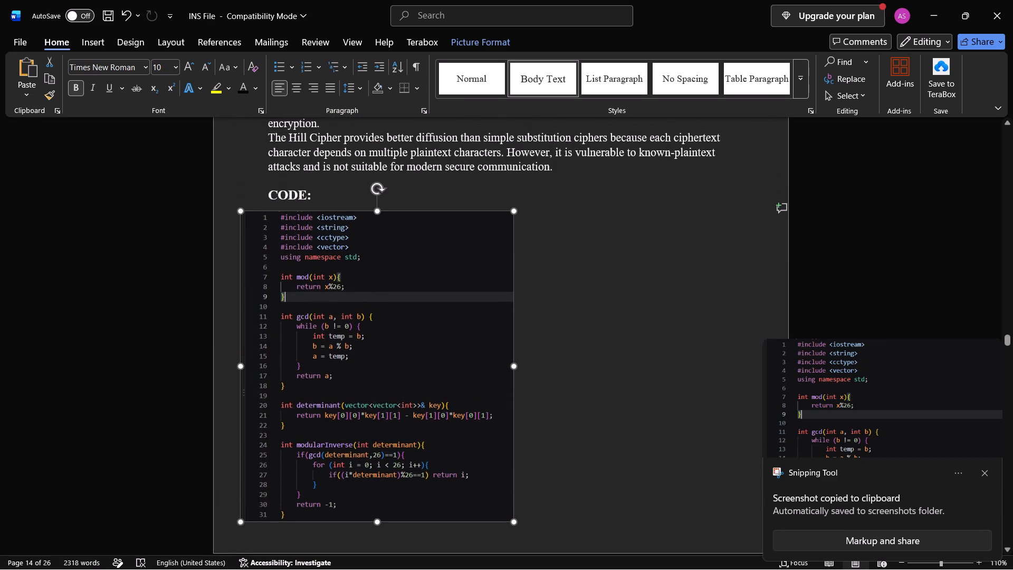
pyautogui.click(232, 237)
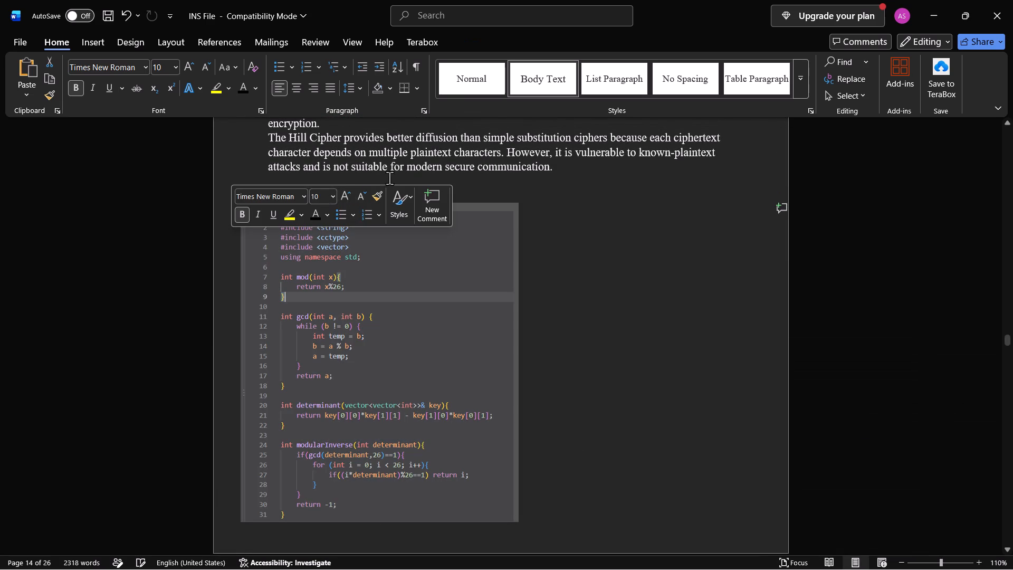
pyautogui.click(389, 178)
pyautogui.press('Down')
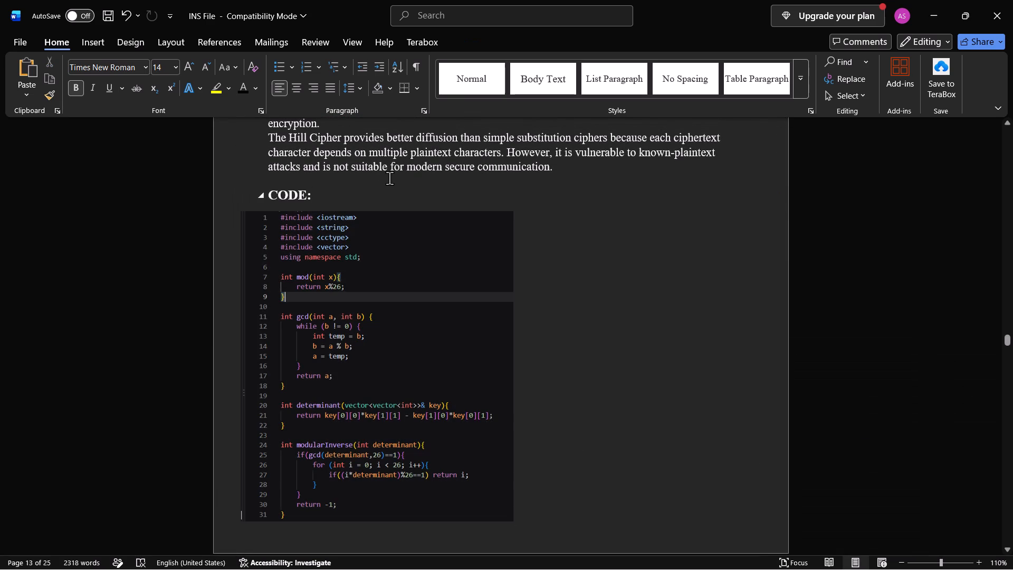
pyautogui.press('space')
pyautogui.press('space')
pyautogui.press('space')
pyautogui.press('space')
pyautogui.press('space')
pyautogui.press('space')
pyautogui.press('space')
pyautogui.press('space')
pyautogui.press('space')
pyautogui.press('space')
pyautogui.press('space')
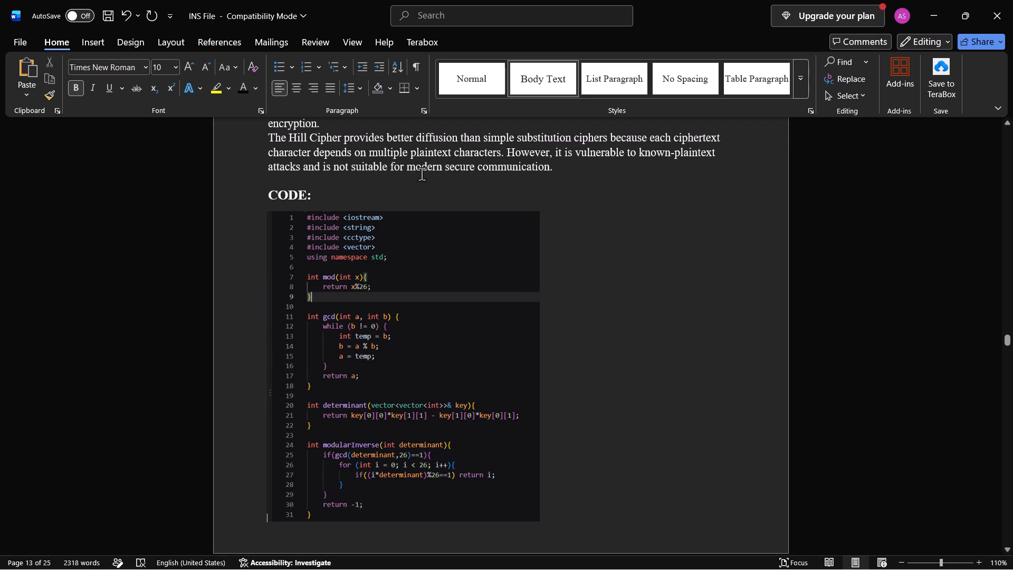
# Find the second code picture in Word, then screenshot lines 33 to 67 of hillcipher.cpp, covering the isValid and cipher functions.
pyautogui.scroll(-6, 513, 263)
pyautogui.scroll(1, 513, 263)
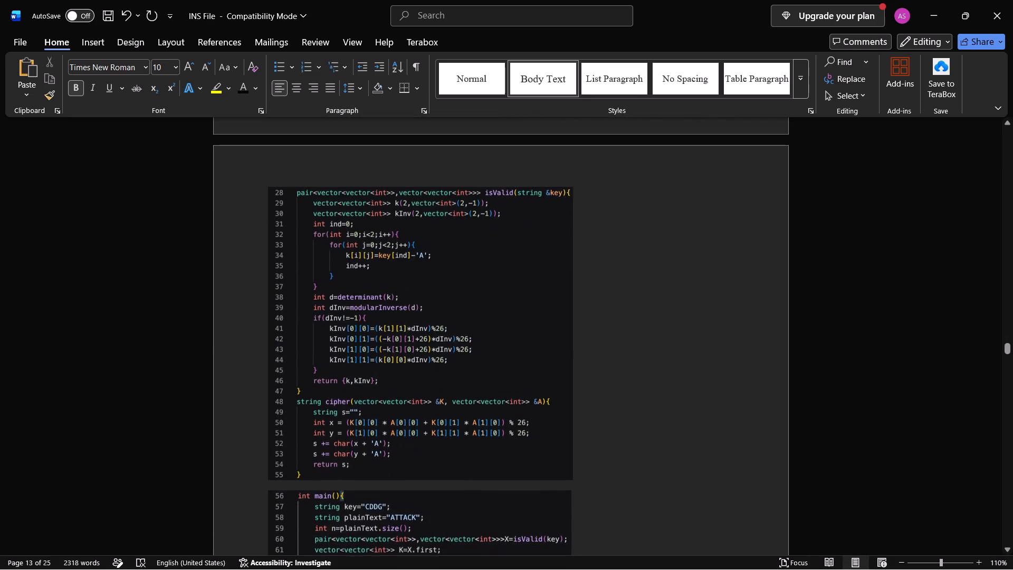
pyautogui.scroll(1, 513, 263)
pyautogui.click(452, 290)
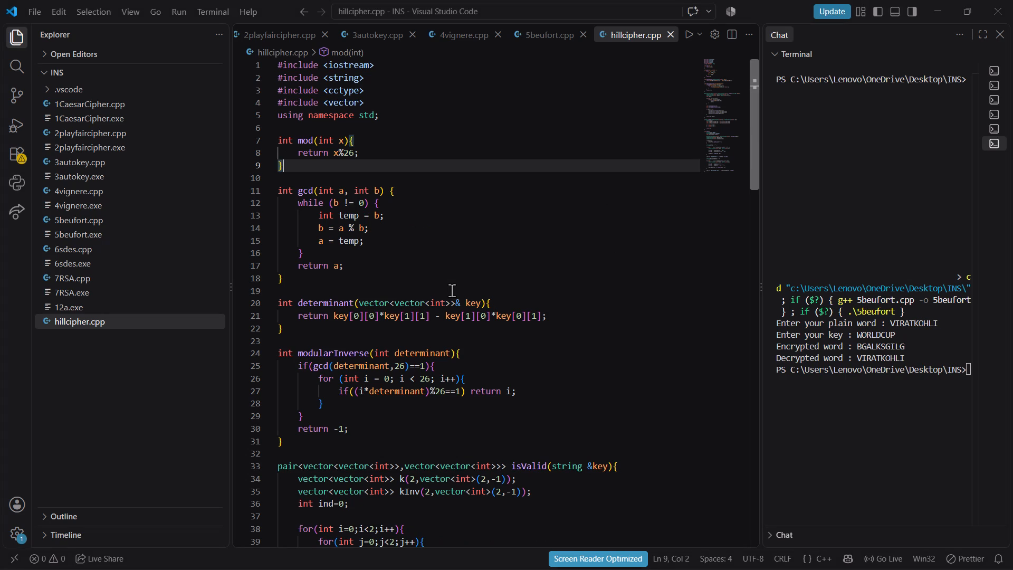
pyautogui.scroll(-10, 452, 290)
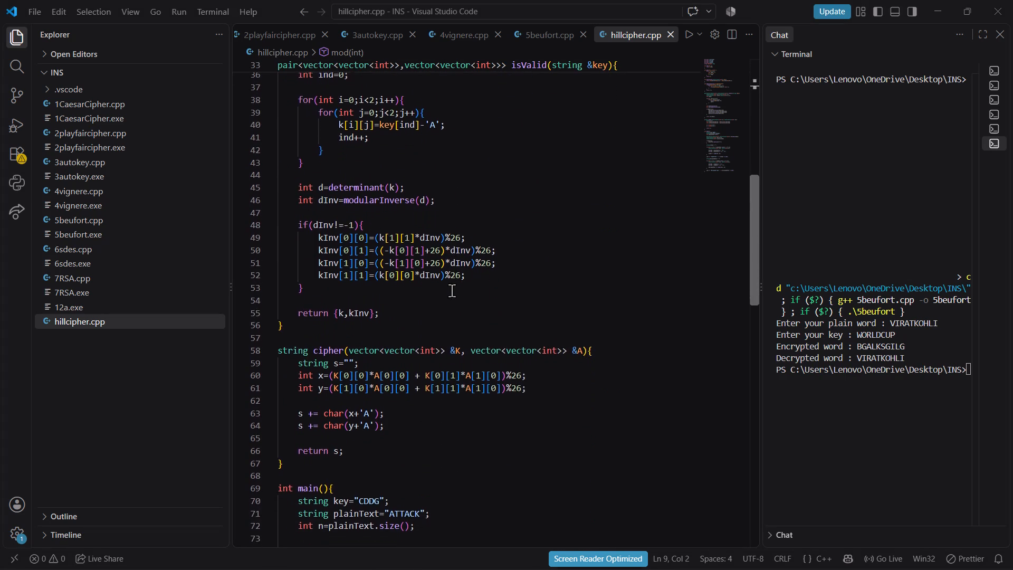
pyautogui.scroll(4, 452, 290)
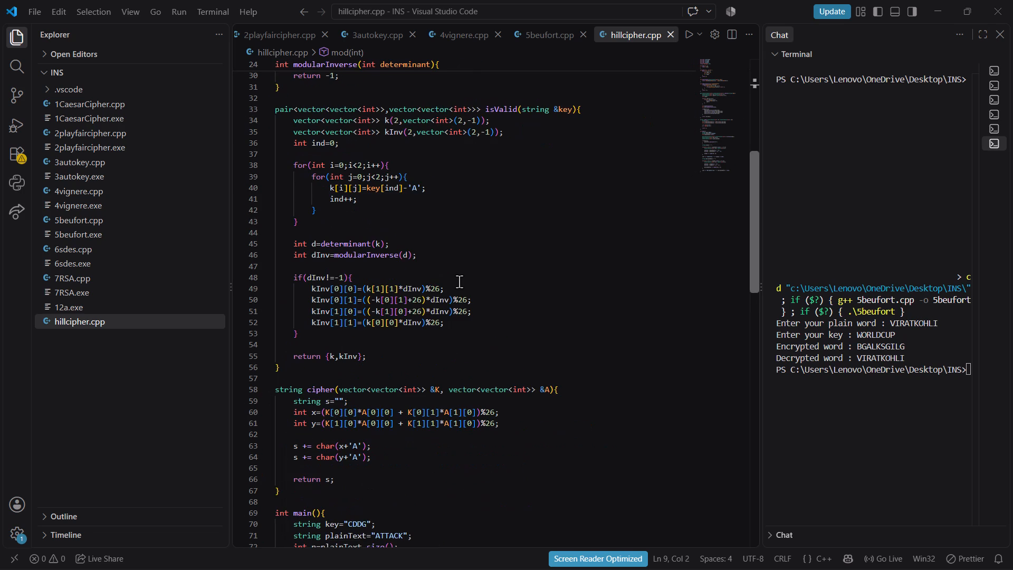
pyautogui.press('shift+super+s')
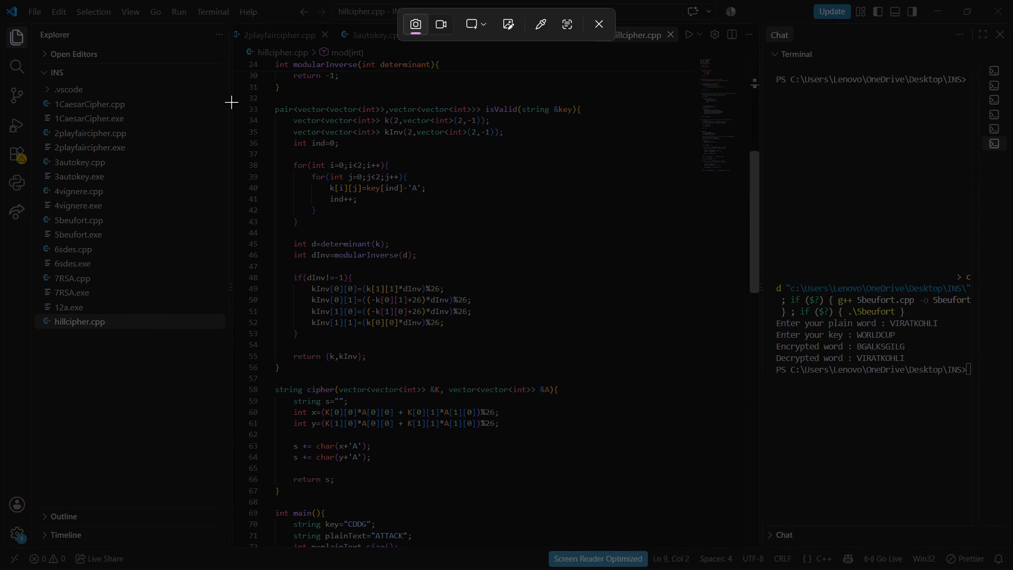
pyautogui.moveTo(231, 102); pyautogui.dragTo(616, 503)
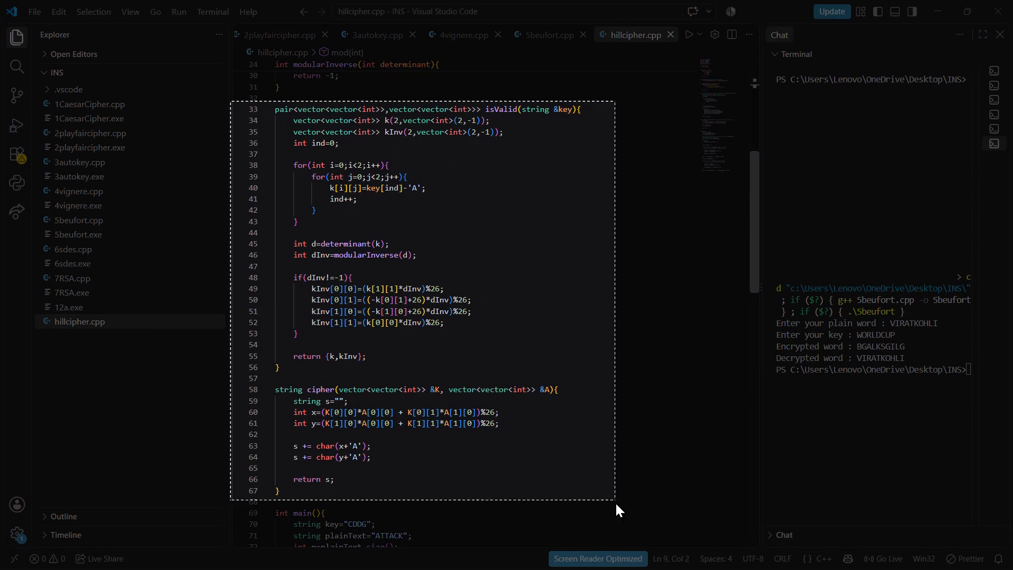
pyautogui.moveTo(616, 503); pyautogui.dragTo(613, 507)
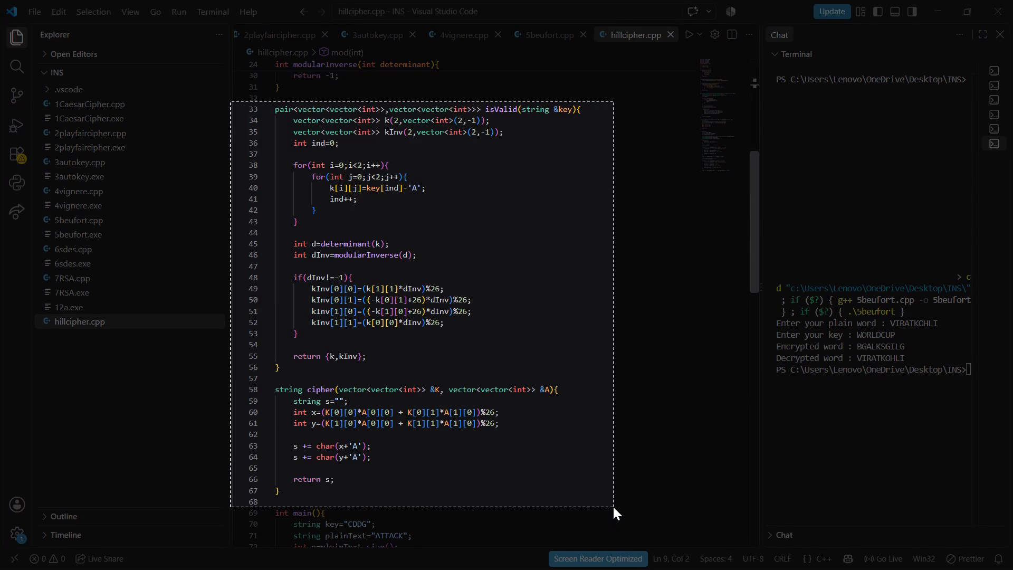
pyautogui.moveTo(613, 507); pyautogui.dragTo(616, 506)
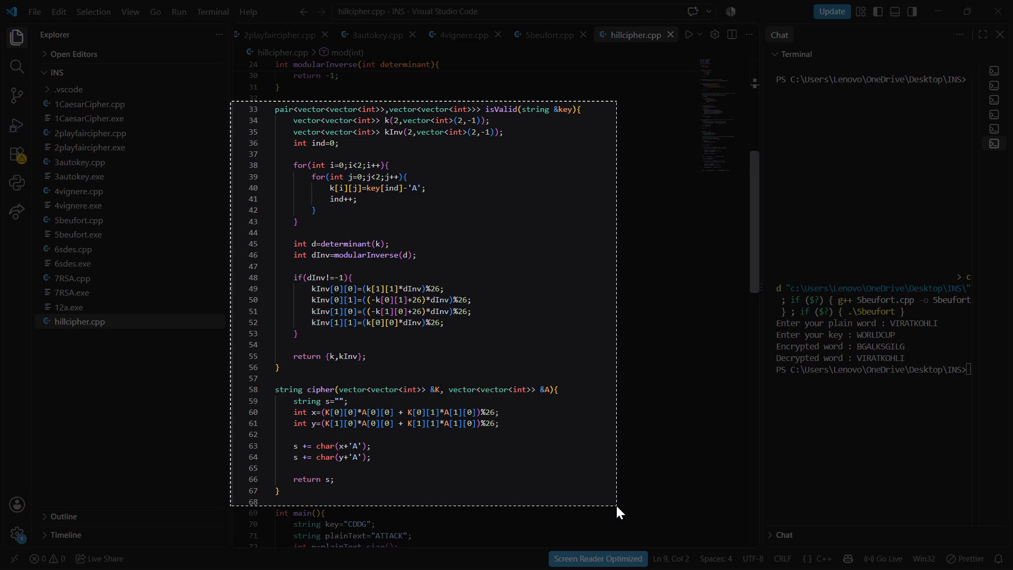
pyautogui.moveTo(616, 506); pyautogui.dragTo(616, 507)
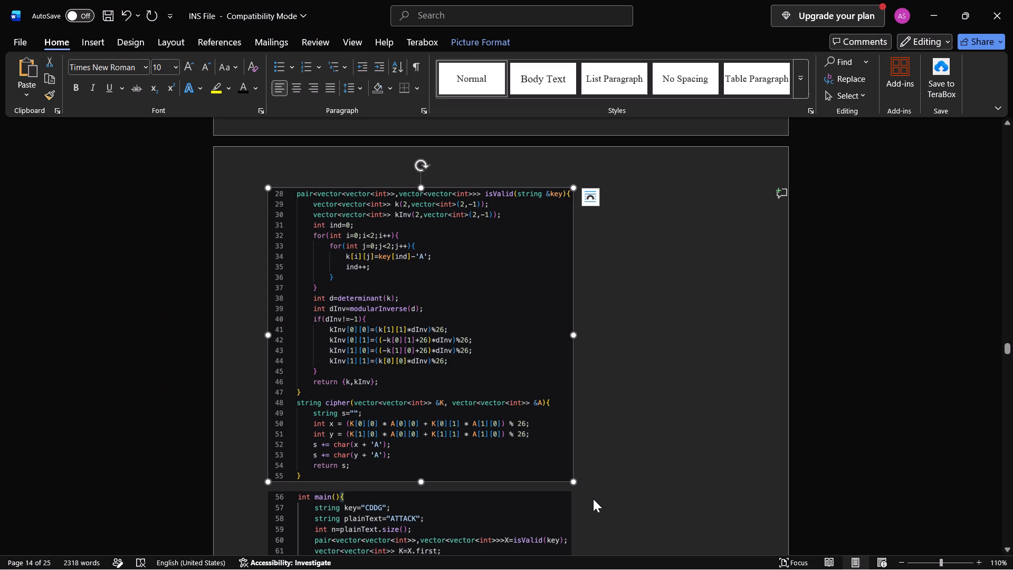
# Replace the second Hill Cipher code picture in Word, showing old lines 28 to 55, with the new isValid and cipher screenshot.
pyautogui.click(404, 379)
pyautogui.press('BackSpace')
pyautogui.hotkey('ctrl', 'v')
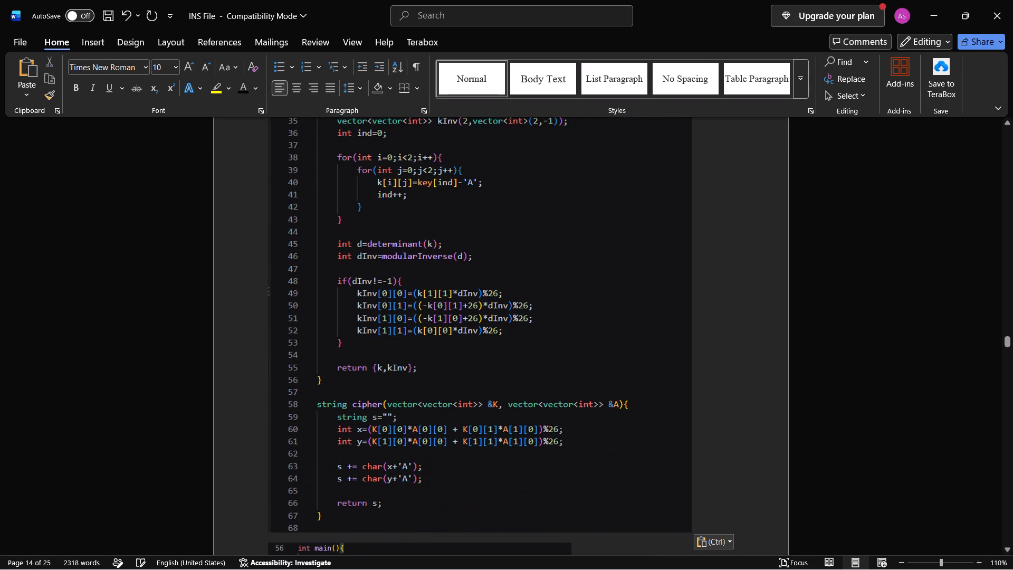
# Scale the newly pasted isValid and cipher code picture proportionally down to about two thirds of its size.
pyautogui.click(506, 386)
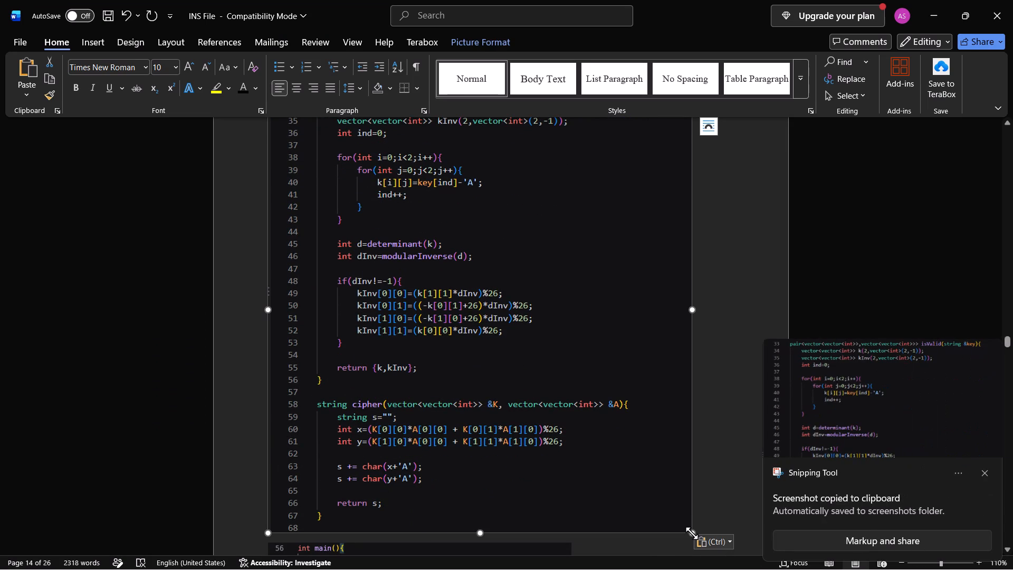
pyautogui.moveTo(692, 533); pyautogui.dragTo(530, 387)
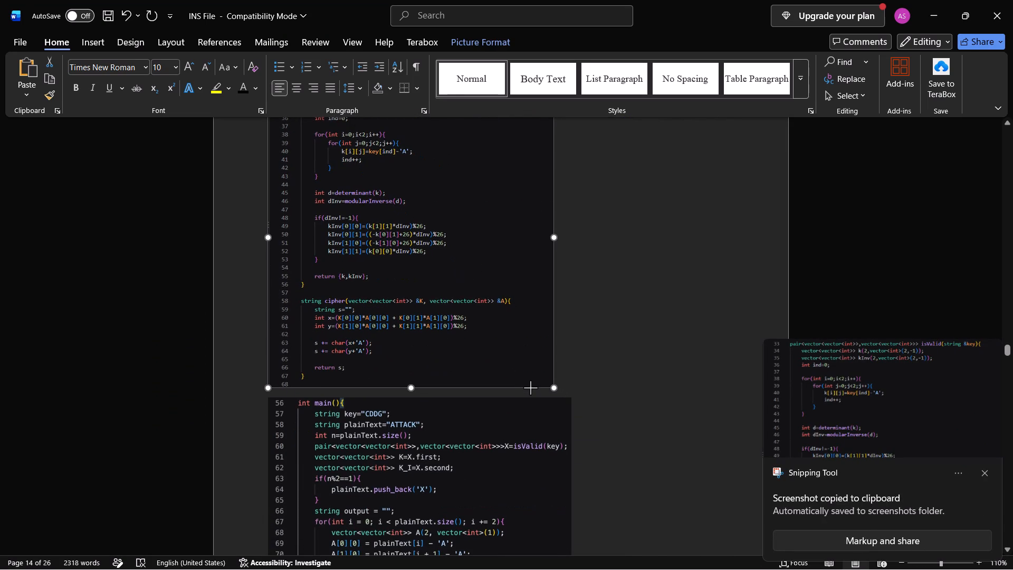
pyautogui.moveTo(530, 387); pyautogui.dragTo(538, 389)
pyautogui.scroll(5, 538, 389)
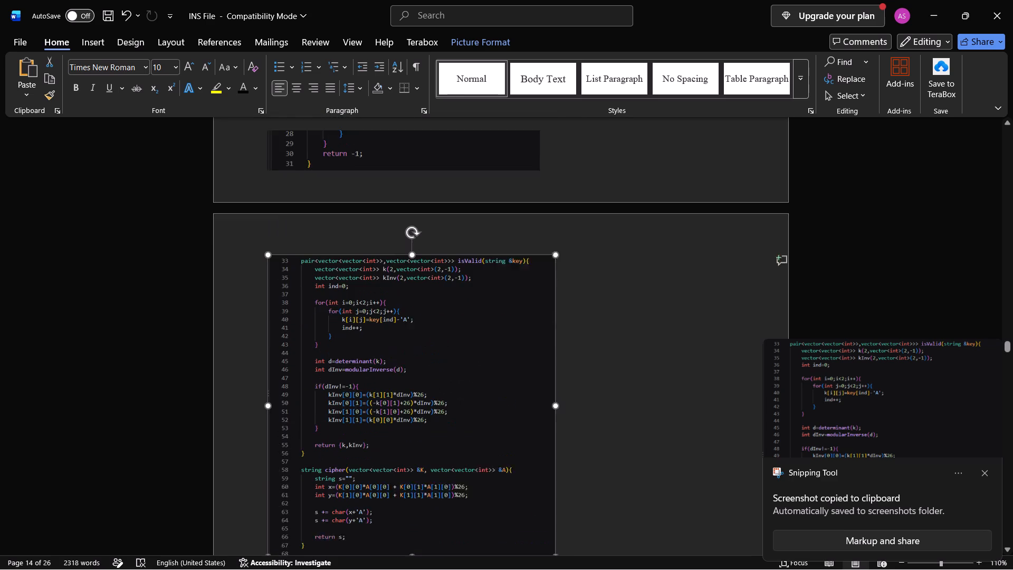
pyautogui.scroll(-2, 538, 389)
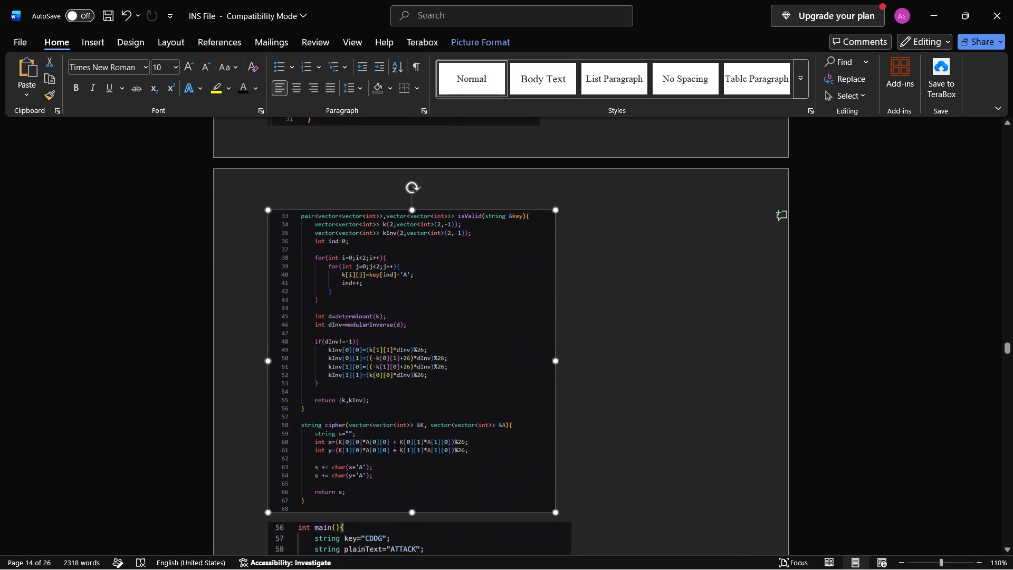
pyautogui.scroll(-2, 538, 389)
pyautogui.click(555, 330)
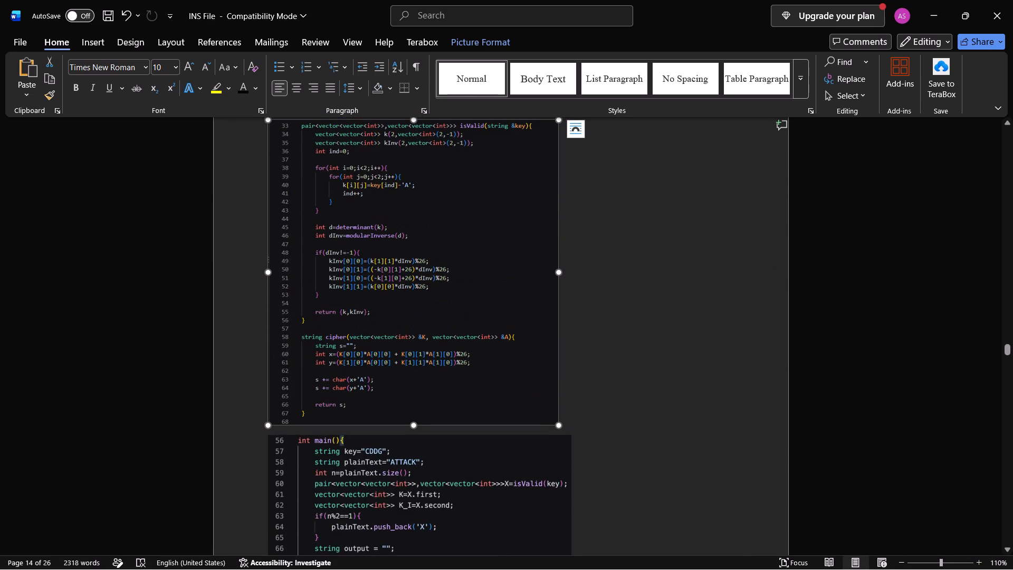
# Check the two replaced Hill Cipher code pictures and locate the old third picture showing the main function.
pyautogui.scroll(10, 558, 335)
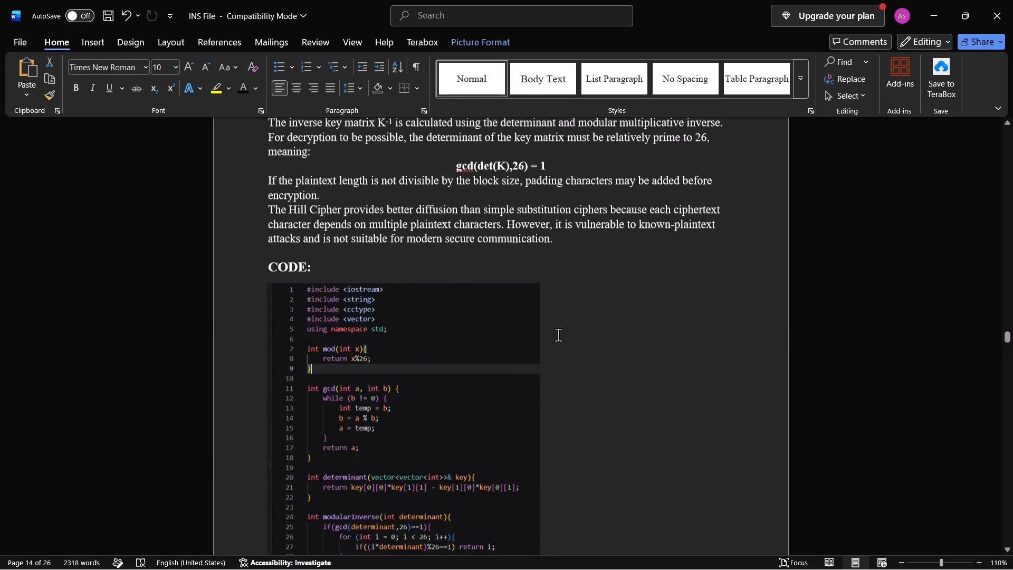
pyautogui.scroll(-4, 558, 335)
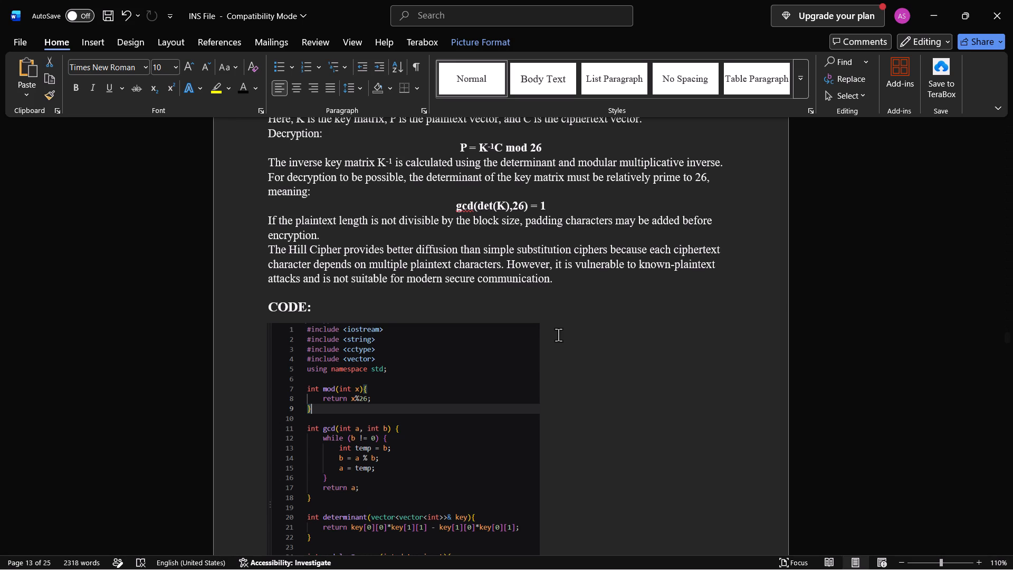
pyautogui.scroll(-11, 558, 335)
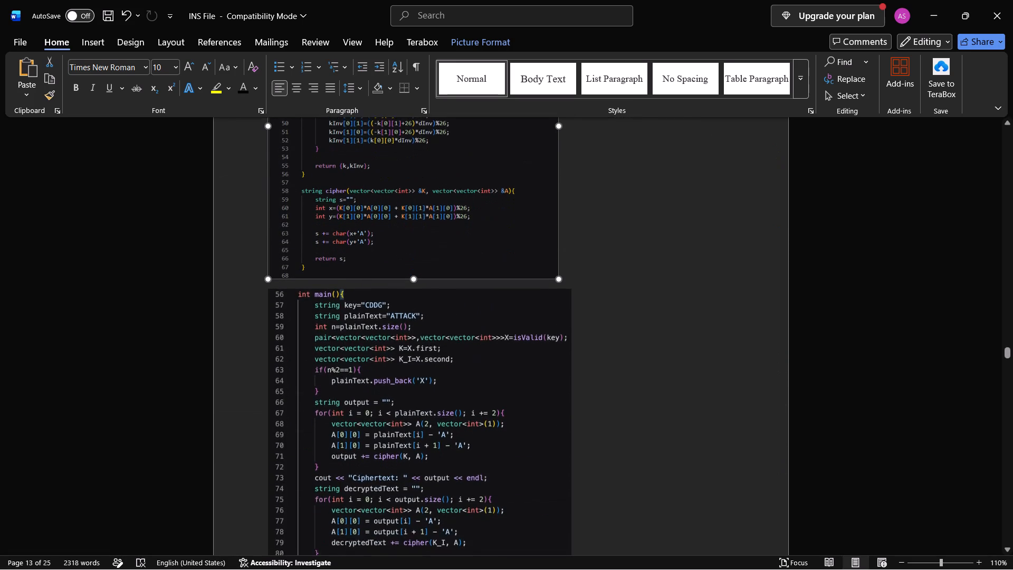
pyautogui.scroll(-1, 558, 335)
pyautogui.click(430, 349)
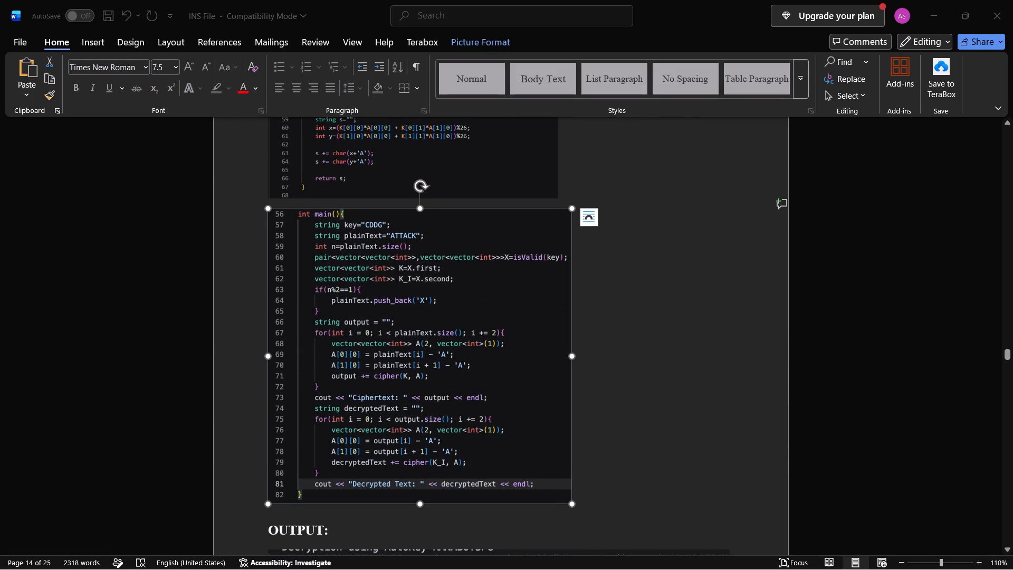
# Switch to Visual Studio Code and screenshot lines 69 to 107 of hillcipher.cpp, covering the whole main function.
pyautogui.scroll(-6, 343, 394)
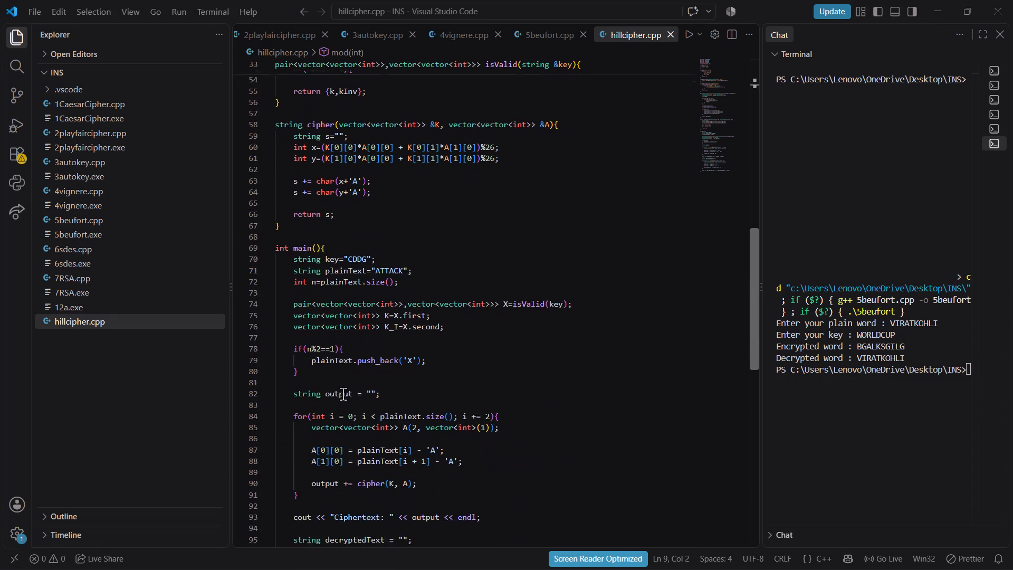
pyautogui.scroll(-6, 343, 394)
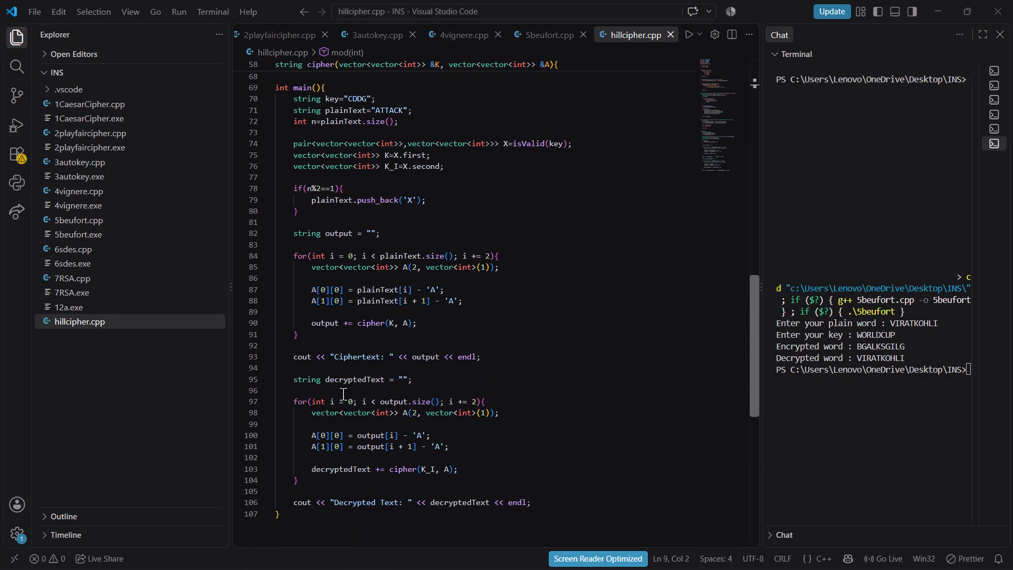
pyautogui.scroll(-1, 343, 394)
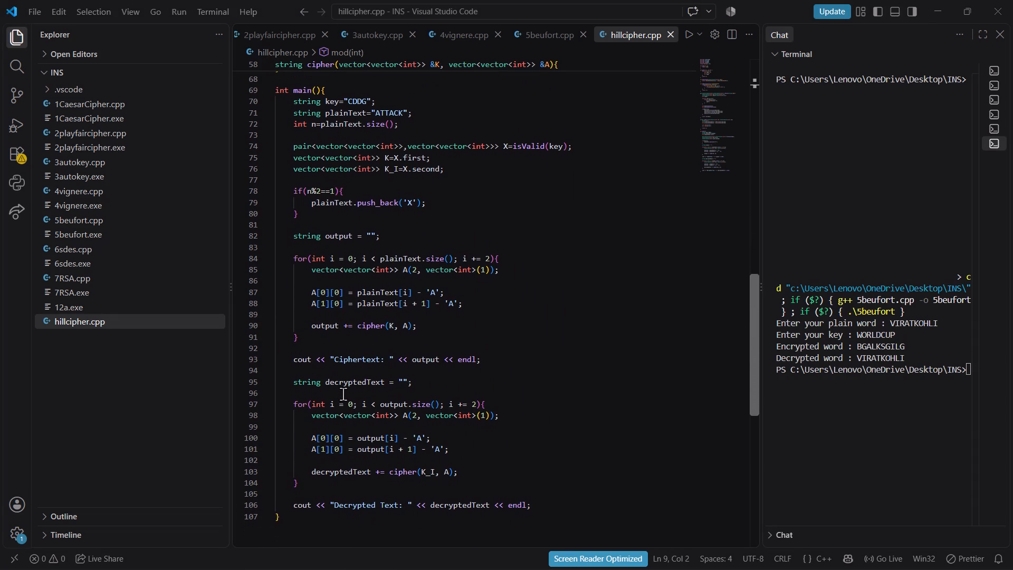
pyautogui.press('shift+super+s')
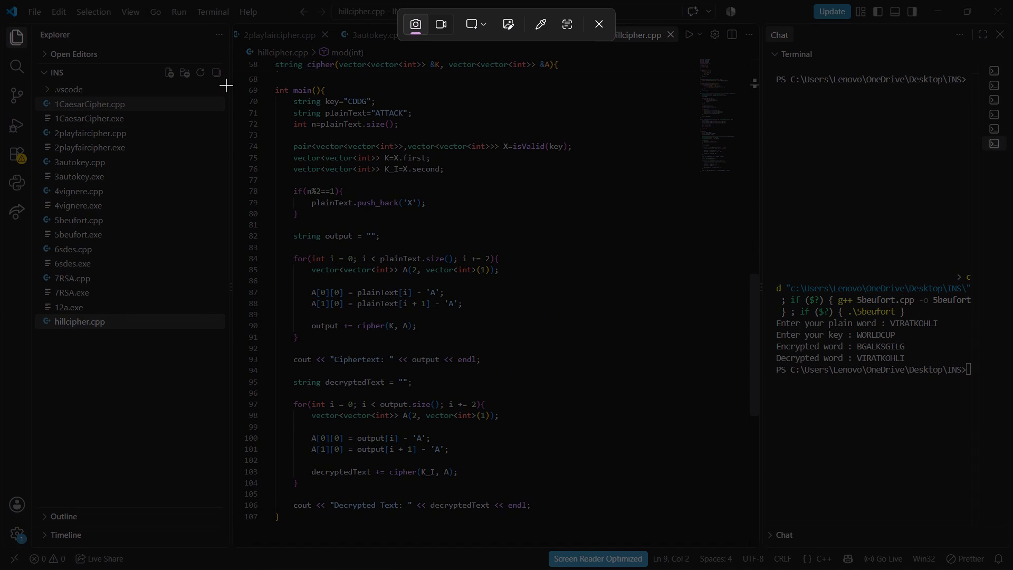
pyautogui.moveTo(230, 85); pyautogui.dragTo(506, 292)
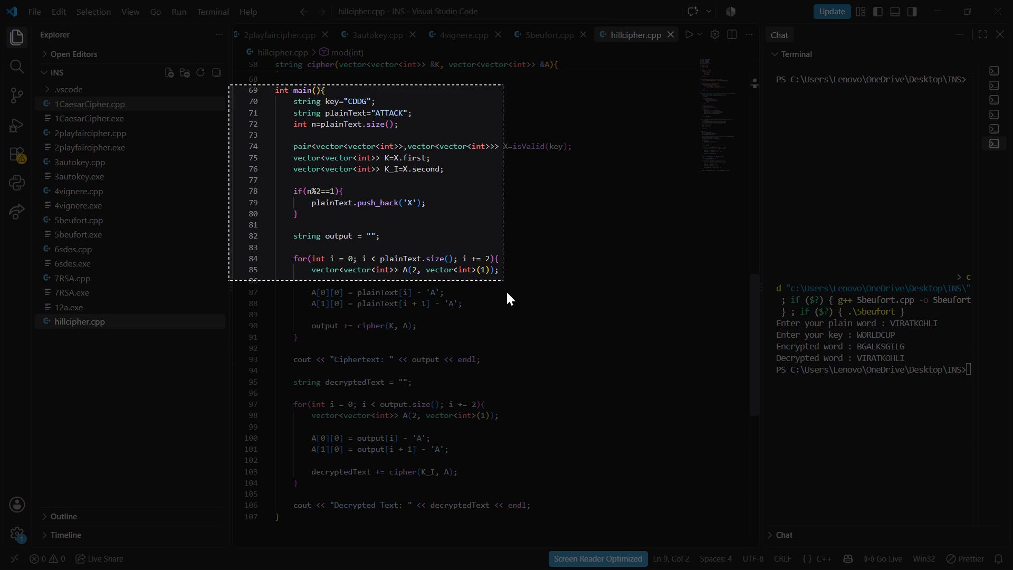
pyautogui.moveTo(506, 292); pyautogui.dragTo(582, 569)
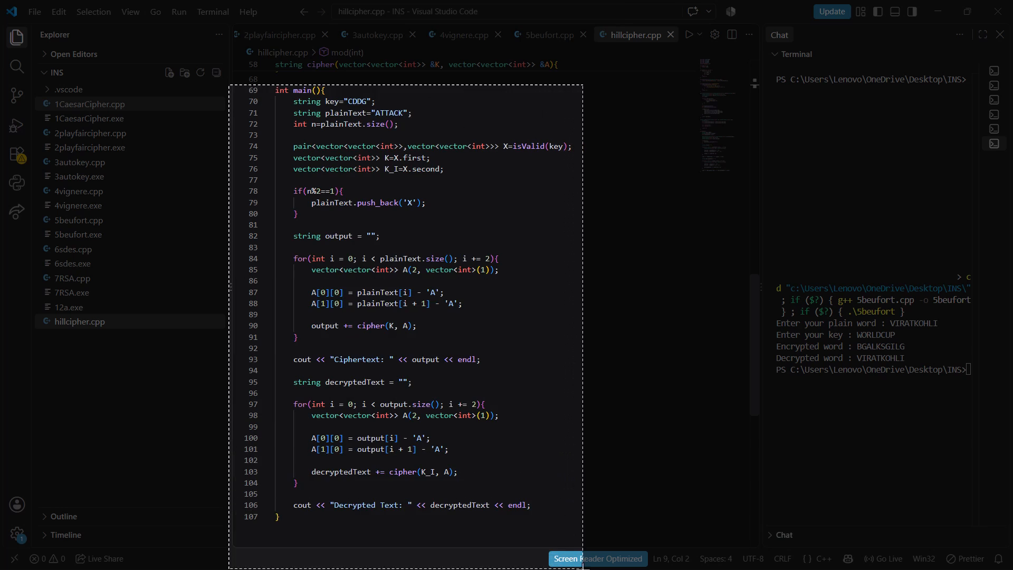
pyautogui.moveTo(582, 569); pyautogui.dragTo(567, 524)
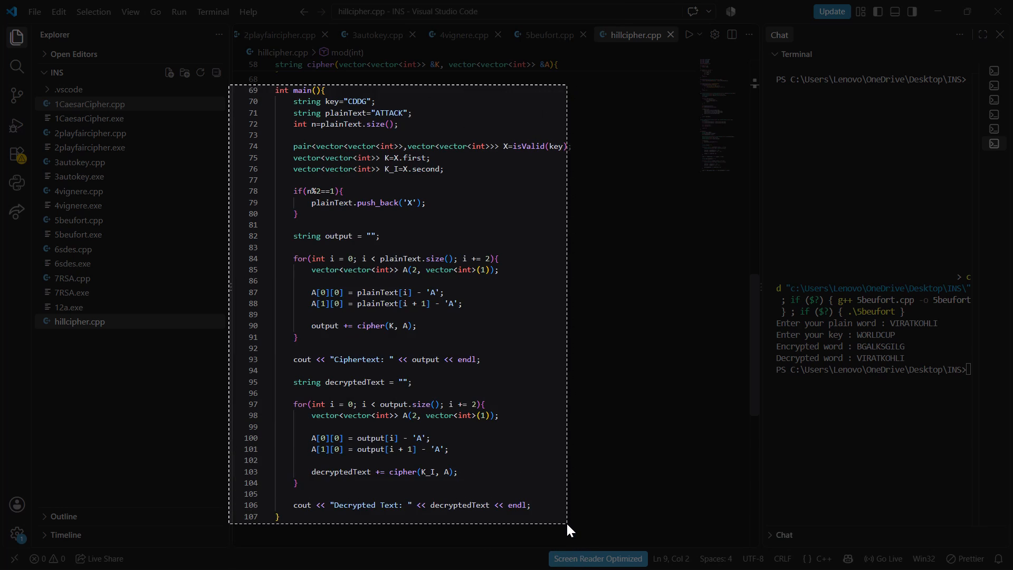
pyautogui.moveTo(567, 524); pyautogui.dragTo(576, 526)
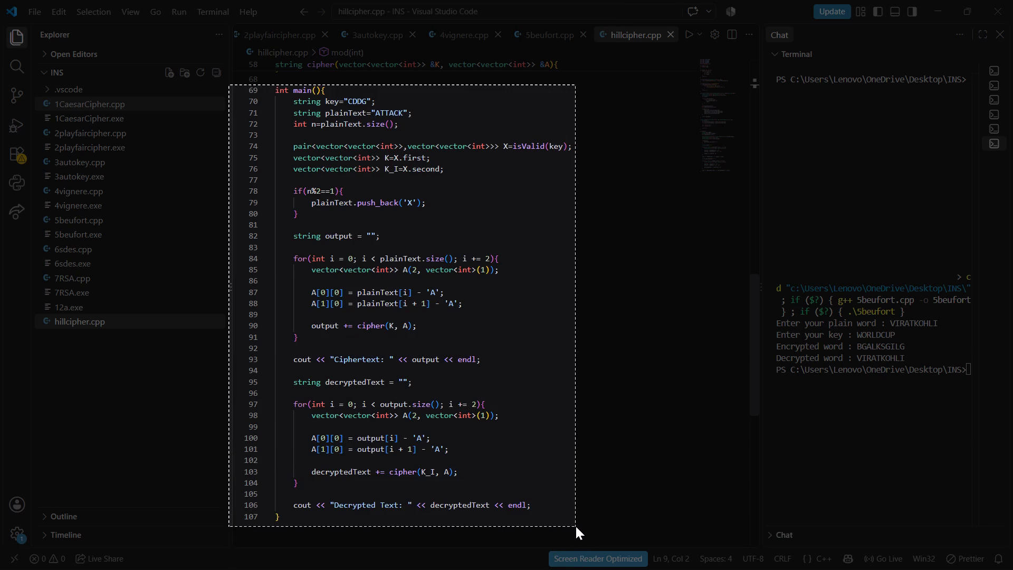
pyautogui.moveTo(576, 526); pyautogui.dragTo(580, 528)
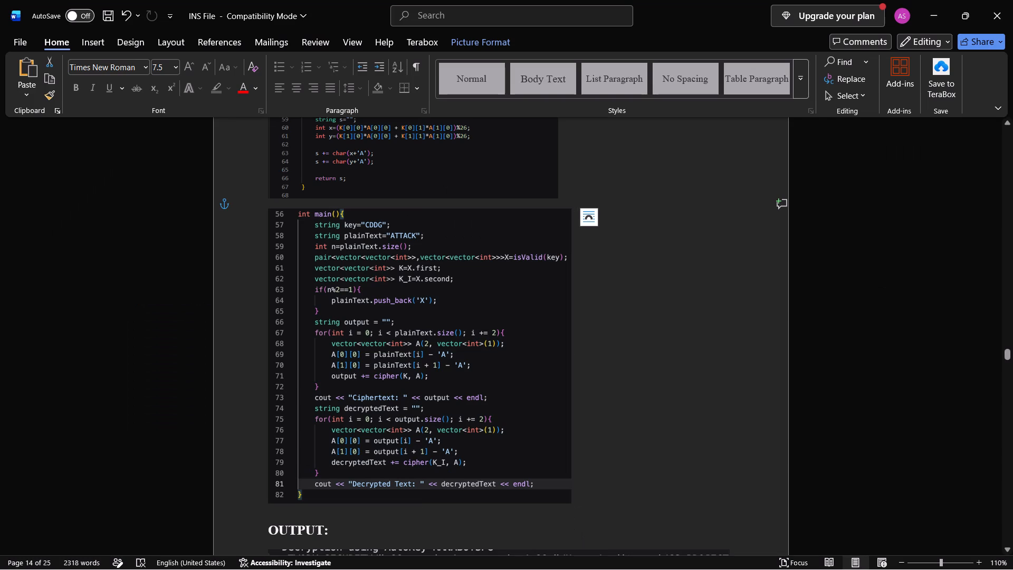
# In Word, delete the old main function code picture above the Hill Cipher OUTPUT heading.
pyautogui.click(394, 366)
pyautogui.press('BackSpace')
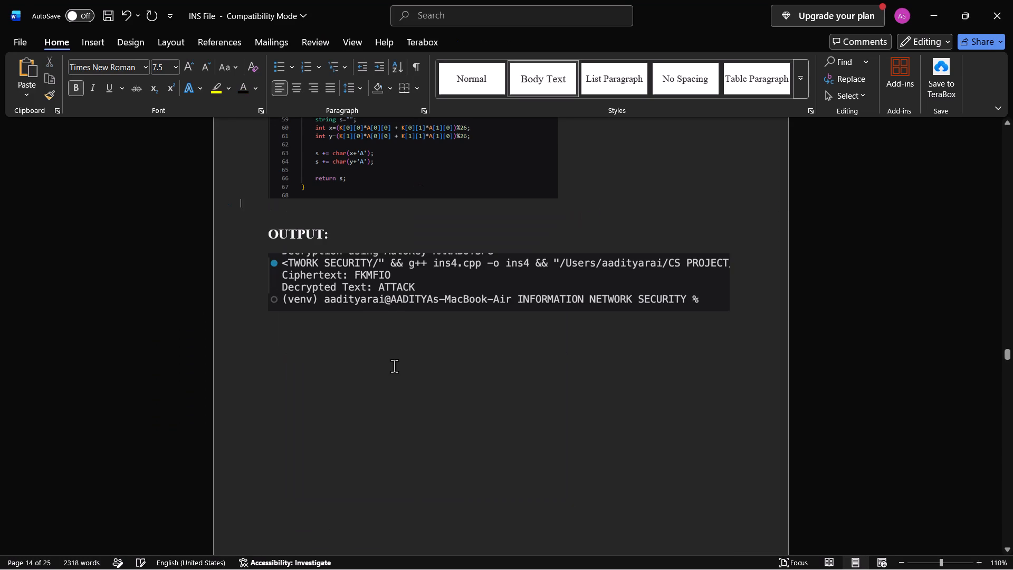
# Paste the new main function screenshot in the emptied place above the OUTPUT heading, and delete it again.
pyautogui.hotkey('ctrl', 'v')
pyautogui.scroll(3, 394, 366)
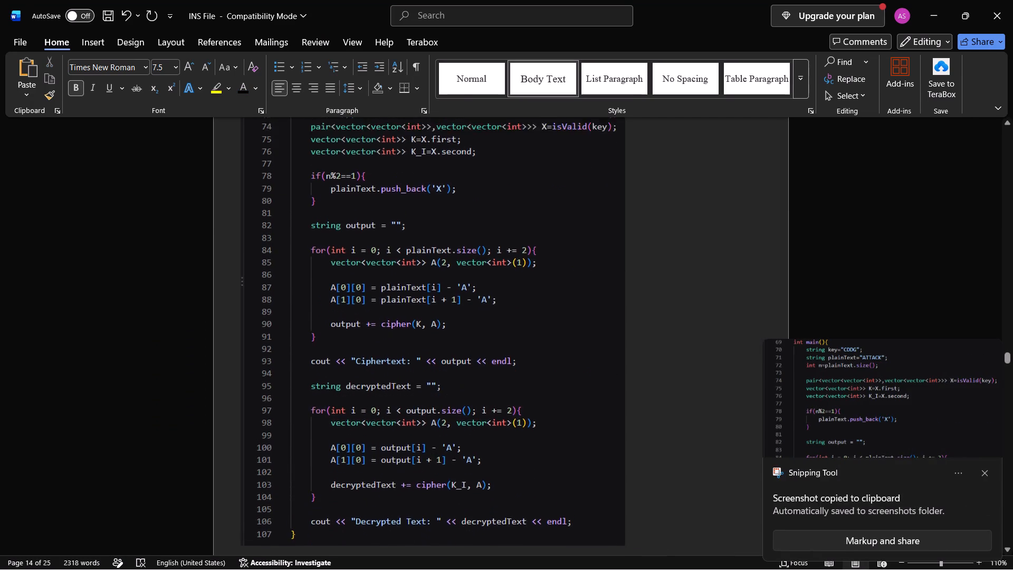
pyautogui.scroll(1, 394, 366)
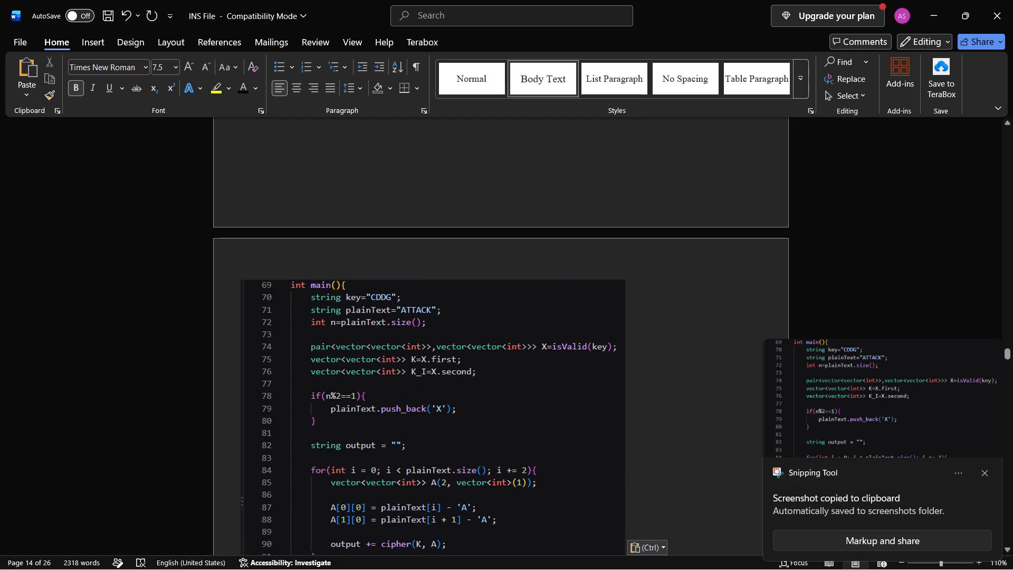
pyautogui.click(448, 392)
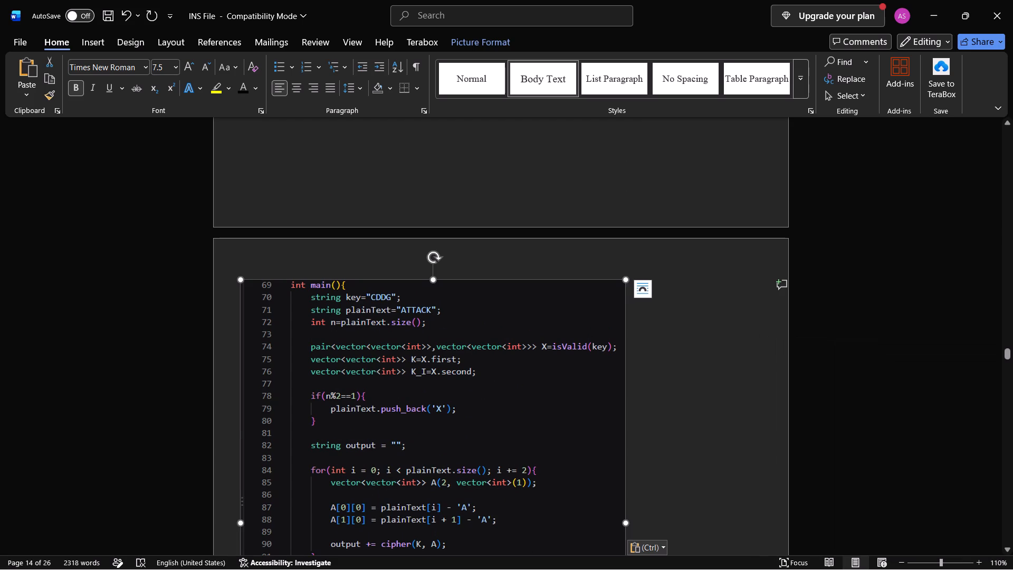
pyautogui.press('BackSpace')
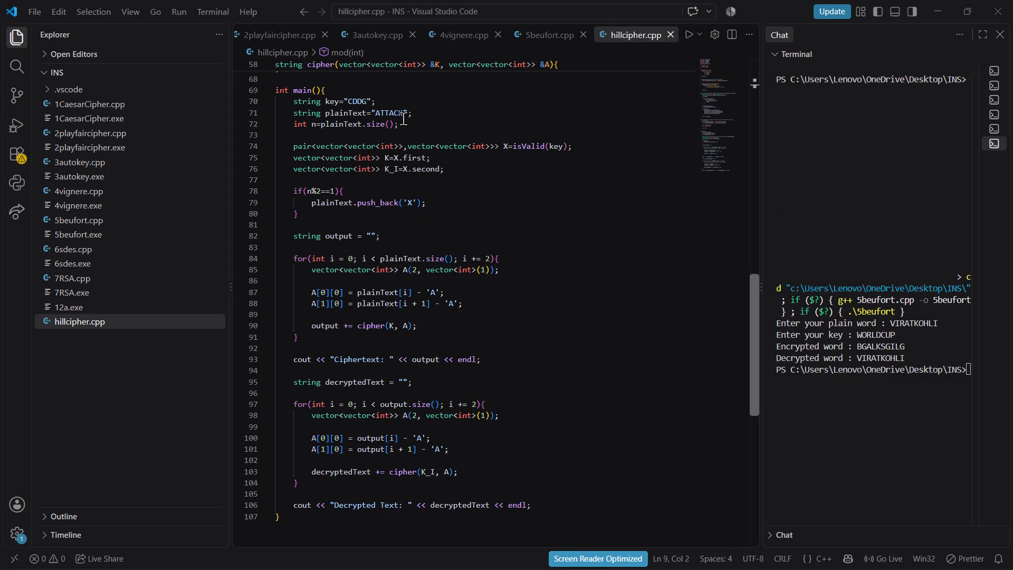
# In Visual Studio Code, change the plainText string in main of hillcipher.cpp to "VIRATKOHLI".
pyautogui.click(403, 112)
pyautogui.press('BackSpace')
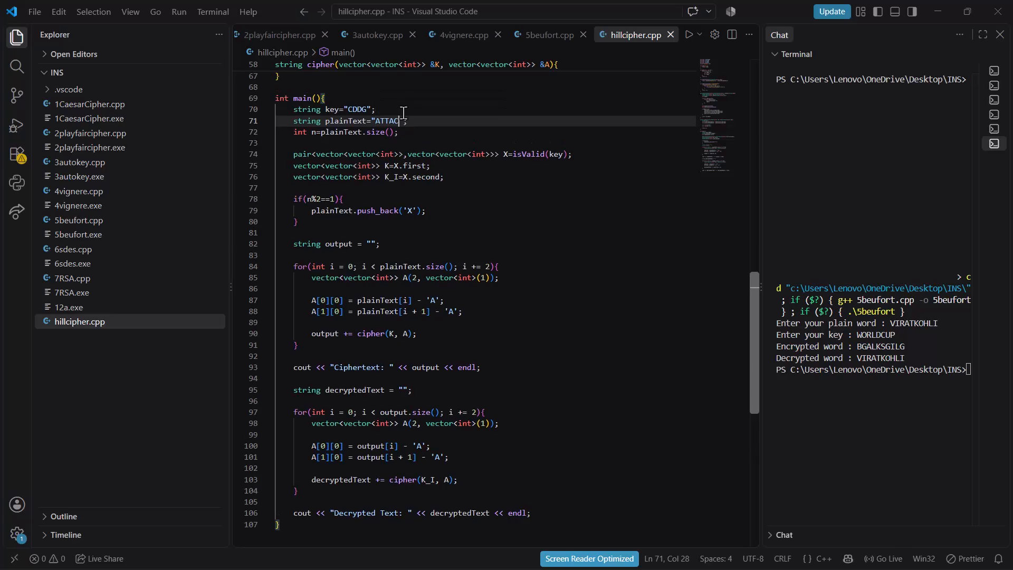
pyautogui.press('BackSpace')
pyautogui.press('BackSpace')
pyautogui.press('BackSpace')
pyautogui.press('BackSpace')
pyautogui.press('BackSpace')
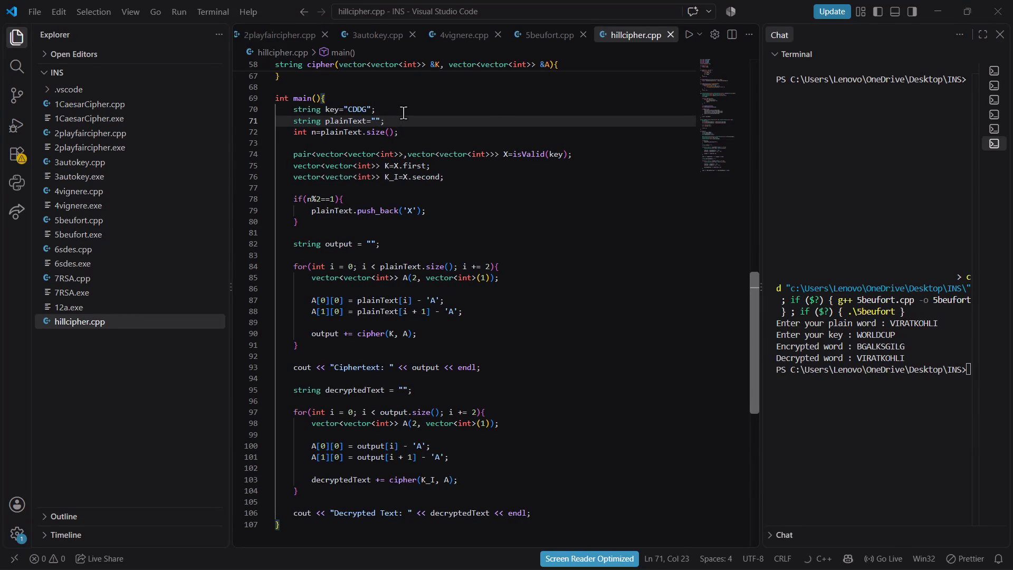
pyautogui.write('VIRATKOHLI')
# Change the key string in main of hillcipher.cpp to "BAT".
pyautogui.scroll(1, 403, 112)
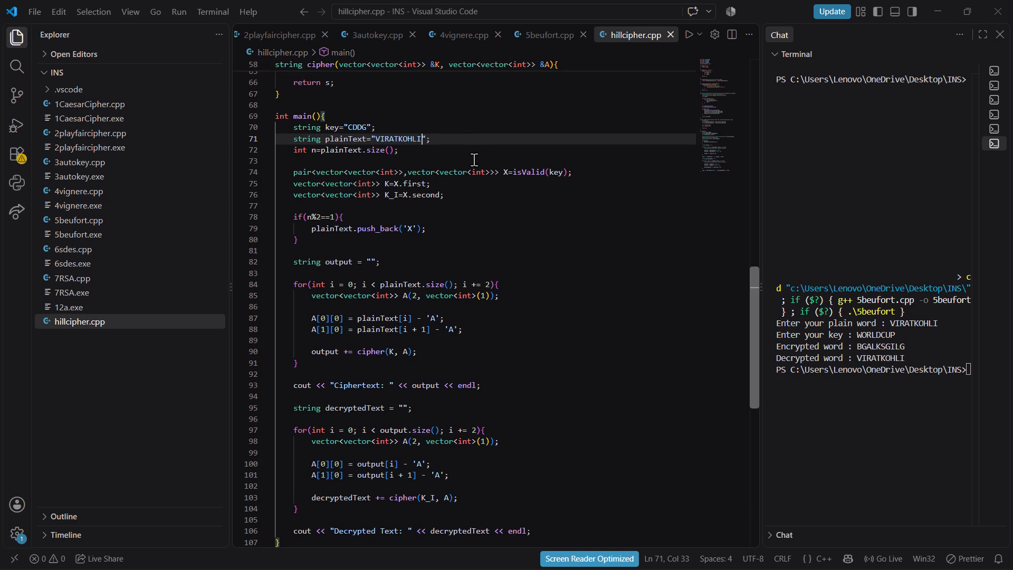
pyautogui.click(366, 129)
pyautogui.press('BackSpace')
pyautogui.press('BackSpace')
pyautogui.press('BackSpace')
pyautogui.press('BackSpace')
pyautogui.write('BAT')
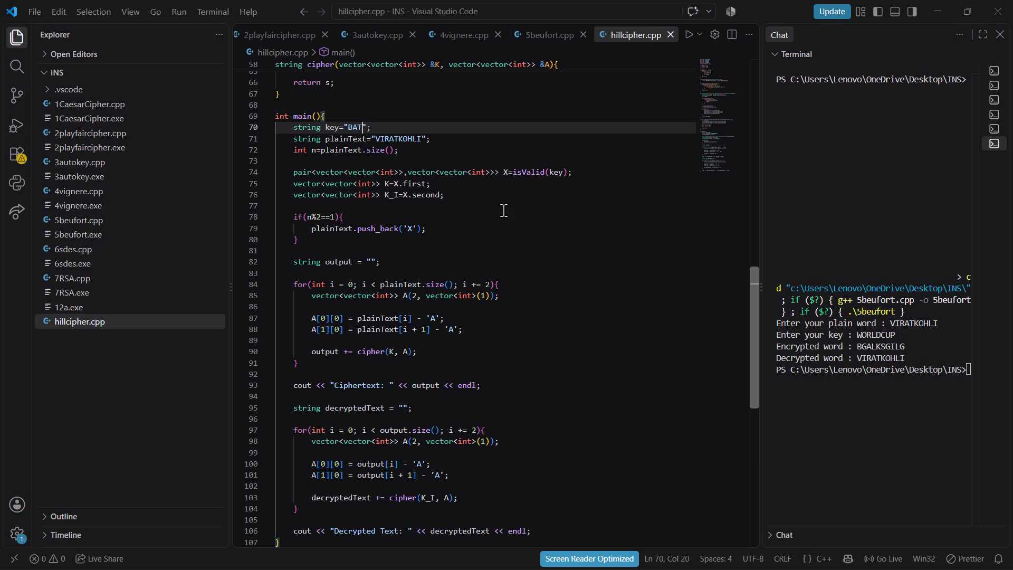
# Run hillcipher.cpp and examine its ciphertext and decrypted text against the key-handling functions in the code.
pyautogui.scroll(-5, 503, 210)
pyautogui.click(687, 32)
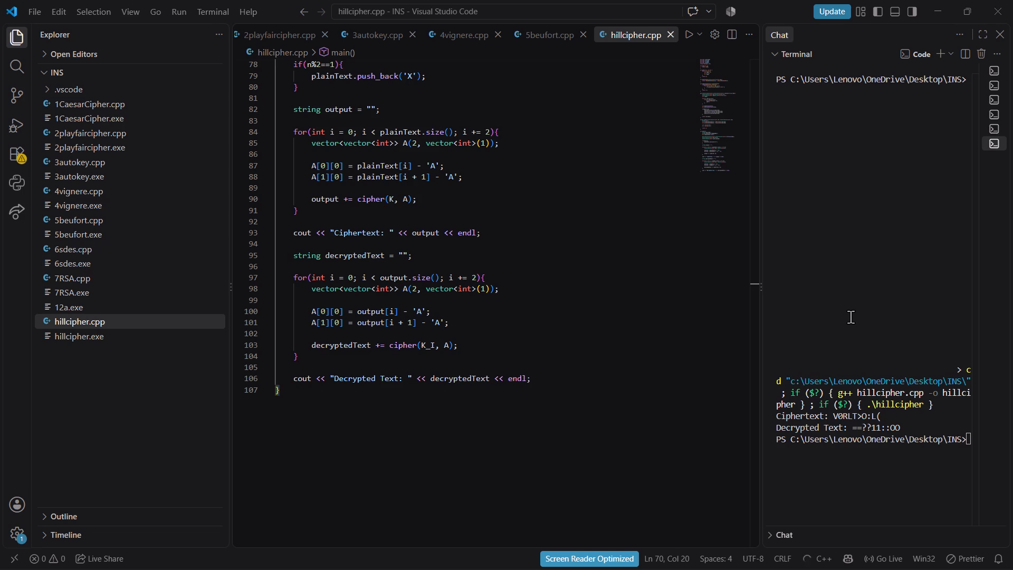
pyautogui.scroll(3, 524, 223)
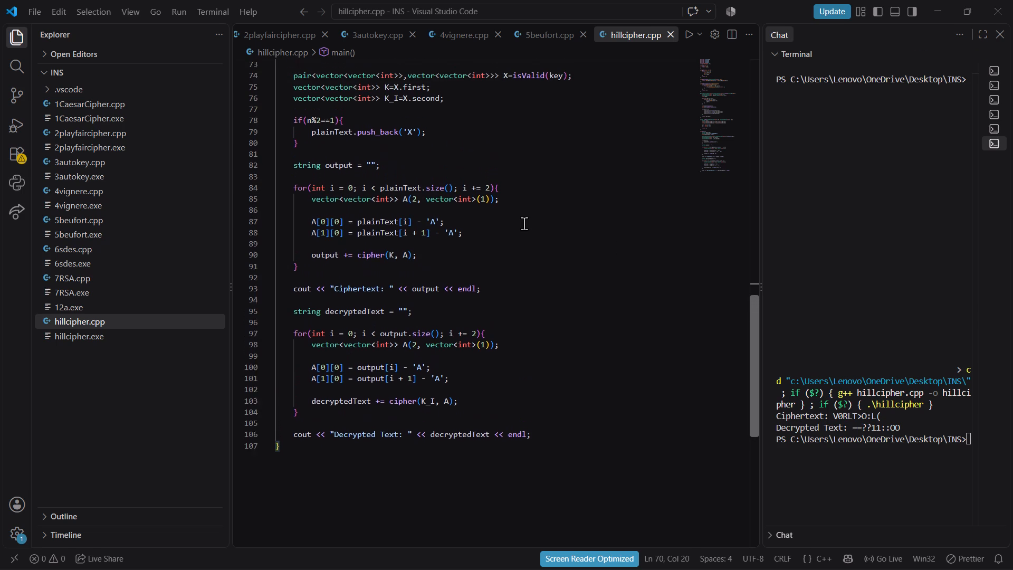
pyautogui.scroll(6, 524, 223)
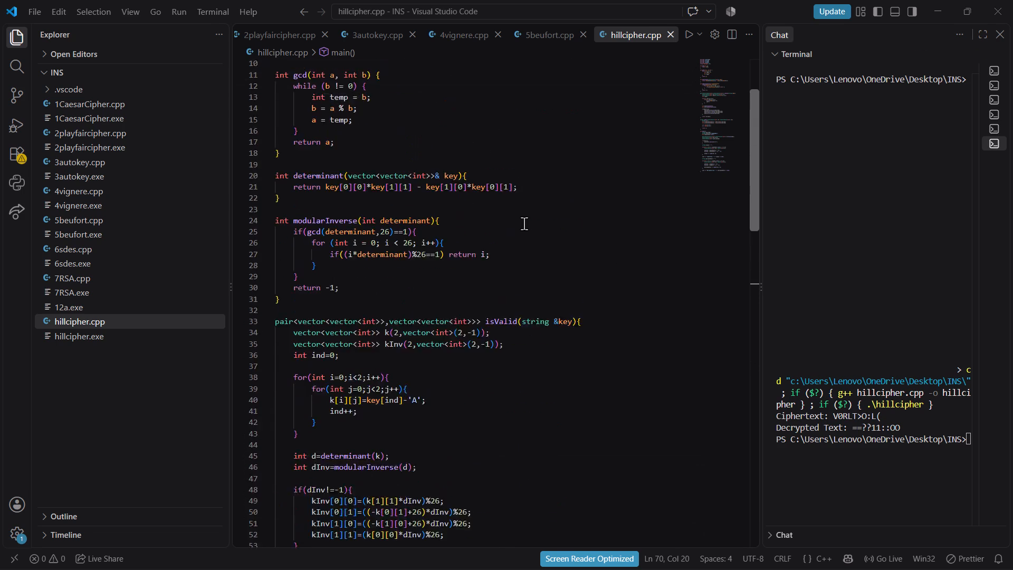
pyautogui.scroll(5, 524, 223)
pyautogui.scroll(-7, 524, 223)
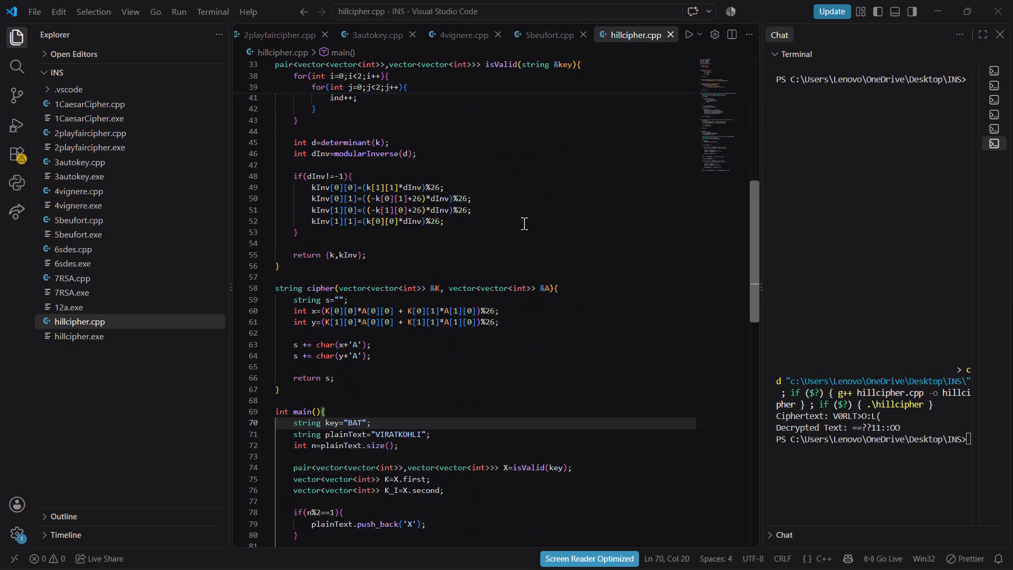
pyautogui.scroll(-3, 524, 223)
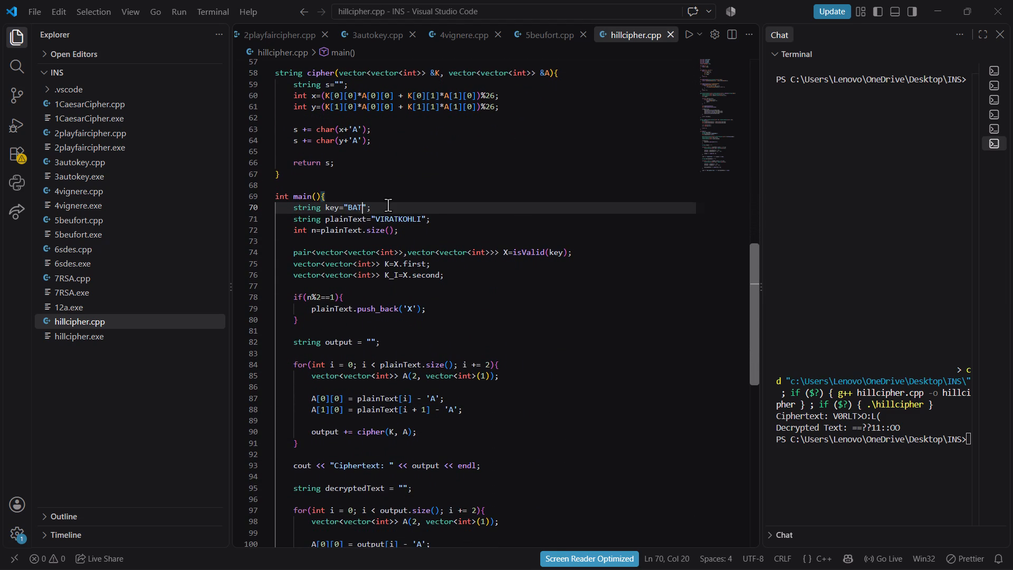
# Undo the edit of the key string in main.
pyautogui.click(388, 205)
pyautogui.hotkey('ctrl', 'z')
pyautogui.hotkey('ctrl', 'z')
# Restore "VIRATKOHLI" as the plainText string in main of hillcipher.cpp and run the program.
pyautogui.hotkey('ctrl', 'z')
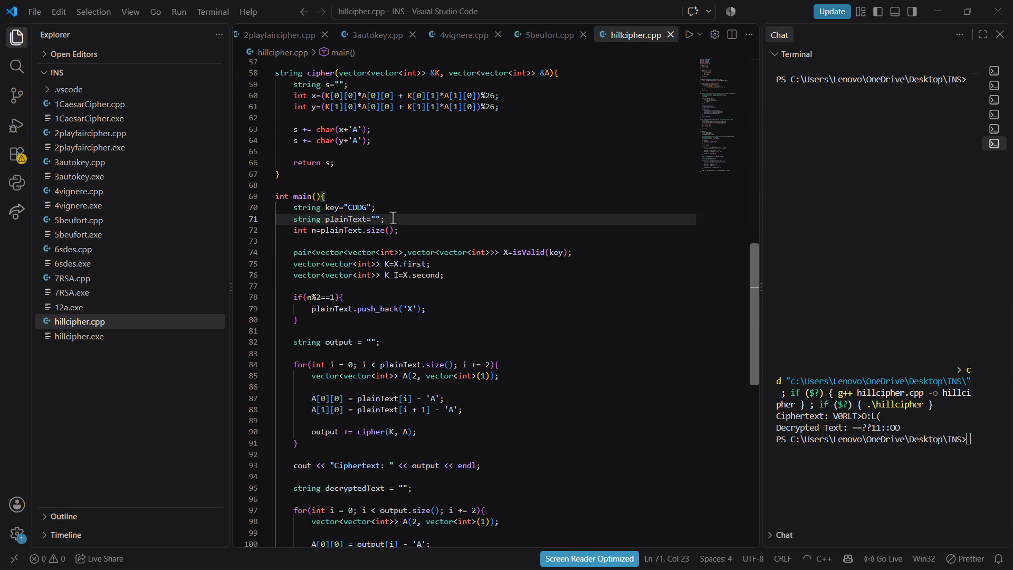
pyautogui.write('VIRATKOHLI')
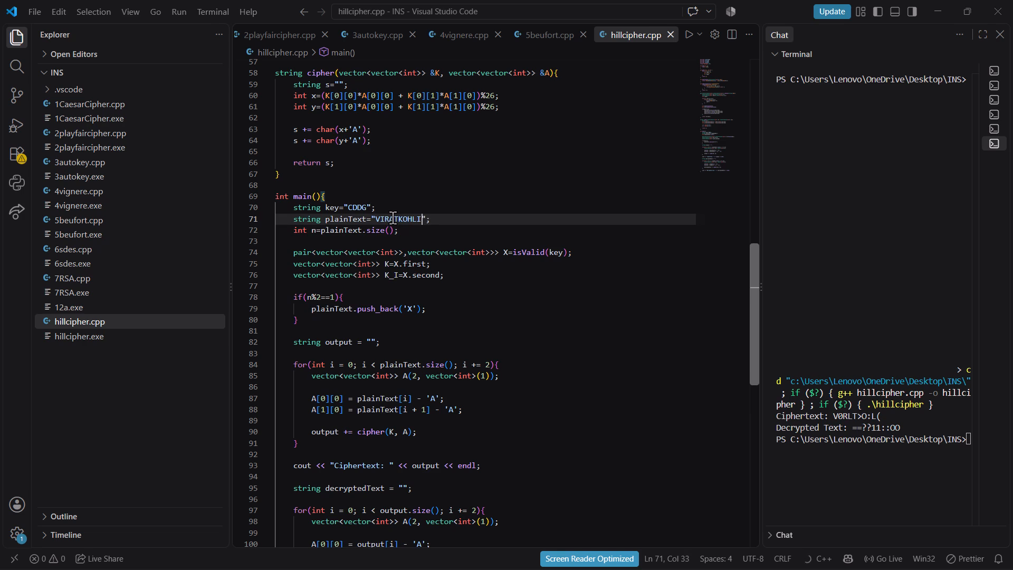
pyautogui.click(687, 34)
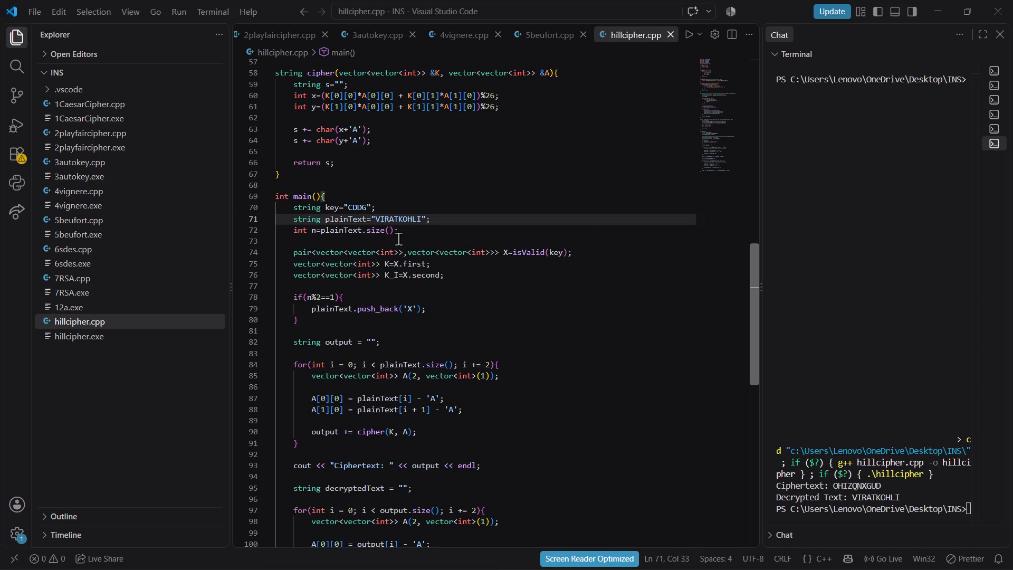
# Capture a screenshot of the complete main function, lines 69 to 107 of hillcipher.cpp.
pyautogui.scroll(-5, 330, 252)
pyautogui.scroll(1, 330, 252)
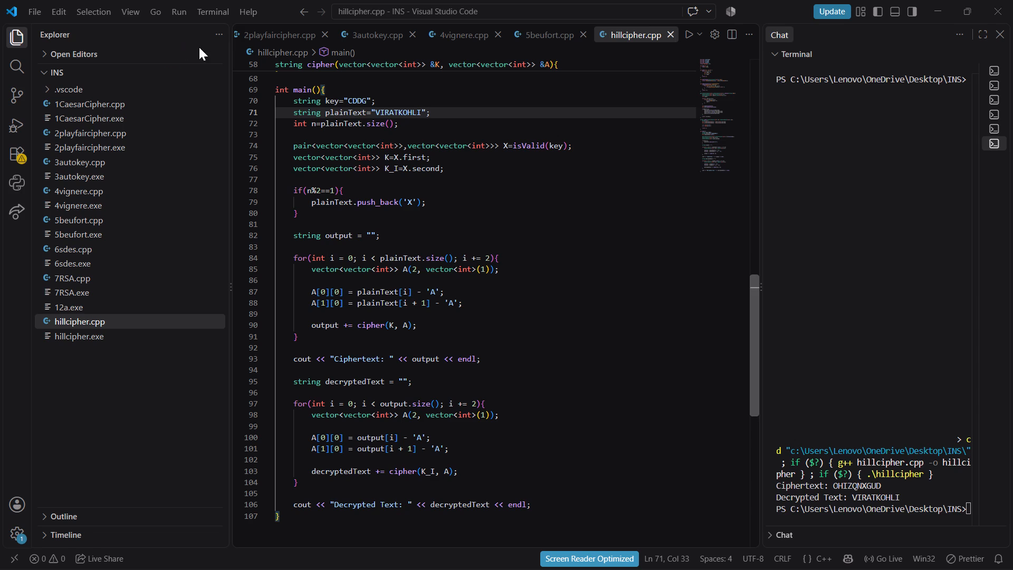
pyautogui.press('shift+super+s')
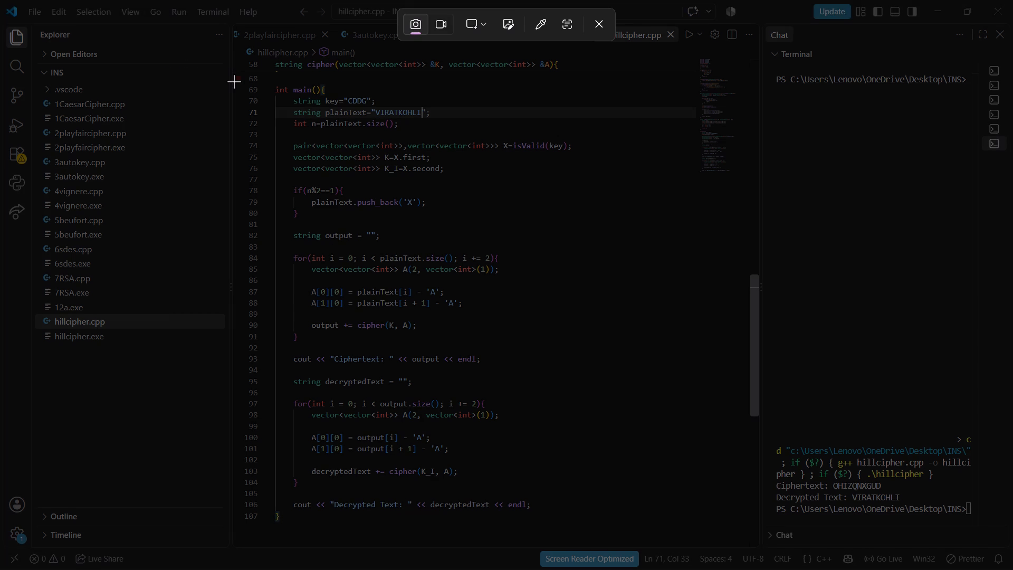
pyautogui.moveTo(234, 81); pyautogui.dragTo(576, 514)
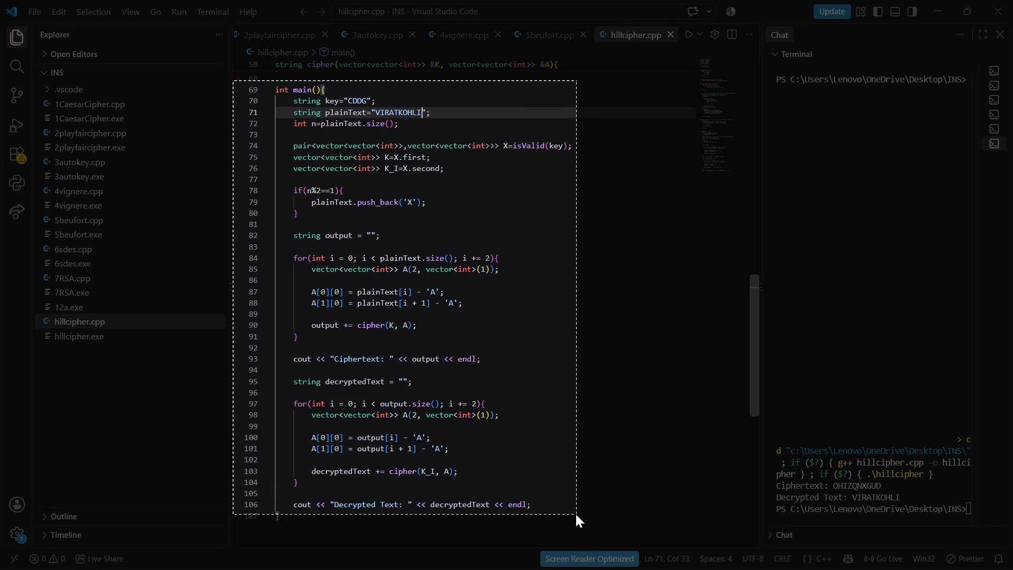
pyautogui.moveTo(576, 514); pyautogui.dragTo(567, 526)
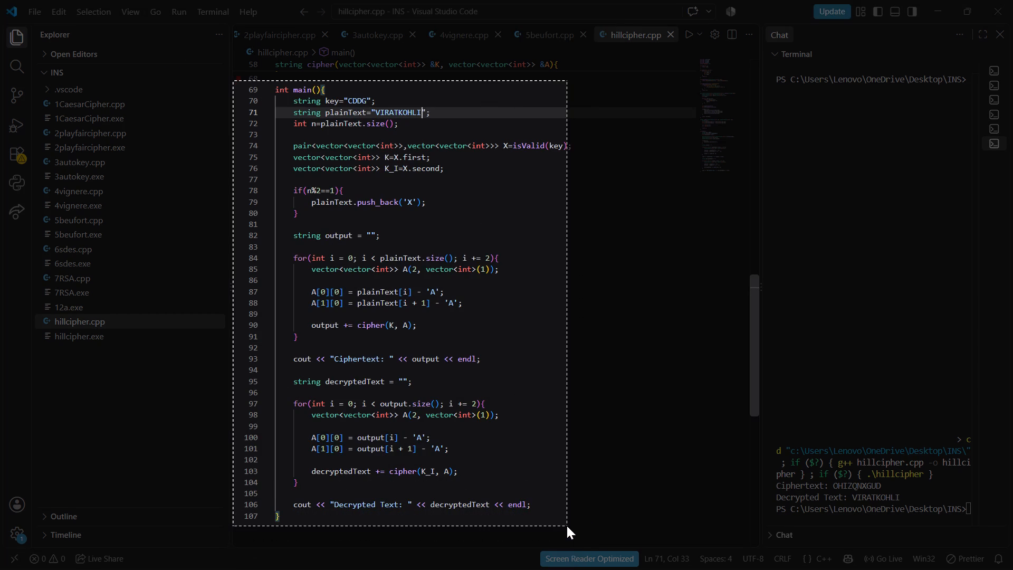
pyautogui.moveTo(567, 526); pyautogui.dragTo(580, 529)
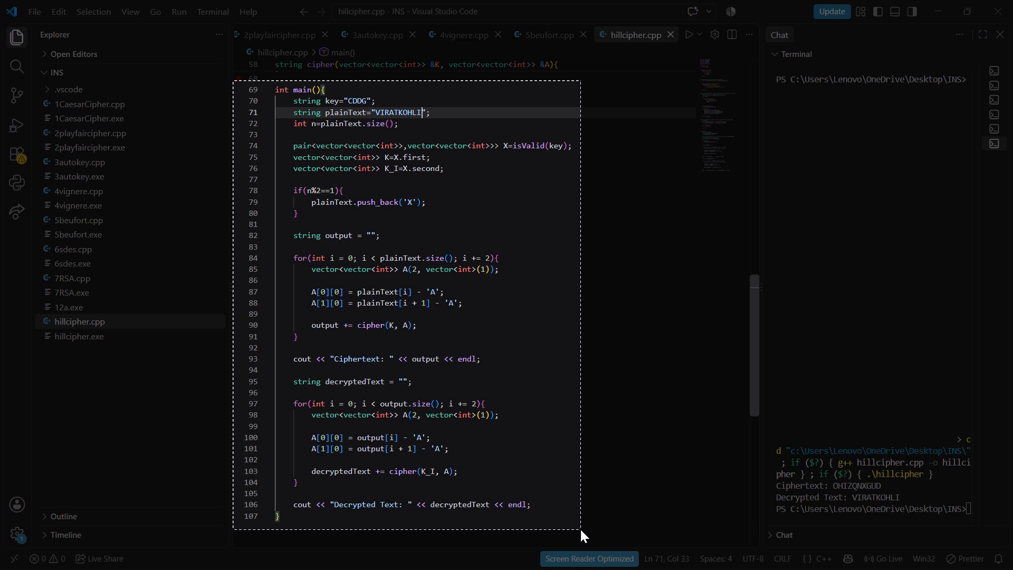
pyautogui.moveTo(580, 529); pyautogui.dragTo(580, 528)
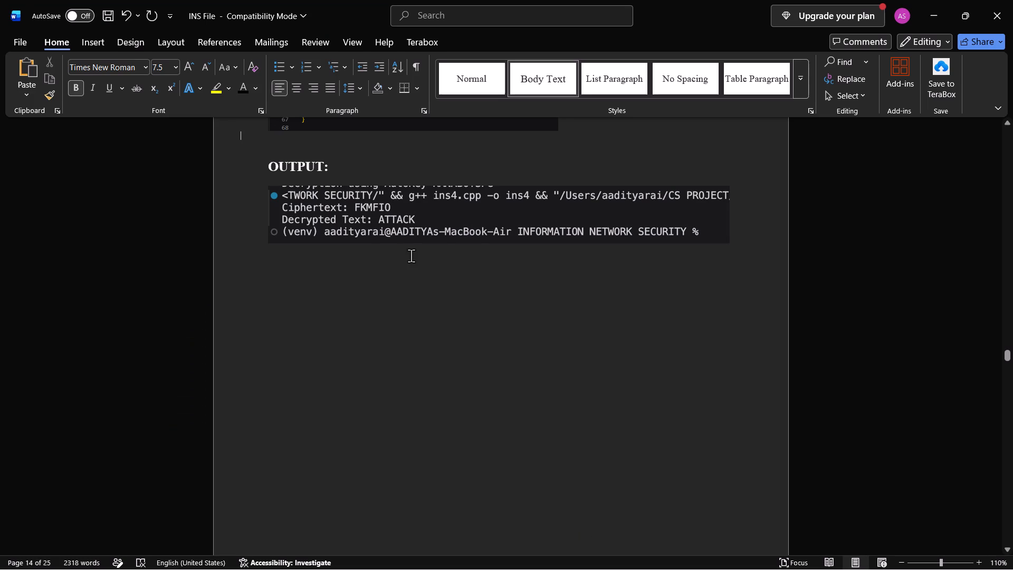
# In Word, paste the main function screenshot between the isValid and cipher code picture and the Hill Cipher OUTPUT heading.
pyautogui.scroll(4, 358, 155)
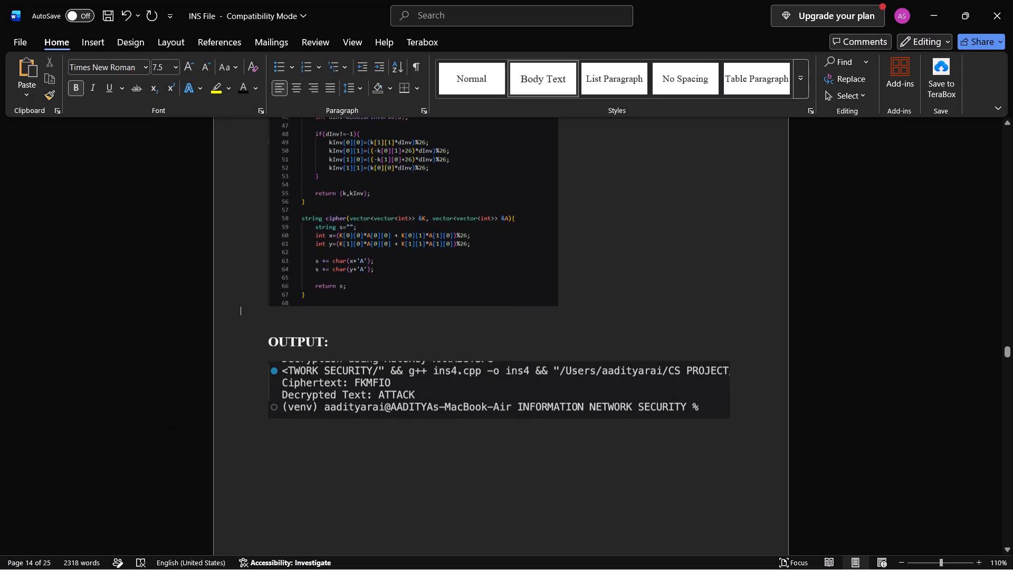
pyautogui.scroll(1, 358, 155)
pyautogui.click(284, 336)
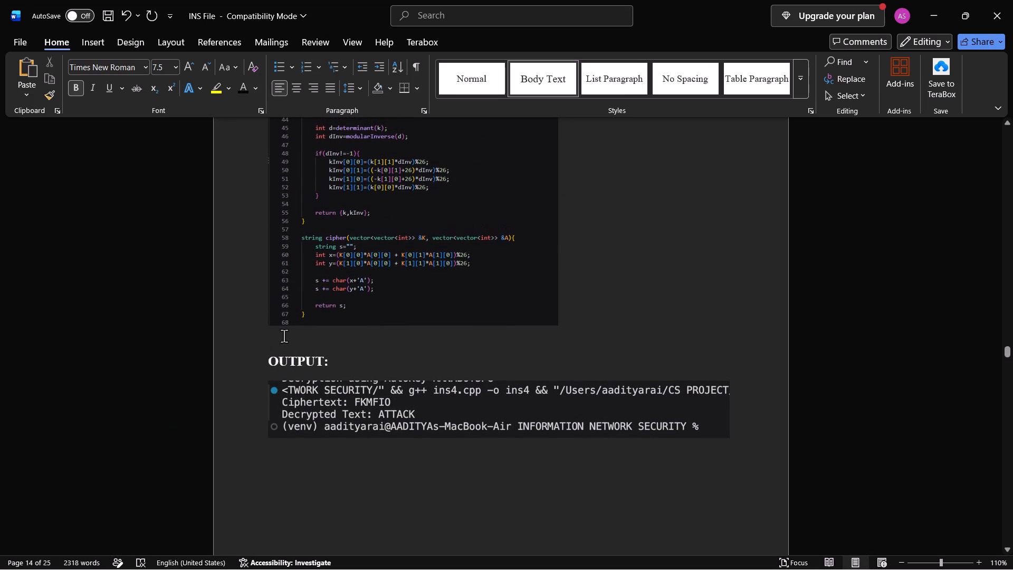
pyautogui.press('space')
pyautogui.press('space')
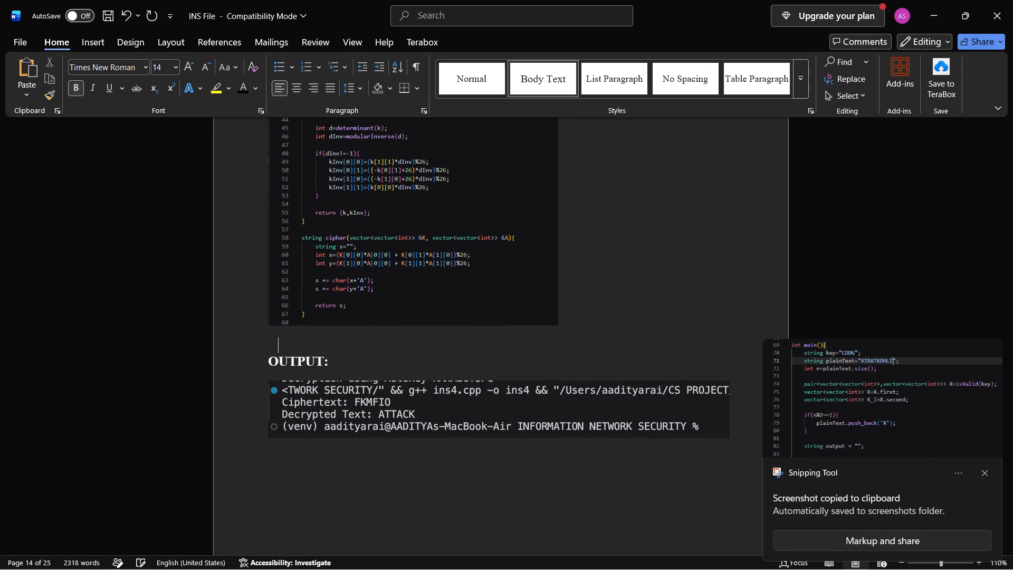
pyautogui.scroll(8, 284, 336)
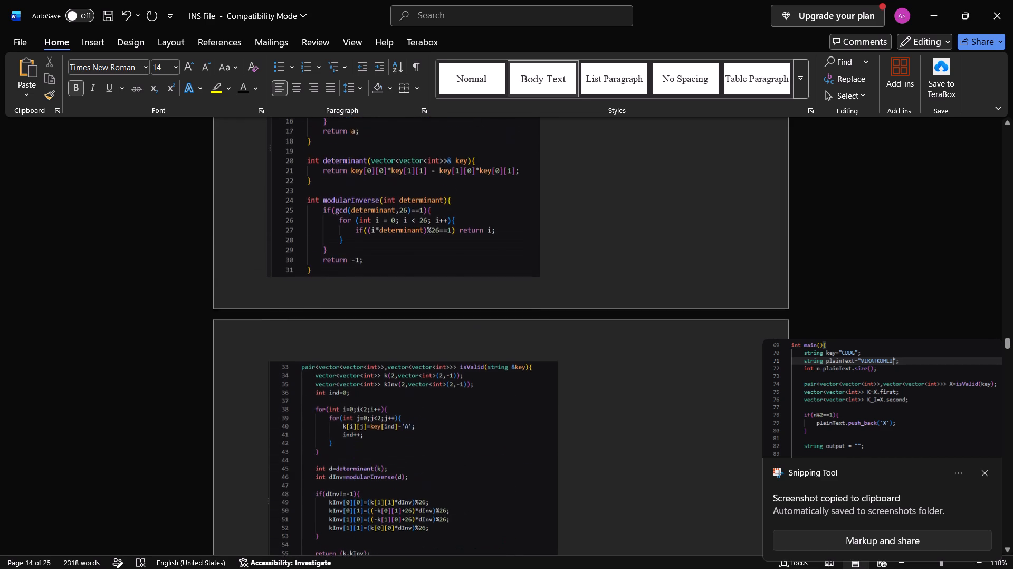
pyautogui.scroll(-6, 284, 336)
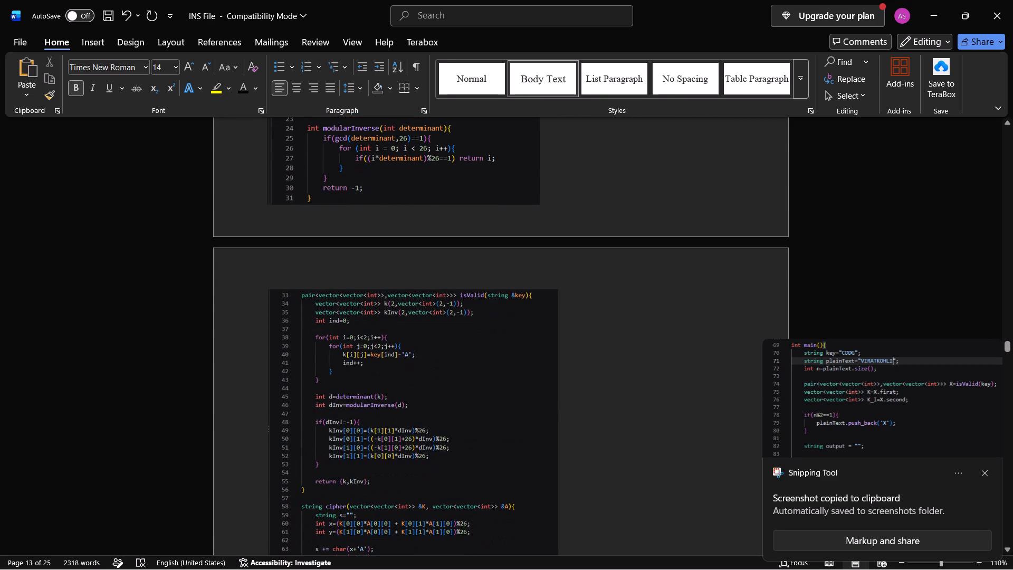
pyautogui.scroll(-4, 350, 408)
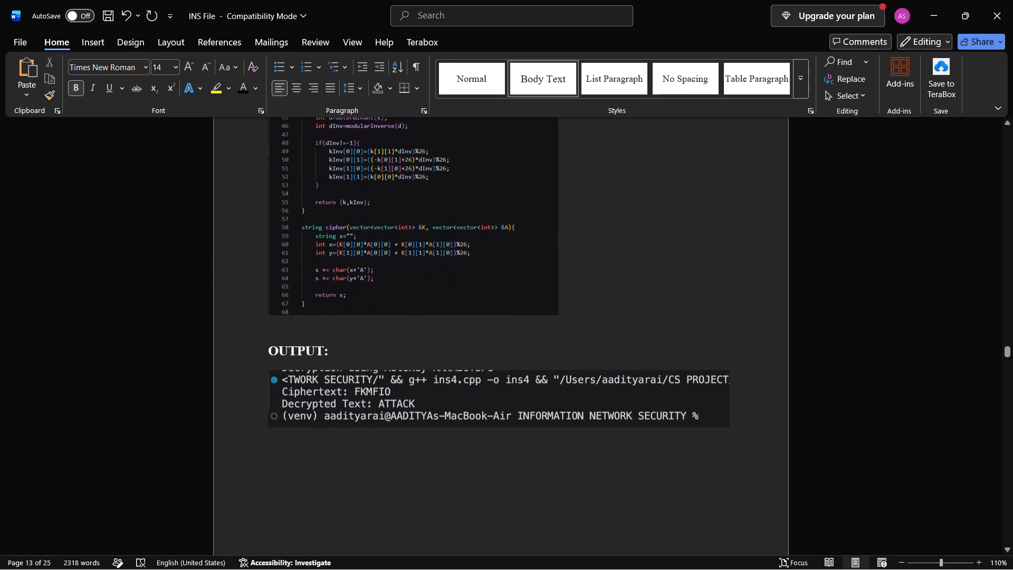
pyautogui.press('BackSpace')
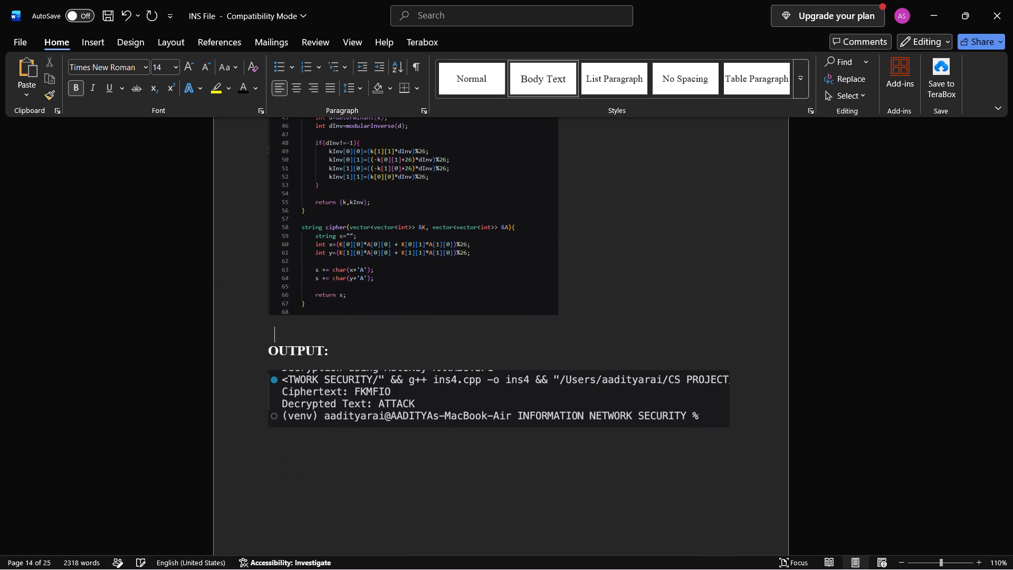
pyautogui.hotkey('ctrl', 'v')
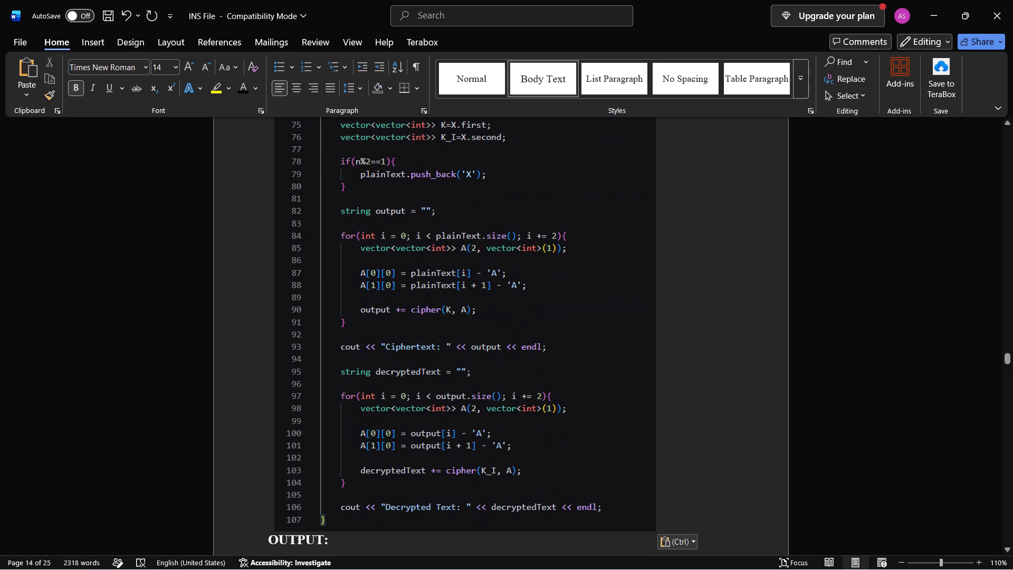
# Shrink the pasted main function picture proportionally to about two thirds of its size so it fits beneath the preceding code picture.
pyautogui.scroll(-7, 422, 426)
pyautogui.scroll(8, 422, 426)
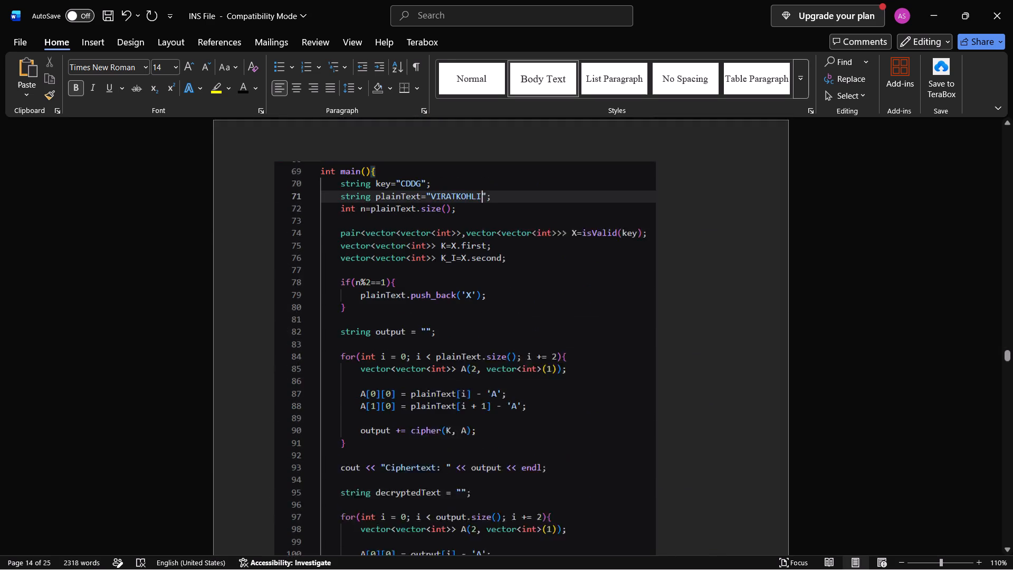
pyautogui.scroll(12, 422, 426)
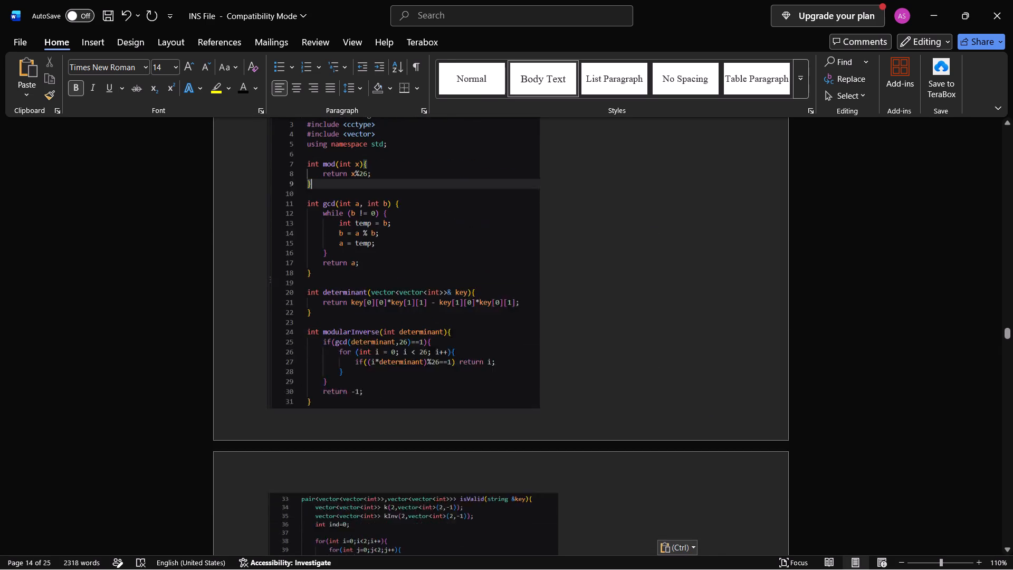
pyautogui.scroll(1, 422, 426)
pyautogui.scroll(-12, 422, 426)
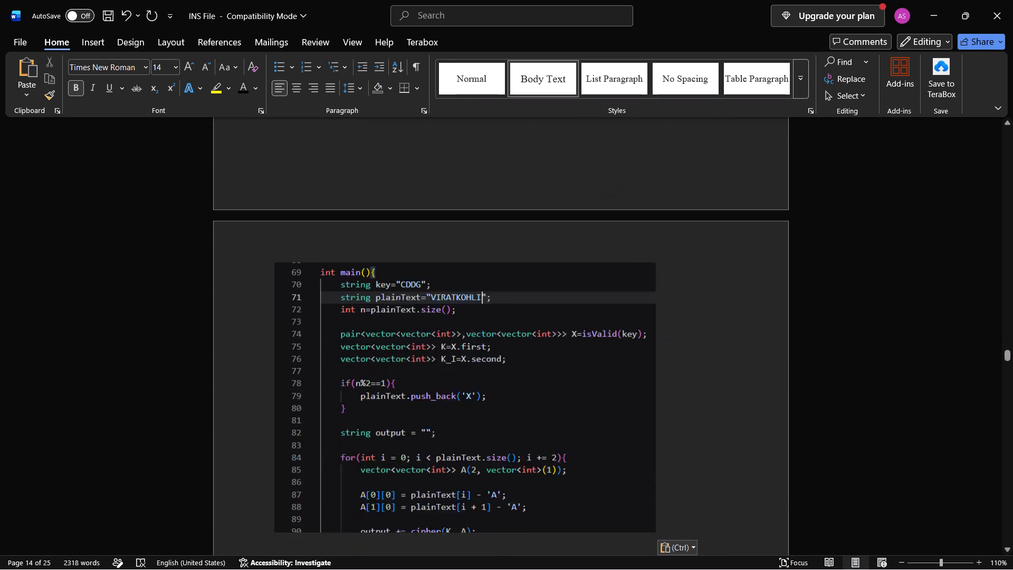
pyautogui.click(422, 426)
pyautogui.scroll(-4, 422, 426)
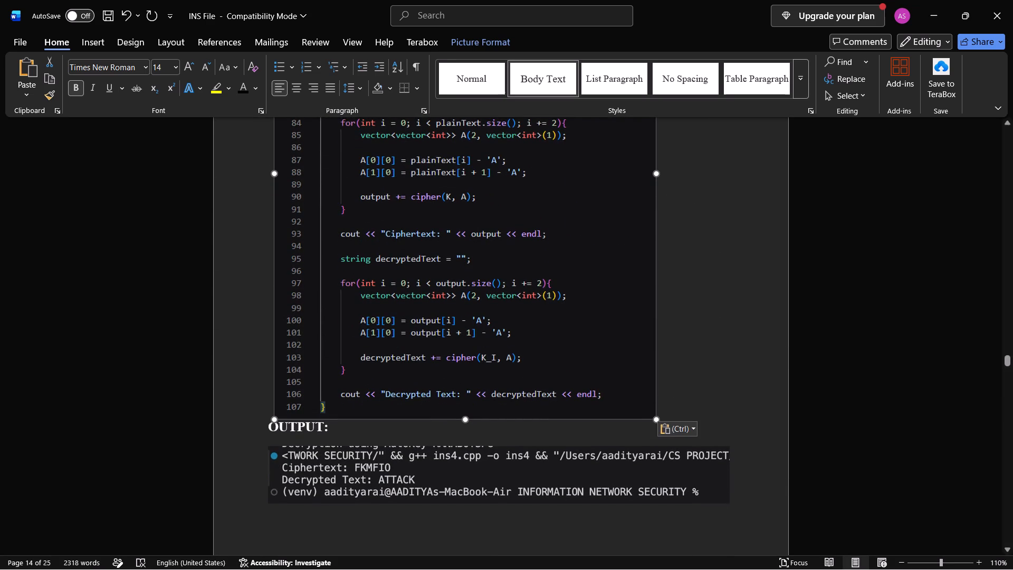
pyautogui.moveTo(654, 416); pyautogui.dragTo(471, 245)
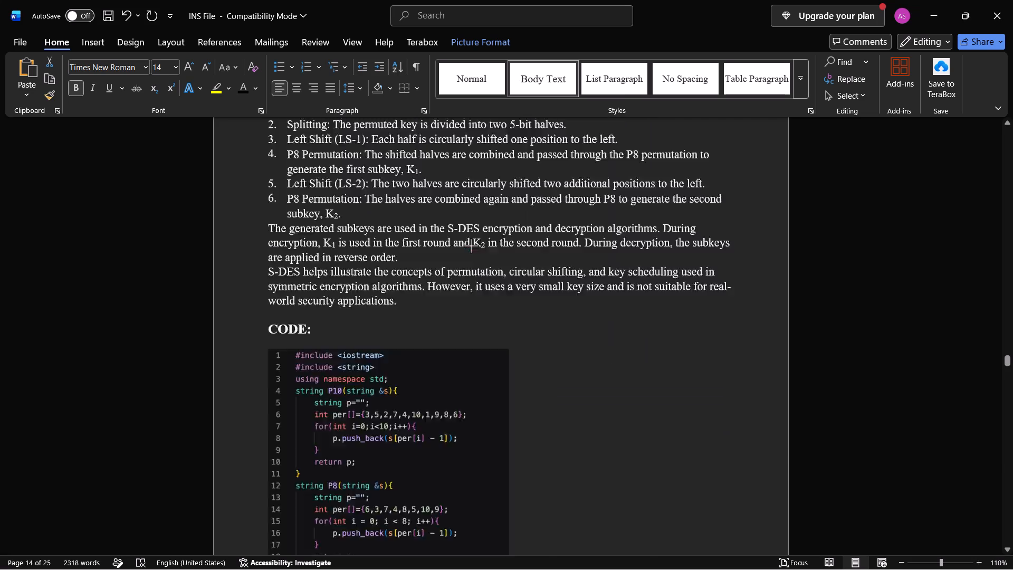
pyautogui.scroll(2, 471, 245)
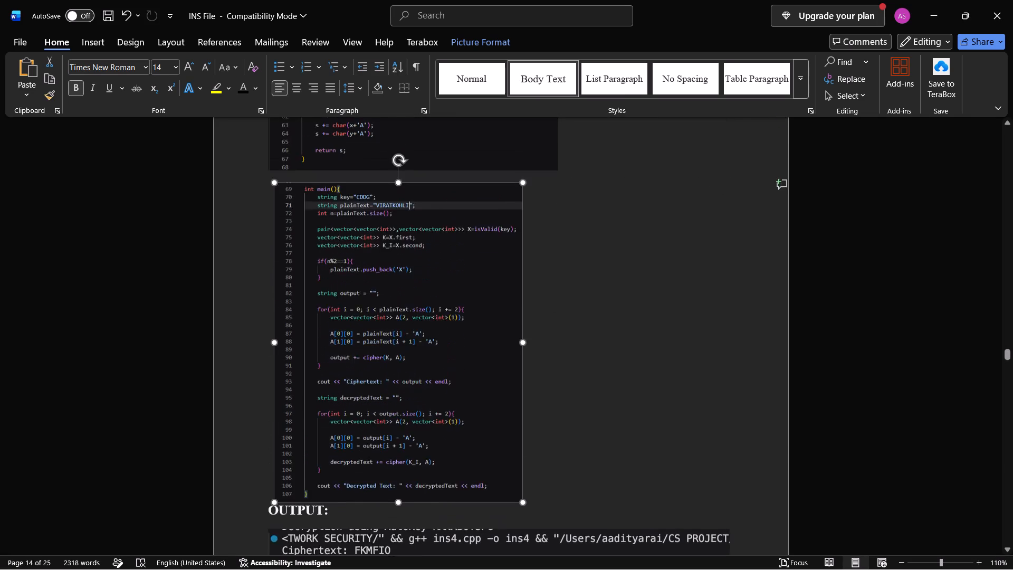
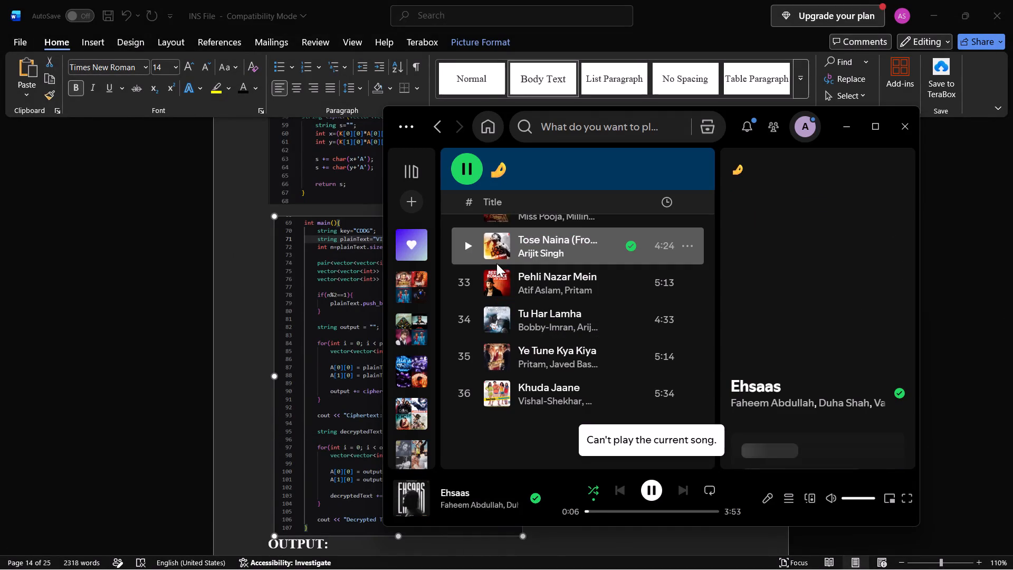
# Play the song Tu Har Lamha from the open Spotify playlist and minimize the player.
pyautogui.doubleClick(617, 319)
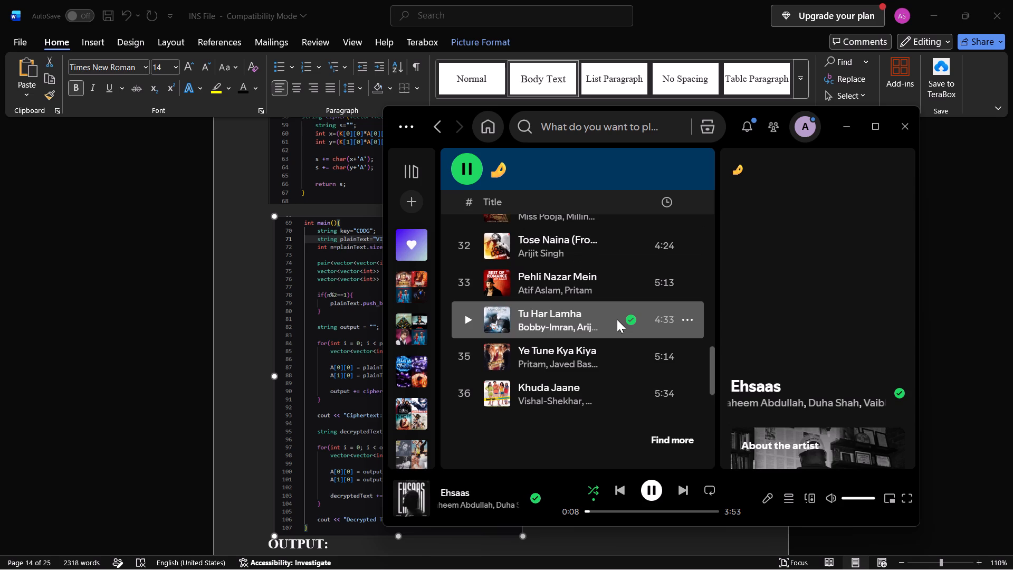
pyautogui.click(846, 137)
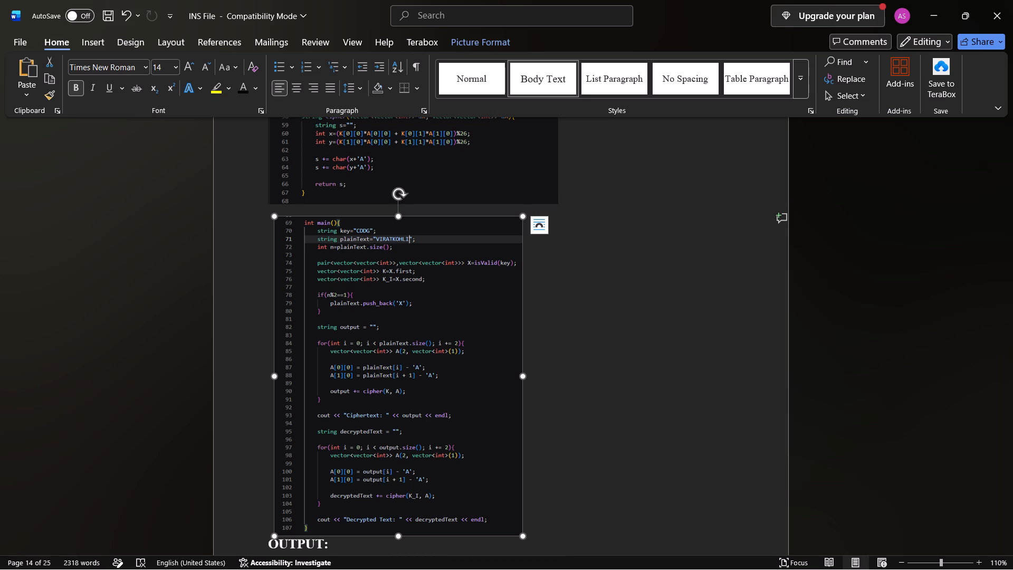
# In Word, shrink the isValid and cipher code picture slightly, keeping its proportions.
pyautogui.scroll(-5, 524, 332)
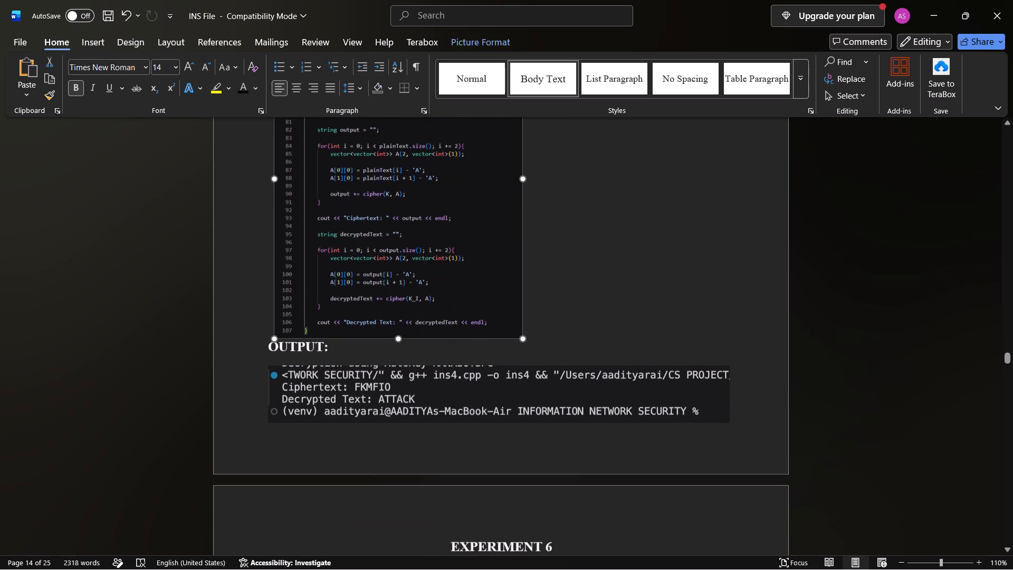
pyautogui.scroll(3, 494, 392)
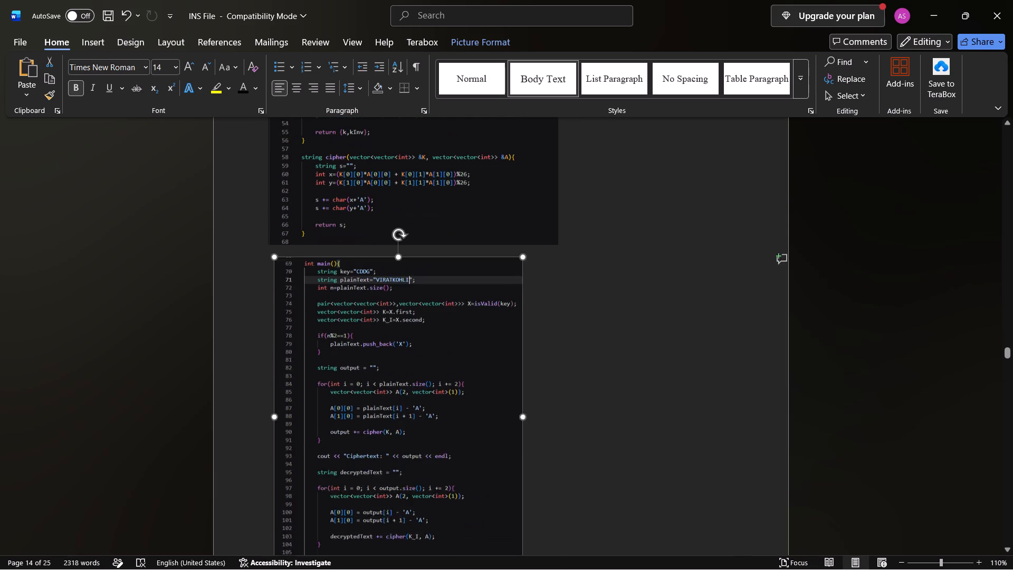
pyautogui.scroll(5, 494, 392)
pyautogui.click(494, 392)
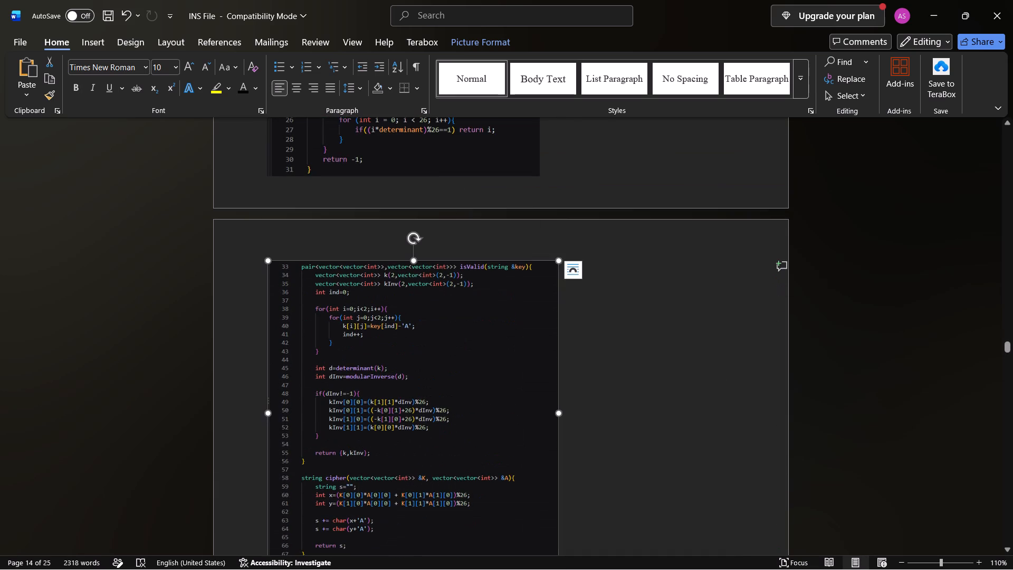
pyautogui.scroll(5, 494, 392)
pyautogui.scroll(-7, 438, 363)
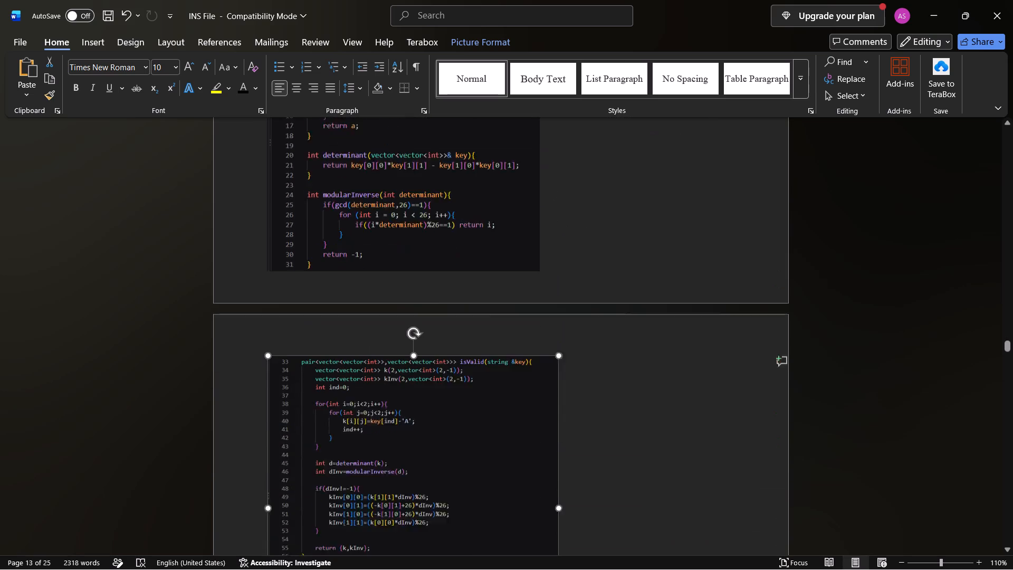
pyautogui.scroll(-1, 515, 450)
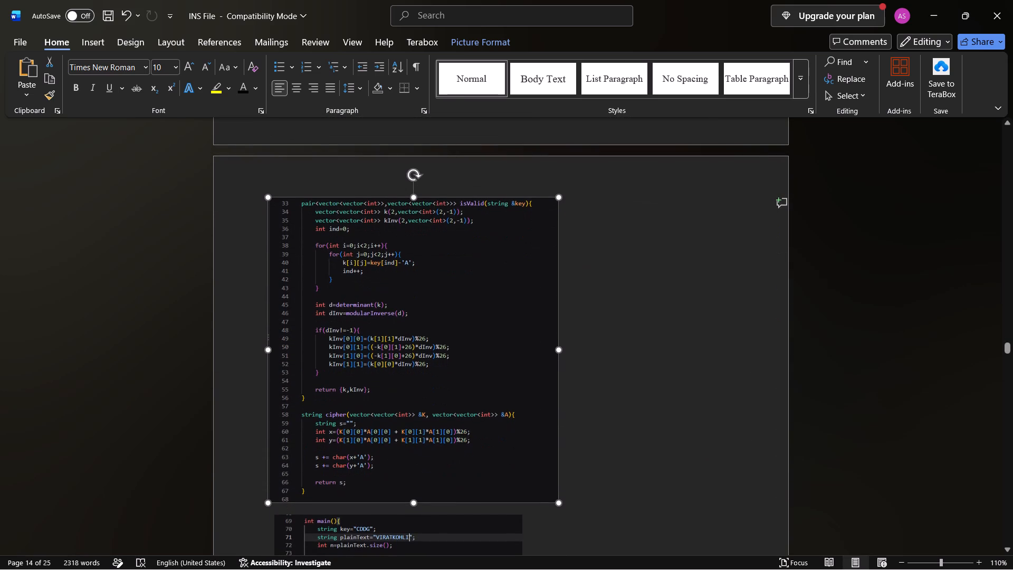
pyautogui.moveTo(557, 501); pyautogui.dragTo(534, 487)
# Switch to Visual Studio Code and capture a screenshot of the hillcipher.cpp terminal output, including the Ciphertext and Decrypted Text lines.
pyautogui.scroll(-4, 534, 487)
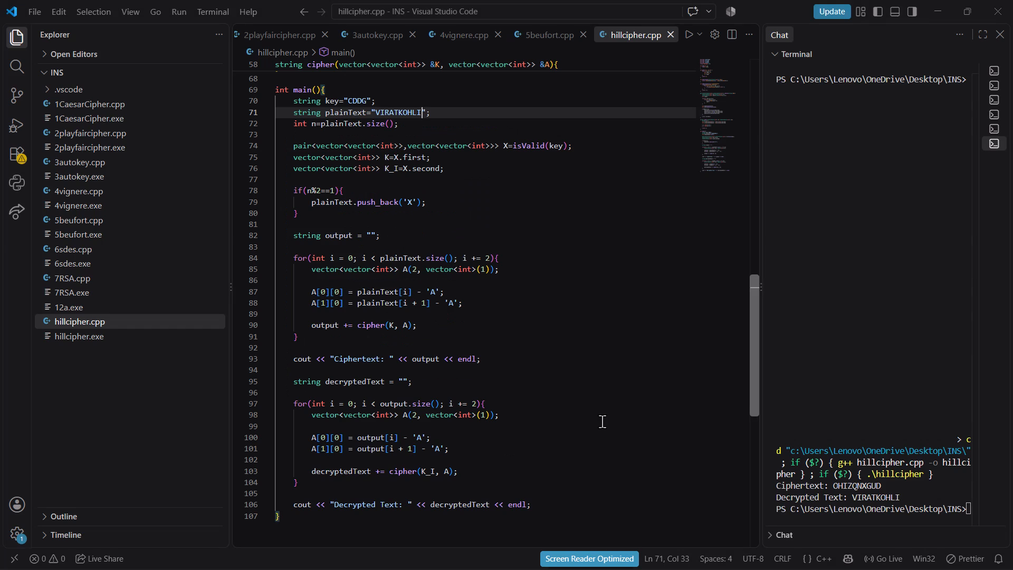
pyautogui.press('shift+super+s')
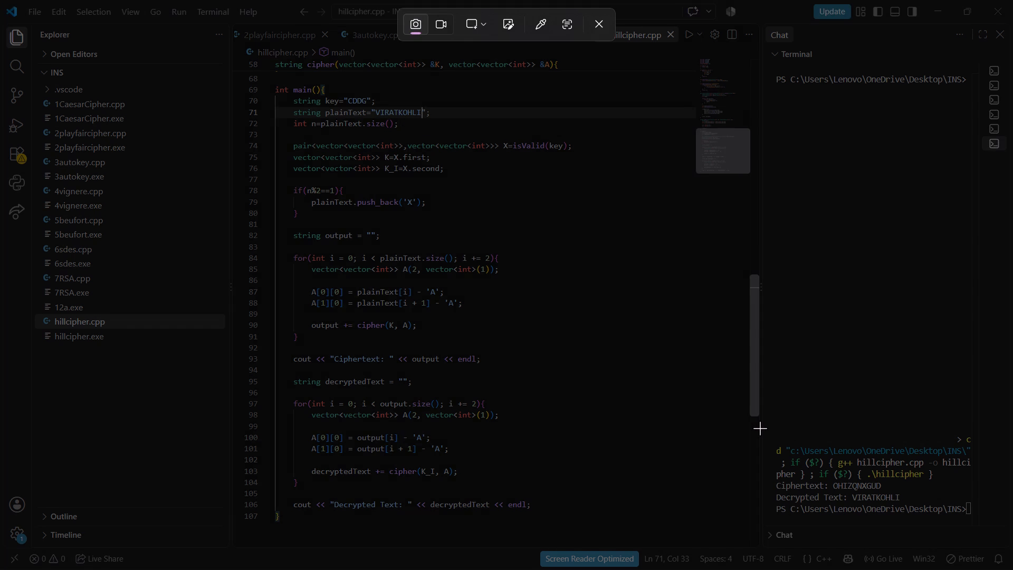
pyautogui.moveTo(761, 430); pyautogui.dragTo(945, 531)
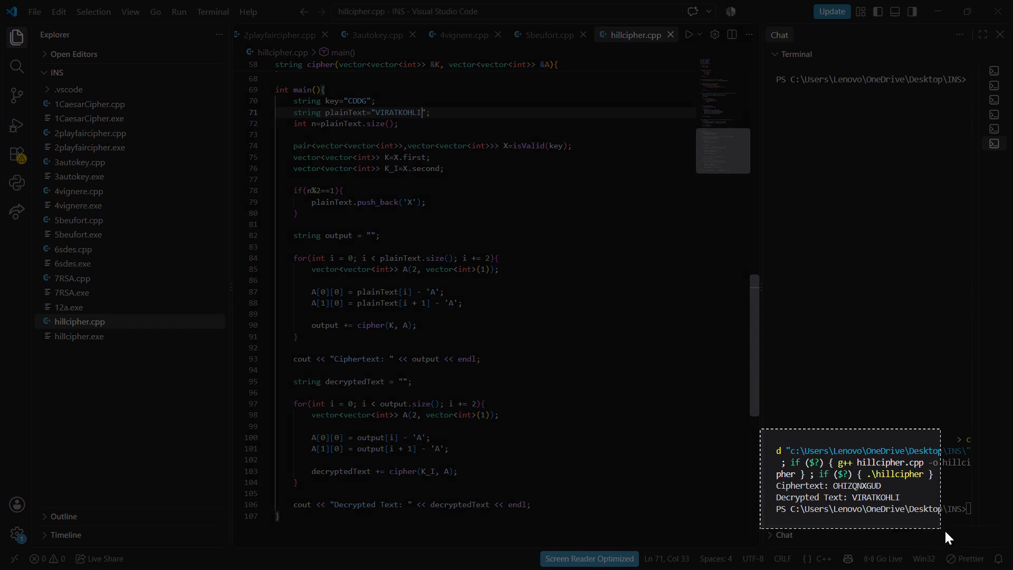
pyautogui.moveTo(945, 531); pyautogui.dragTo(983, 525)
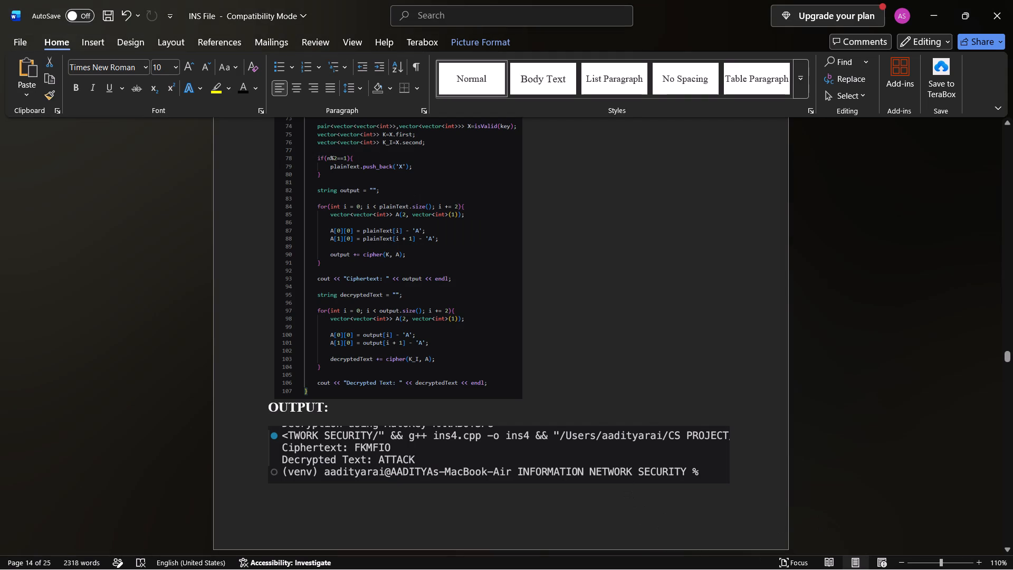
# In Word, replace the old picture under the Hill Cipher OUTPUT heading with the new terminal screenshot, indented with spaces to align with the heading.
pyautogui.click(622, 463)
pyautogui.press('BackSpace')
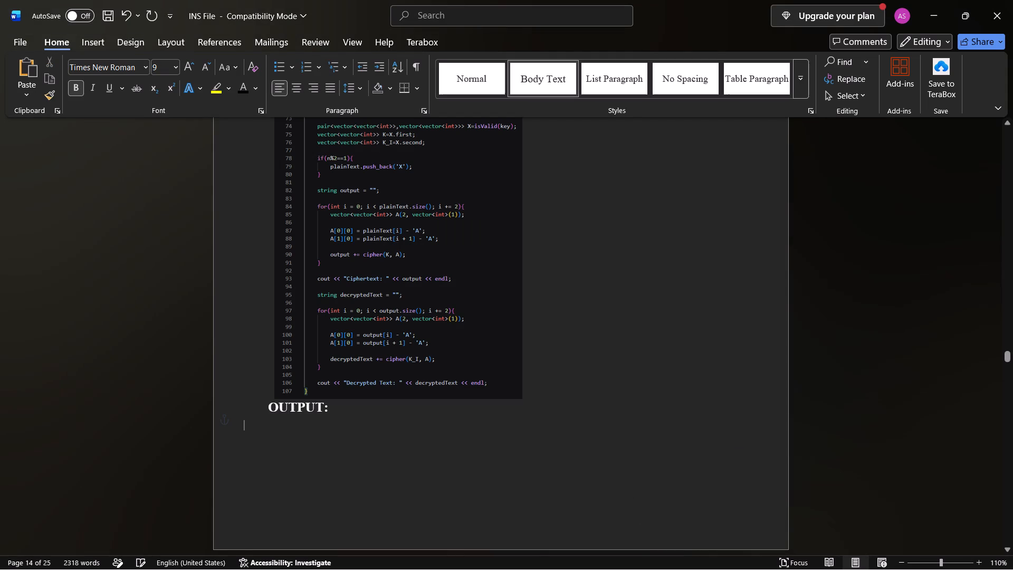
pyautogui.press('space')
pyautogui.press('space')
pyautogui.press('space')
pyautogui.press('space')
pyautogui.press('space')
pyautogui.press('space')
pyautogui.press('space')
pyautogui.press('space')
pyautogui.press('space')
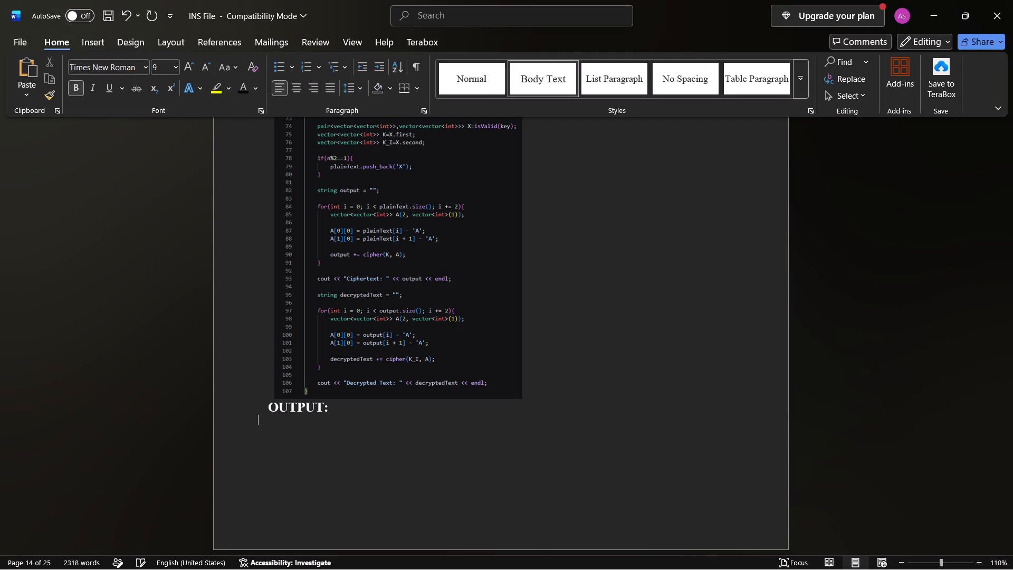
pyautogui.press('space')
pyautogui.press('space')
pyautogui.press('space')
pyautogui.press('space')
pyautogui.hotkey('ctrl', 'v')
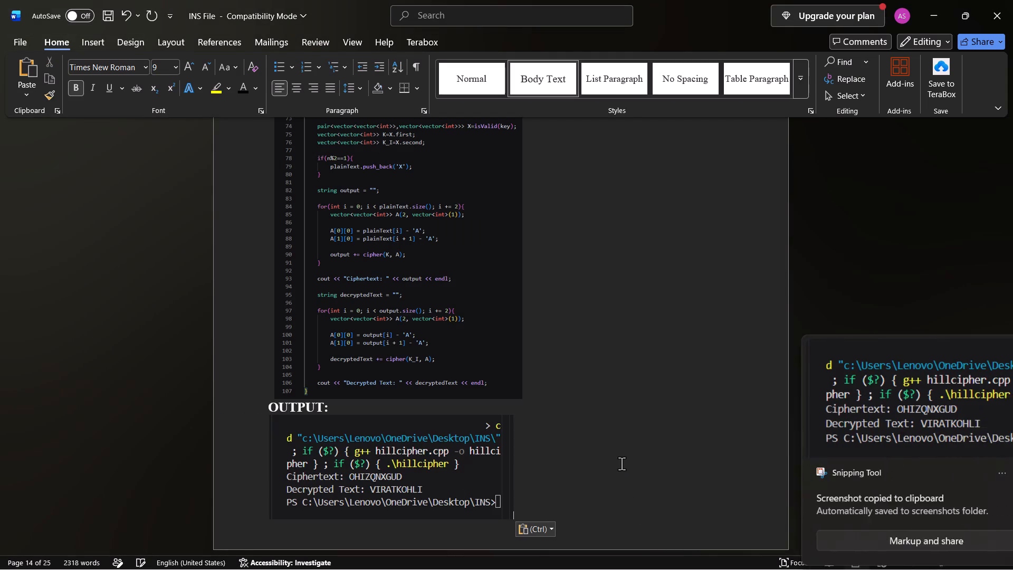
# Review the layout of the replaced Hill Cipher code and output pictures and continue to Experiment 6.
pyautogui.scroll(2, 574, 473)
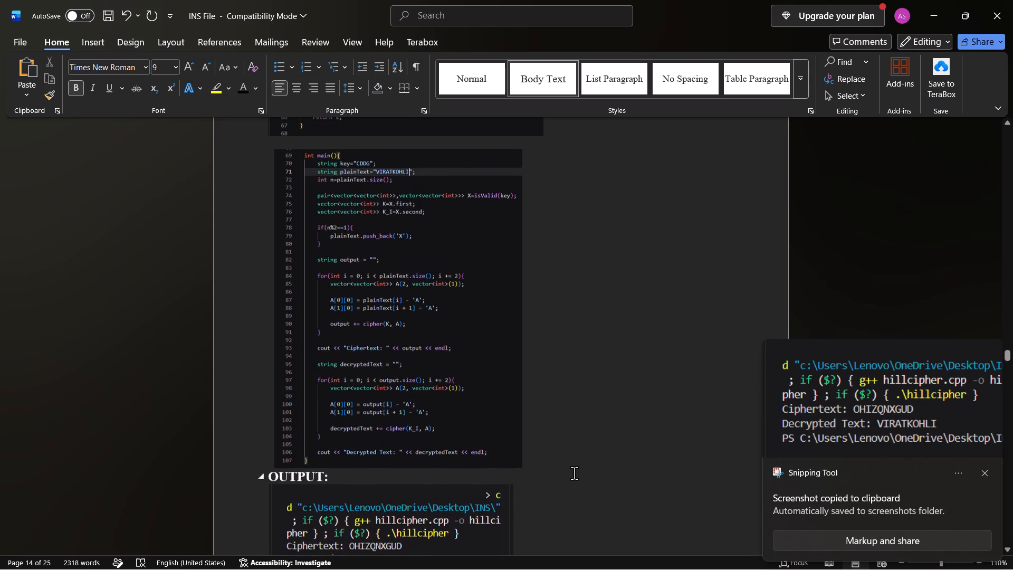
pyautogui.scroll(17, 465, 333)
pyautogui.scroll(-9, 465, 333)
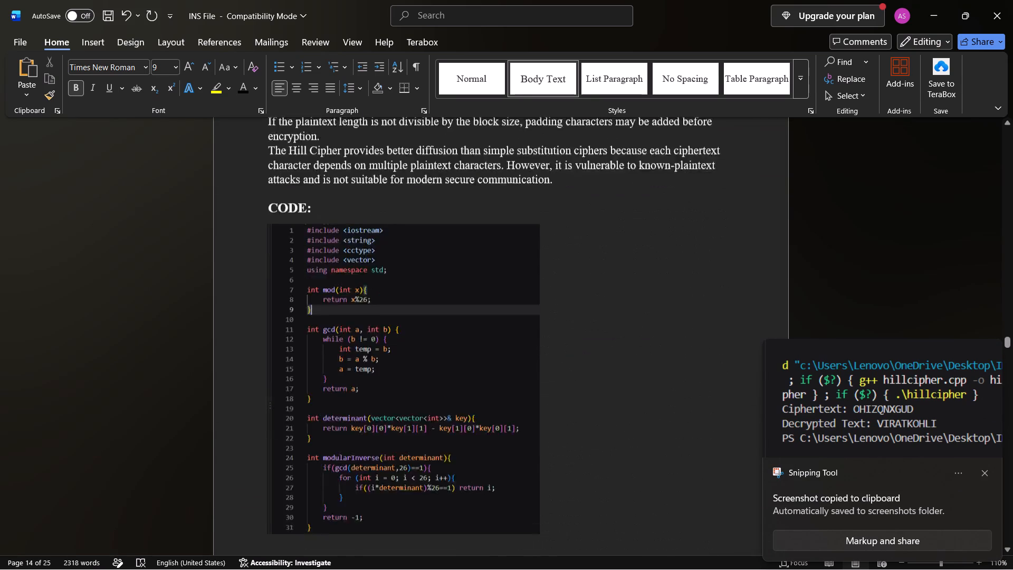
pyautogui.scroll(-12, 465, 333)
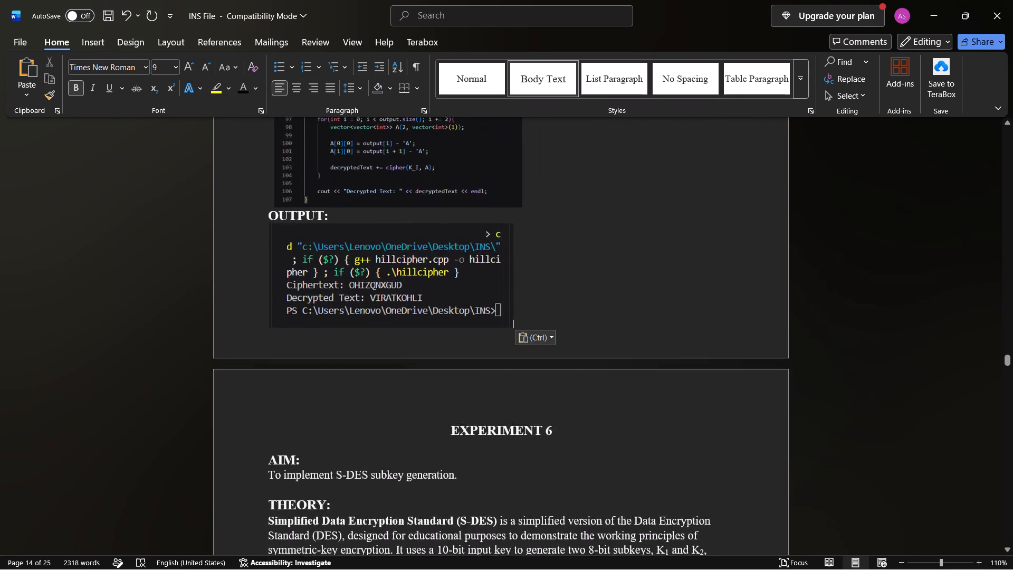
pyautogui.scroll(-3, 465, 333)
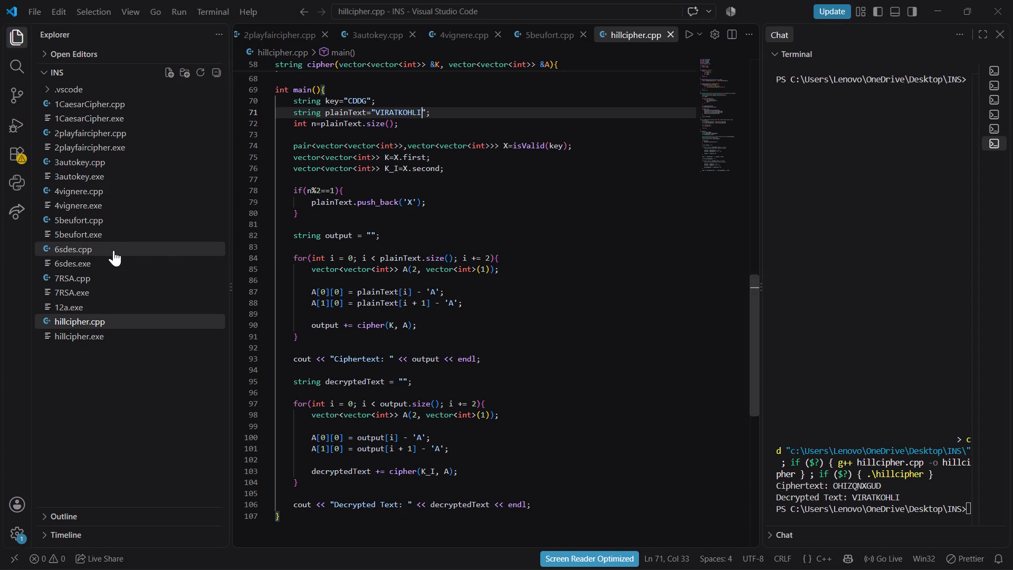
# Switch to Visual Studio Code, open 6sdes.cpp and look through its K_one and main functions.
pyautogui.click(114, 250)
pyautogui.scroll(7, 403, 261)
pyautogui.scroll(-8, 403, 261)
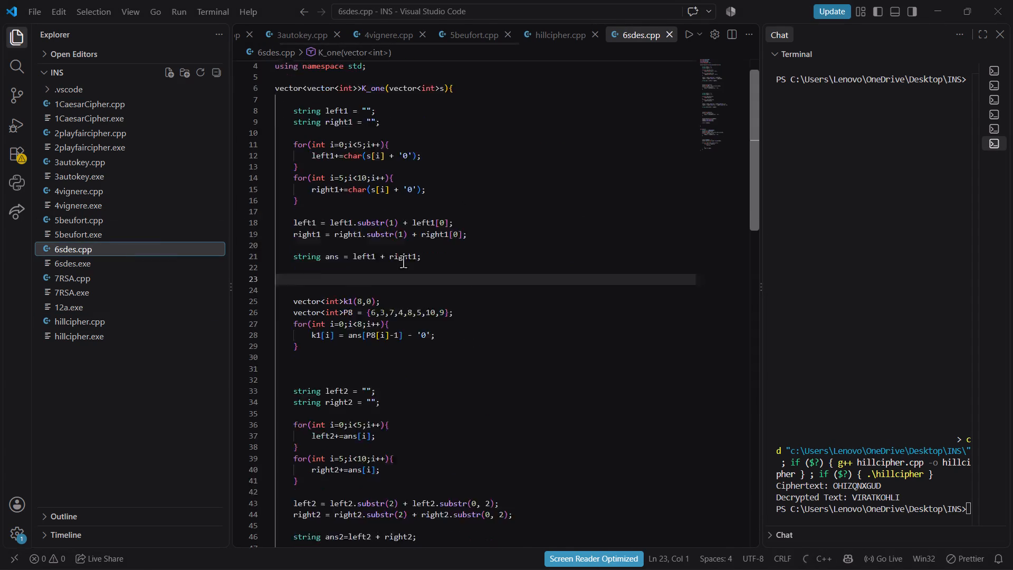
pyautogui.scroll(-1, 403, 261)
pyautogui.scroll(5, 403, 261)
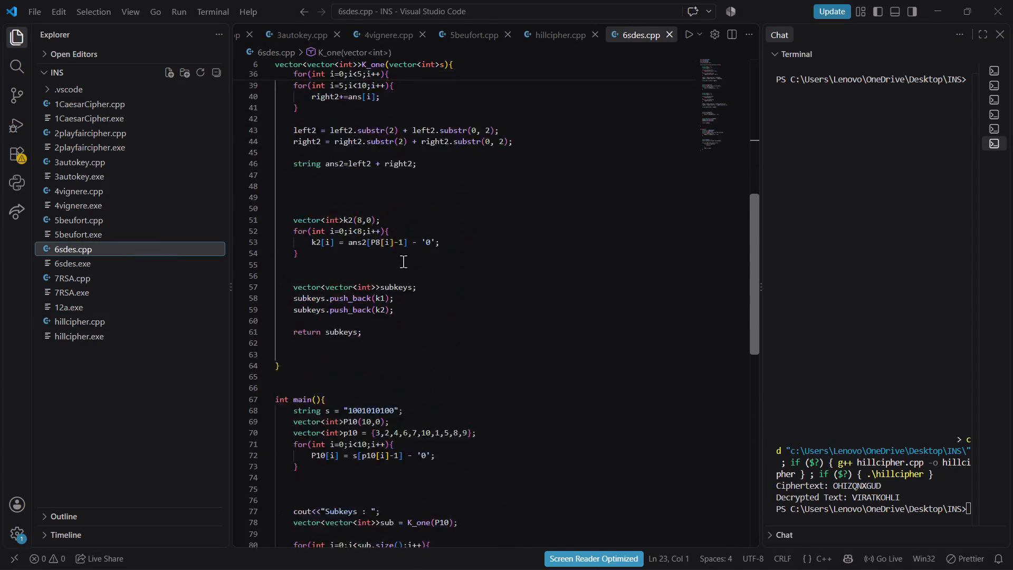
pyautogui.scroll(1, 403, 261)
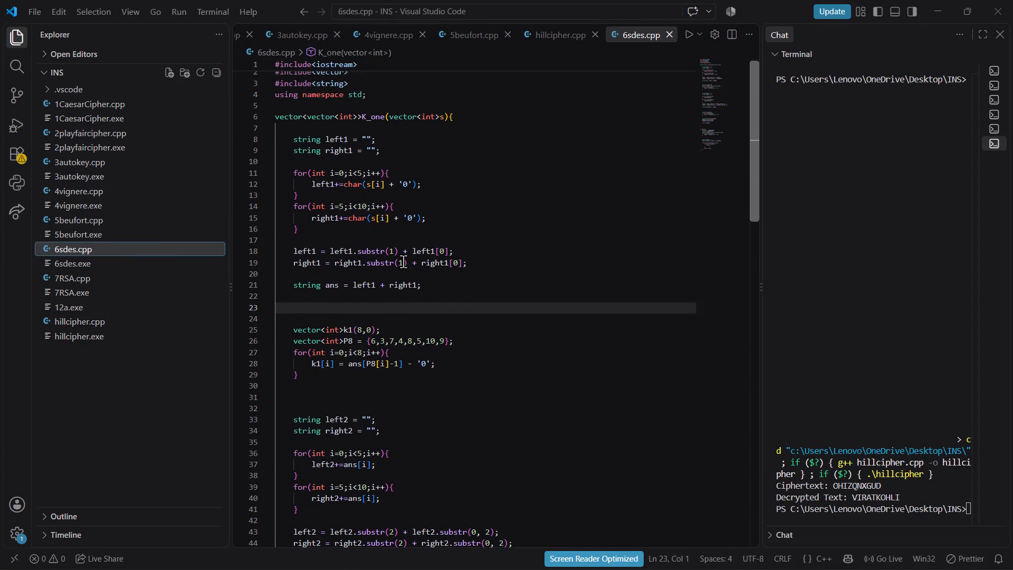
# In Word, examine Experiment 6's S-DES theory, existing code pictures and output picture for comparison with 6sdes.cpp.
pyautogui.scroll(-13, 403, 261)
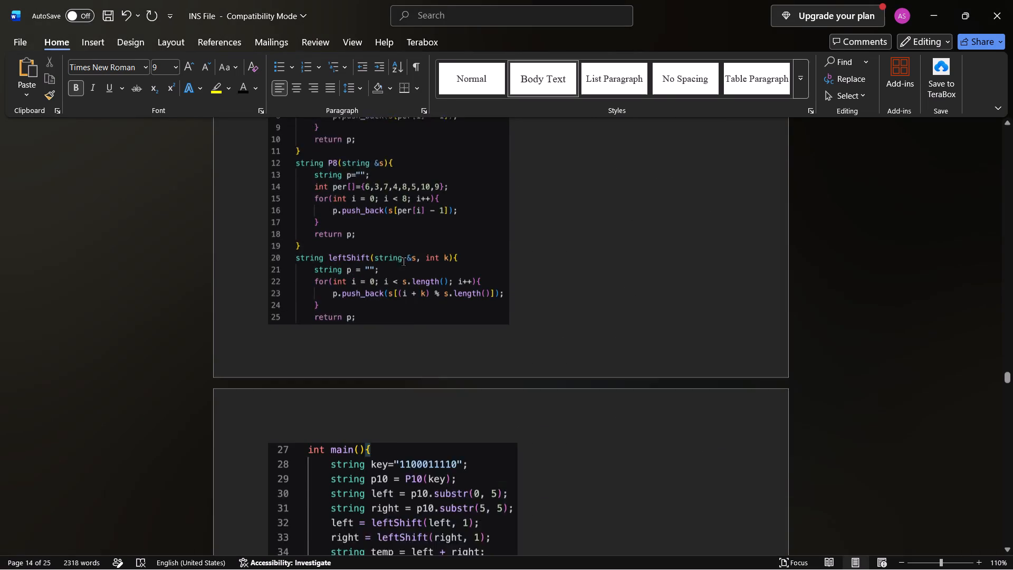
pyautogui.scroll(-7, 403, 261)
pyautogui.scroll(2, 403, 261)
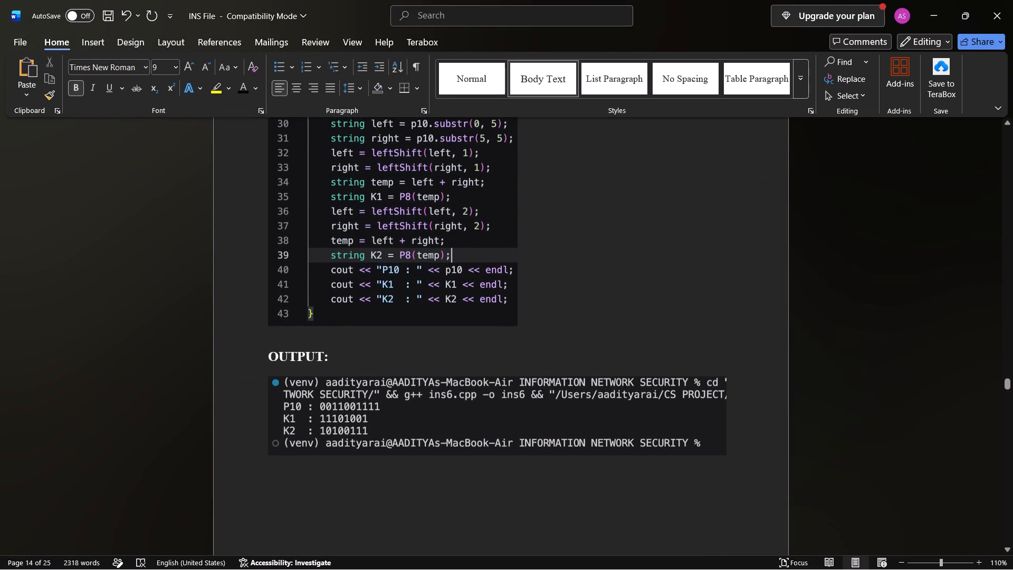
pyautogui.scroll(3, 403, 261)
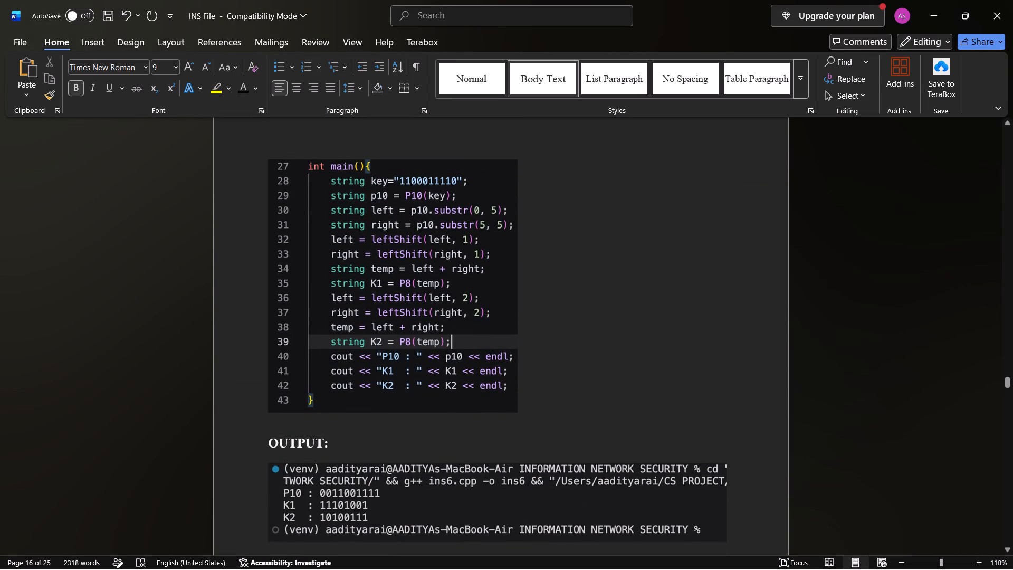
pyautogui.scroll(7, 403, 261)
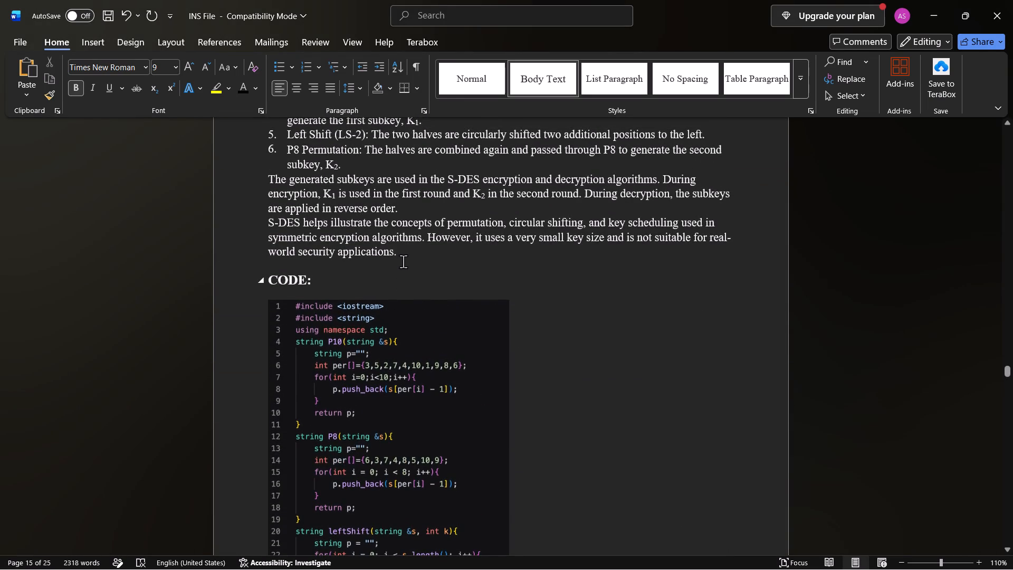
pyautogui.scroll(3, 403, 261)
pyautogui.scroll(-13, 403, 261)
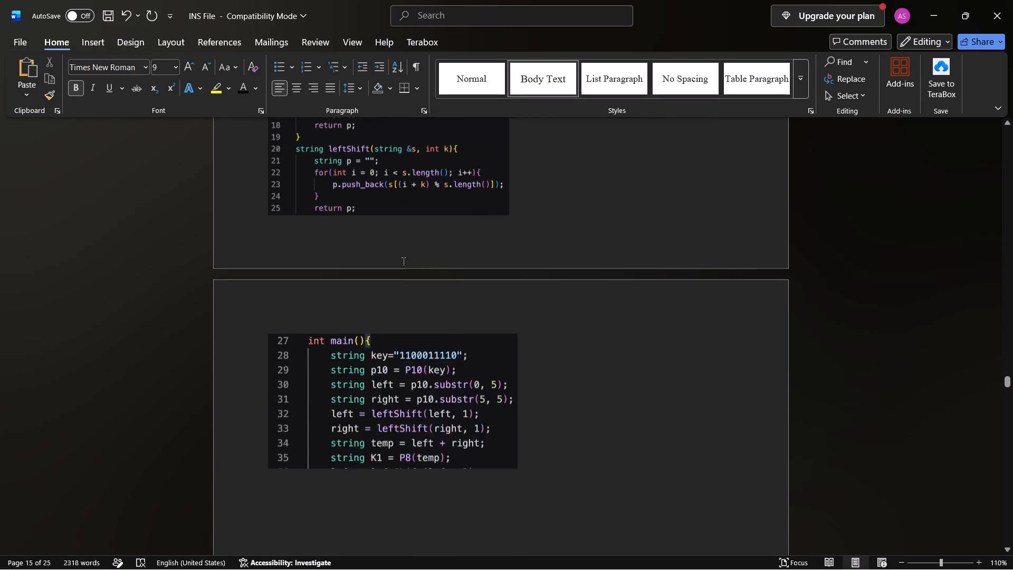
pyautogui.scroll(9, 403, 261)
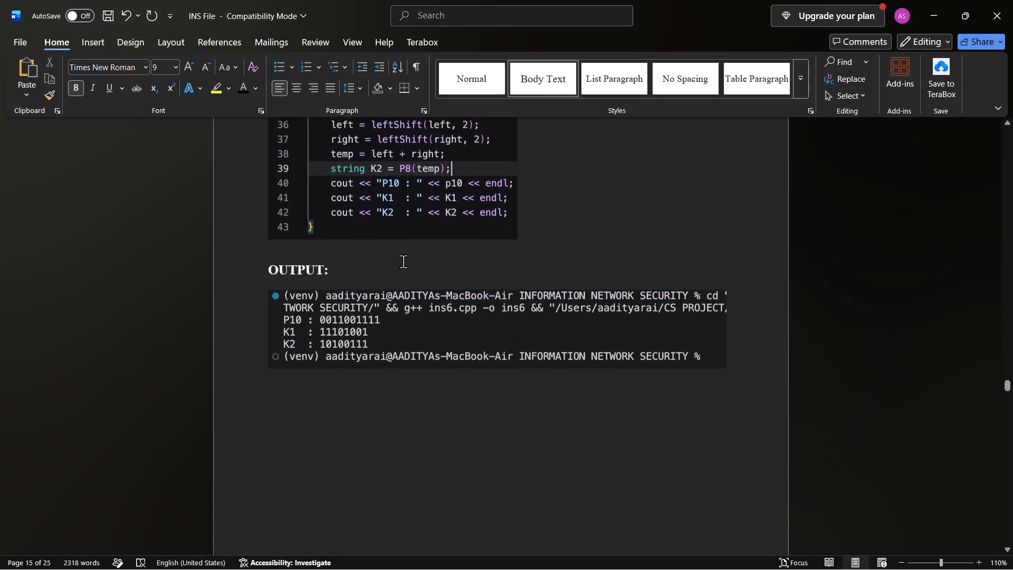
pyautogui.scroll(1, 403, 261)
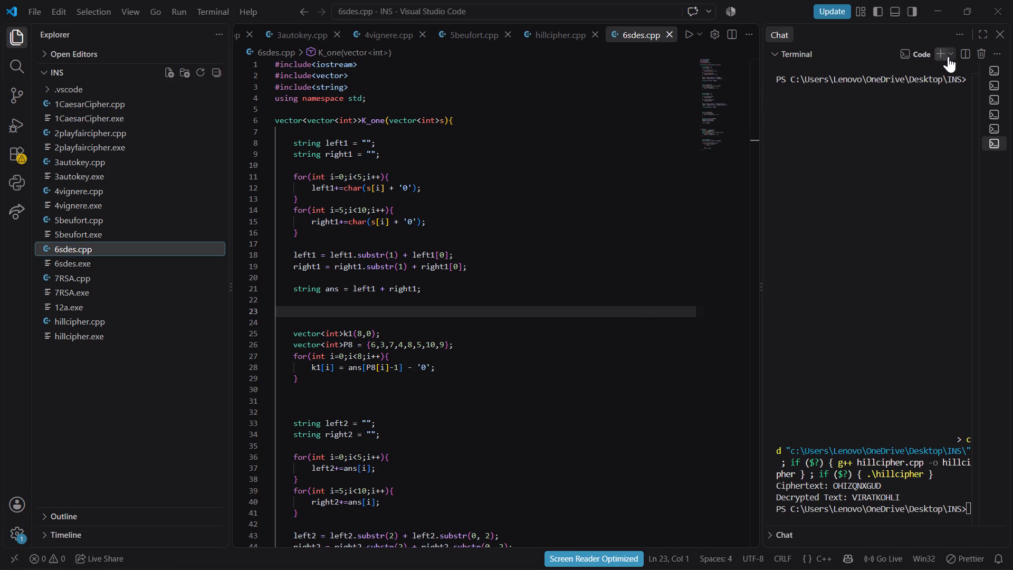
# In Visual Studio Code, kill the terminal holding the hillcipher output and run 6sdes.cpp.
pyautogui.click(981, 53)
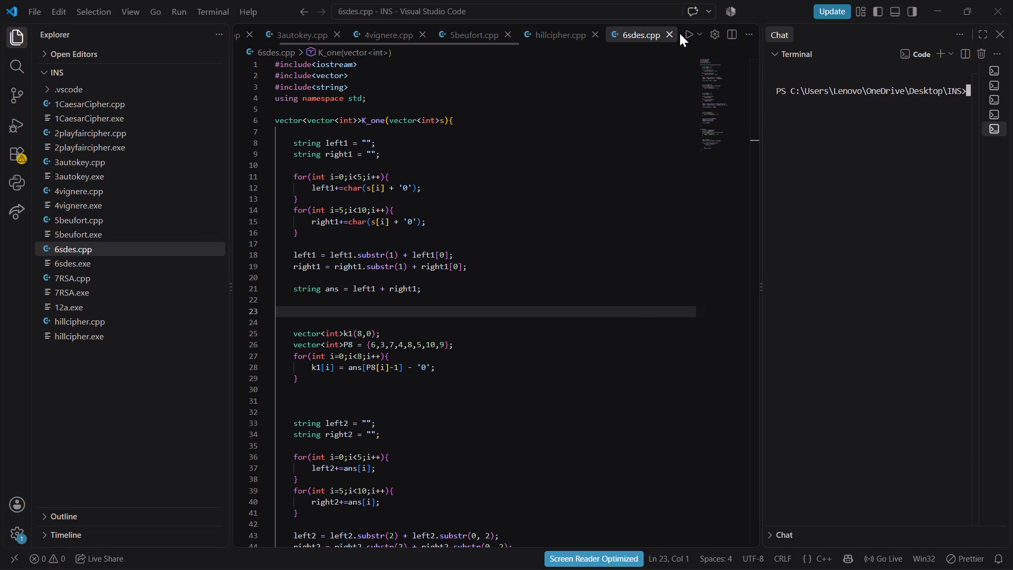
pyautogui.click(686, 34)
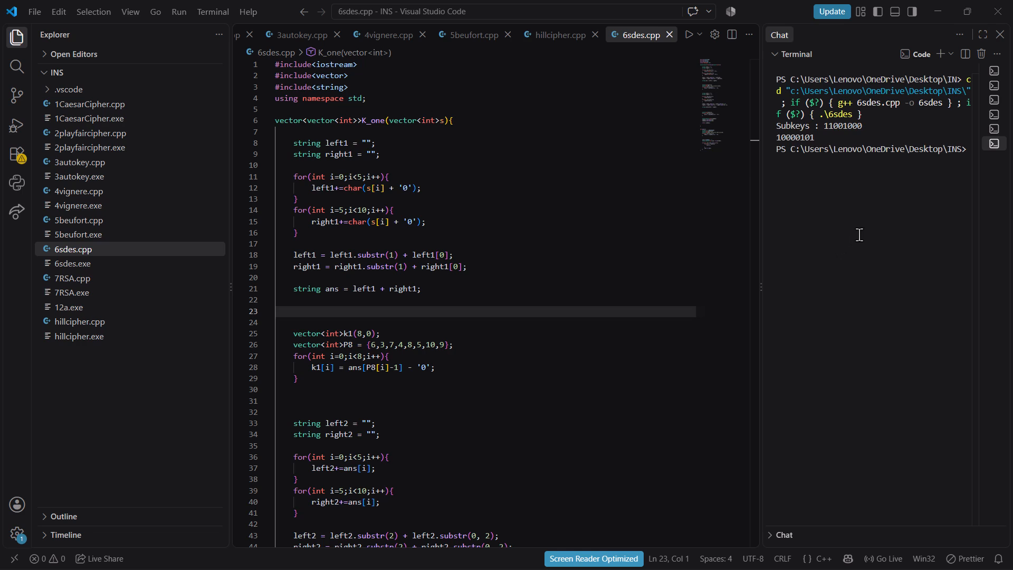
# Check 6sdes.cpp against Word's S-DES output section and capture a screenshot of the 6sdes terminal output with the subkeys.
pyautogui.scroll(-10, 636, 283)
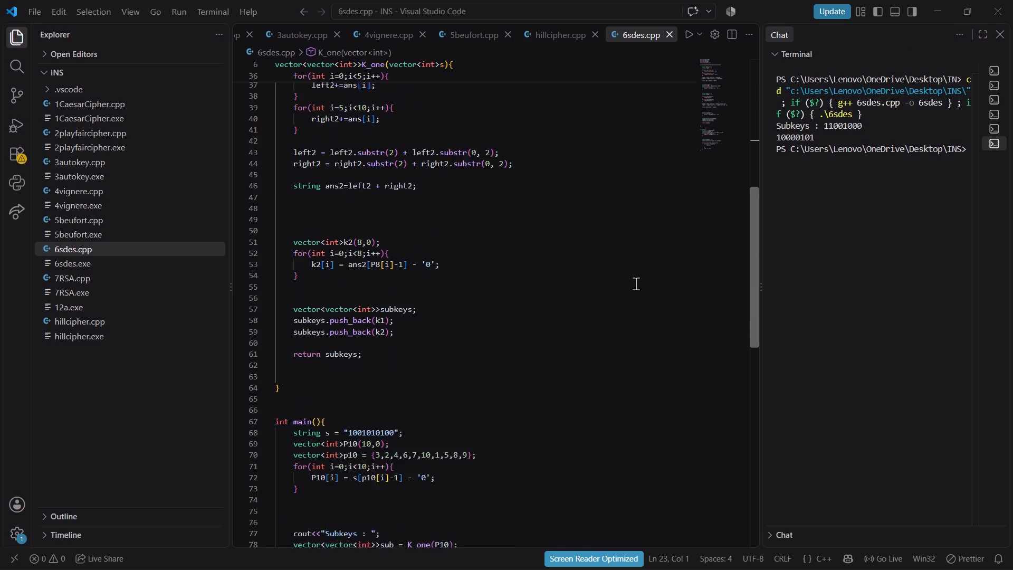
pyautogui.scroll(7, 636, 283)
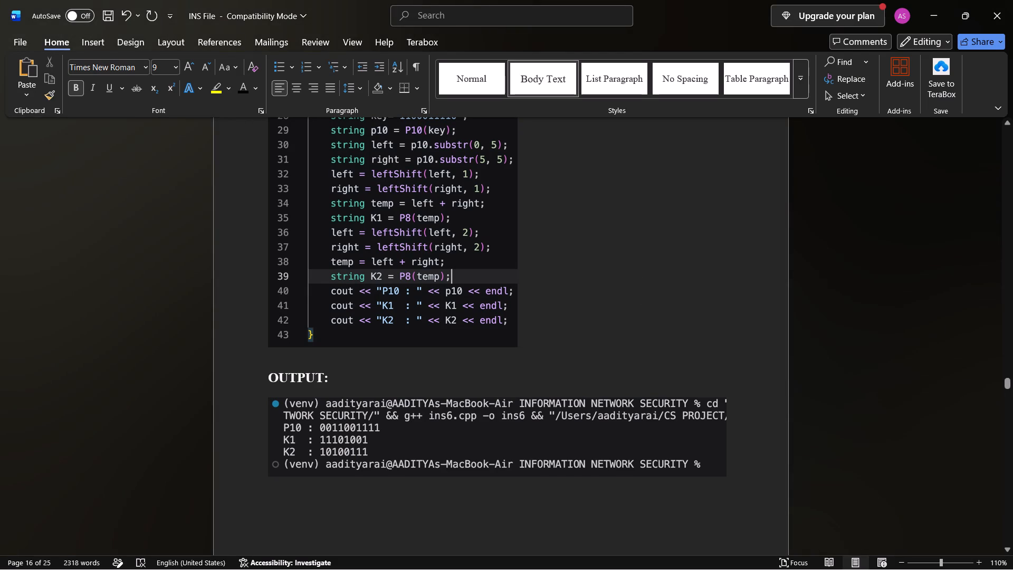
pyautogui.scroll(-4, 457, 336)
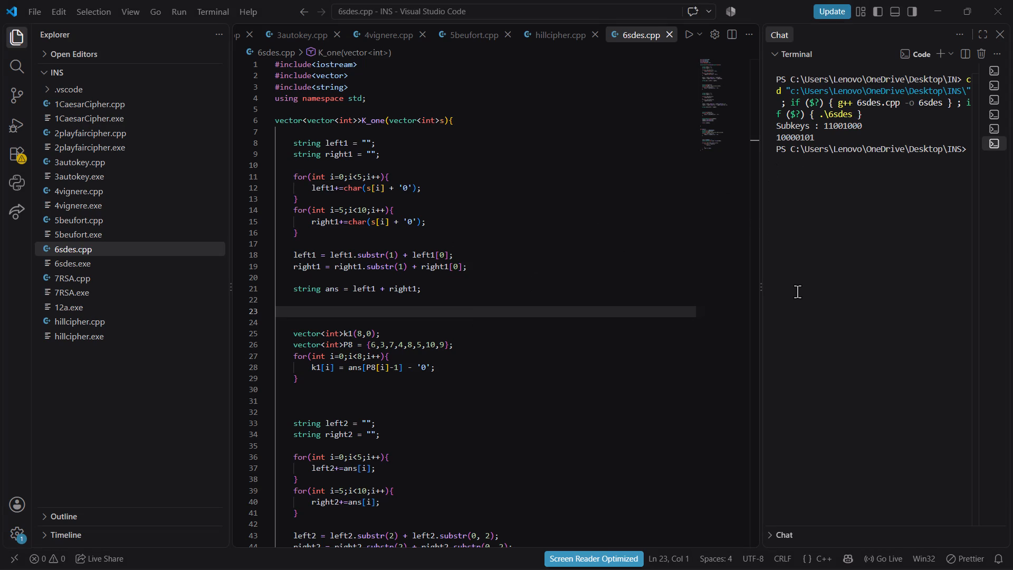
pyautogui.press('shift+super+s')
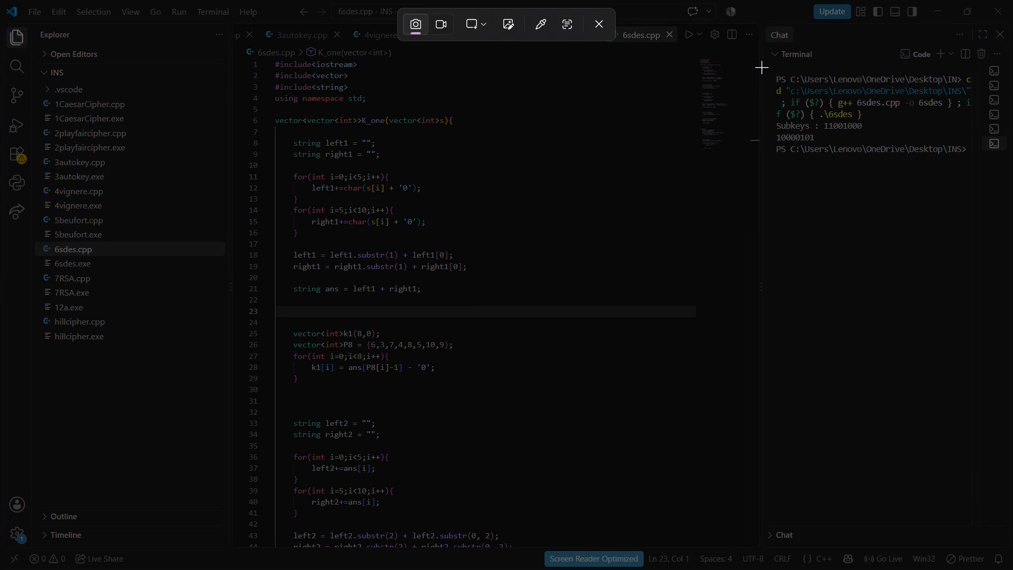
pyautogui.moveTo(761, 67); pyautogui.dragTo(979, 165)
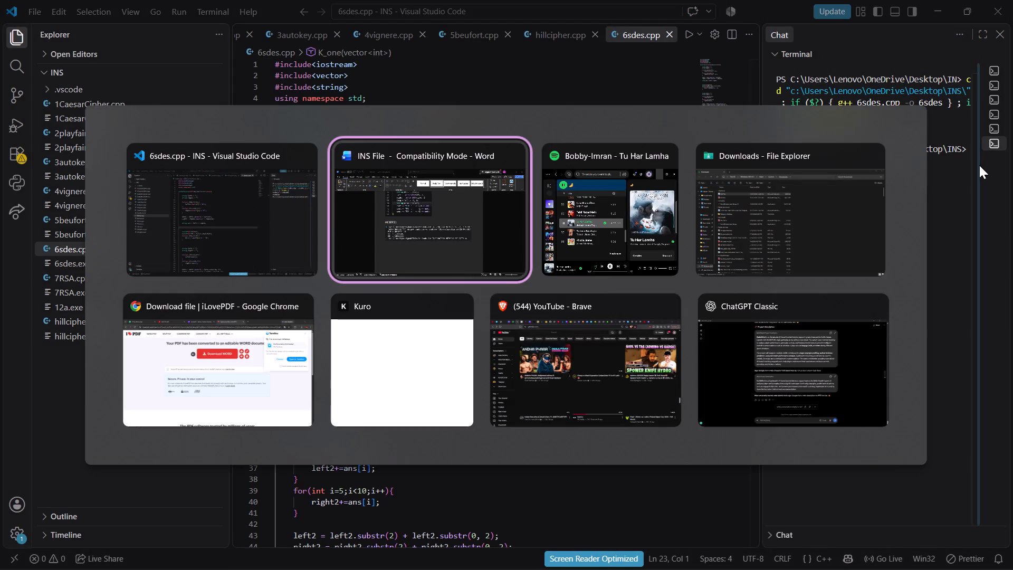
# In Word, replace Experiment 6's old output picture with the captured 6sdes terminal screenshot, indented below the OUTPUT heading.
pyautogui.click(547, 350)
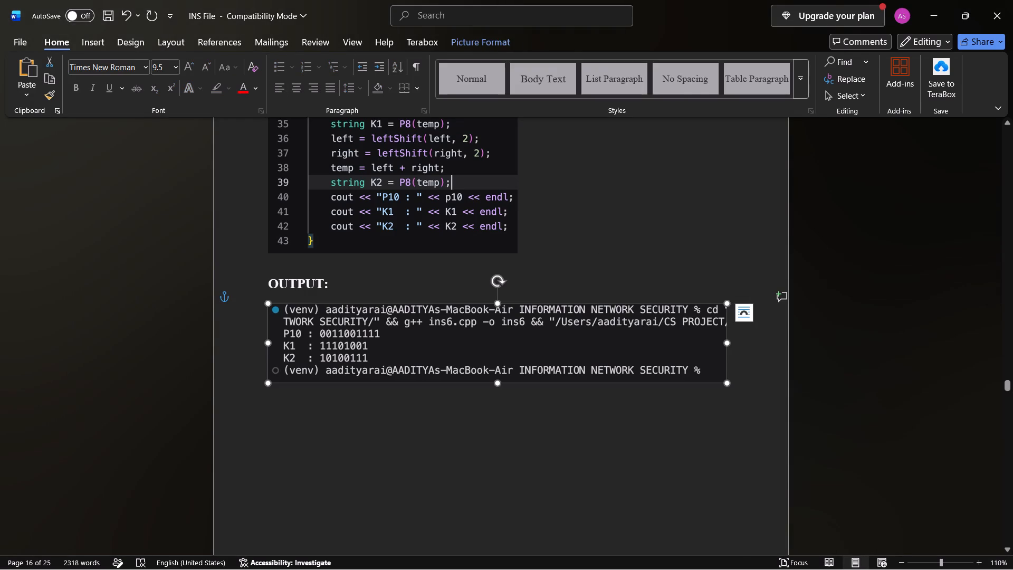
pyautogui.press('BackSpace')
pyautogui.press('space')
pyautogui.press('space')
pyautogui.press('space')
pyautogui.press('space')
pyautogui.press('space')
pyautogui.press('space')
pyautogui.press('space')
pyautogui.press('space')
pyautogui.press('space')
pyautogui.press('space')
pyautogui.press('space')
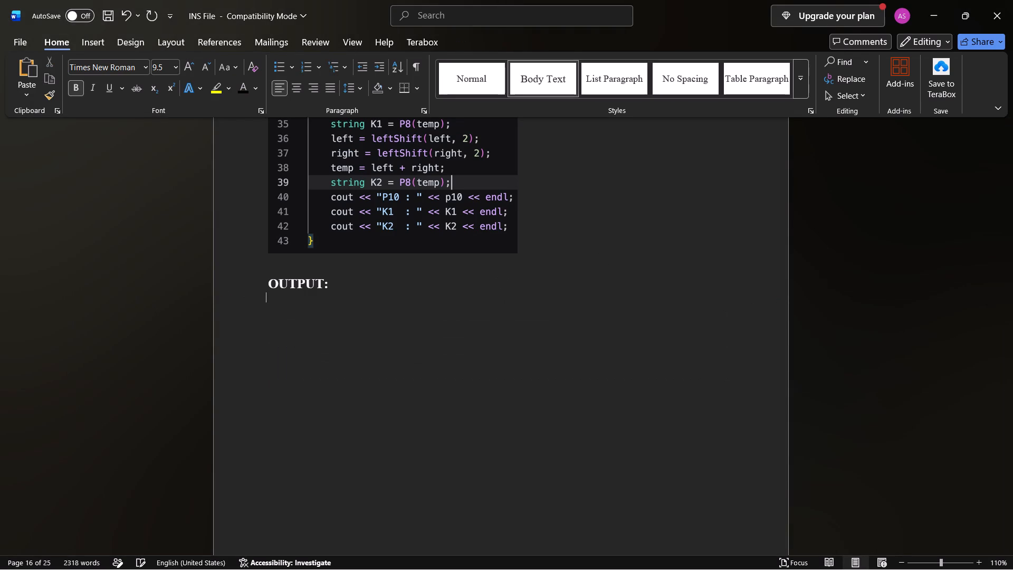
pyautogui.press('space')
pyautogui.press('Return')
pyautogui.press('space')
pyautogui.press('space')
pyautogui.press('space')
pyautogui.press('space')
pyautogui.press('space')
pyautogui.press('space')
pyautogui.press('space')
pyautogui.press('space')
pyautogui.press('space')
pyautogui.press('space')
pyautogui.press('space')
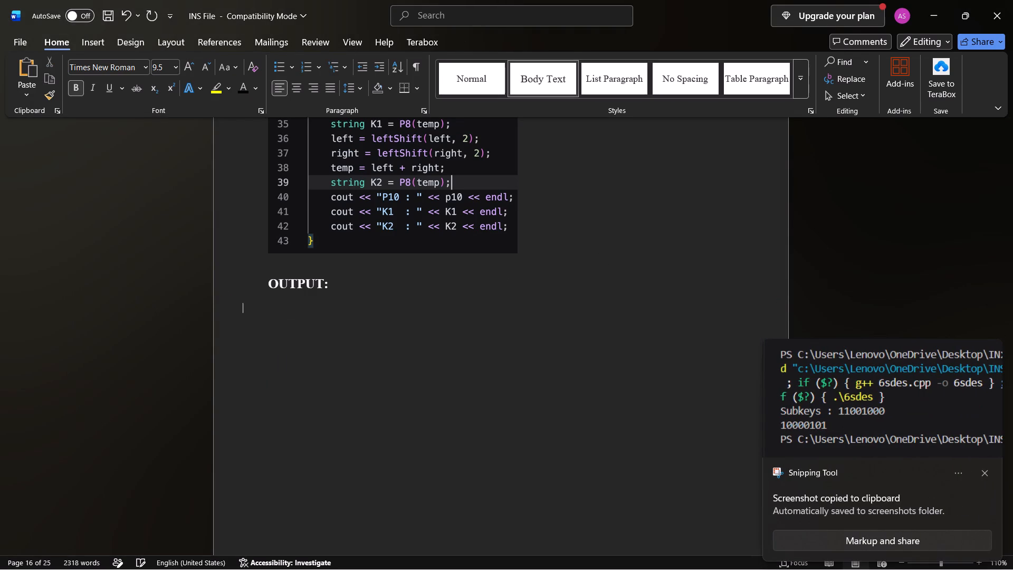
pyautogui.press('space')
pyautogui.hotkey('ctrl', 'v')
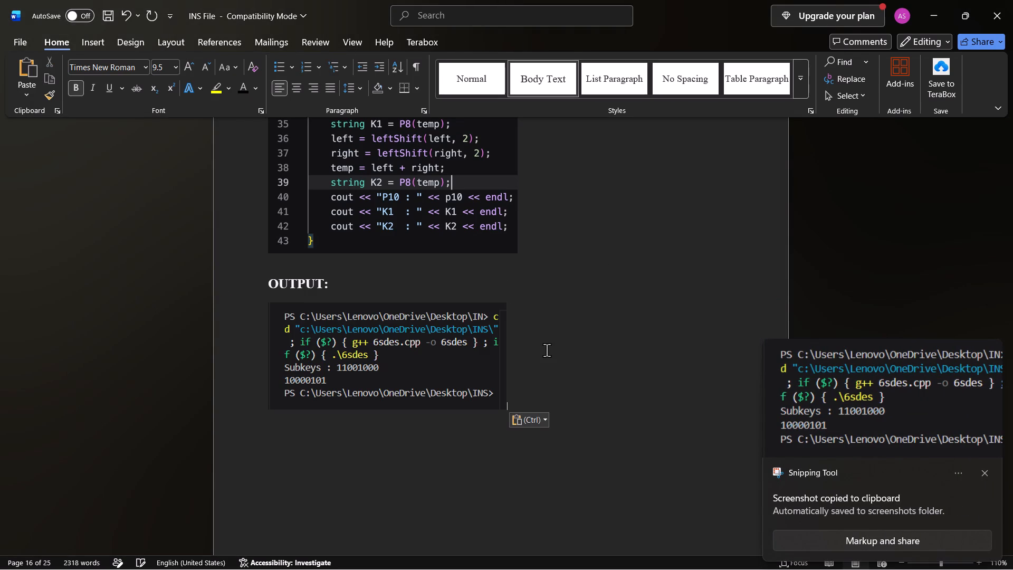
# Enlarge the pasted 6sdes output picture slightly, keeping its proportions.
pyautogui.click(464, 375)
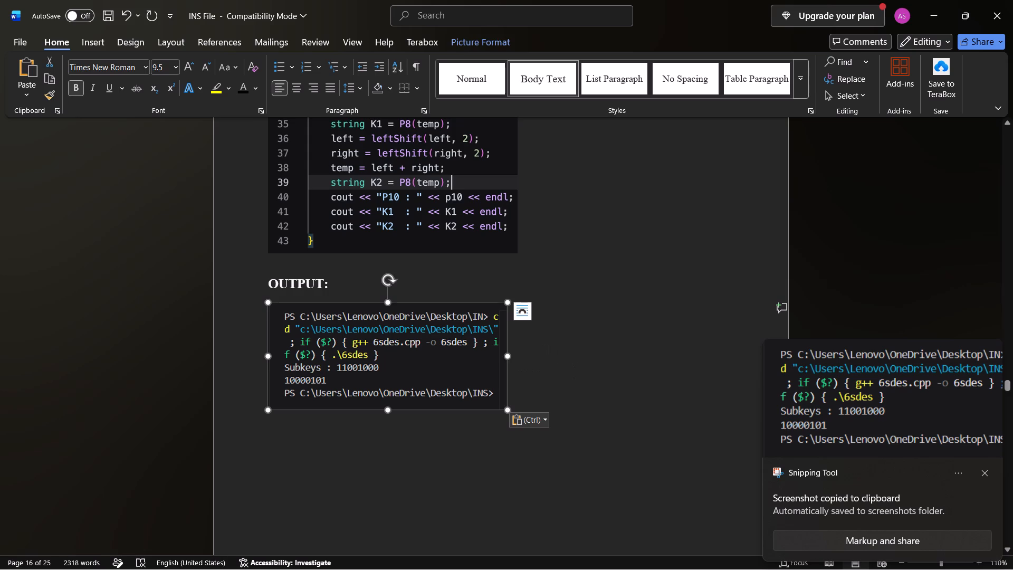
pyautogui.moveTo(505, 411); pyautogui.dragTo(515, 417)
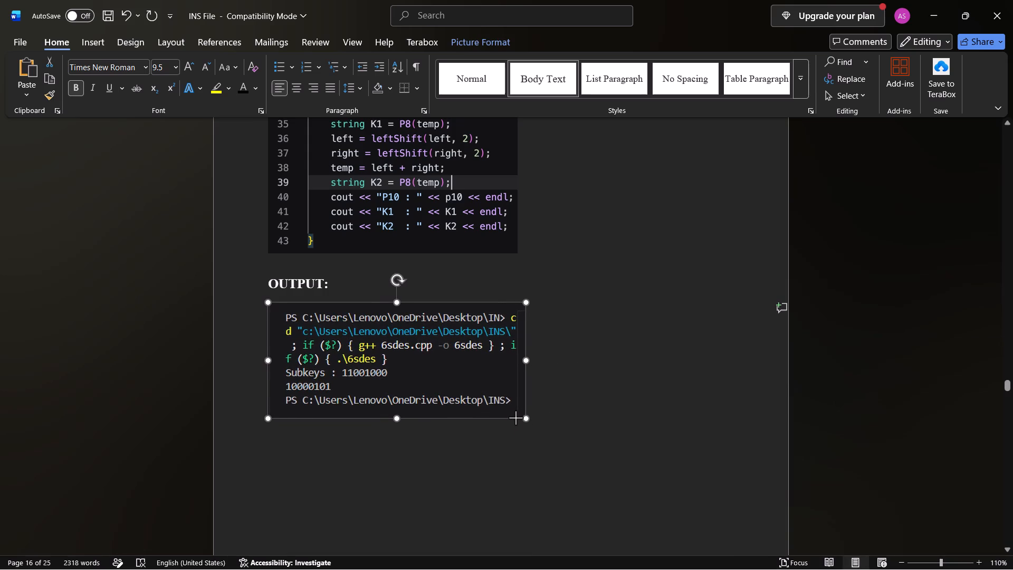
pyautogui.moveTo(515, 417); pyautogui.dragTo(512, 416)
pyautogui.click(546, 396)
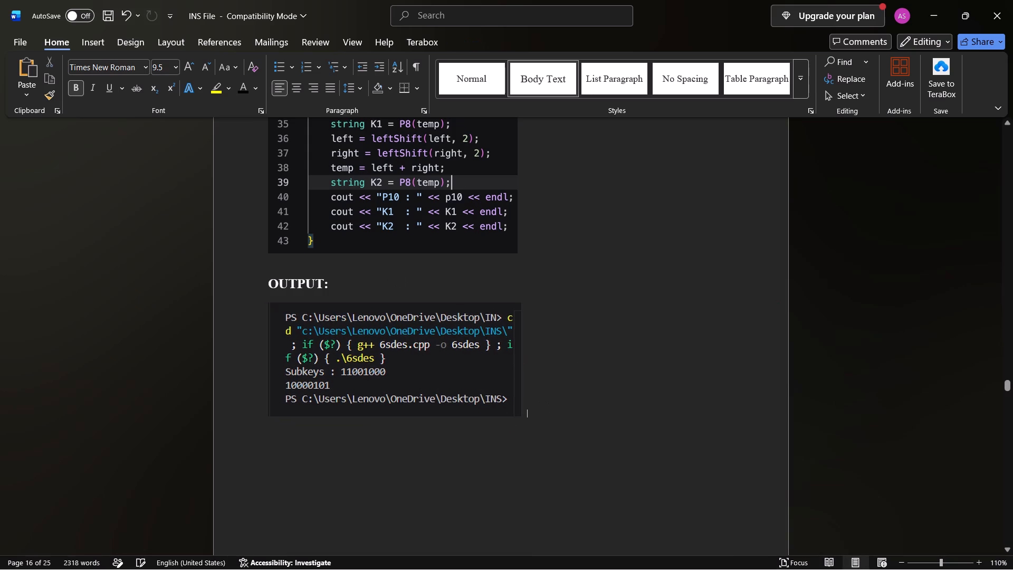
# Examine Experiment 7's Diffie-Hellman theory, code and output, and check the INS folder in Visual Studio Code for a matching file.
pyautogui.scroll(-6, 546, 396)
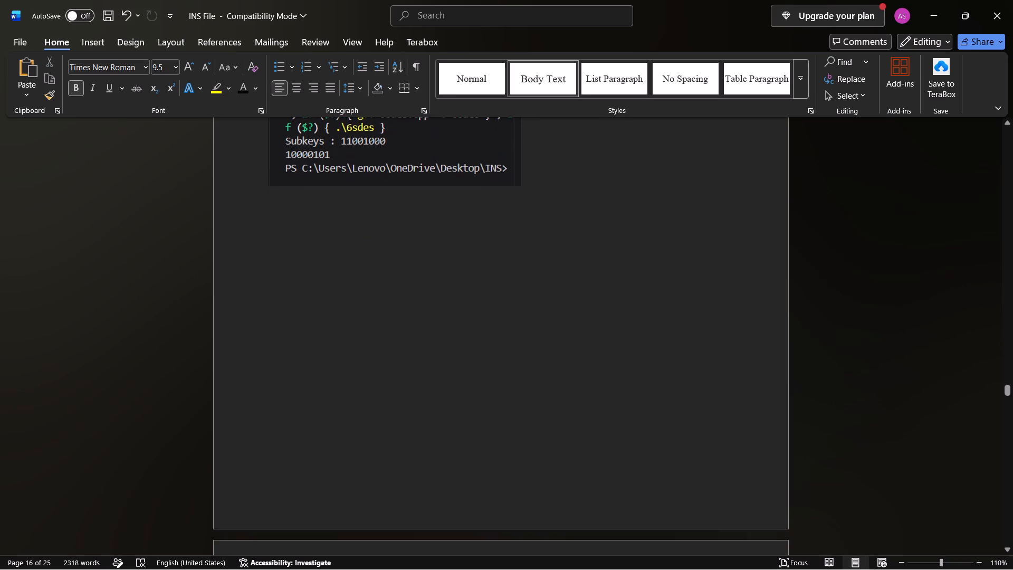
pyautogui.scroll(-6, 546, 396)
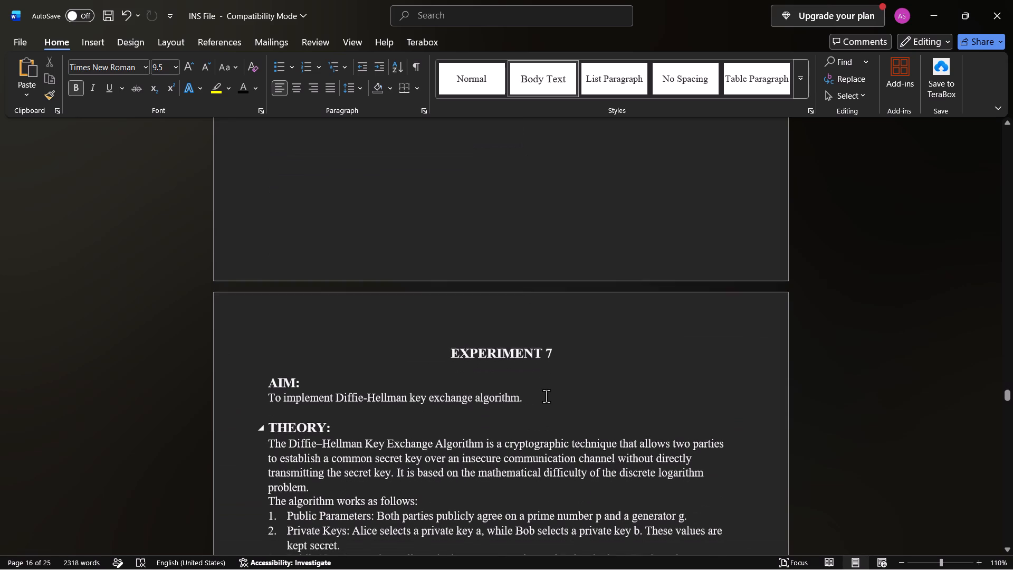
pyautogui.scroll(-12, 546, 396)
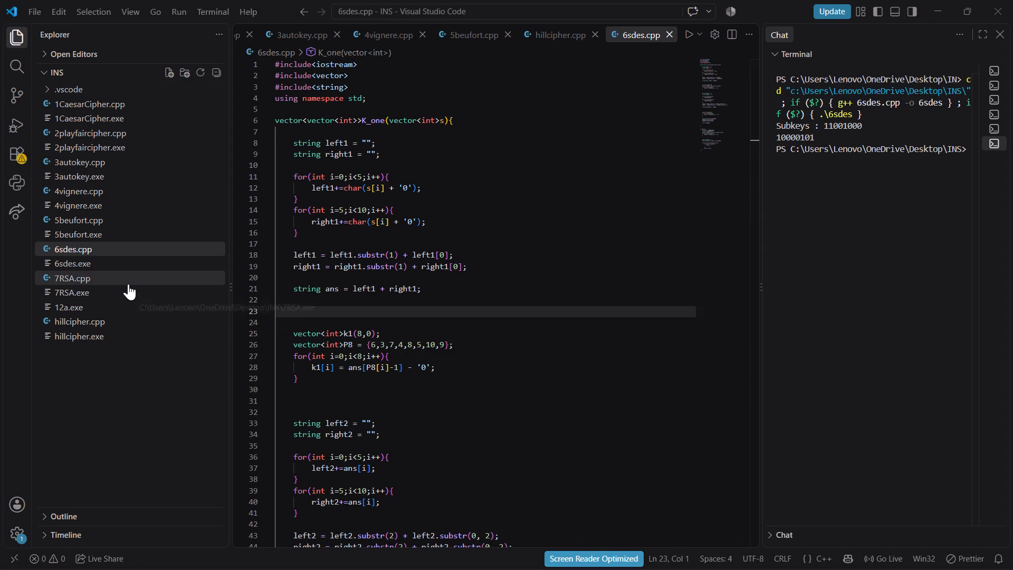
pyautogui.scroll(1, 128, 281)
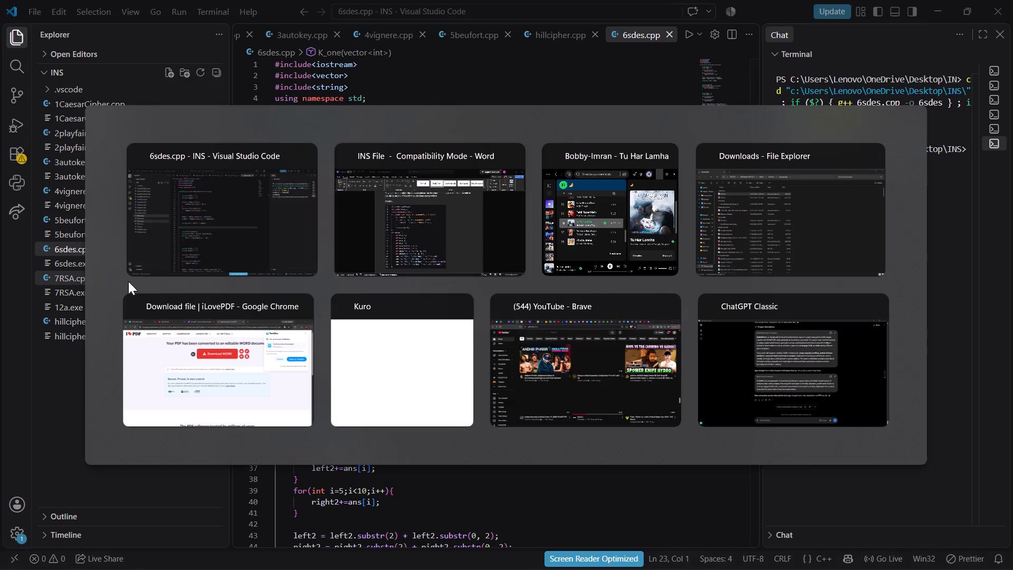
pyautogui.scroll(-8, 329, 378)
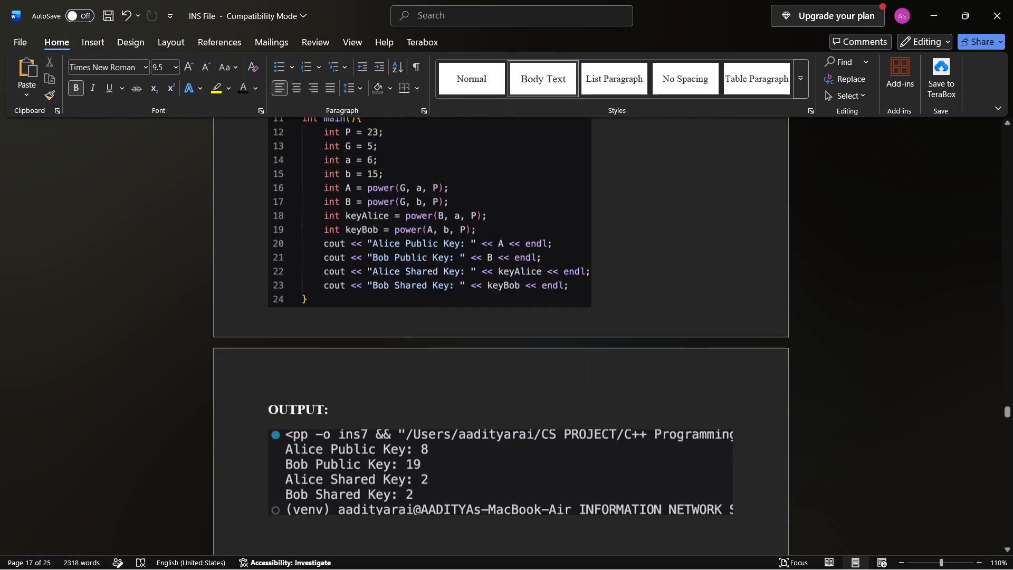
pyautogui.scroll(3, 329, 378)
pyautogui.scroll(-4, 329, 378)
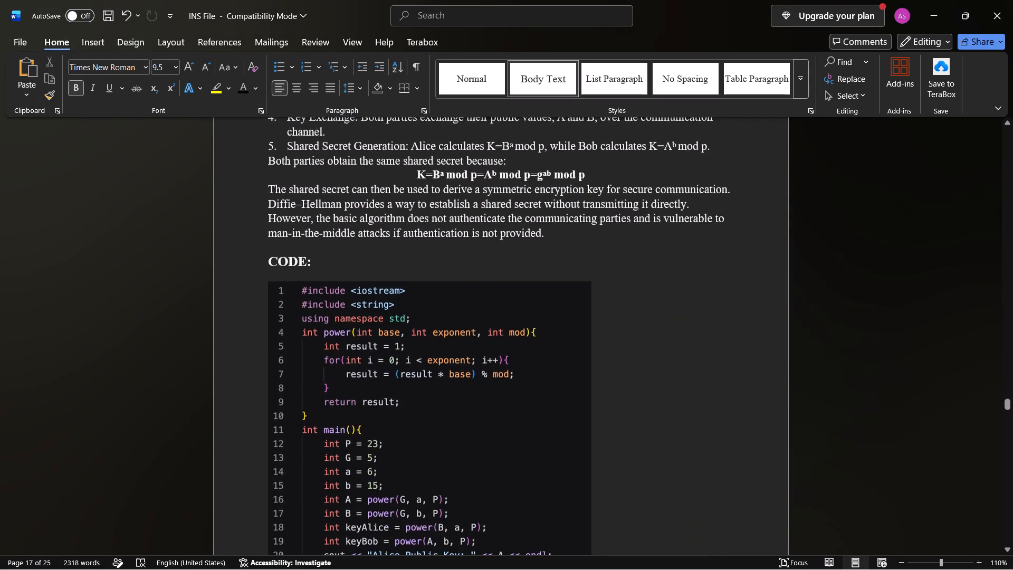
pyautogui.scroll(-3, 329, 378)
pyautogui.click(405, 353)
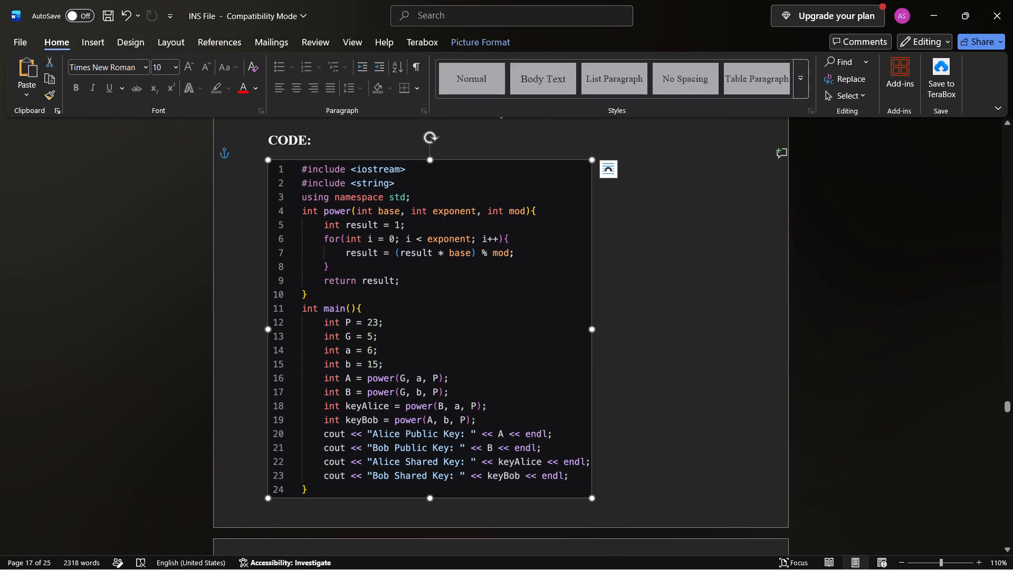
pyautogui.hotkey('ctrl', 'c')
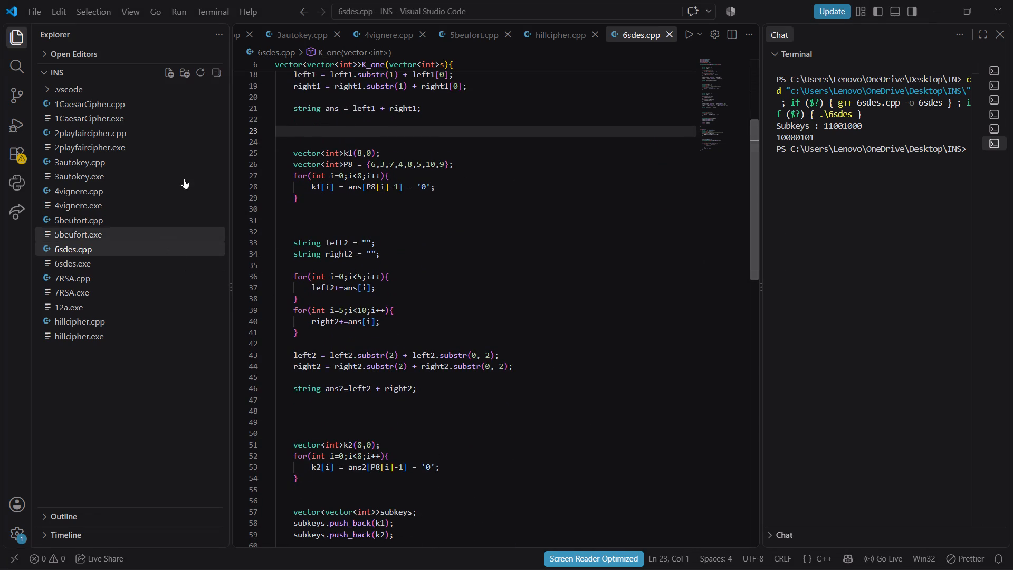
pyautogui.click(170, 72)
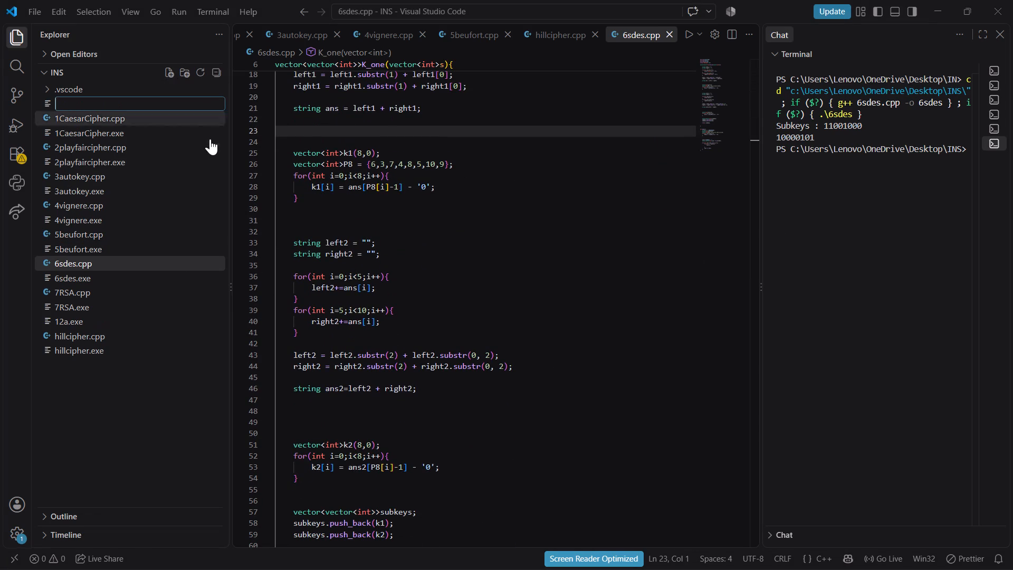
pyautogui.write('DEF')
pyautogui.press('BackSpace')
pyautogui.press('BackSpace')
pyautogui.press('BackSpace')
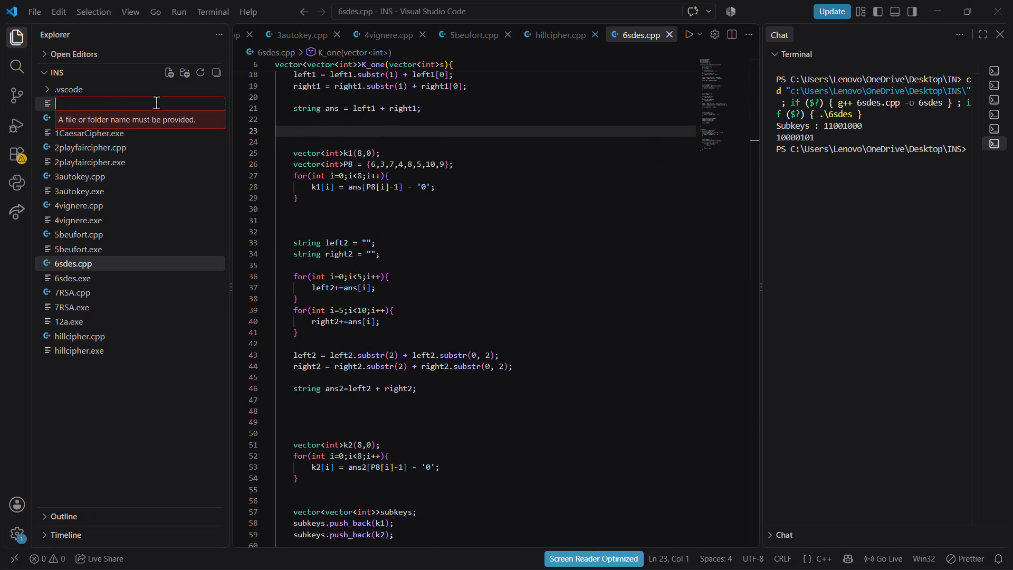
pyautogui.write('defie')
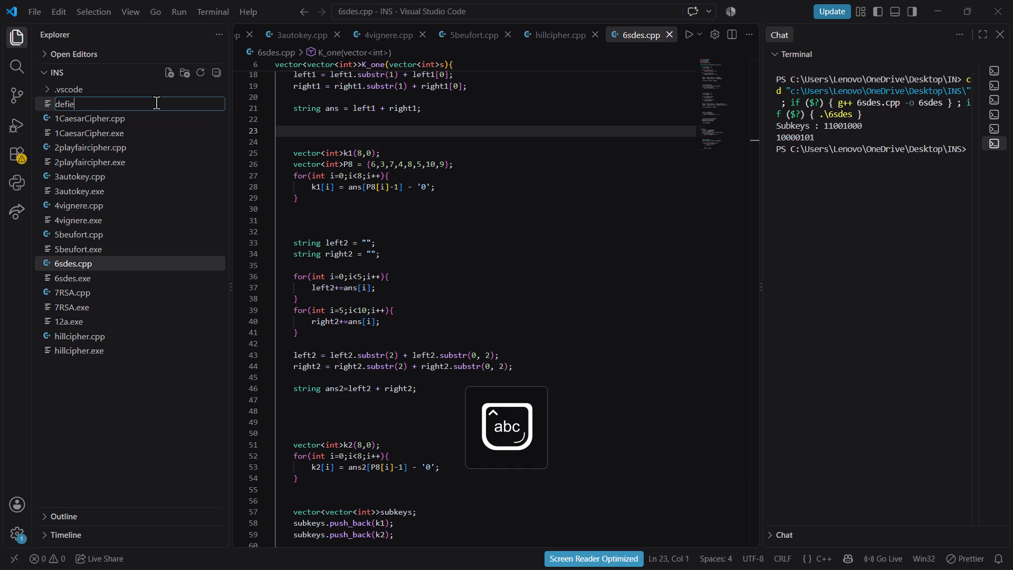
pyautogui.write('.cpp')
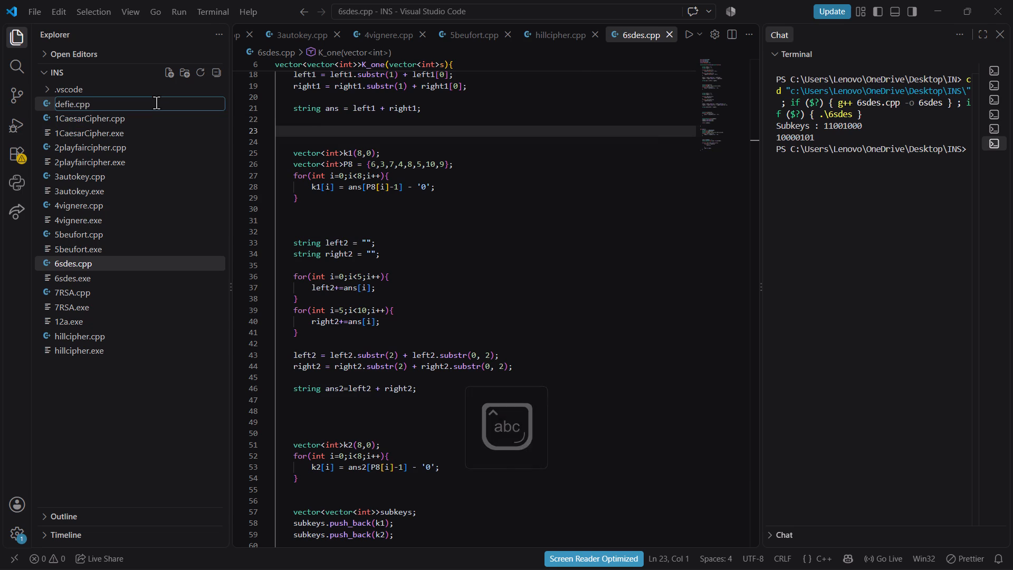
pyautogui.press('Return')
# Paste the copied Diffie-Hellman code into the empty defie.cpp file.
pyautogui.click(371, 212)
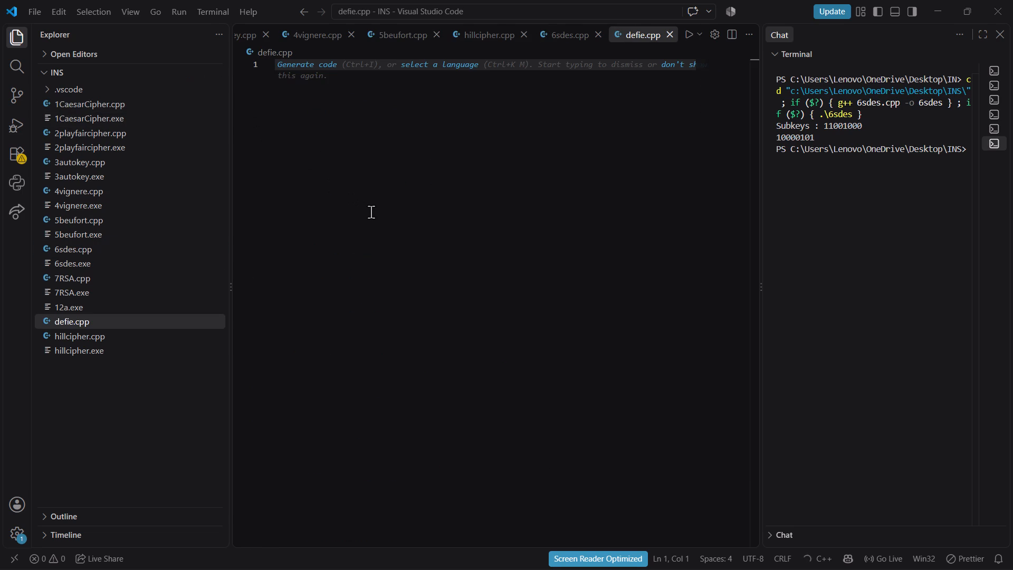
pyautogui.click(371, 212)
pyautogui.hotkey('ctrl', 'v')
pyautogui.scroll(5, 371, 212)
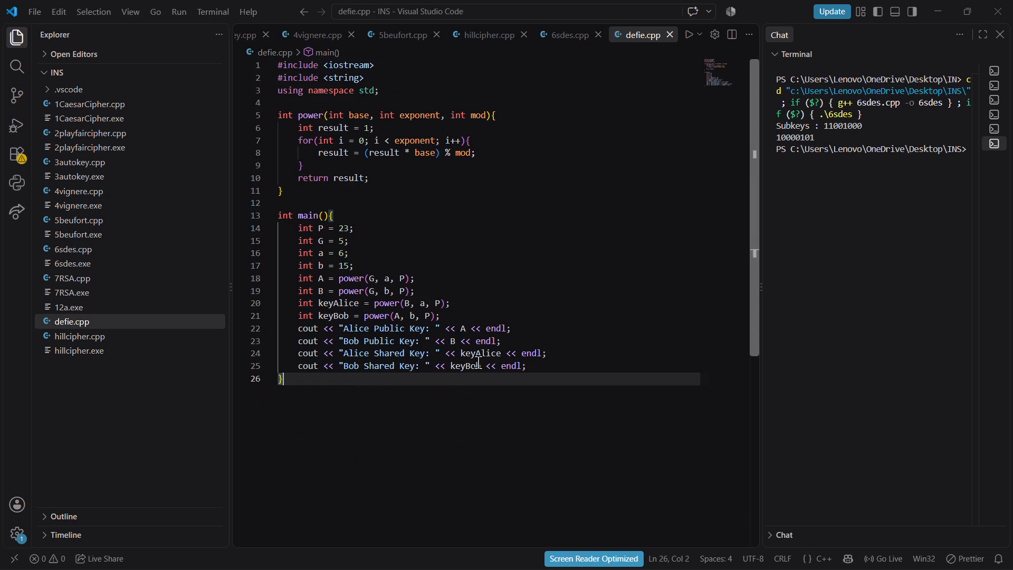
# Replace Alice with Virat in the Public Key output label on line 22.
pyautogui.click(369, 329)
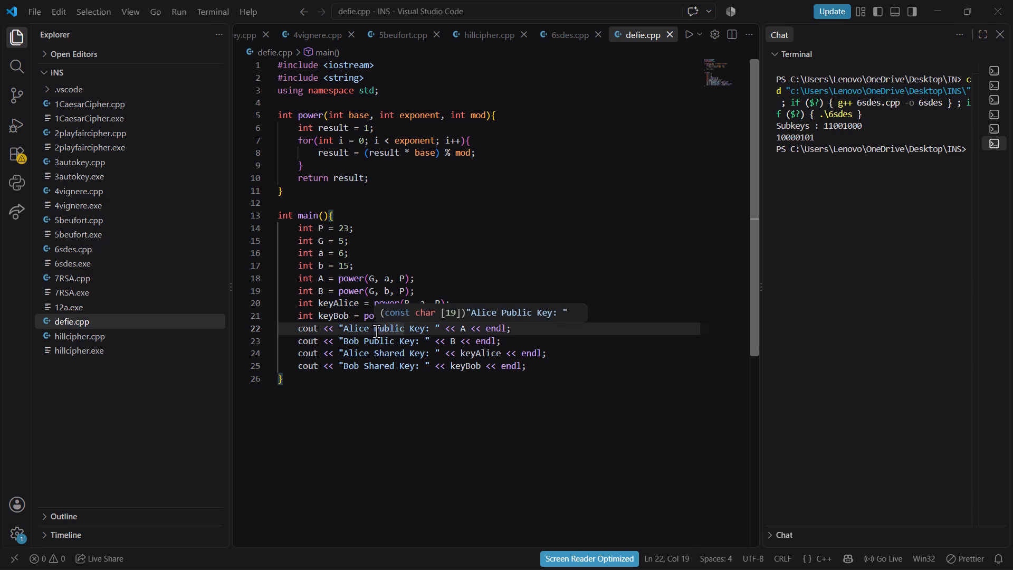
pyautogui.press('BackSpace')
pyautogui.press('BackSpace')
pyautogui.press('BackSpace')
pyautogui.press('BackSpace')
pyautogui.press('BackSpace')
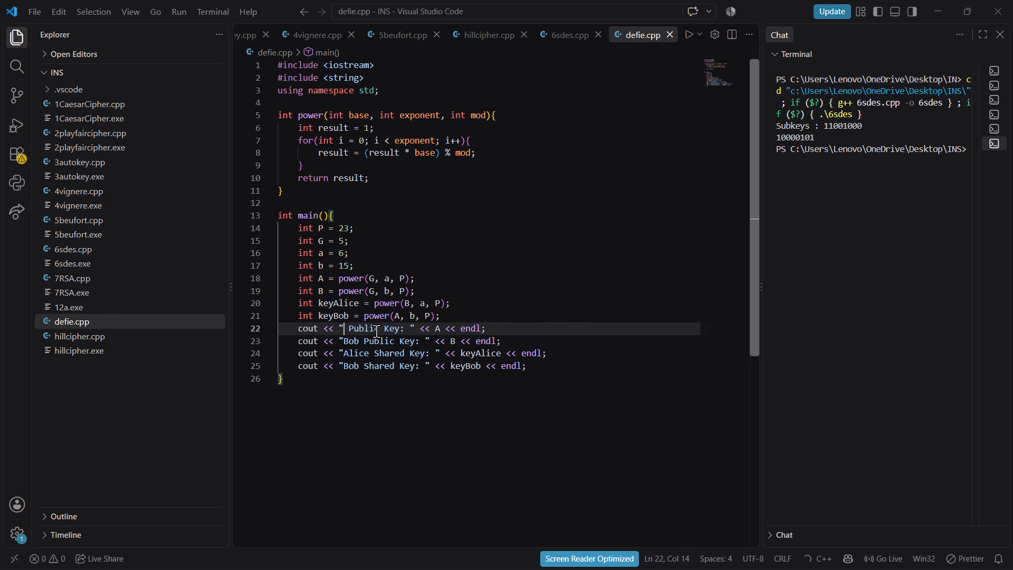
pyautogui.write('Virat')
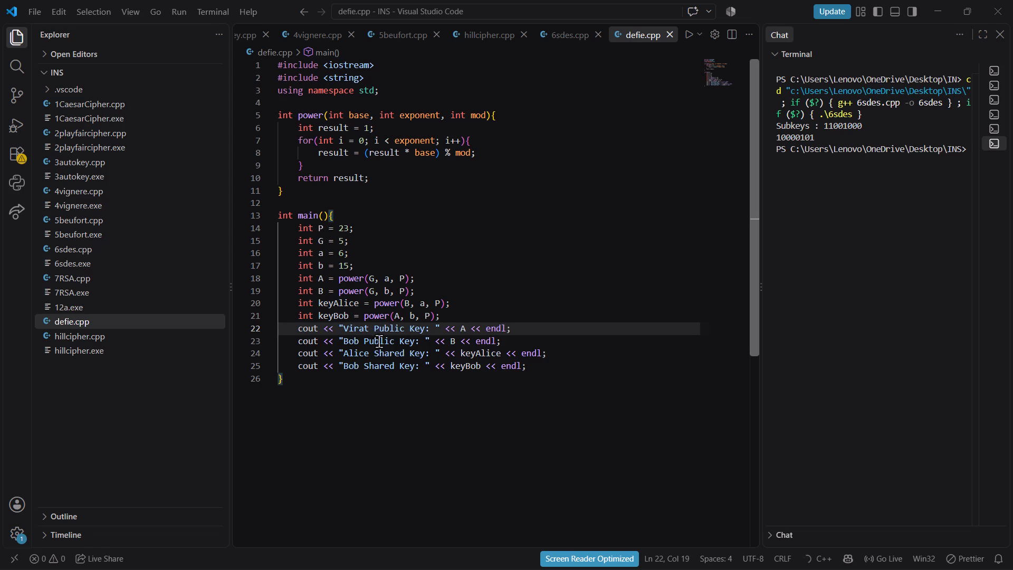
# Replace Bob with Rohit in the Public Key output label on line 23.
pyautogui.click(358, 340)
pyautogui.press('BackSpace')
pyautogui.press('BackSpace')
pyautogui.press('BackSpace')
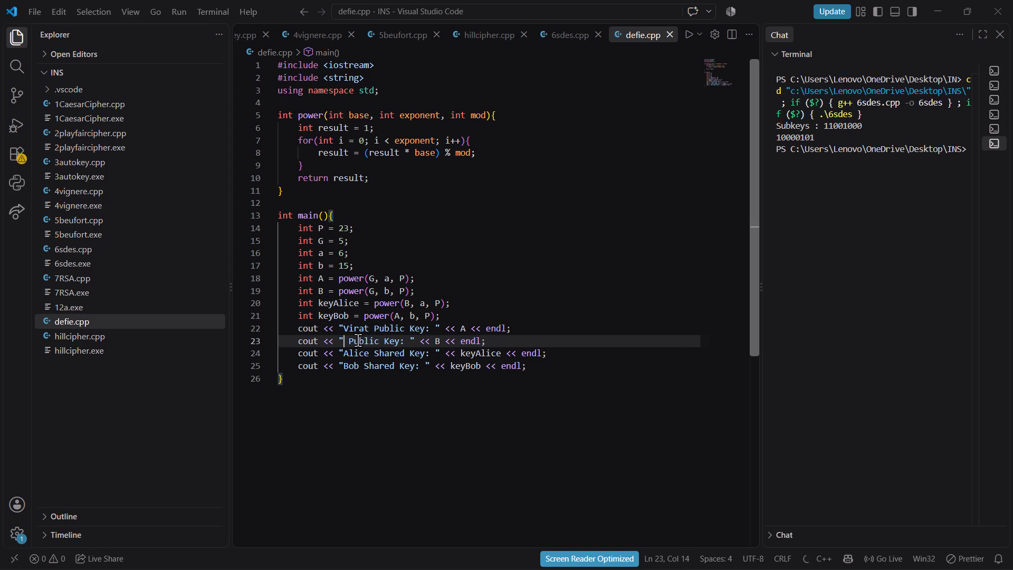
pyautogui.press('a')
pyautogui.press('BackSpace')
pyautogui.write('Anushka')
pyautogui.press('BackSpace')
pyautogui.press('BackSpace')
pyautogui.press('BackSpace')
pyautogui.press('BackSpace')
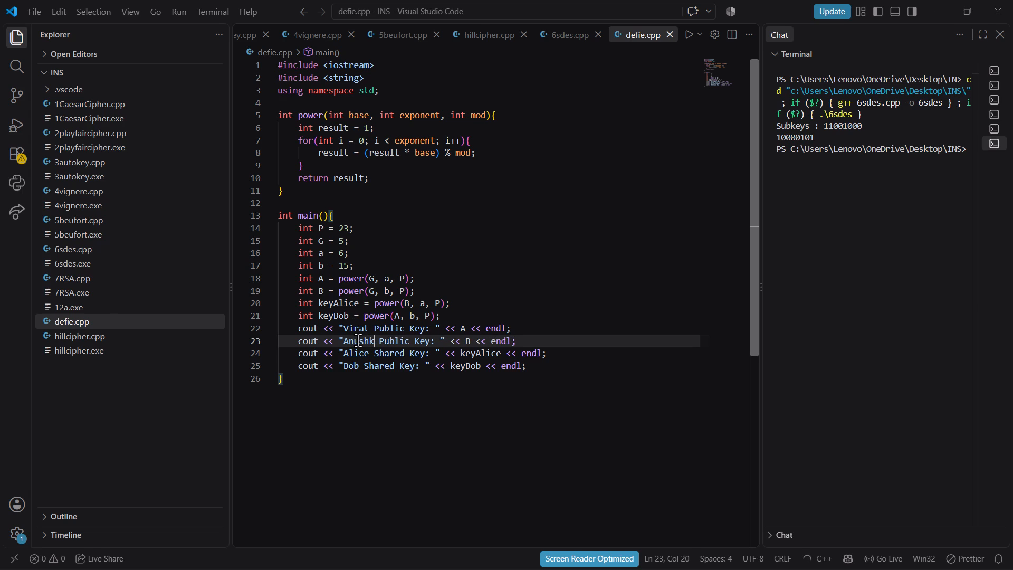
pyautogui.press('BackSpace')
pyautogui.press('BackSpace')
pyautogui.press('BackSpace')
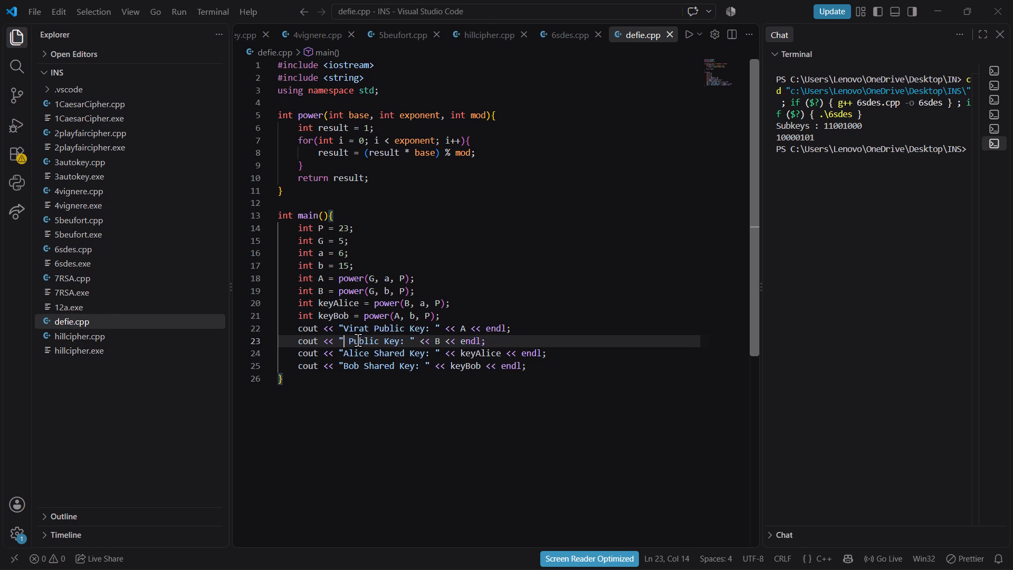
pyautogui.write('Rohit')
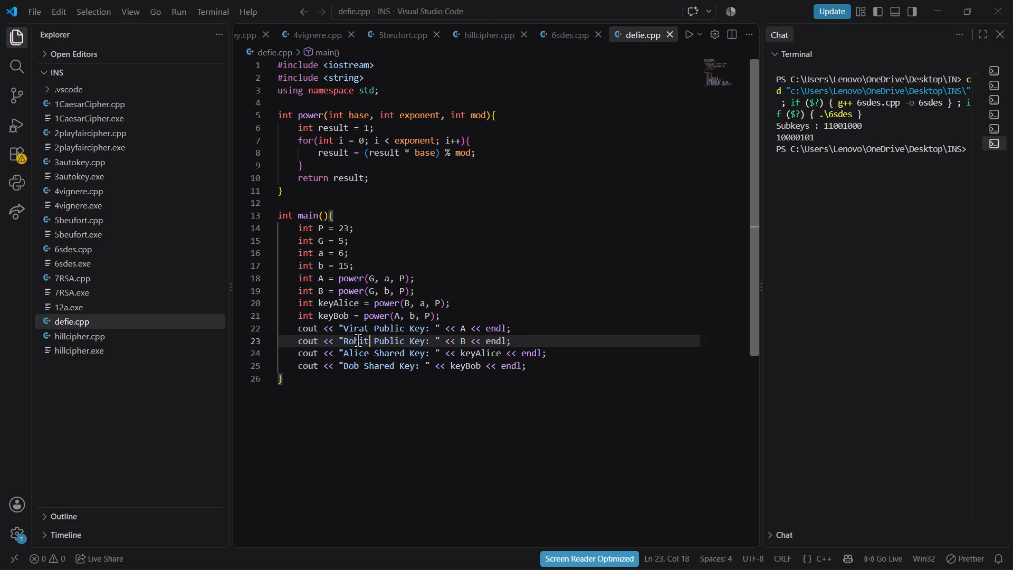
# Replace Alice with Virat and Bob with Rohit in the Shared Key output labels on lines 24 and 25.
pyautogui.click(368, 354)
pyautogui.press('BackSpace')
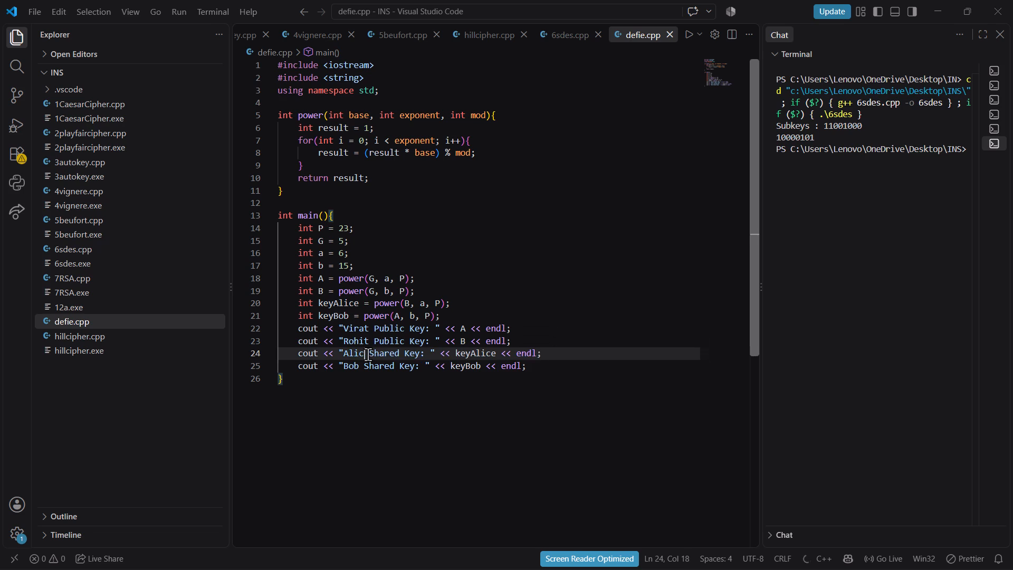
pyautogui.press('BackSpace')
pyautogui.press('BackSpace')
pyautogui.press('BackSpace')
pyautogui.press('BackSpace')
pyautogui.write('Virat')
pyautogui.click(358, 369)
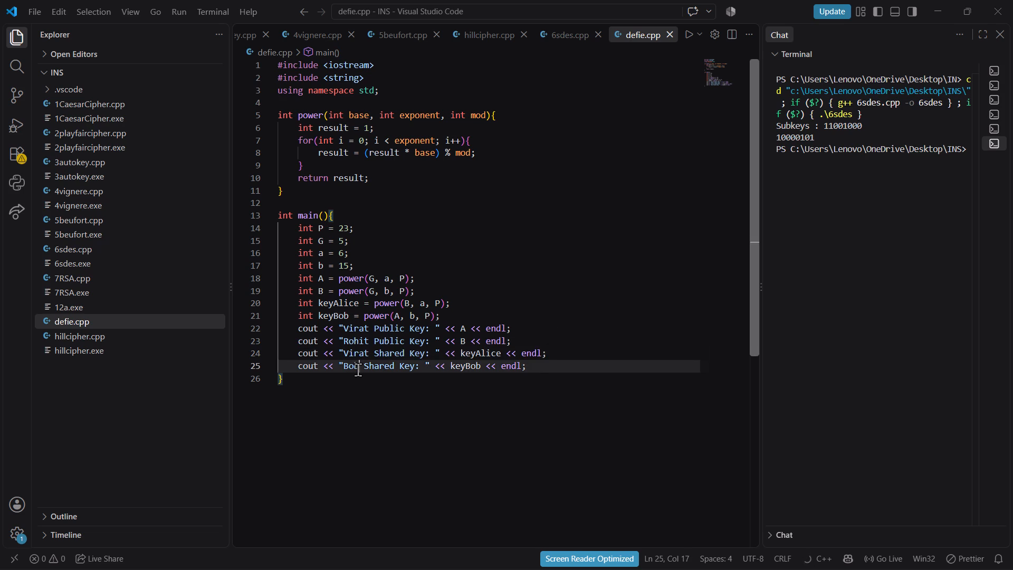
pyautogui.press('BackSpace')
pyautogui.press('BackSpace')
pyautogui.press('BackSpace')
pyautogui.write('Rohit')
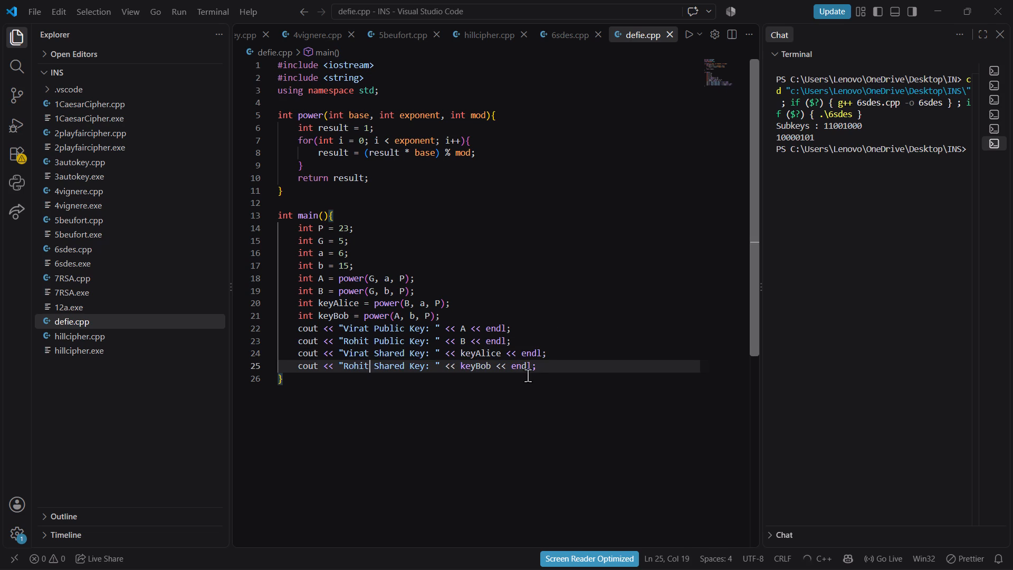
# Change the printed variables on lines 24 and 25 to keyVirat and keyRohit.
pyautogui.click(499, 355)
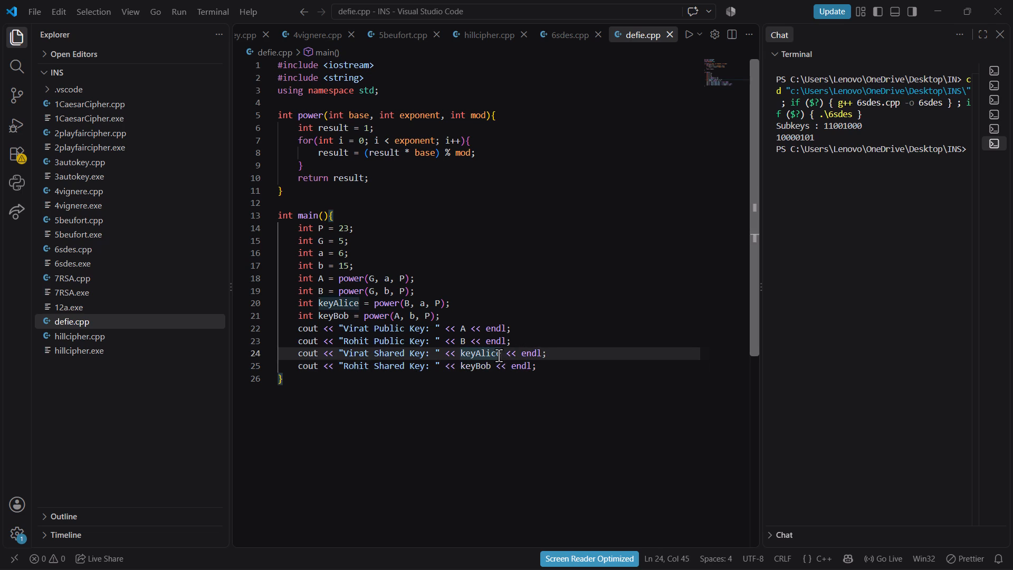
pyautogui.press('BackSpace')
pyautogui.press('BackSpace')
pyautogui.press('BackSpace')
pyautogui.press('BackSpace')
pyautogui.press('BackSpace')
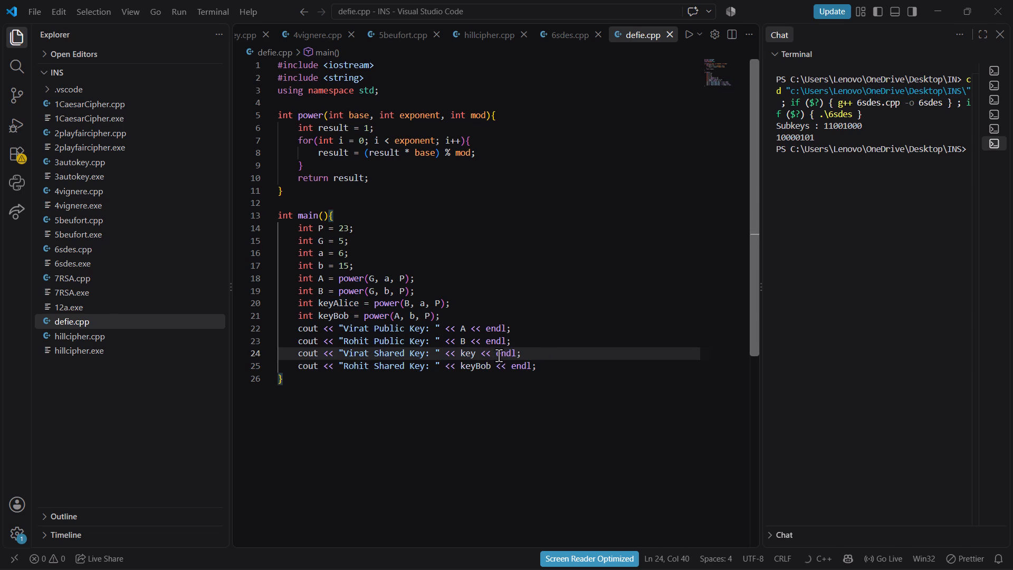
pyautogui.write('Virat')
pyautogui.click(492, 368)
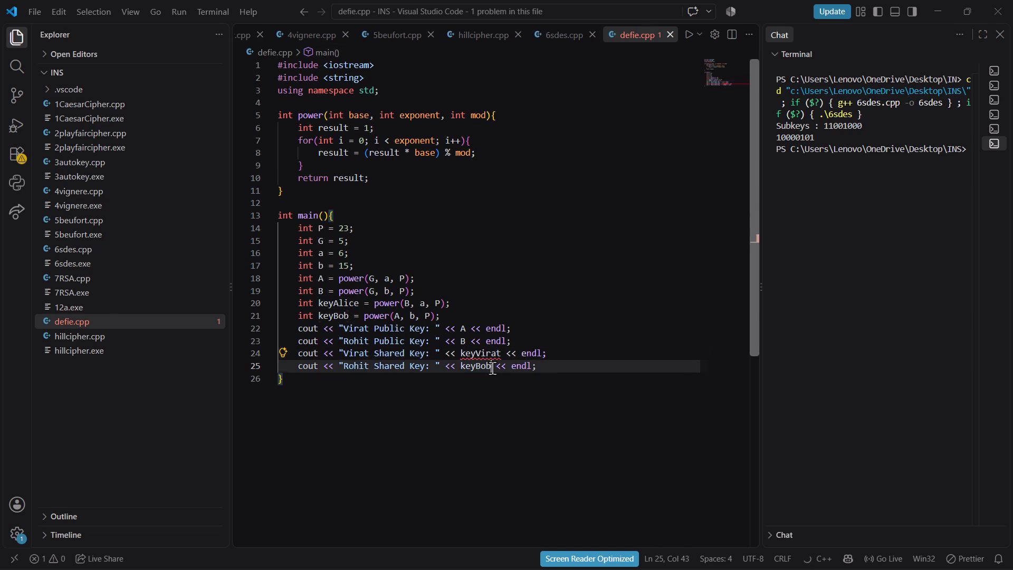
pyautogui.press('BackSpace')
pyautogui.press('BackSpace')
pyautogui.press('BackSpace')
pyautogui.write('Rohit')
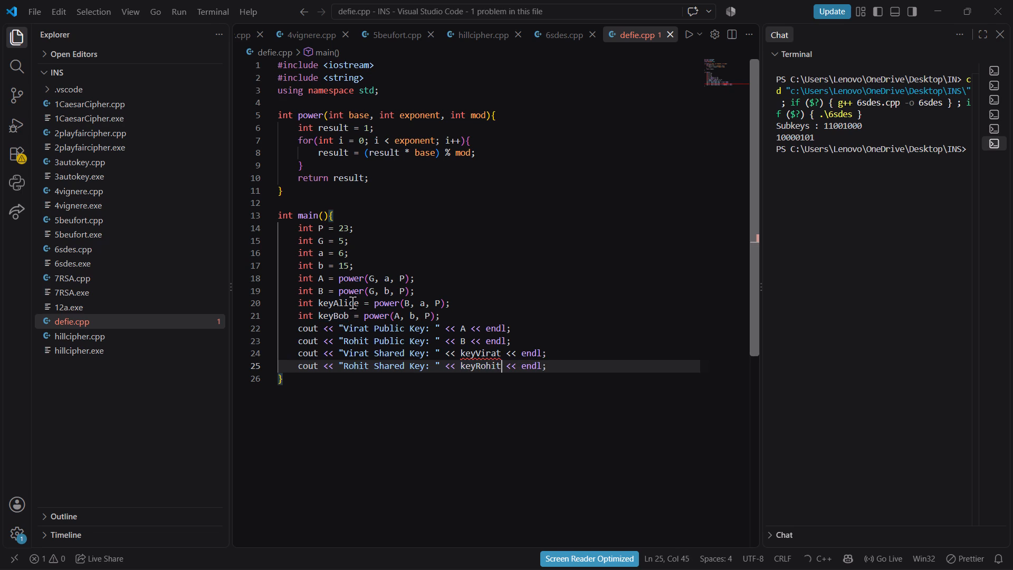
# Rename the shared key variable declarations on lines 20 and 21 to keyVirat and keyRohit.
pyautogui.click(360, 303)
pyautogui.press('BackSpace')
pyautogui.press('BackSpace')
pyautogui.press('BackSpace')
pyautogui.press('BackSpace')
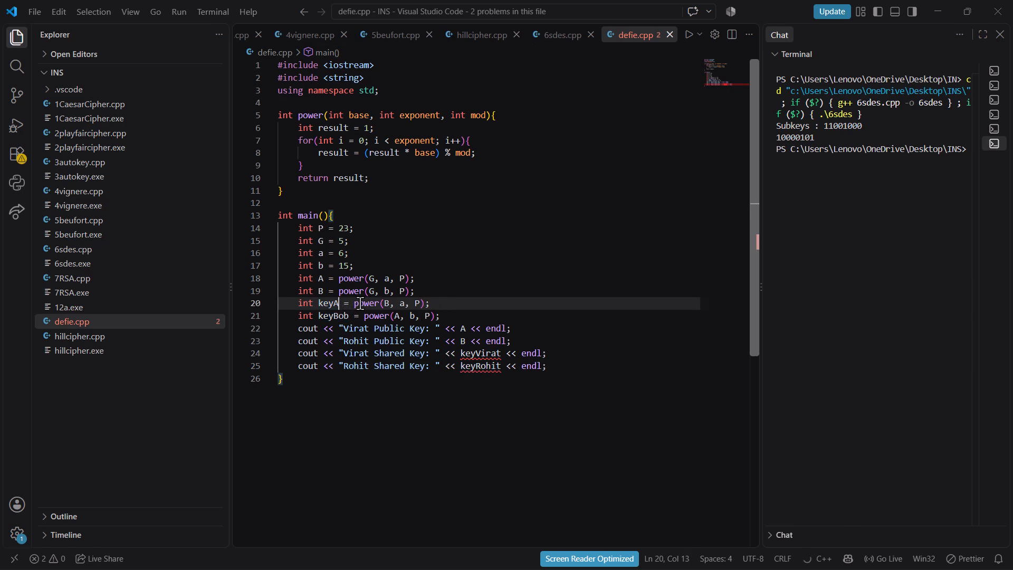
pyautogui.press('BackSpace')
pyautogui.write('Virat')
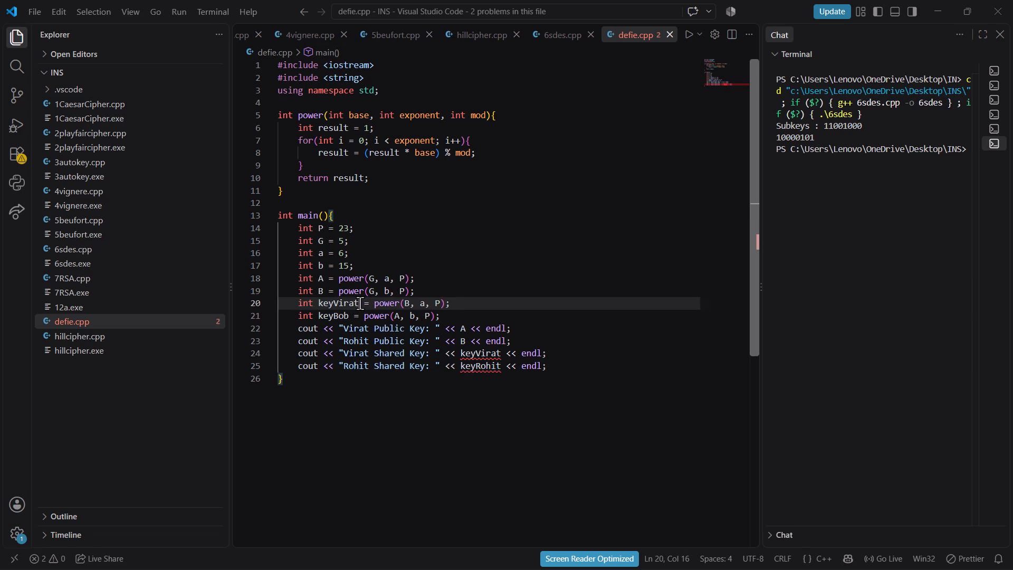
pyautogui.click(346, 317)
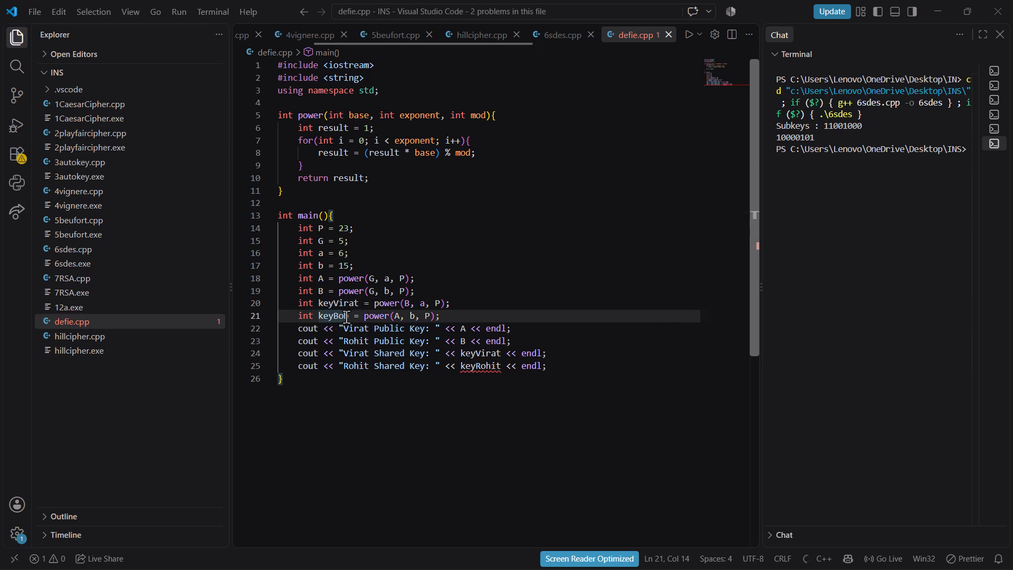
pyautogui.press('Right')
pyautogui.press('BackSpace')
pyautogui.press('BackSpace')
pyautogui.press('BackSpace')
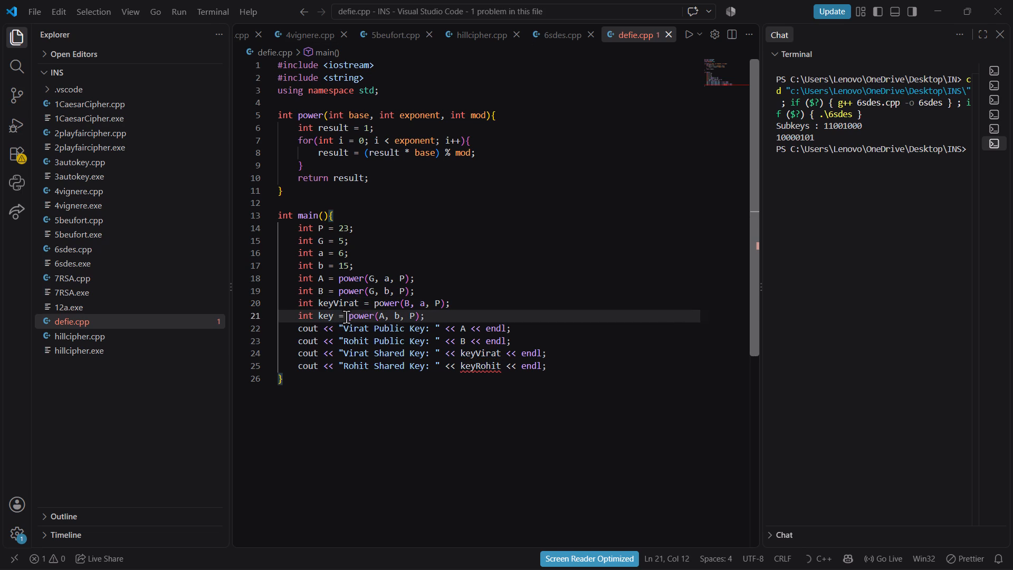
pyautogui.write('Rohit')
# Compile and run defie.cpp.
pyautogui.scroll(2, 471, 405)
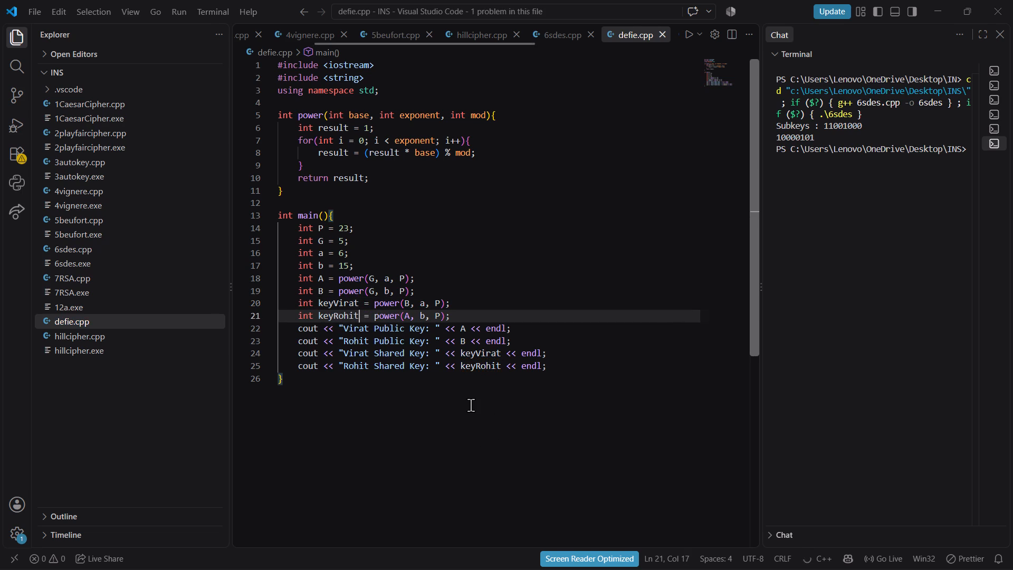
pyautogui.click(685, 35)
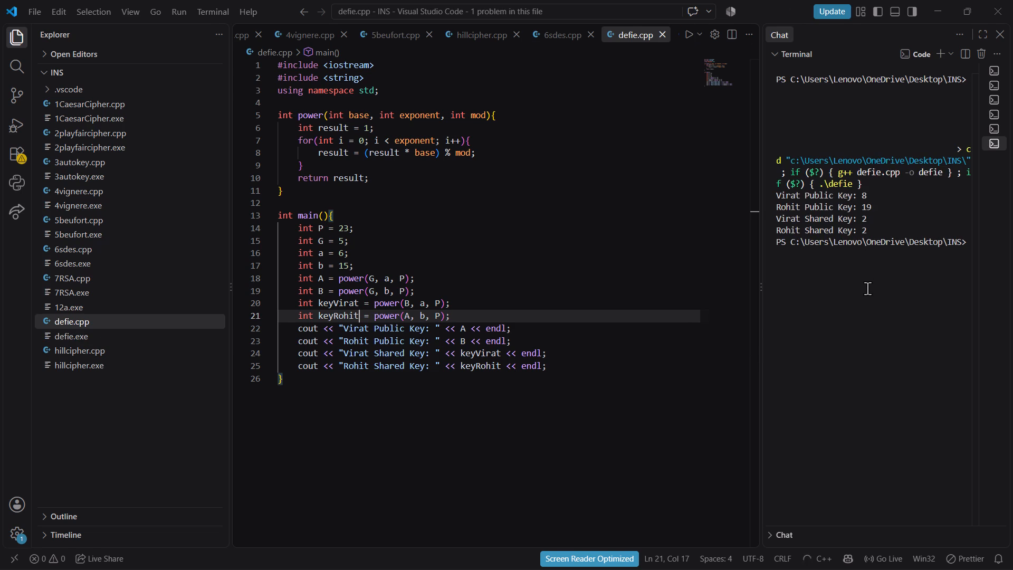
# Capture a screenshot of the terminal area showing the defie.cpp run command and its public and shared key output.
pyautogui.press('shift+super+s')
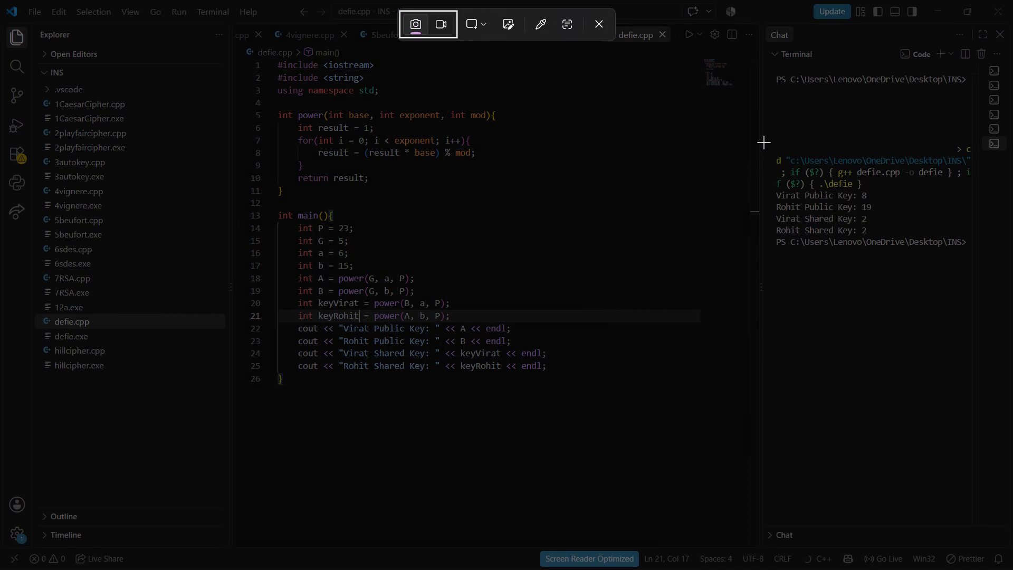
pyautogui.moveTo(760, 142); pyautogui.dragTo(979, 273)
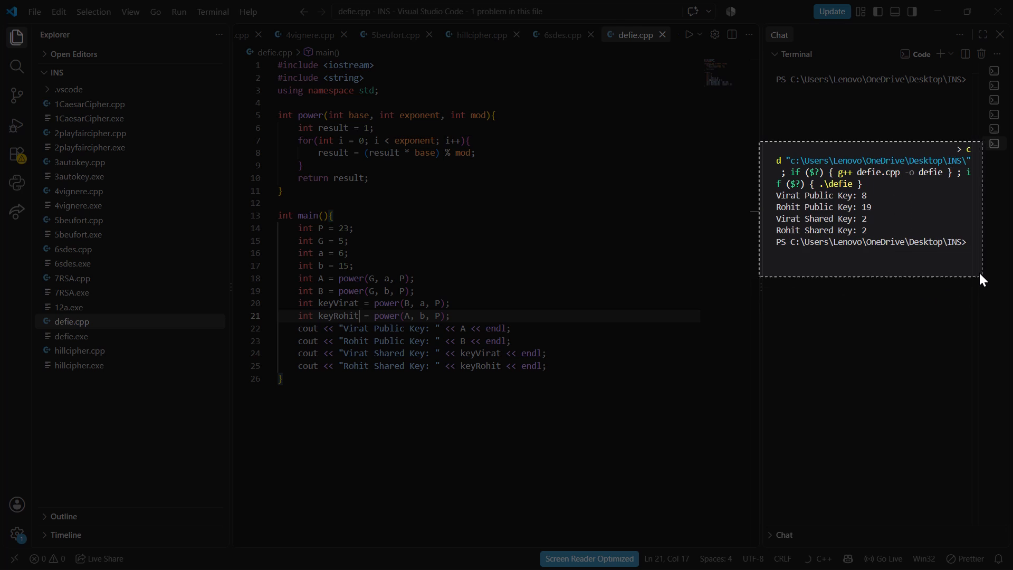
pyautogui.moveTo(979, 273); pyautogui.dragTo(979, 262)
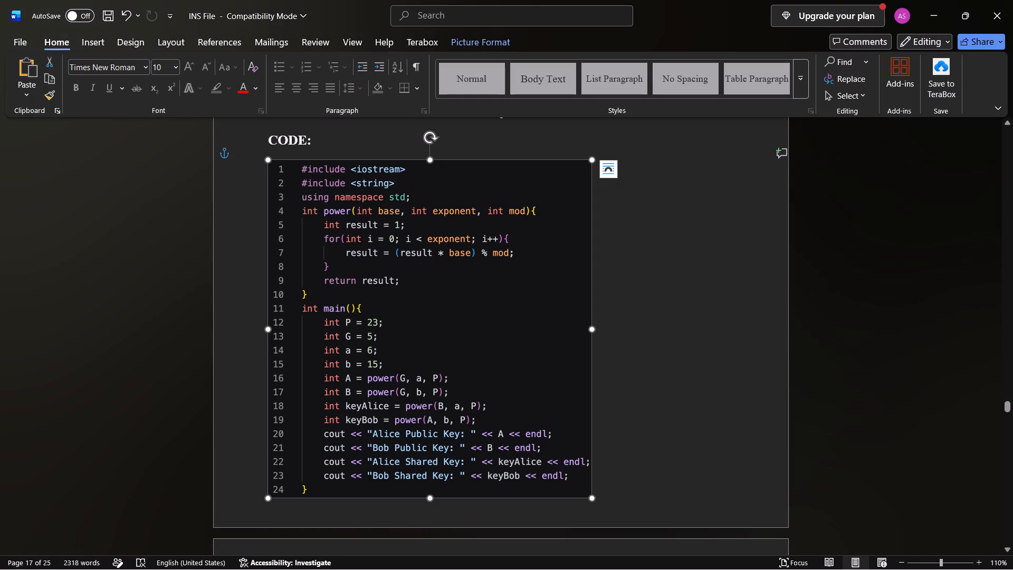
# In the INS File Word document, delete the old output picture under Experiment 7's OUTPUT heading.
pyautogui.click(516, 358)
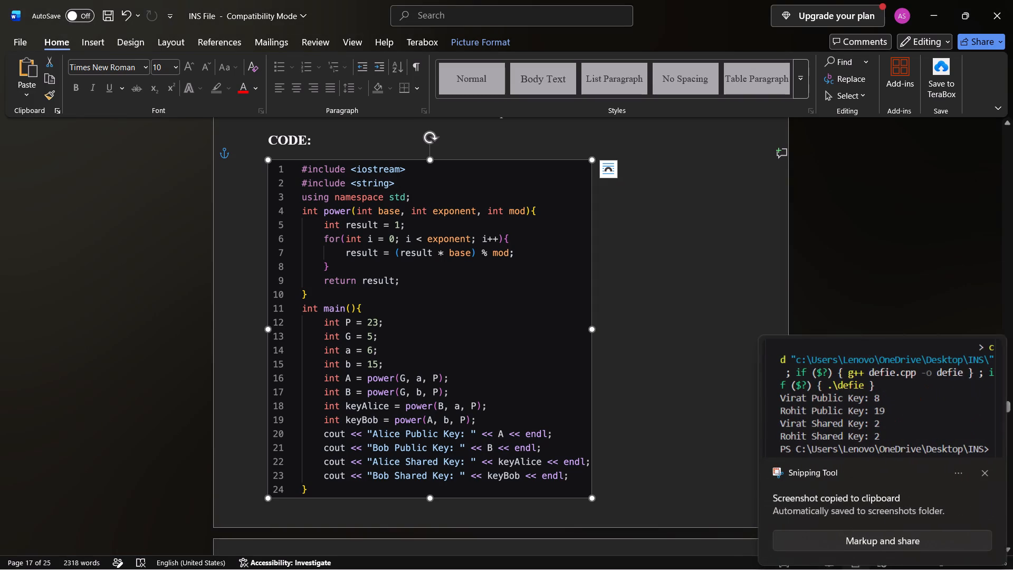
pyautogui.scroll(-7, 516, 358)
pyautogui.scroll(2, 516, 358)
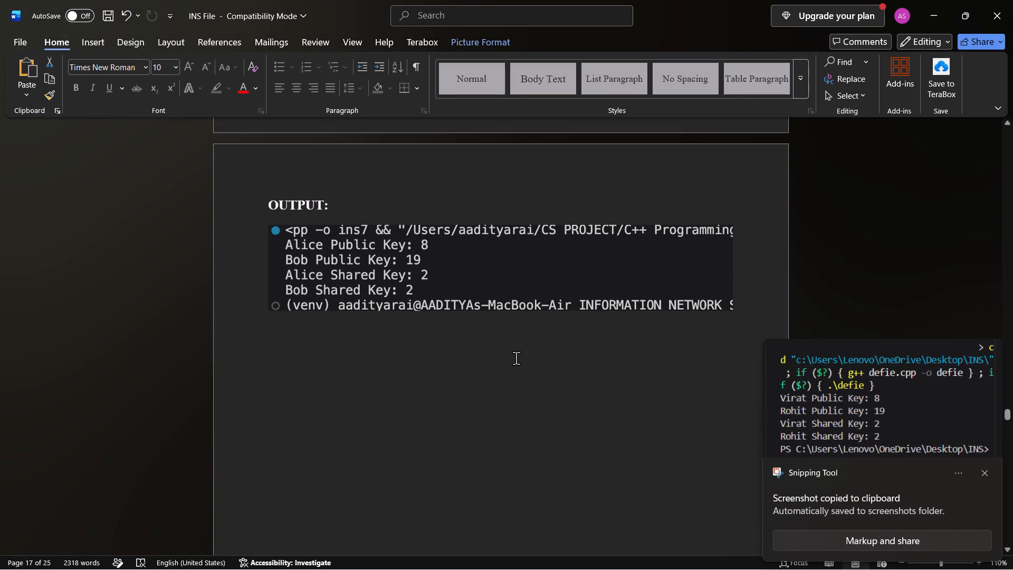
pyautogui.scroll(5, 516, 358)
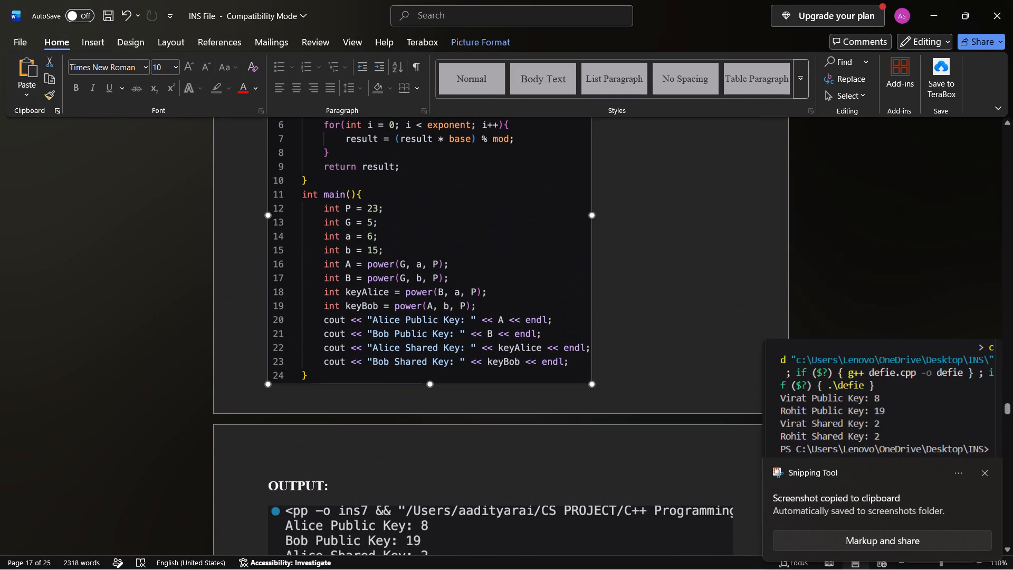
pyautogui.click(472, 319)
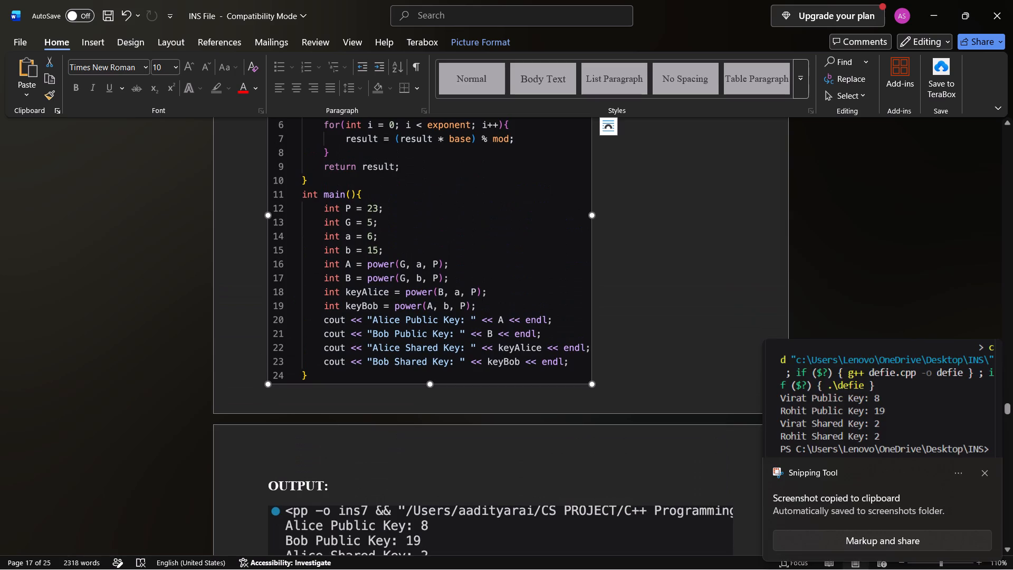
pyautogui.scroll(-5, 472, 319)
pyautogui.click(433, 290)
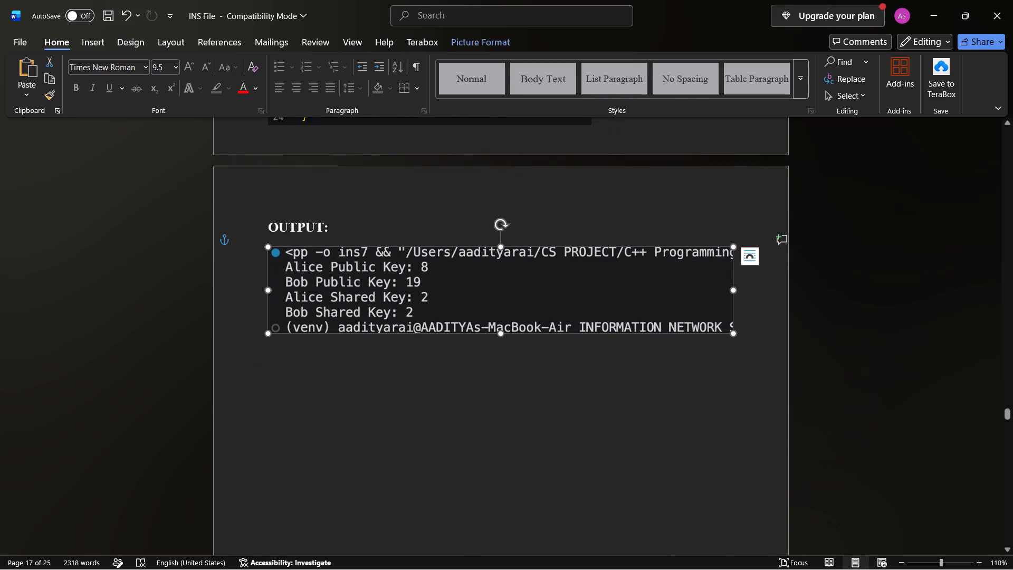
pyautogui.press('BackSpace')
# Add a new line indented with spaces under the OUTPUT heading and paste the captured terminal screenshot there.
pyautogui.press('space')
pyautogui.press('space')
pyautogui.press('space')
pyautogui.press('space')
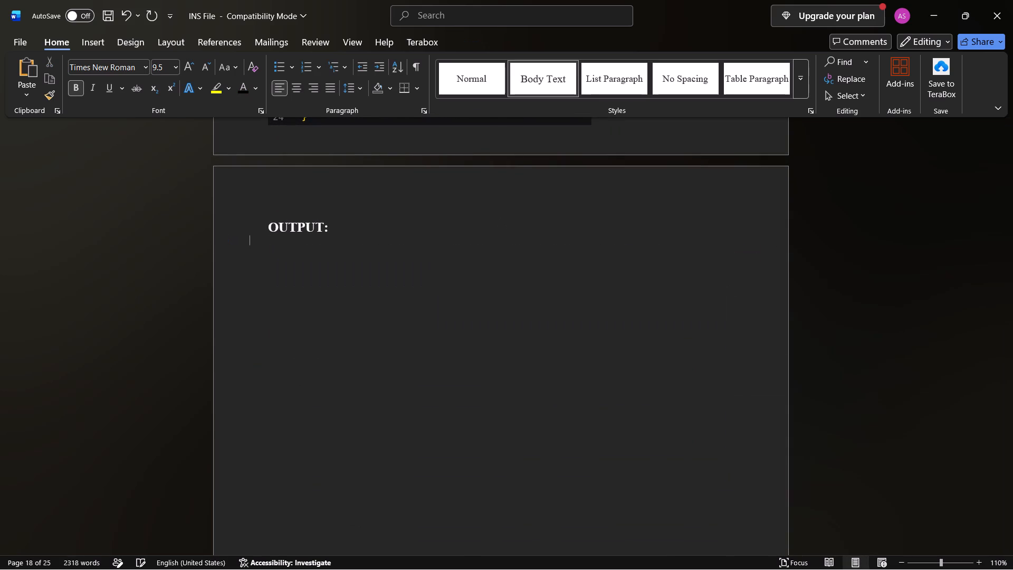
pyautogui.press('space')
pyautogui.press('space')
pyautogui.press('space')
pyautogui.press('space')
pyautogui.press('space')
pyautogui.press('space')
pyautogui.press('space')
pyautogui.press('Return')
pyautogui.press('space')
pyautogui.press('space')
pyautogui.press('space')
pyautogui.press('space')
pyautogui.press('space')
pyautogui.press('space')
pyautogui.press('space')
pyautogui.press('space')
pyautogui.press('space')
pyautogui.press('space')
pyautogui.press('space')
pyautogui.press('space')
pyautogui.press('space')
pyautogui.press('space')
pyautogui.press('BackSpace')
pyautogui.hotkey('ctrl', 'v')
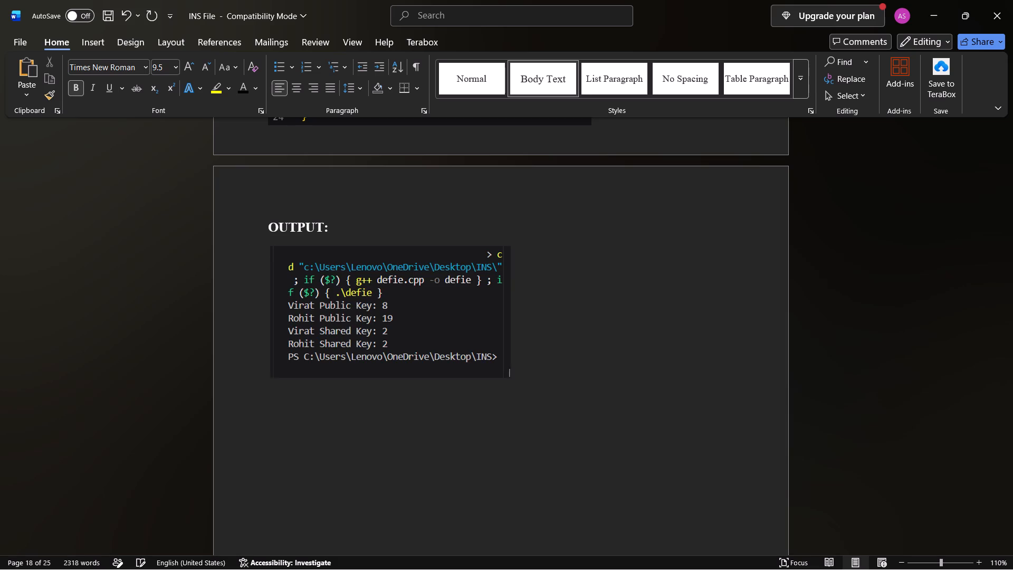
# Slightly enlarge the pasted output picture while keeping its proportions.
pyautogui.click(384, 317)
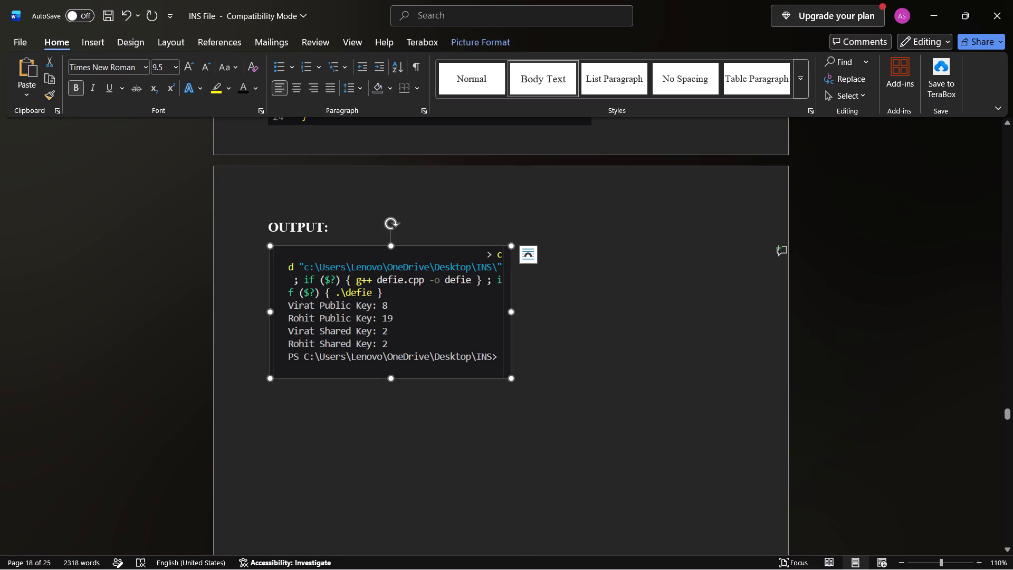
pyautogui.moveTo(509, 378); pyautogui.dragTo(499, 383)
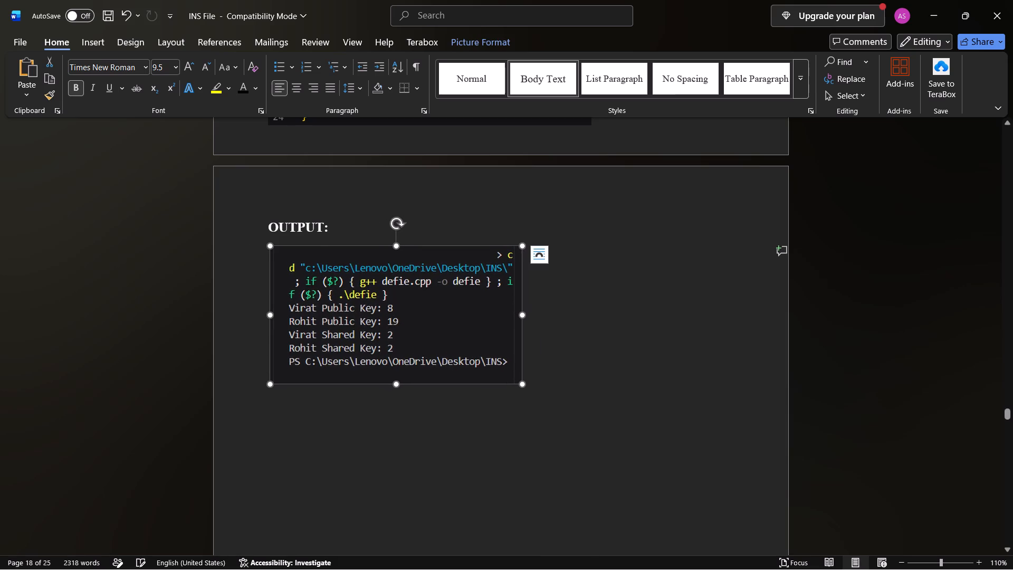
# Switch to Visual Studio Code and capture a screenshot of the complete defie.cpp code with its line numbers.
pyautogui.scroll(11, 499, 383)
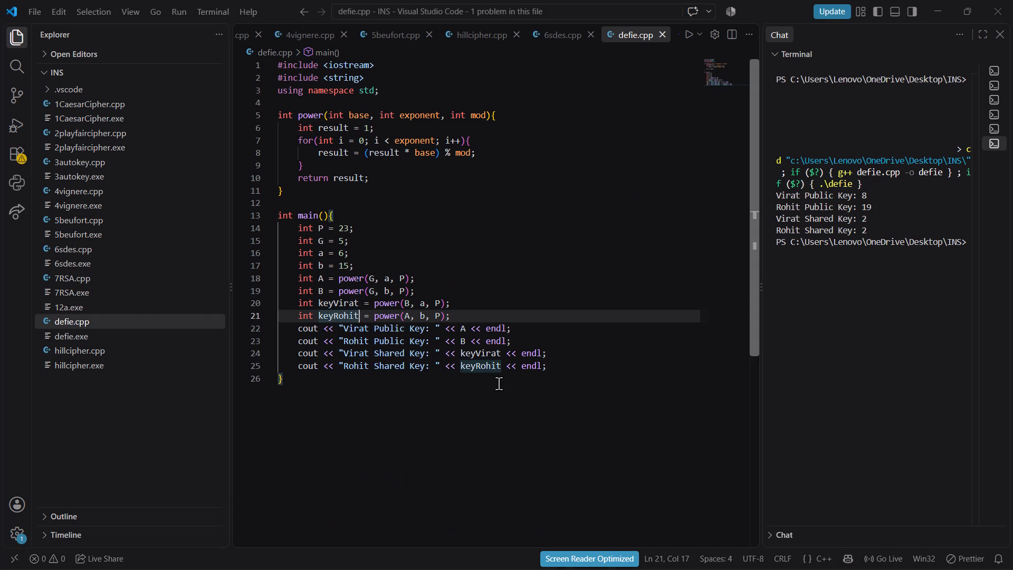
pyautogui.press('shift+super+s')
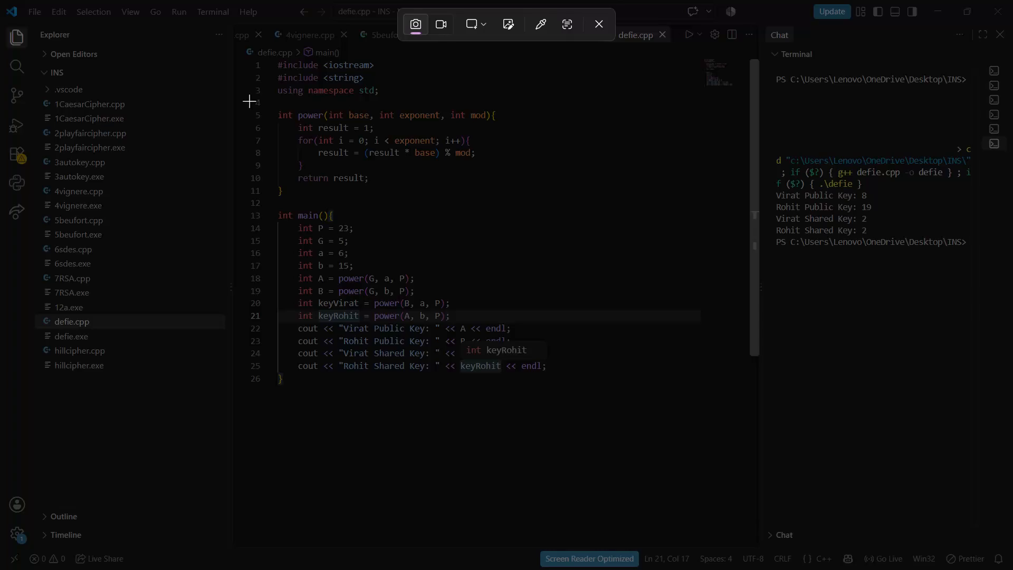
pyautogui.moveTo(231, 58); pyautogui.dragTo(564, 404)
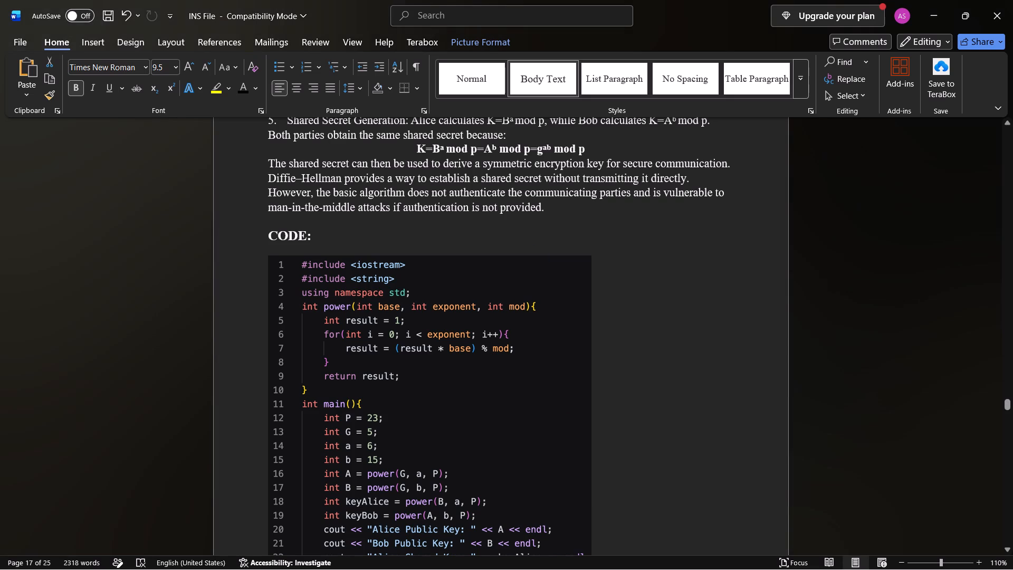
# In the INS File Word document, replace Experiment 7's old code picture with the captured defie.cpp screenshot.
pyautogui.click(447, 396)
pyautogui.press('BackSpace')
pyautogui.hotkey('ctrl', 'v')
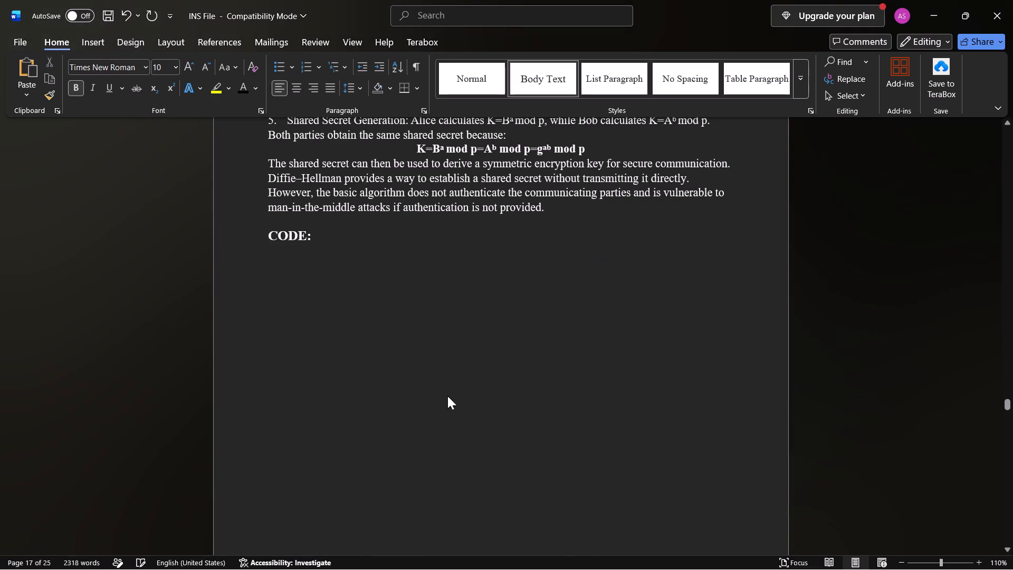
# Shrink the pasted code picture proportionally so it can fit beneath the CODE heading.
pyautogui.click(508, 484)
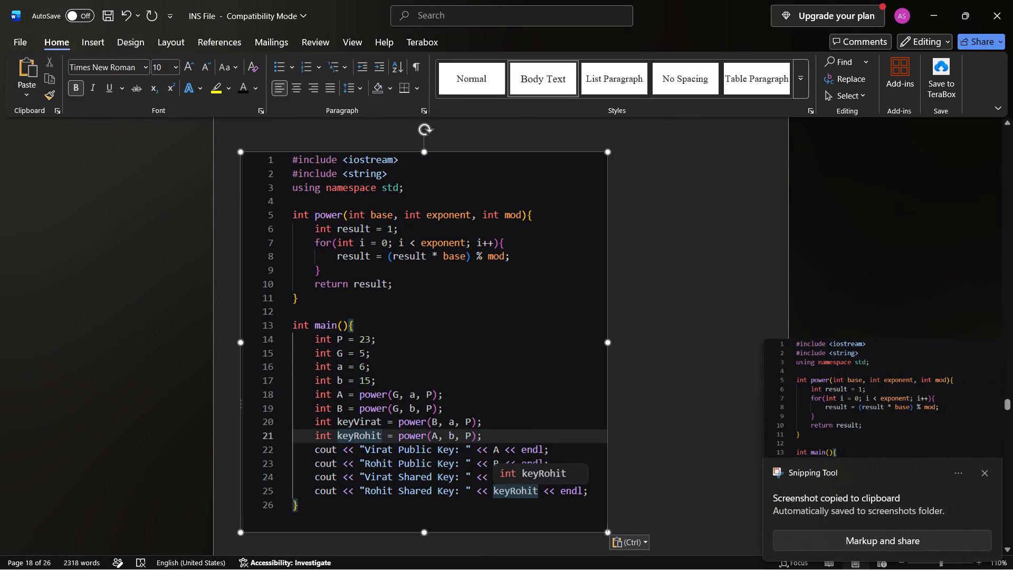
pyautogui.moveTo(608, 530); pyautogui.dragTo(525, 472)
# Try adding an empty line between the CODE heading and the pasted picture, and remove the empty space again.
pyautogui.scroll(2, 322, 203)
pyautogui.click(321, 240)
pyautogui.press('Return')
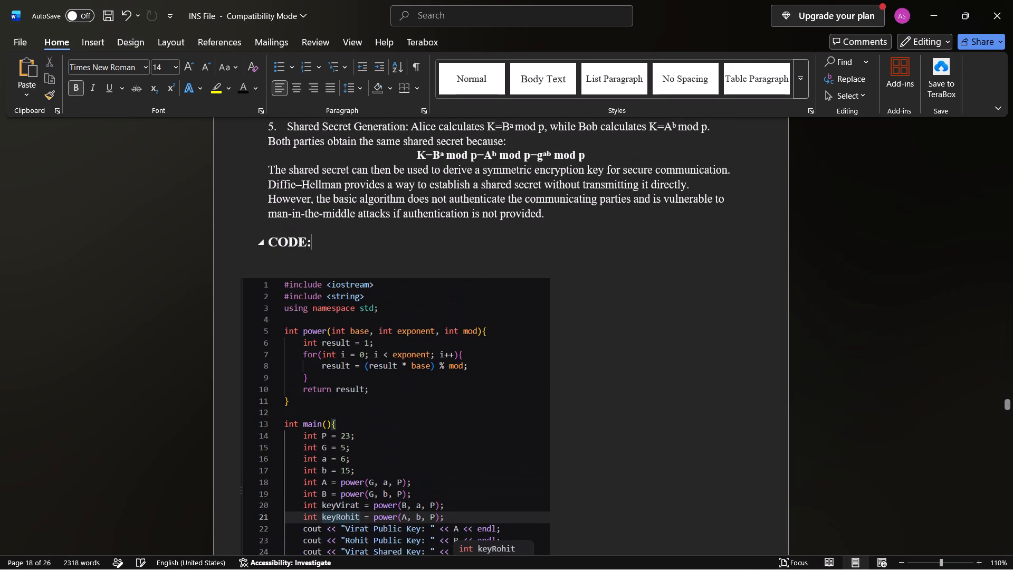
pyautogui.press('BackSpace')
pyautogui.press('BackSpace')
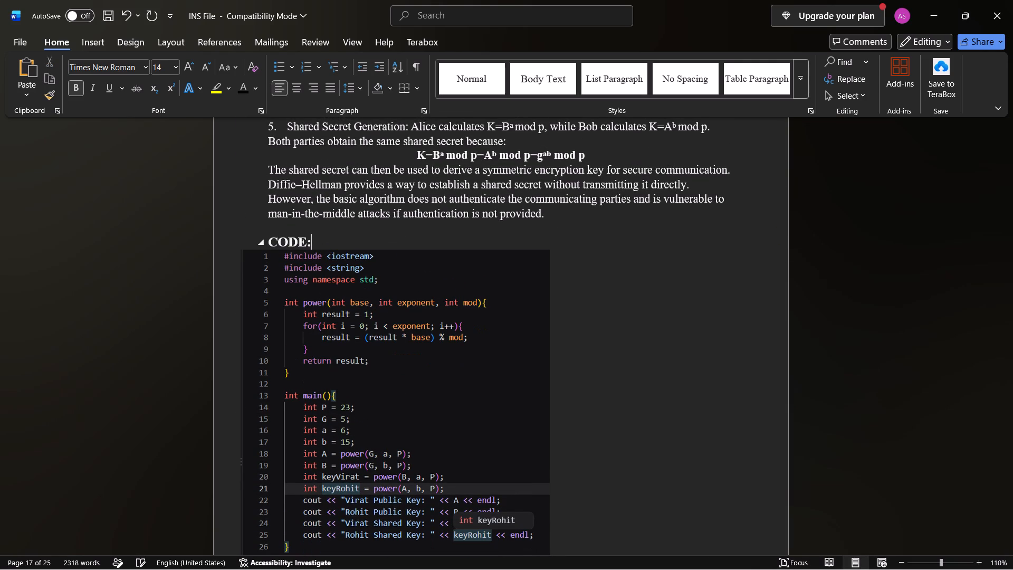
# Indent the code picture with ten spaces so its edge lines up with the CODE heading.
pyautogui.press('Down')
pyautogui.press('space')
pyautogui.press('space')
pyautogui.press('space')
pyautogui.press('space')
pyautogui.press('space')
pyautogui.press('space')
pyautogui.press('space')
pyautogui.press('space')
pyautogui.press('space')
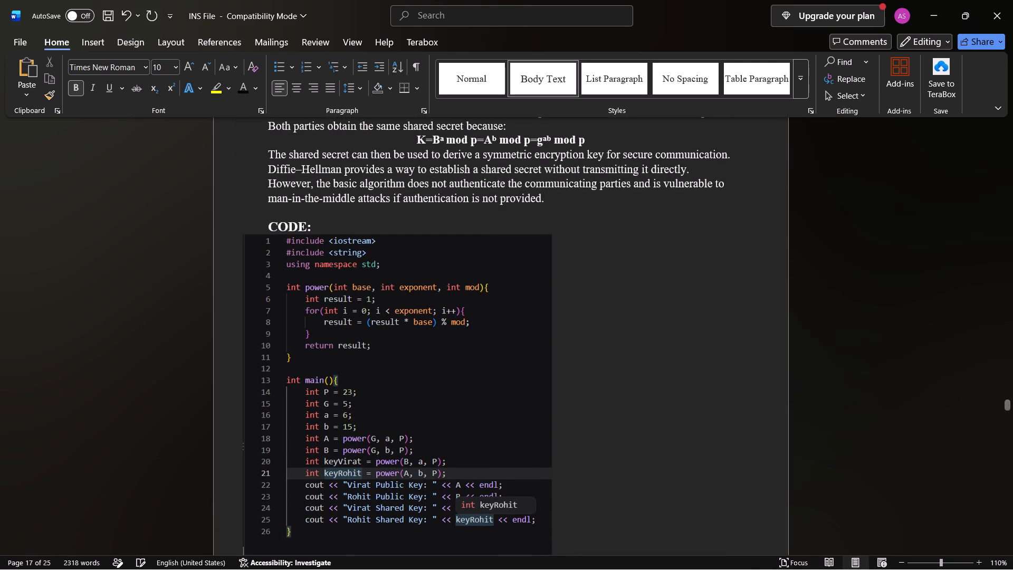
pyautogui.press('space')
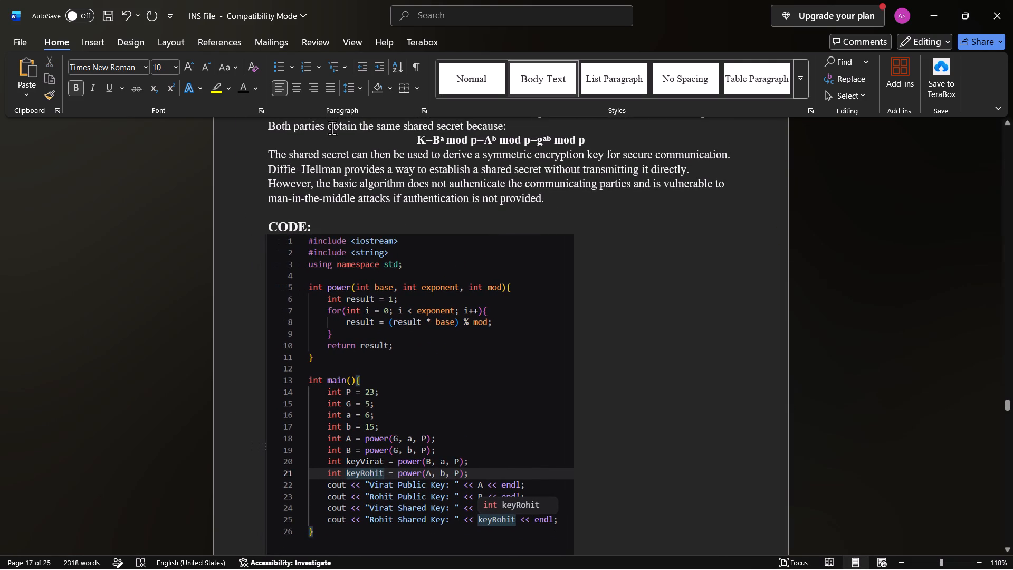
# Insert an empty line between the CODE heading and the code picture and reduce its font size to 8.
pyautogui.click(319, 230)
pyautogui.press('Return')
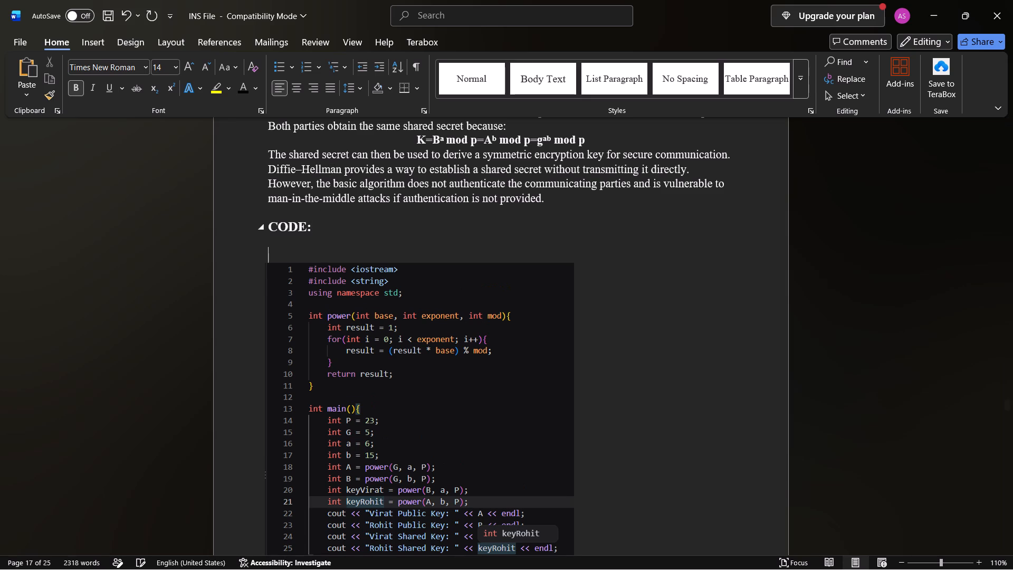
pyautogui.tripleClick(208, 59)
pyautogui.doubleClick(208, 59)
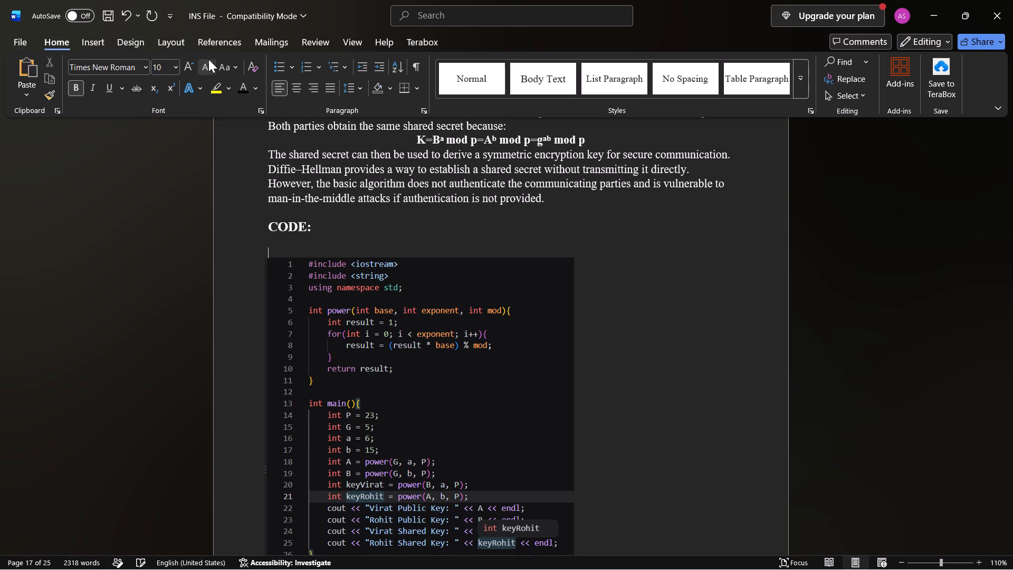
# Review the layout of the finished Diffie-Hellman experiment and the RSA experiment that follows it.
pyautogui.scroll(-5, 372, 242)
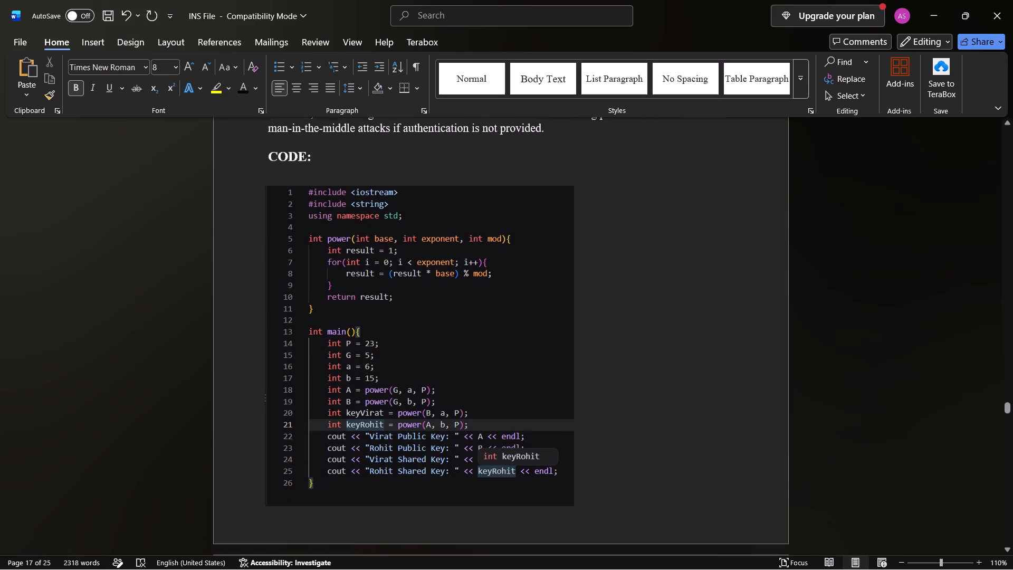
pyautogui.scroll(-4, 372, 242)
pyautogui.scroll(9, 372, 242)
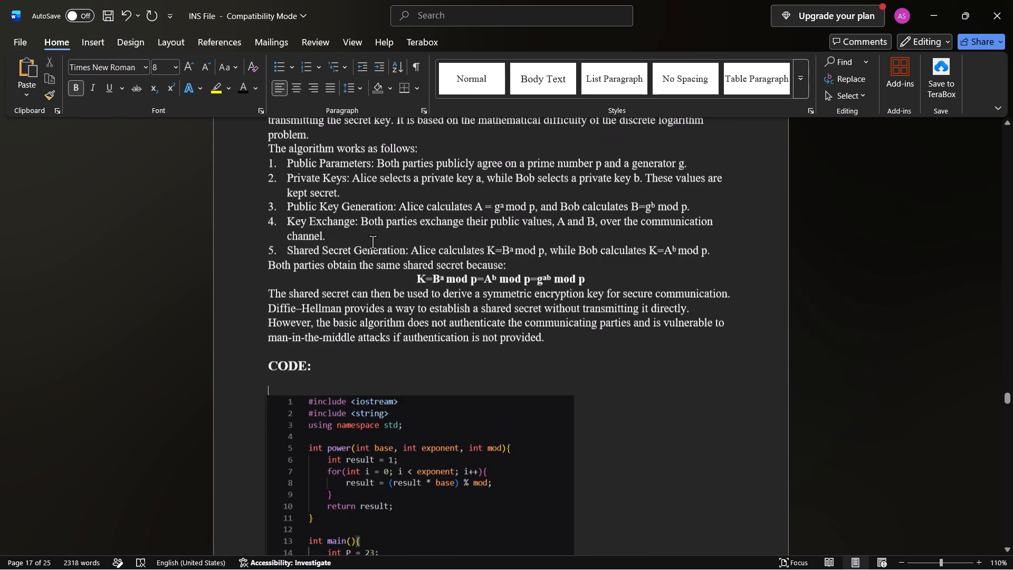
pyautogui.scroll(5, 372, 242)
pyautogui.scroll(-12, 372, 242)
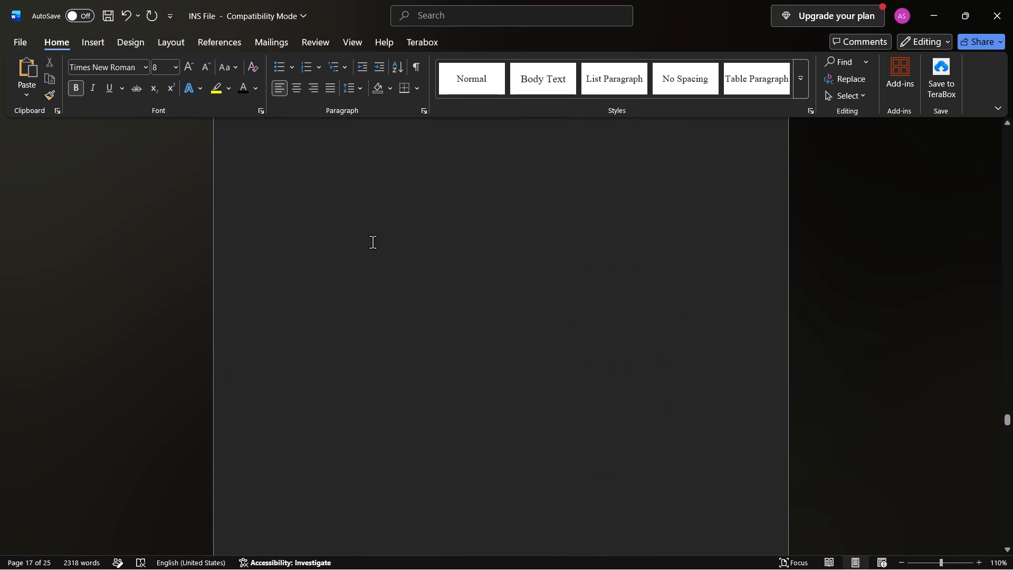
pyautogui.scroll(-11, 372, 242)
pyautogui.scroll(4, 372, 242)
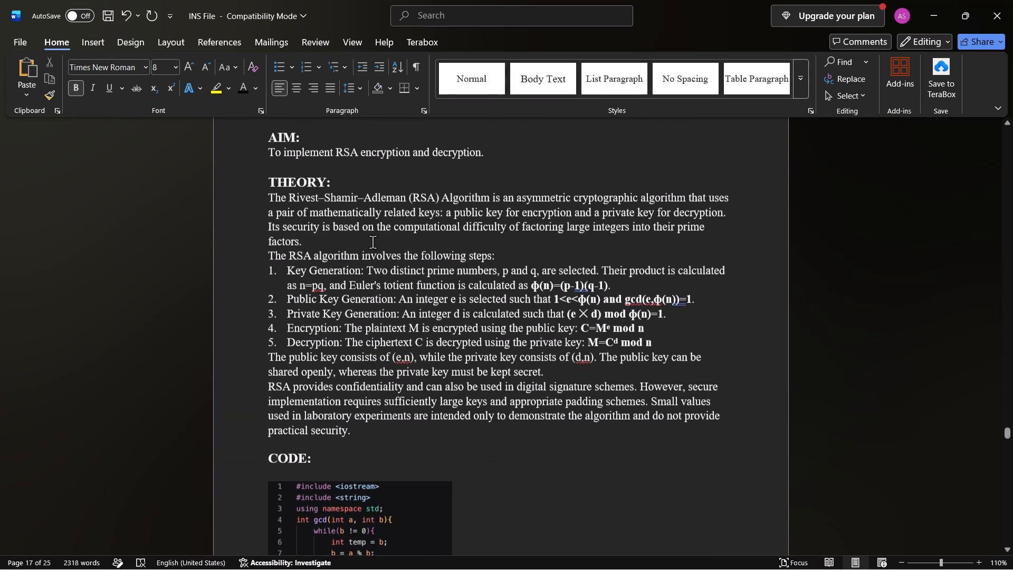
pyautogui.scroll(1, 372, 242)
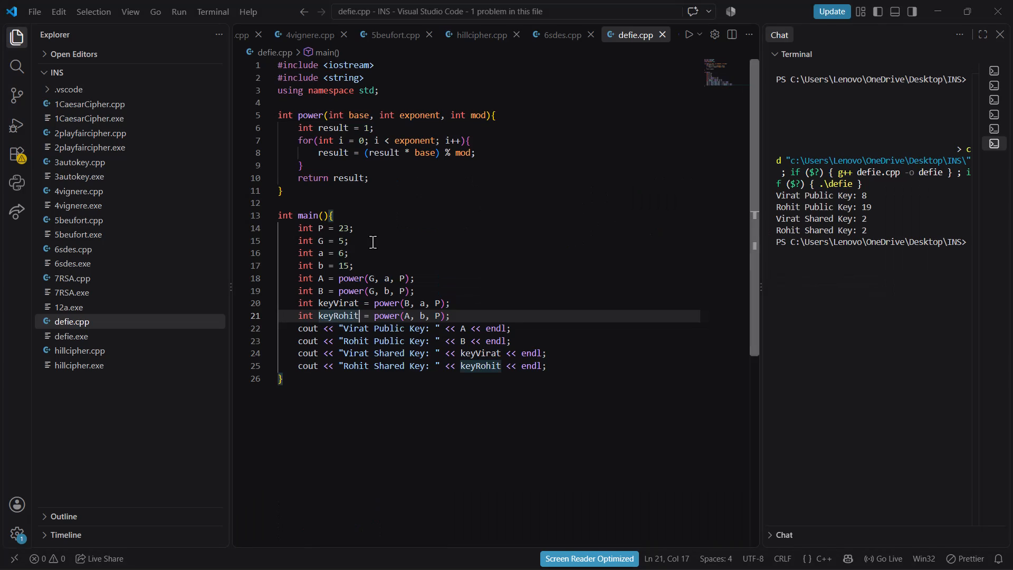
# Switch to Visual Studio Code and open 7RSA.cpp.
pyautogui.click(113, 280)
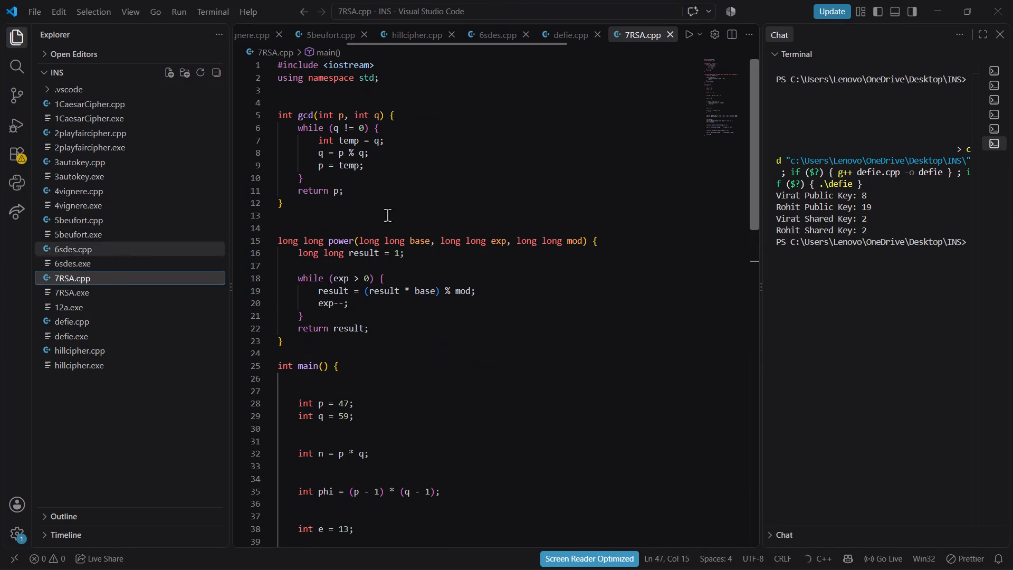
# Read through the 7RSA.cpp code and compare it with the RSA experiment's code and output pictures in the Word document.
pyautogui.scroll(14, 512, 242)
pyautogui.scroll(-2, 512, 242)
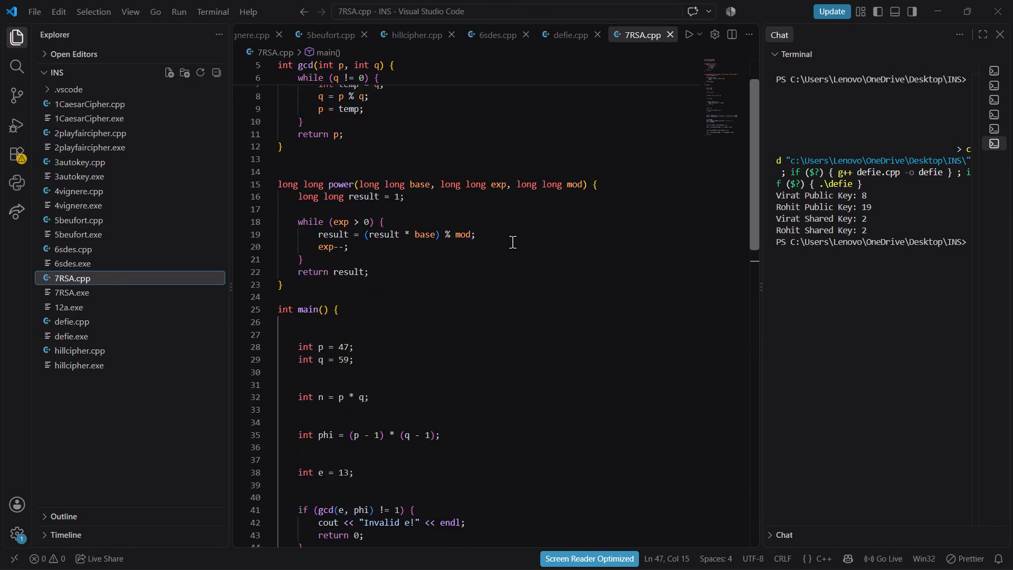
pyautogui.scroll(7, 512, 242)
pyautogui.scroll(-14, 512, 242)
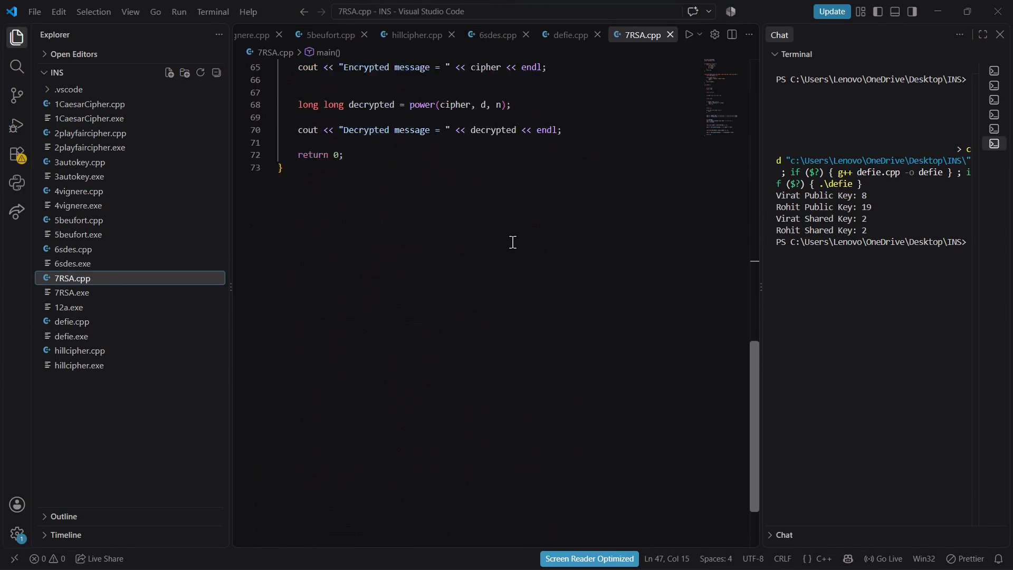
pyautogui.scroll(14, 512, 242)
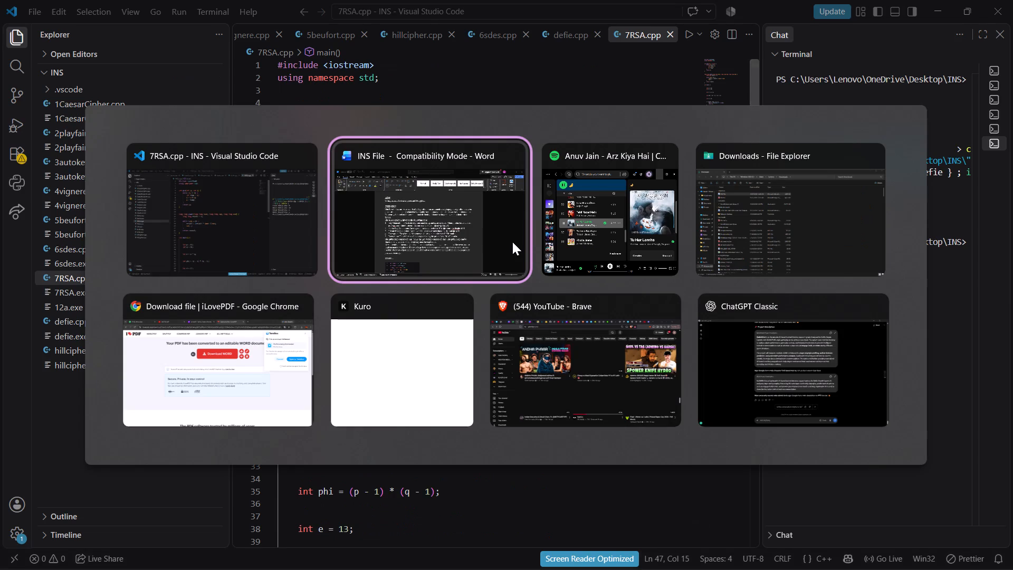
pyautogui.scroll(-15, 512, 242)
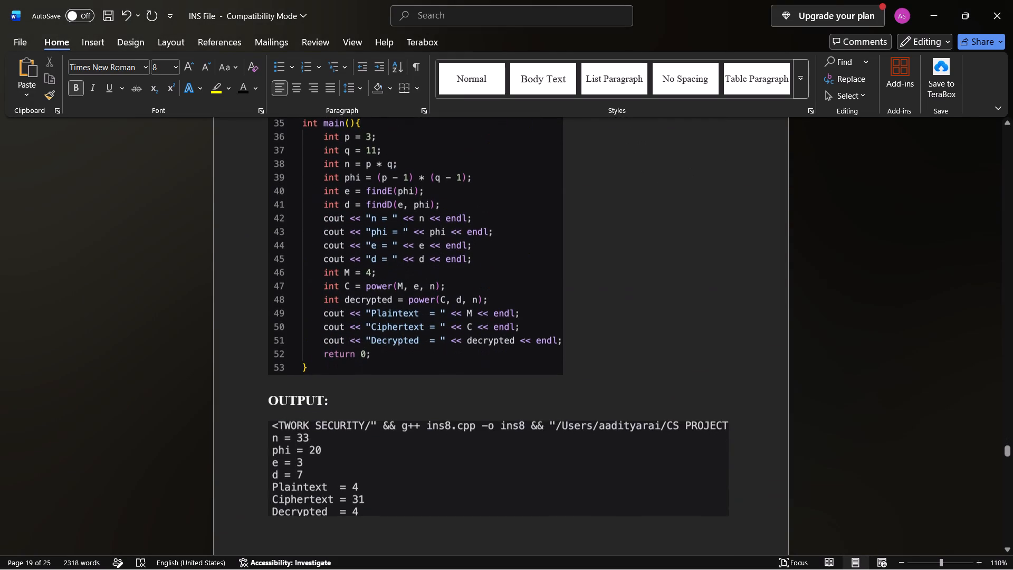
pyautogui.scroll(3, 423, 252)
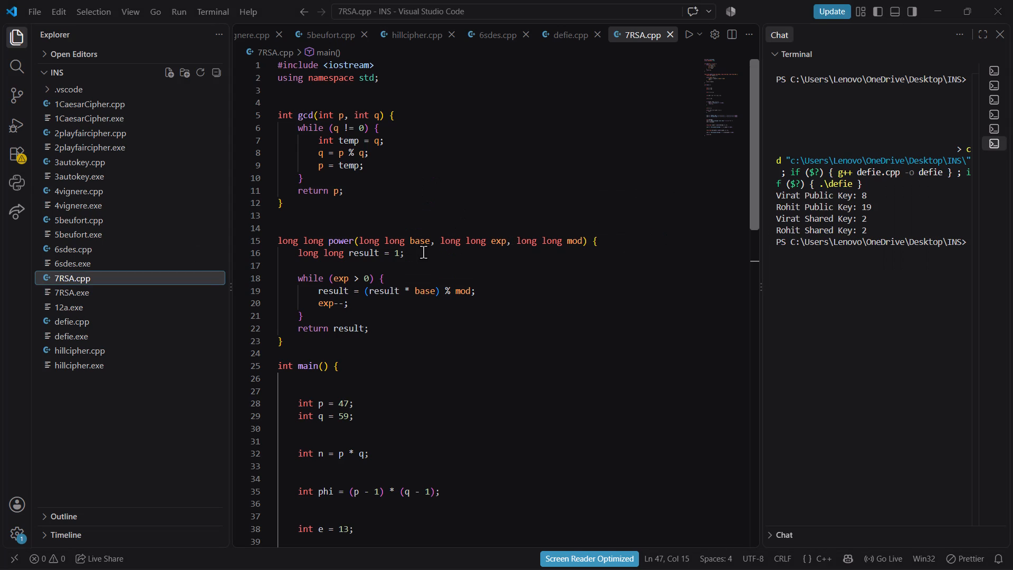
# In 7RSA.cpp, reduce the gaps above the gcd and power functions to one blank line each.
pyautogui.click(294, 100)
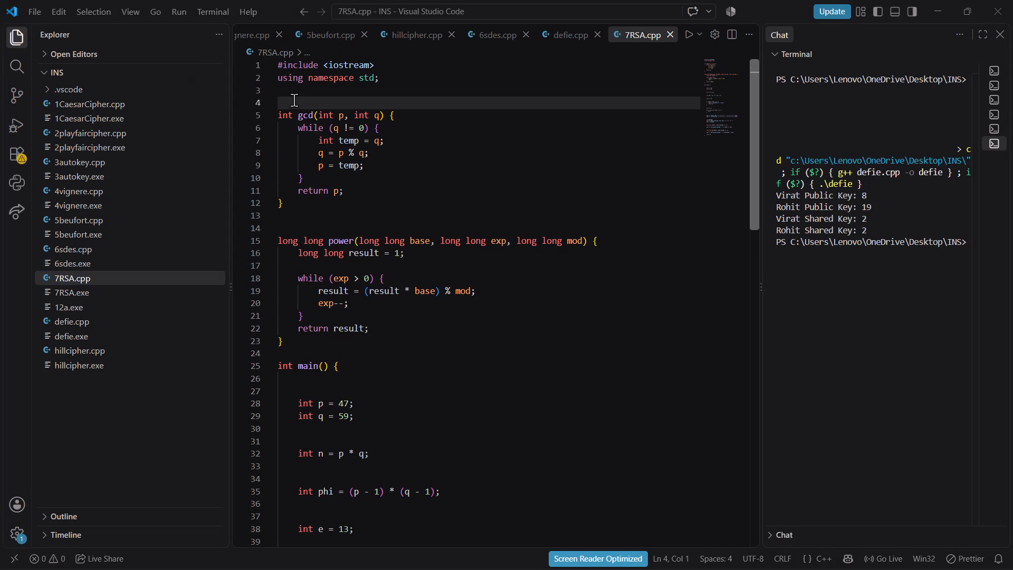
pyautogui.press('BackSpace')
pyautogui.press('BackSpace')
pyautogui.press('Return')
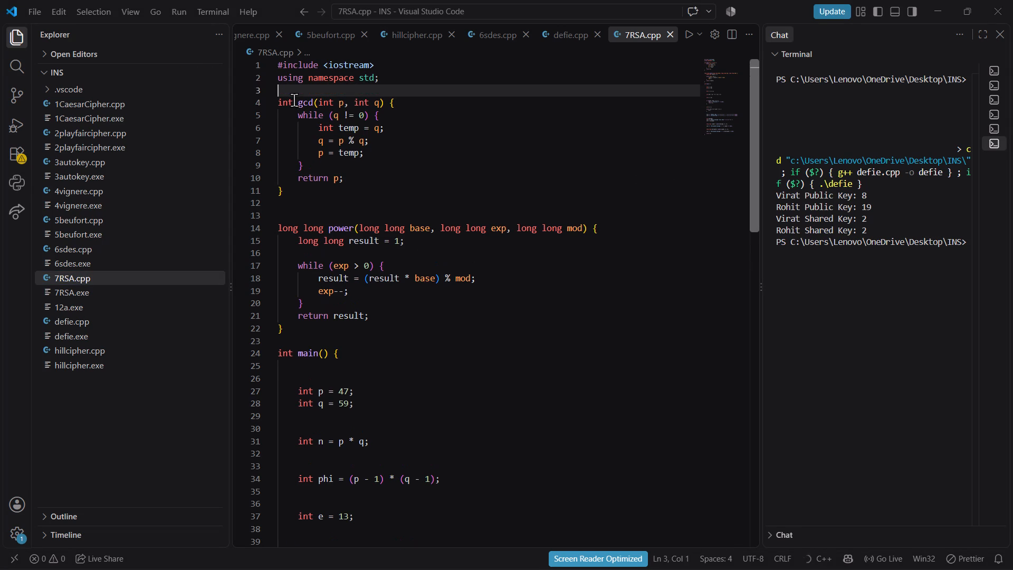
pyautogui.click(289, 215)
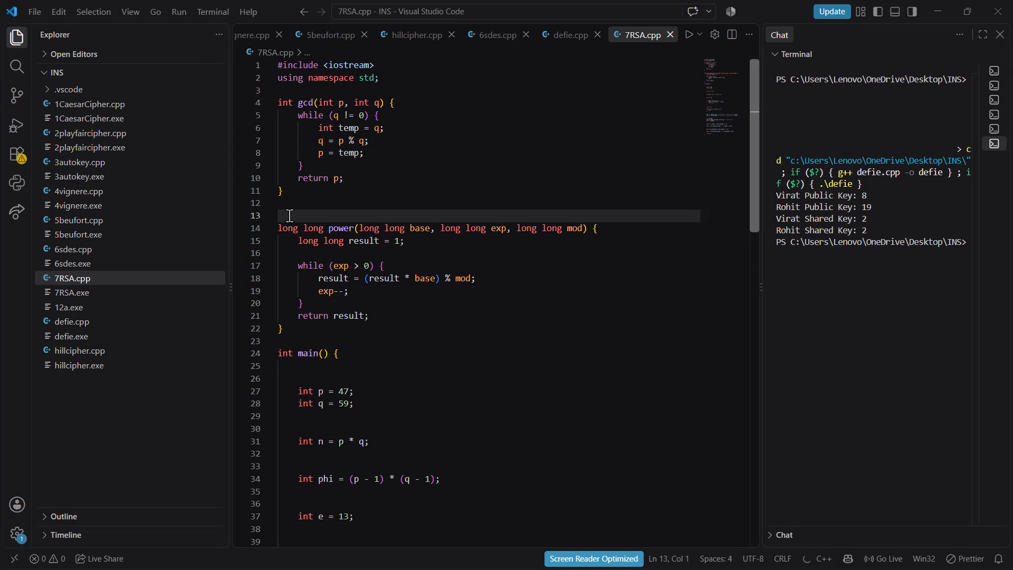
pyautogui.press('BackSpace')
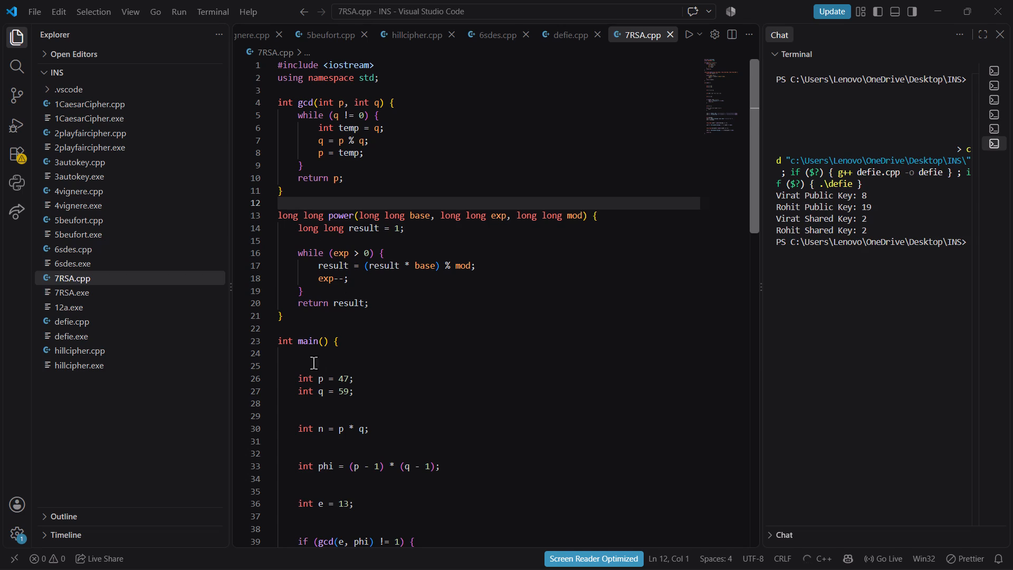
# In main, remove the blank lines above int p = 47 and leave one blank line before and after int n.
pyautogui.click(311, 362)
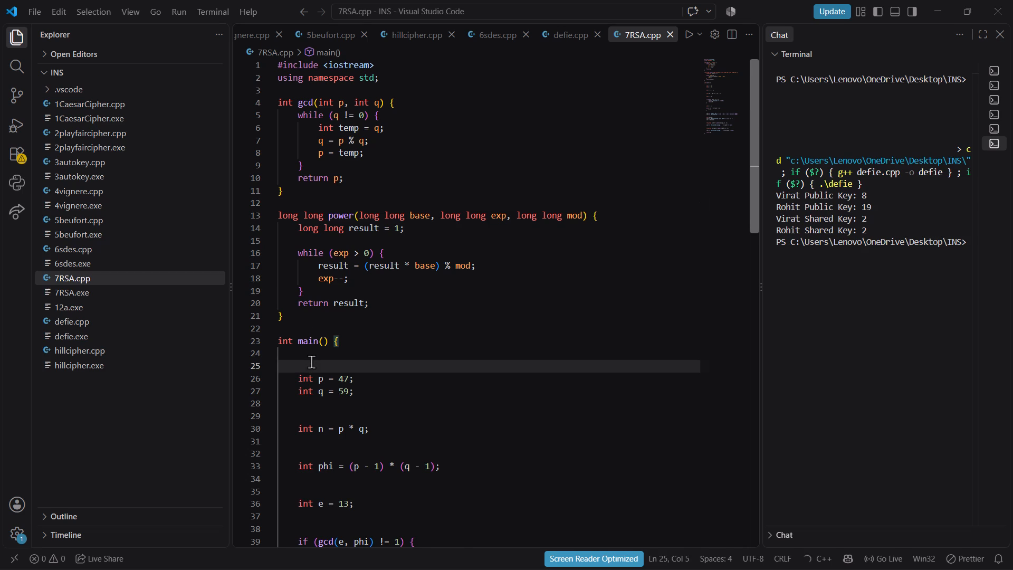
pyautogui.press('BackSpace')
pyautogui.press('BackSpace')
pyautogui.press('BackSpace')
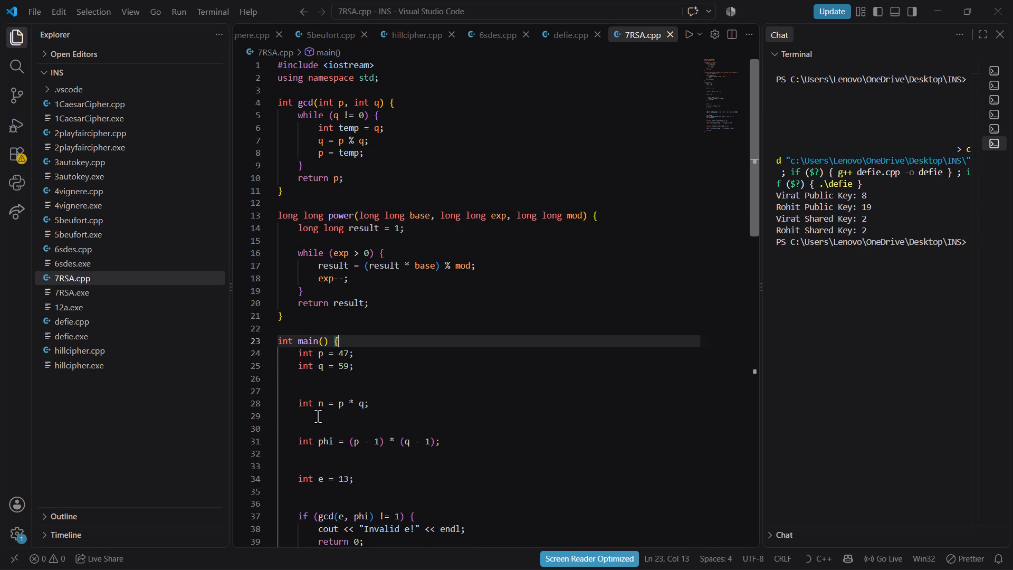
pyautogui.click(316, 415)
pyautogui.press('BackSpace')
pyautogui.press('Up')
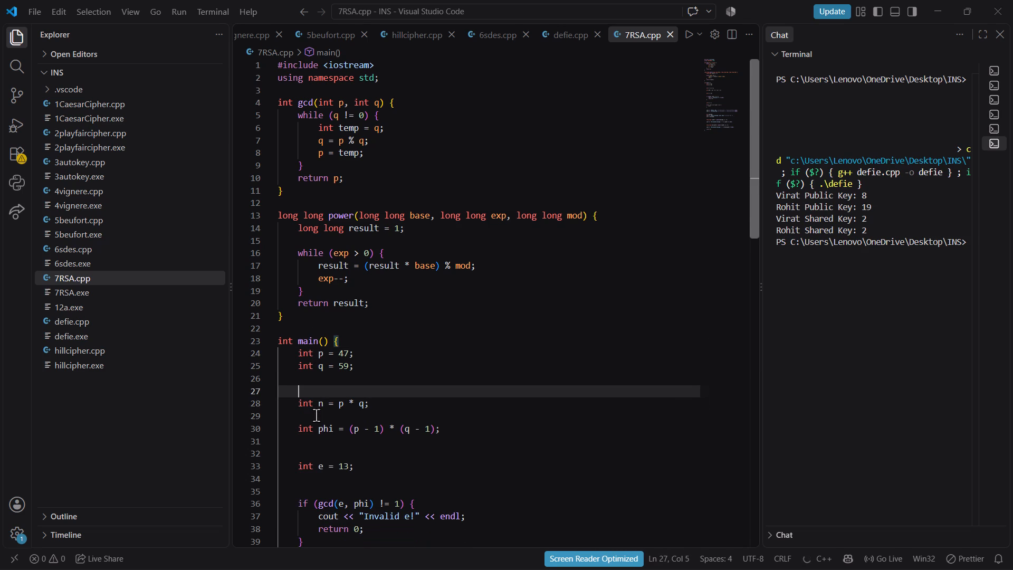
pyautogui.press('BackSpace')
pyautogui.press('BackSpace')
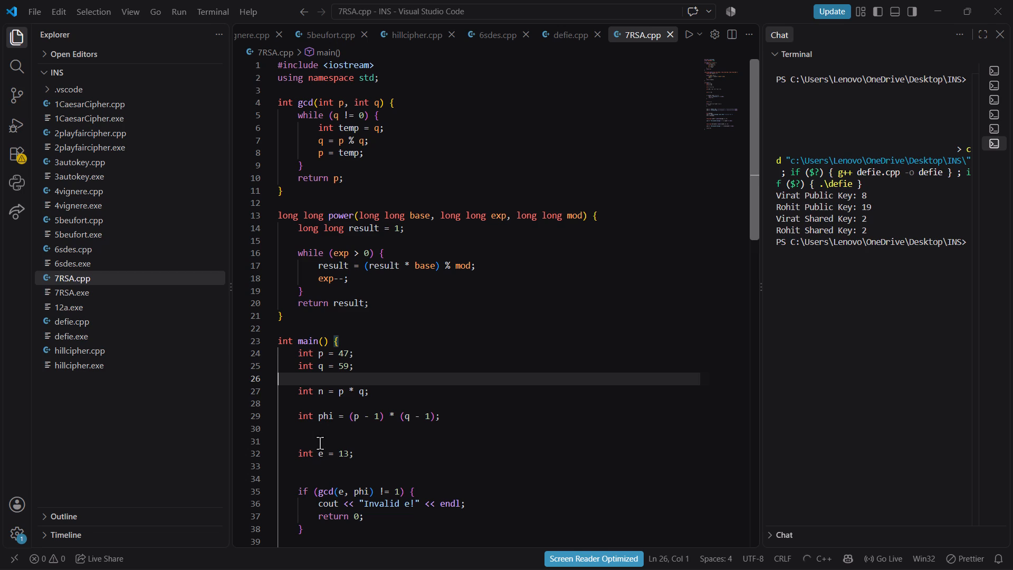
# Leave one blank line above int e = 13 and remove the blank lines between it and the gcd check.
pyautogui.click(314, 439)
pyautogui.press('BackSpace')
pyautogui.press('BackSpace')
pyautogui.press('BackSpace')
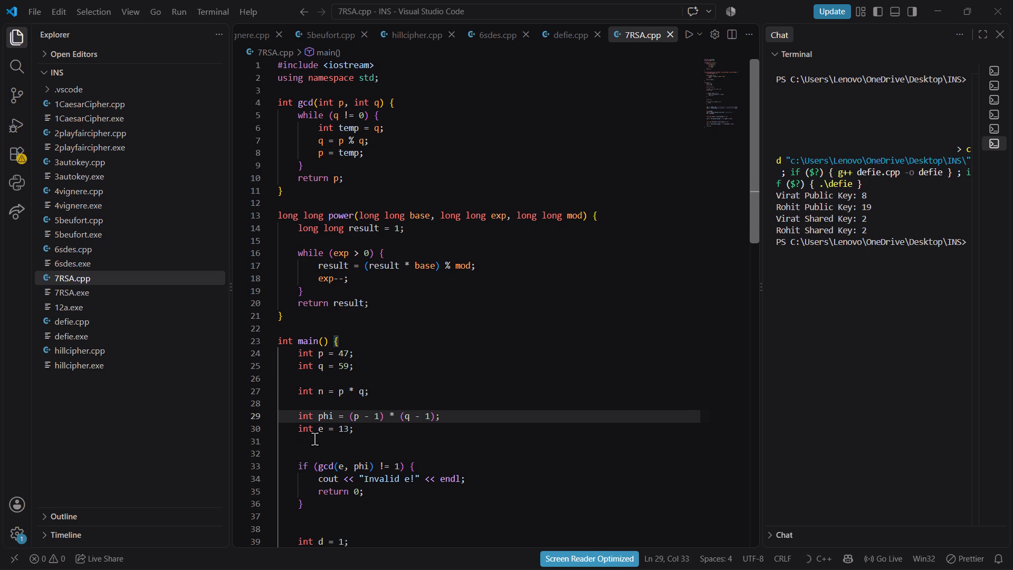
pyautogui.press('Return')
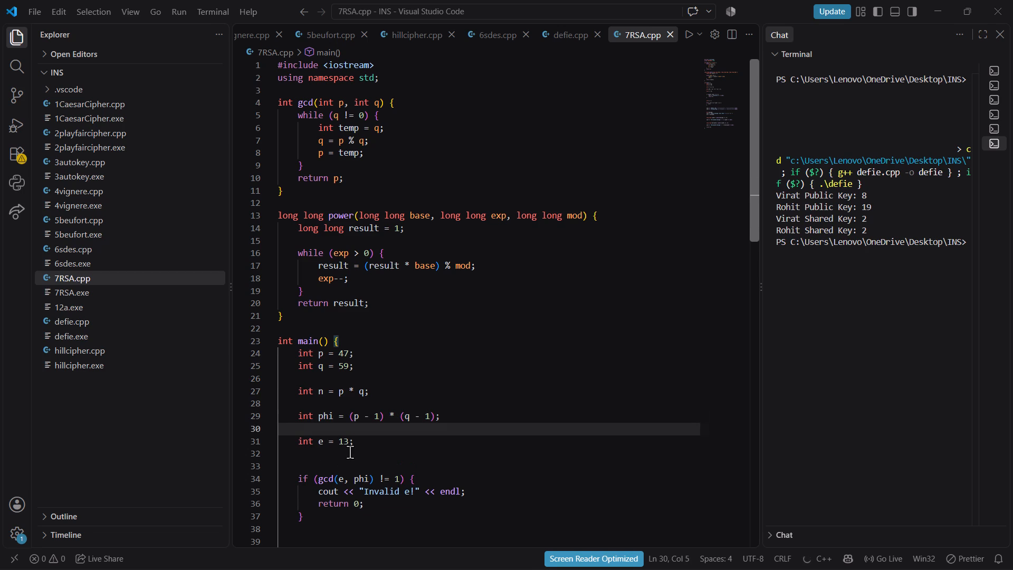
pyautogui.click(324, 471)
pyautogui.press('BackSpace')
pyautogui.press('BackSpace')
pyautogui.press('BackSpace')
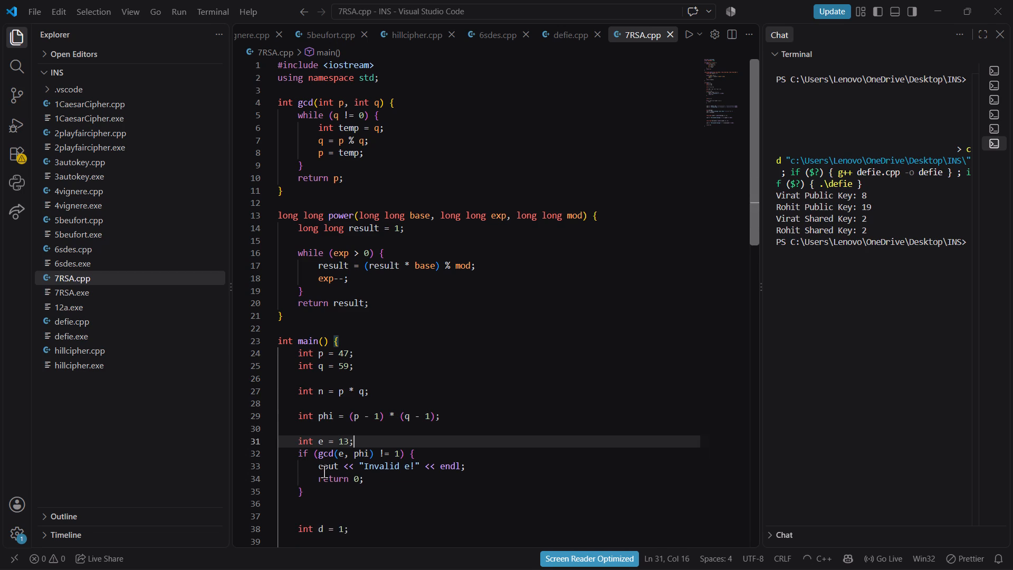
# Remove the blank lines between the gcd check's closing brace and int d = 1.
pyautogui.scroll(-5, 324, 471)
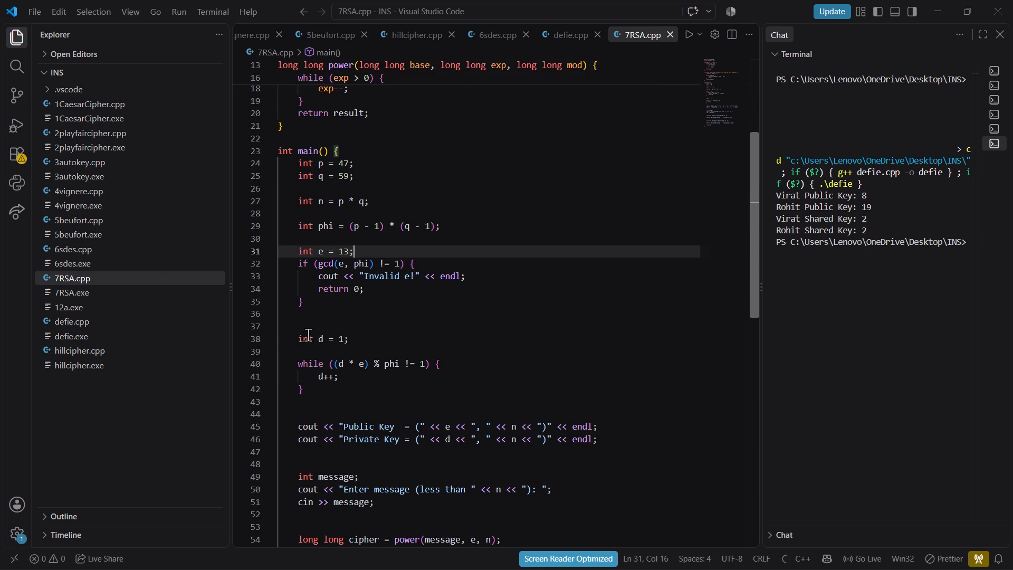
pyautogui.click(312, 331)
pyautogui.press('BackSpace')
pyautogui.press('BackSpace')
pyautogui.press('BackSpace')
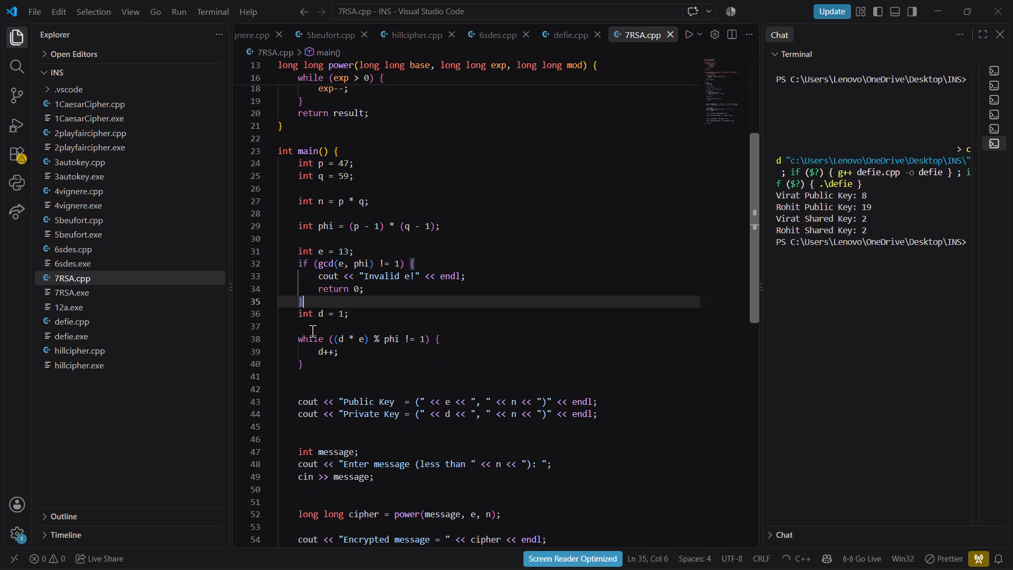
# Reduce the gaps above the Public Key output line and above int message to one blank line each.
pyautogui.click(307, 391)
pyautogui.press('BackSpace')
pyautogui.press('BackSpace')
pyautogui.press('BackSpace')
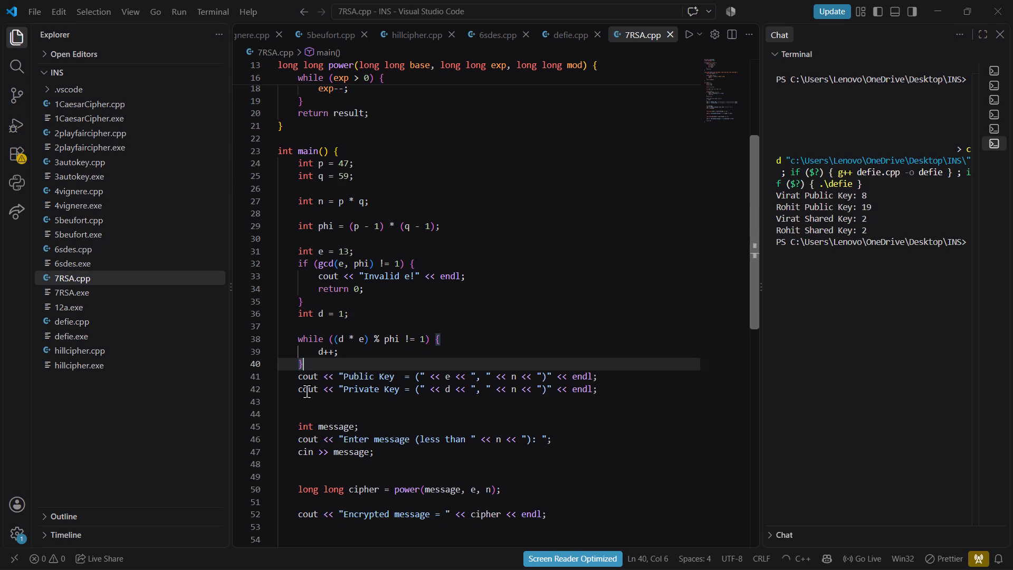
pyautogui.press('Return')
pyautogui.scroll(-2, 307, 391)
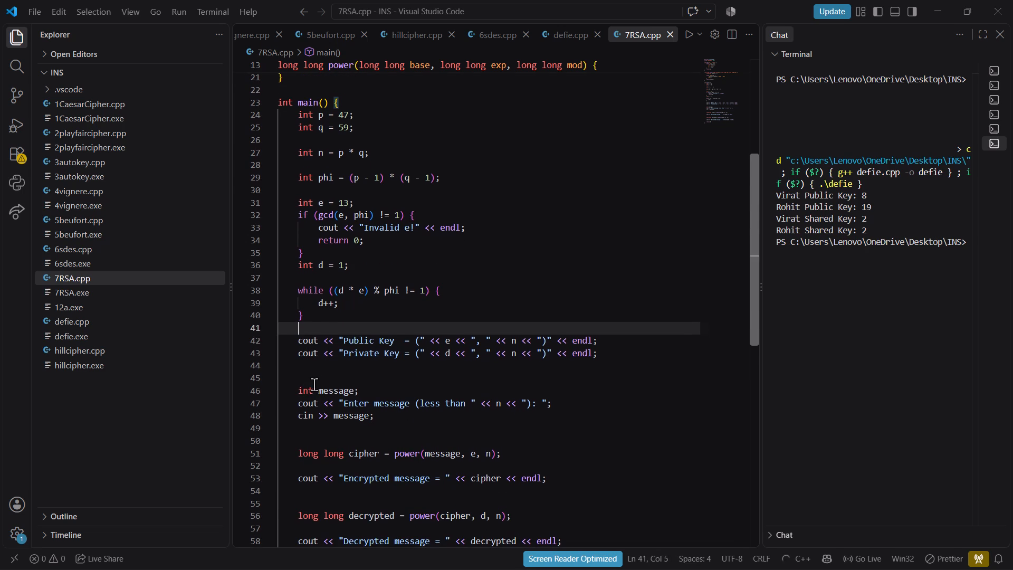
pyautogui.click(316, 382)
pyautogui.press('BackSpace')
pyautogui.press('BackSpace')
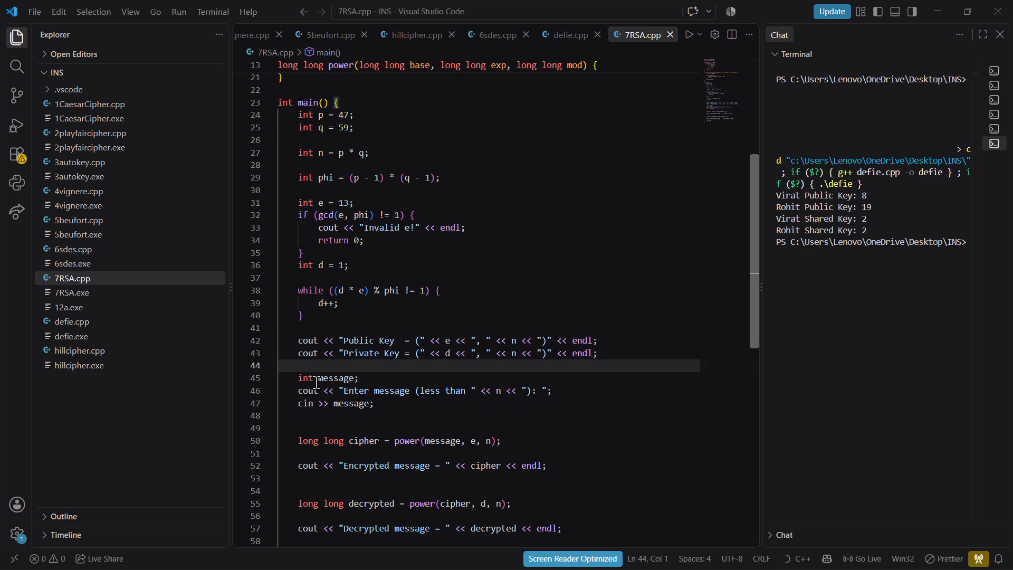
# Leave one blank line above long long cipher and long long decrypted, and none above the Encrypted and Decrypted message output lines.
pyautogui.scroll(-1, 316, 382)
pyautogui.click(310, 392)
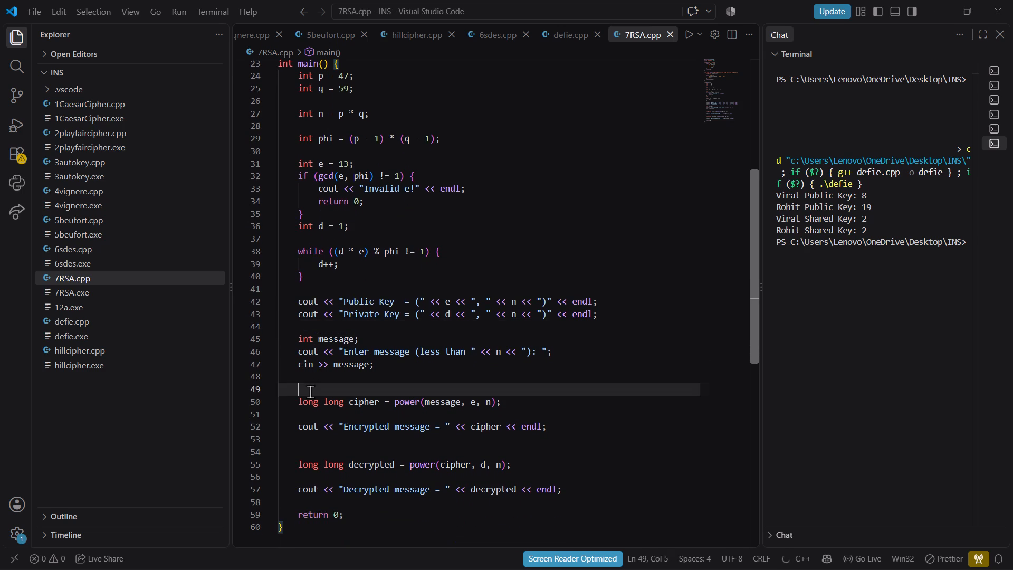
pyautogui.press('BackSpace')
pyautogui.press('BackSpace')
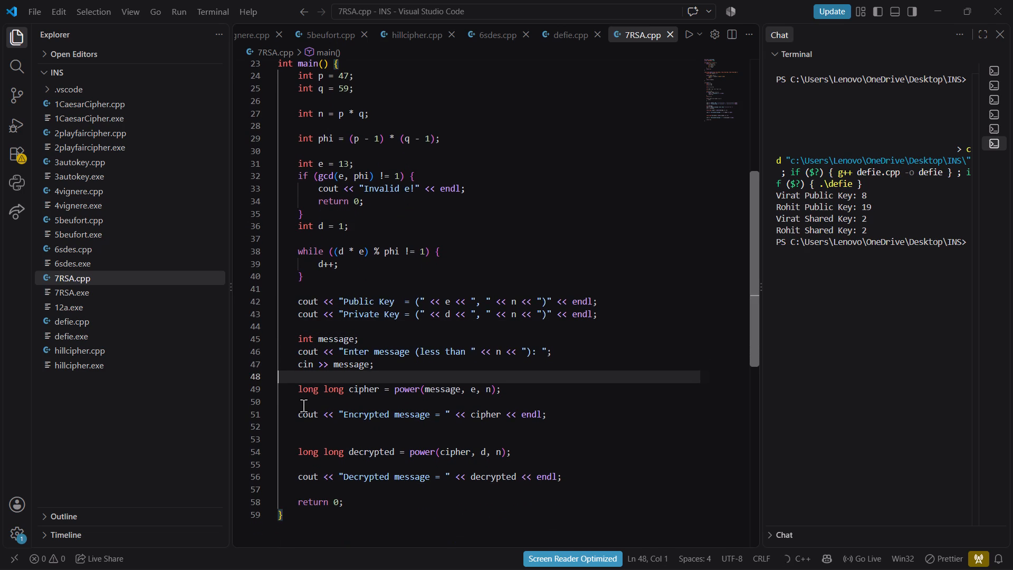
pyautogui.click(303, 405)
pyautogui.press('BackSpace')
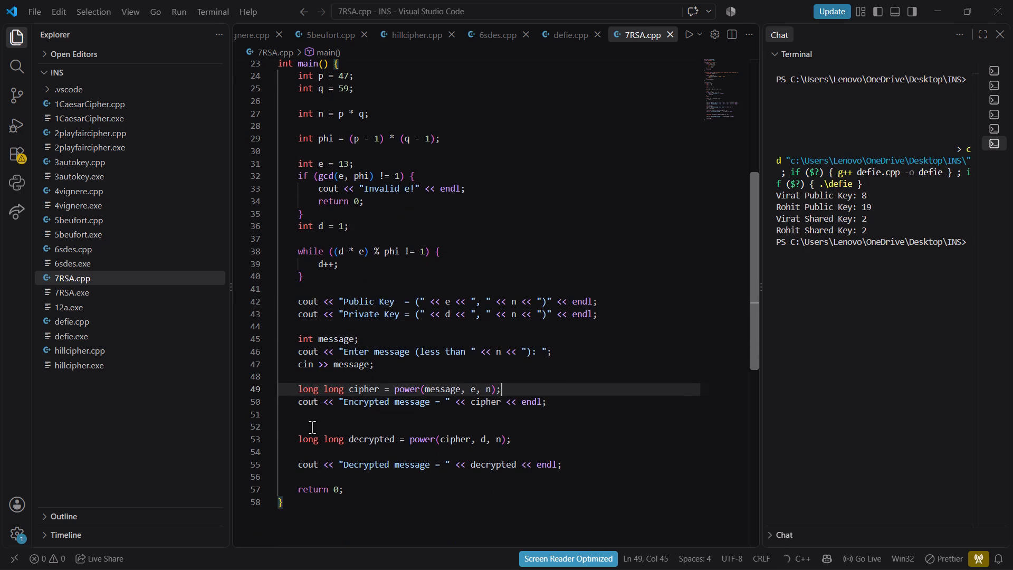
pyautogui.click(312, 427)
pyautogui.press('BackSpace')
pyautogui.press('BackSpace')
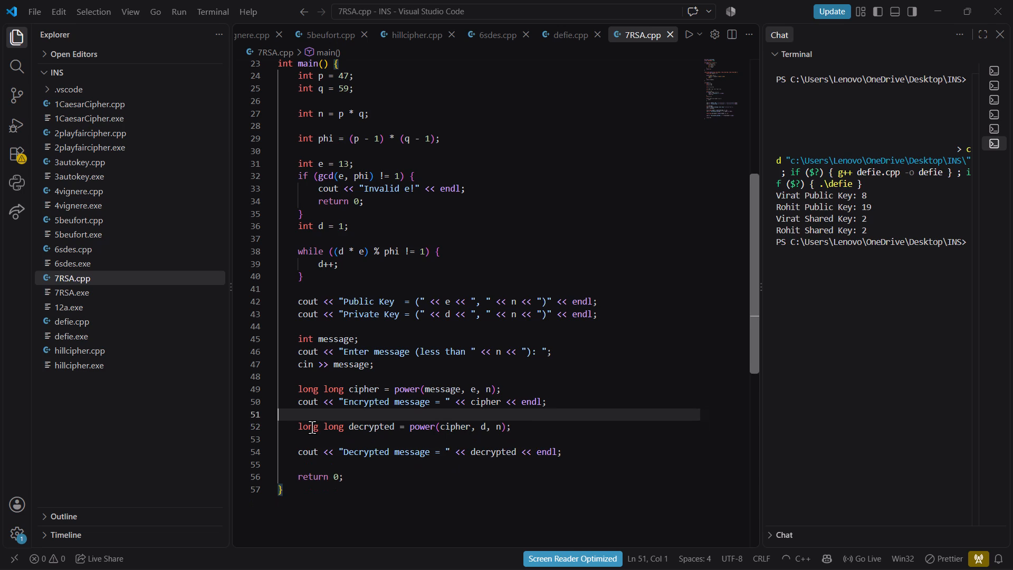
pyautogui.click(307, 442)
pyautogui.press('BackSpace')
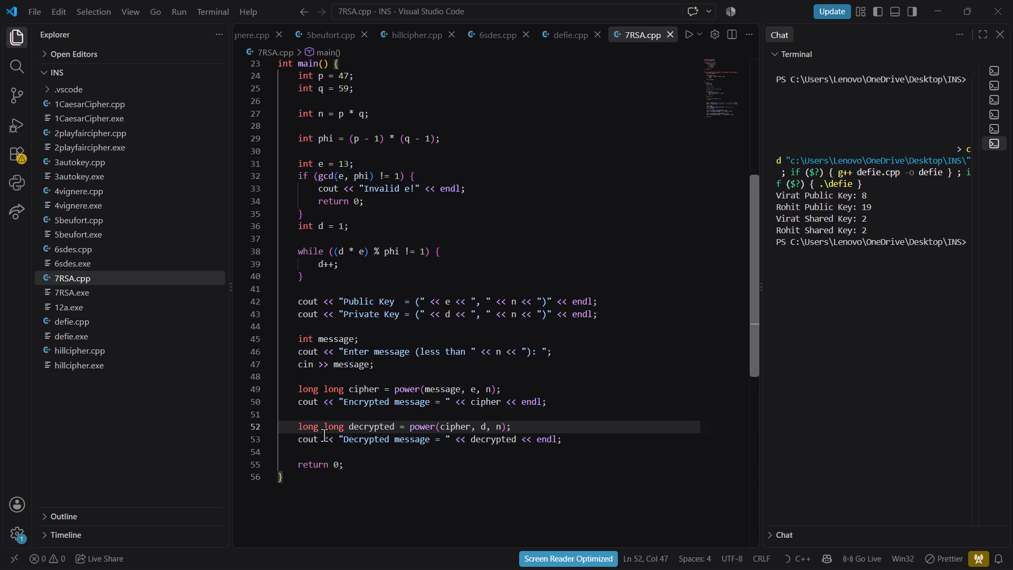
# Capture a screenshot of 7RSA.cpp lines 1 to 22, covering the includes and the gcd and power functions.
pyautogui.scroll(9, 386, 413)
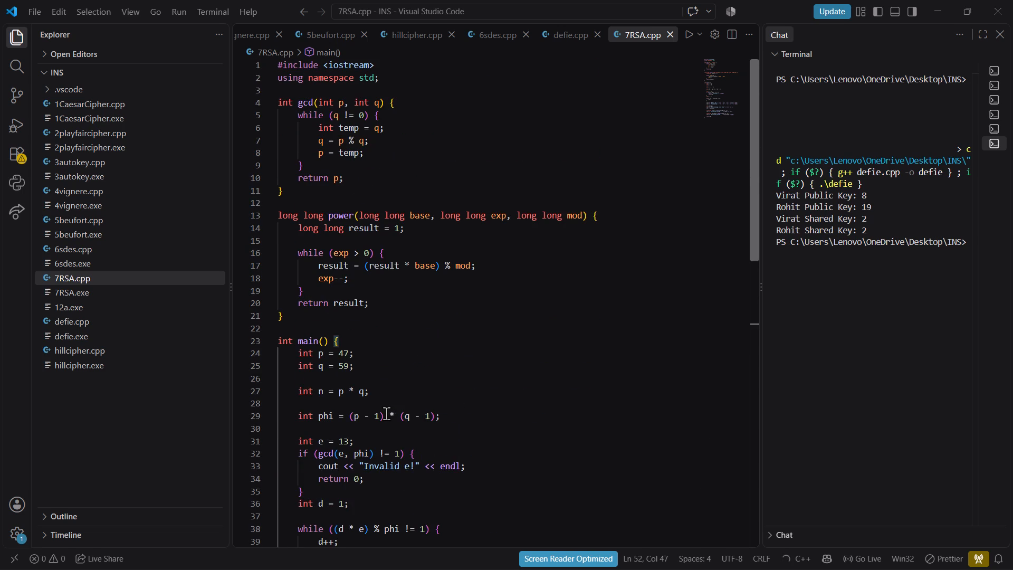
pyautogui.scroll(-7, 386, 413)
pyautogui.scroll(11, 386, 413)
pyautogui.press('shift+super+s')
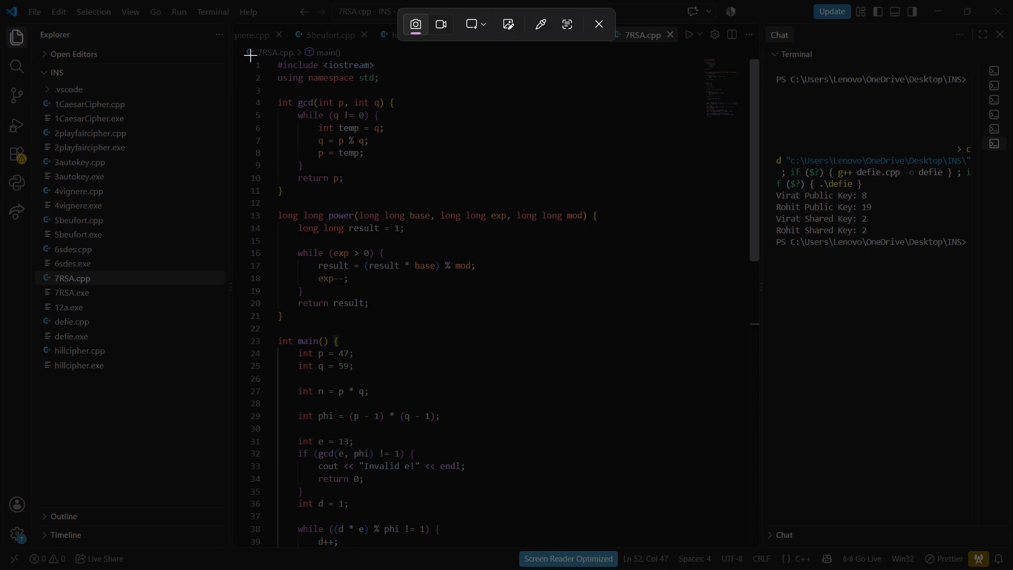
pyautogui.moveTo(232, 58); pyautogui.dragTo(480, 254)
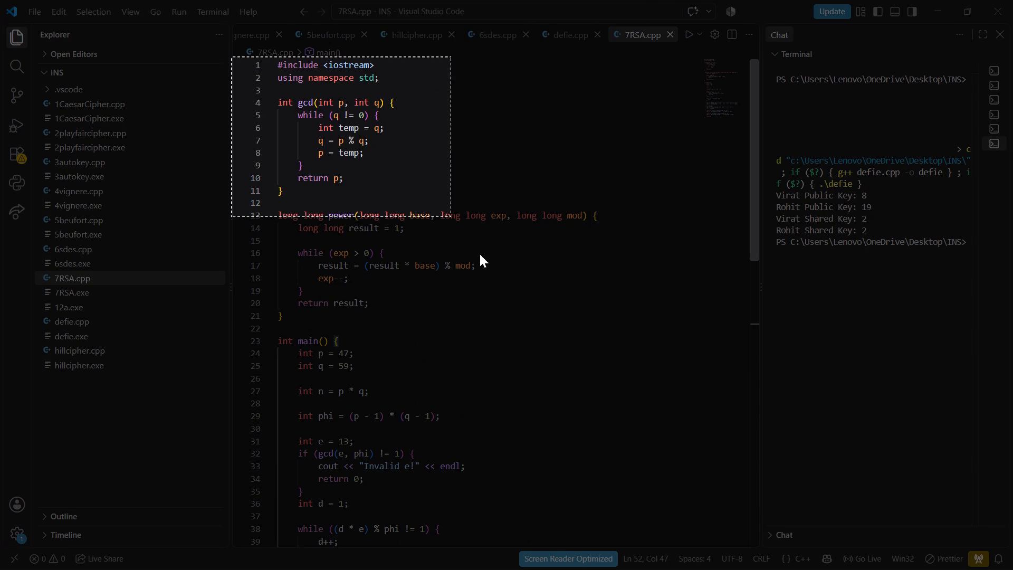
pyautogui.moveTo(480, 254); pyautogui.dragTo(611, 336)
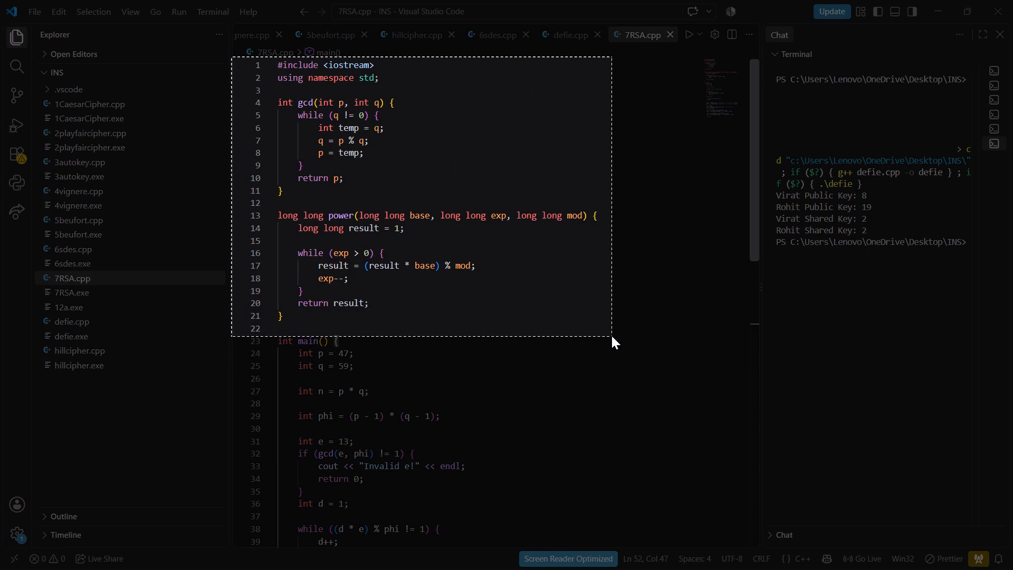
pyautogui.moveTo(611, 336); pyautogui.dragTo(615, 336)
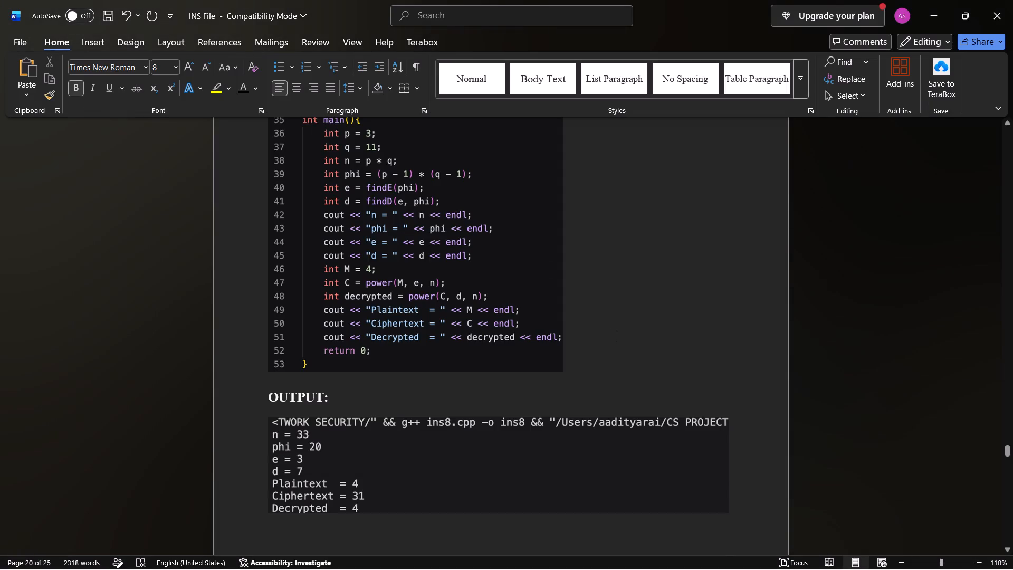
# In the Word file, replace the first old picture under the RSA CODE heading with the captured screenshot, preceded by a run of spaces.
pyautogui.scroll(12, 453, 285)
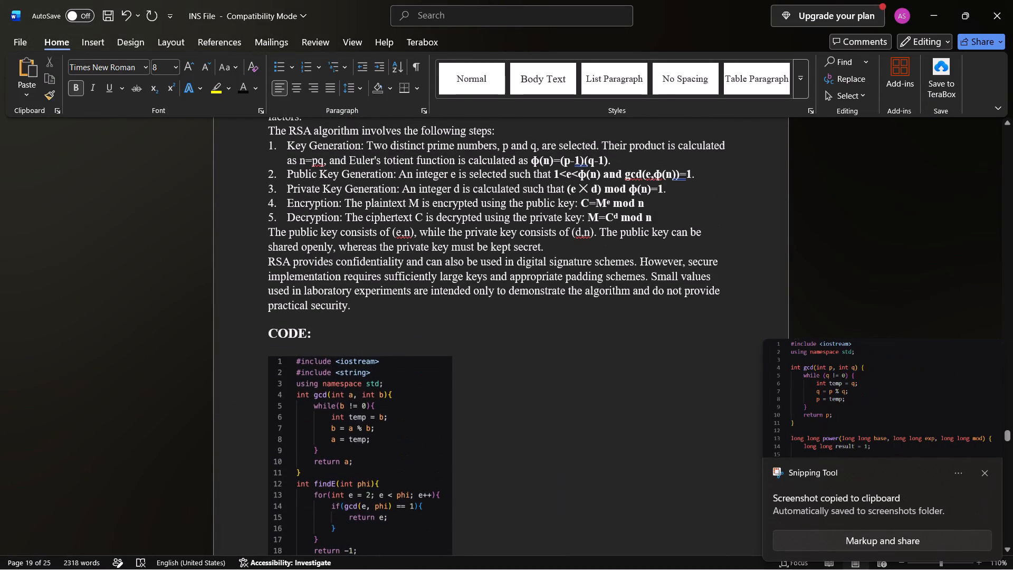
pyautogui.click(381, 460)
pyautogui.press('BackSpace')
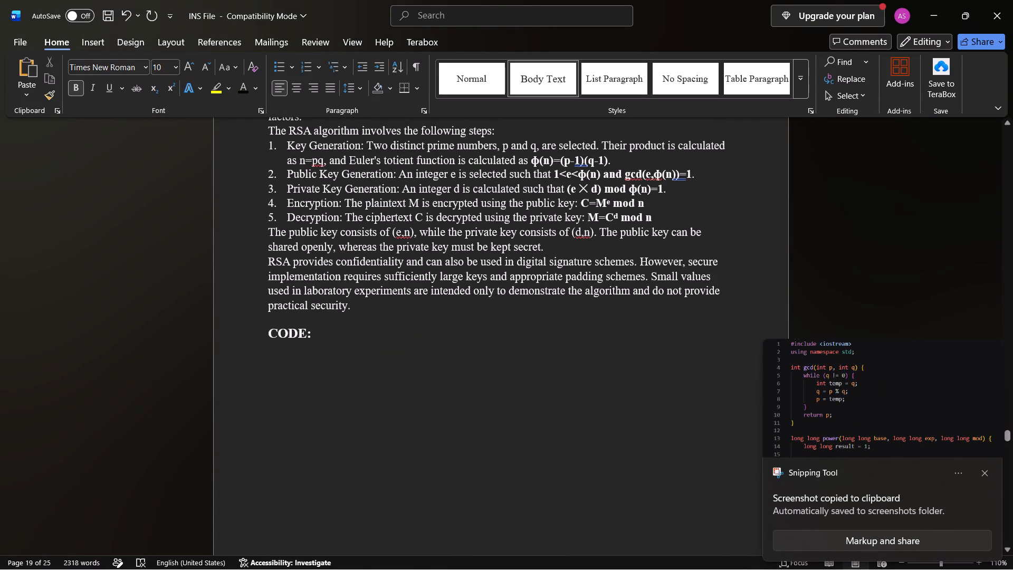
pyautogui.press('space')
pyautogui.press('space')
pyautogui.press('space')
pyautogui.press('space')
pyautogui.press('space')
pyautogui.press('space')
pyautogui.press('space')
pyautogui.press('space')
pyautogui.press('space')
pyautogui.press('space')
pyautogui.press('space')
pyautogui.press('space')
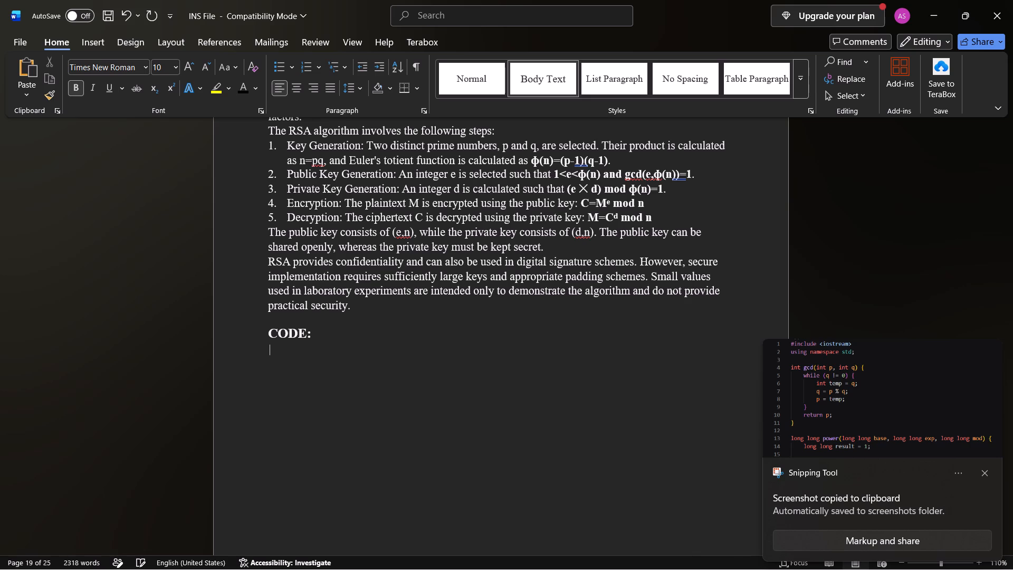
pyautogui.hotkey('ctrl', 'v')
# Shrink the pasted gcd and power code picture proportionally to about nine tenths of its width.
pyautogui.click(381, 460)
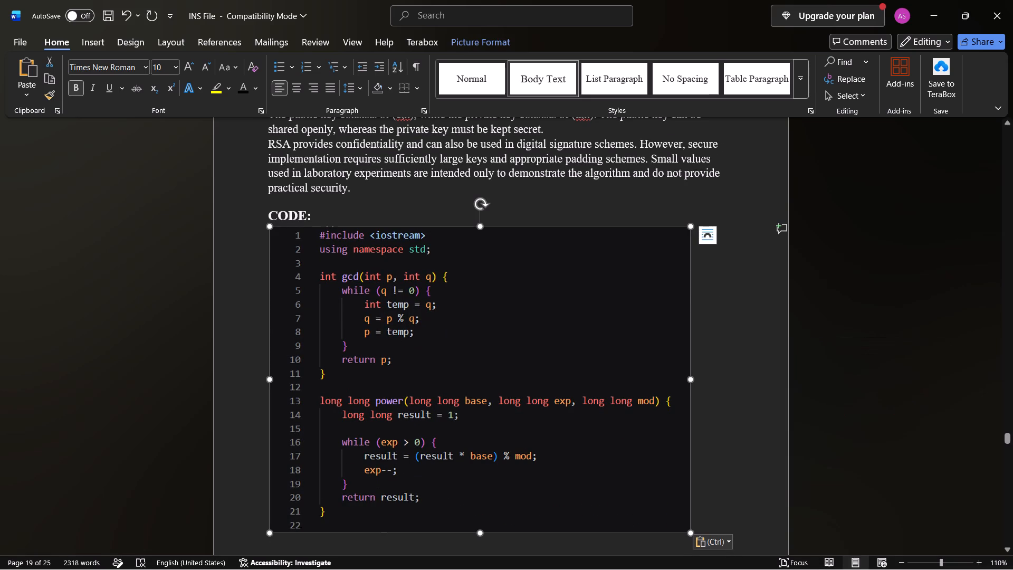
pyautogui.moveTo(690, 533); pyautogui.dragTo(548, 517)
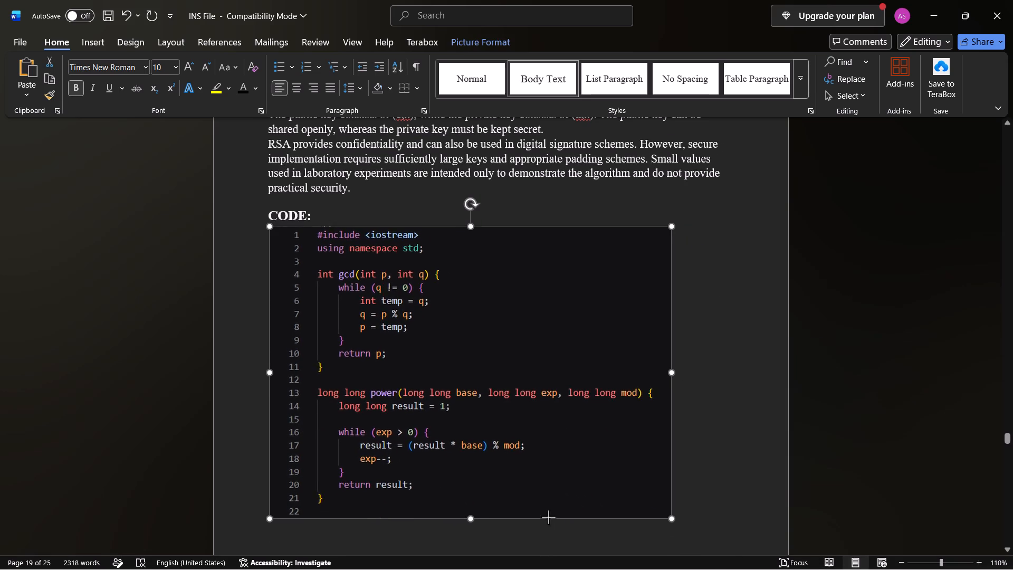
pyautogui.moveTo(548, 517); pyautogui.dragTo(507, 500)
# Switch to Visual Studio Code and capture a screenshot of the main function, lines 23 to 56 of 7RSA.cpp.
pyautogui.scroll(-7, 507, 500)
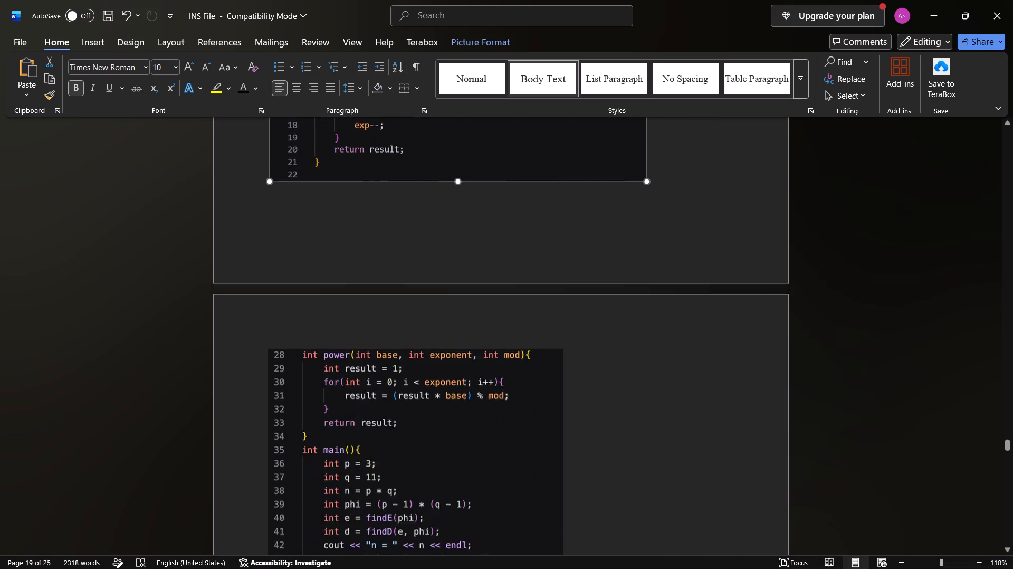
pyautogui.click(507, 500)
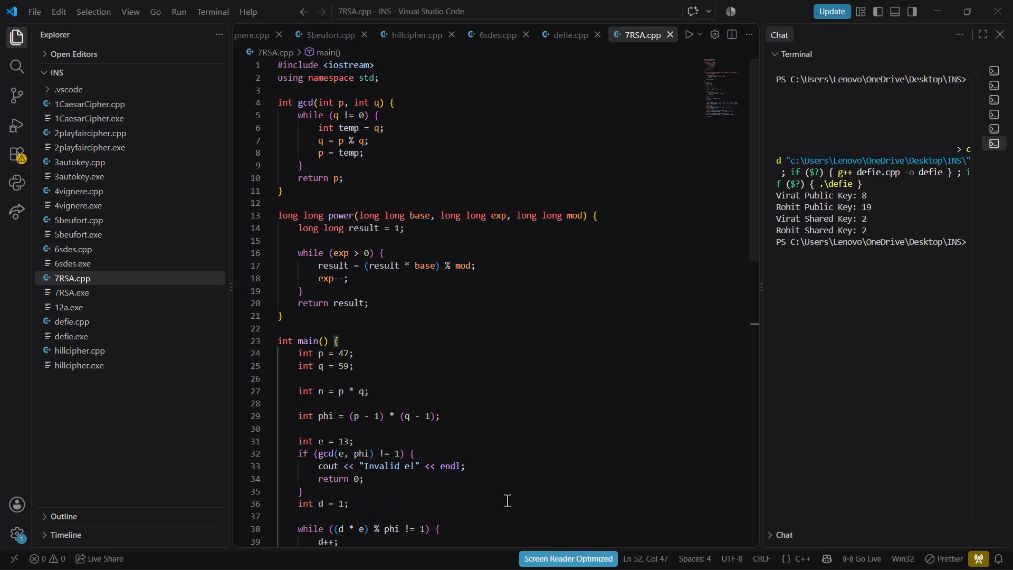
pyautogui.scroll(-6, 335, 322)
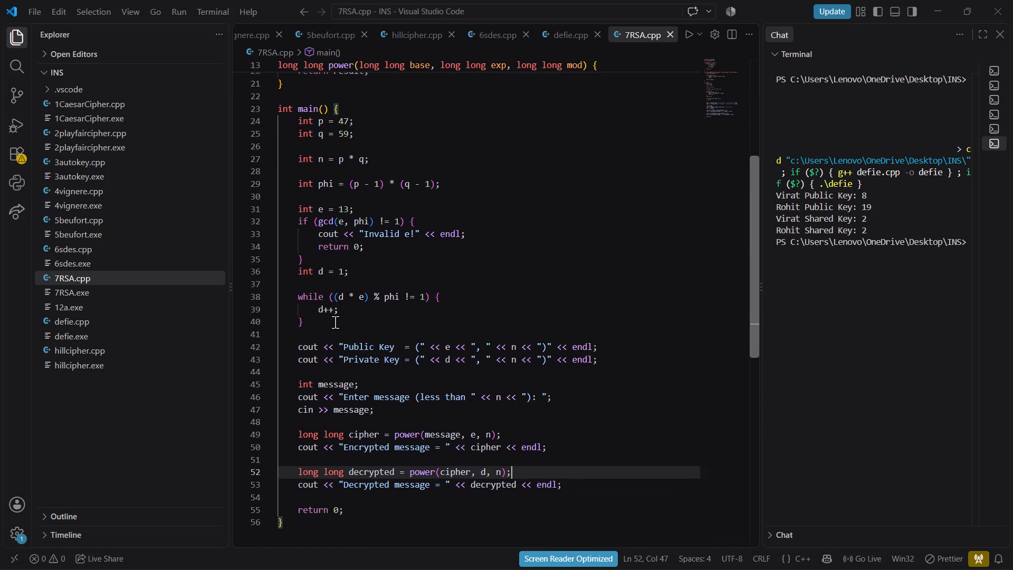
pyautogui.scroll(-1, 335, 322)
pyautogui.press('shift+super+s')
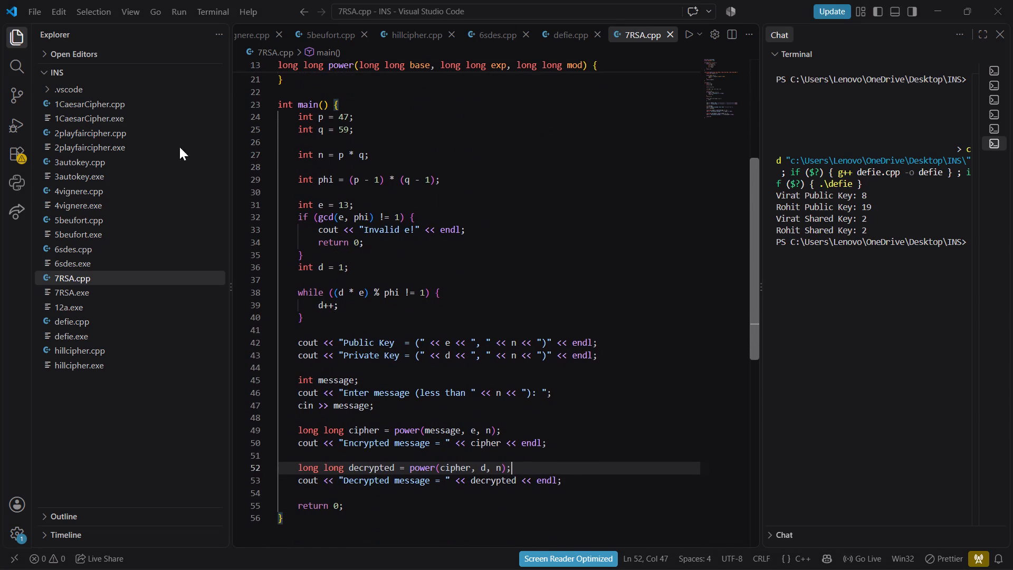
pyautogui.moveTo(235, 98); pyautogui.dragTo(614, 525)
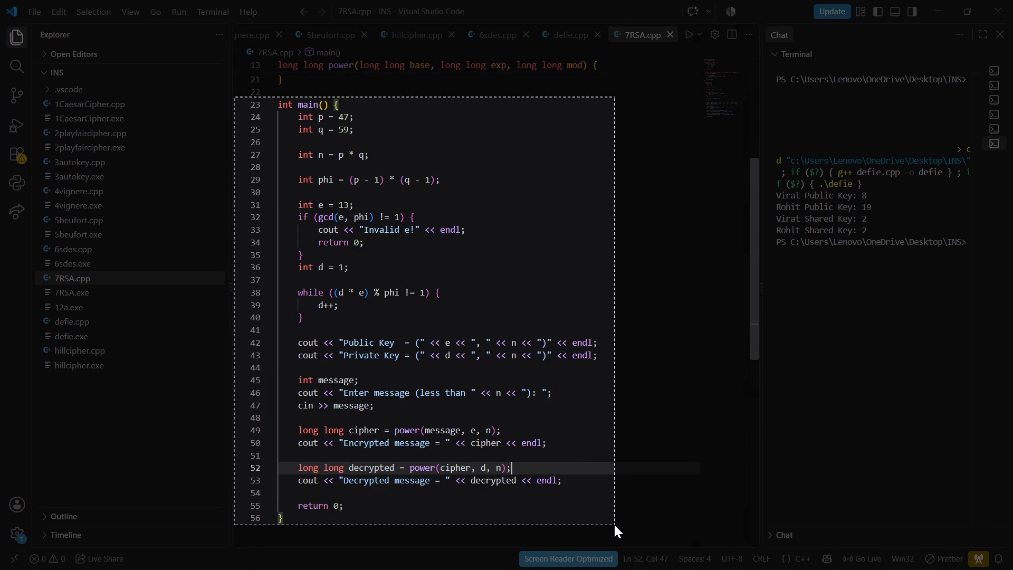
pyautogui.moveTo(614, 525); pyautogui.dragTo(617, 534)
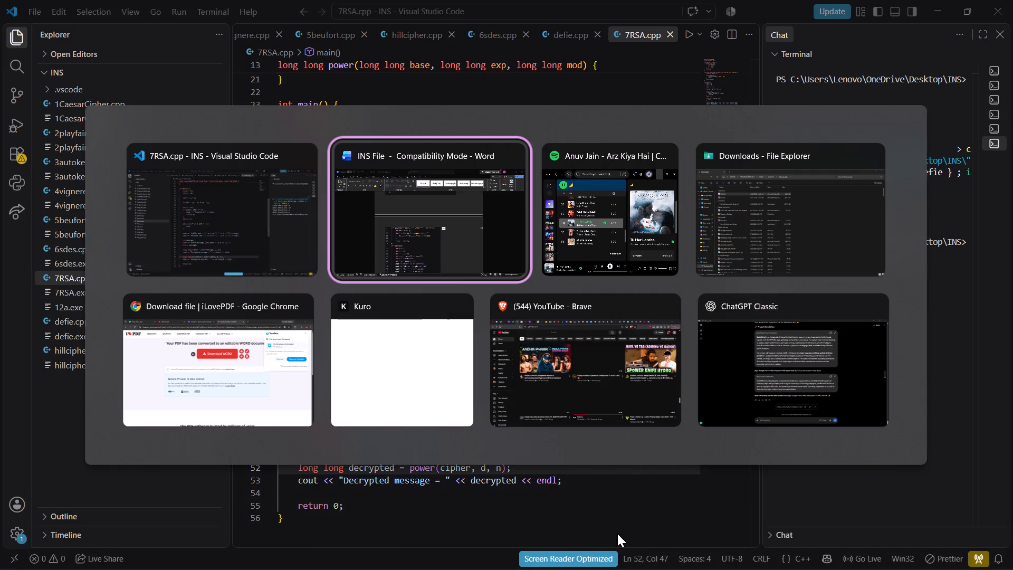
# In the Word file, replace the remaining old RSA code picture above OUTPUT with the captured main function screenshot.
pyautogui.click(400, 447)
pyautogui.press('BackSpace')
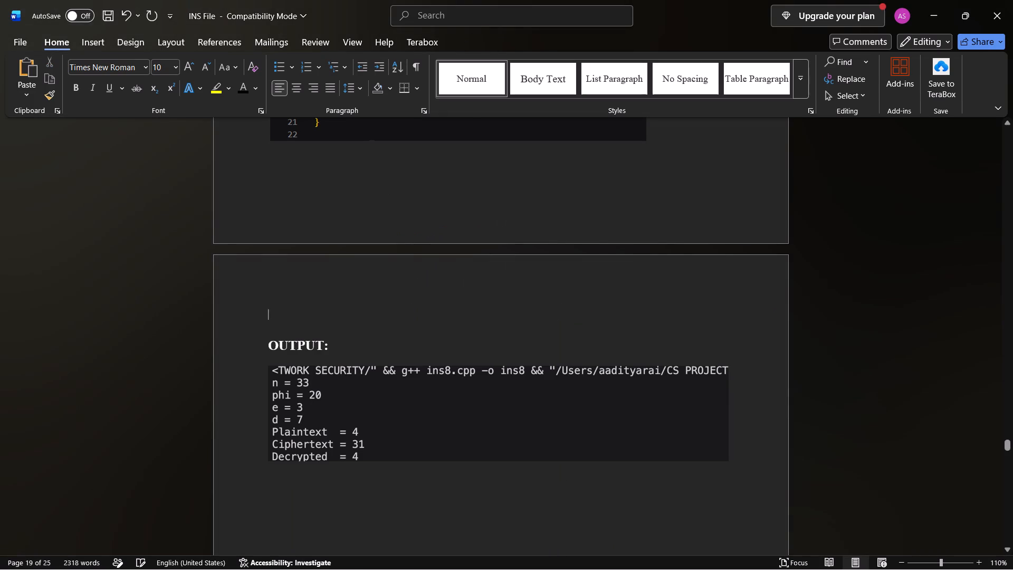
pyautogui.hotkey('ctrl', 'v')
# Shrink the pasted main function picture proportionally to about three quarters of its width.
pyautogui.click(400, 447)
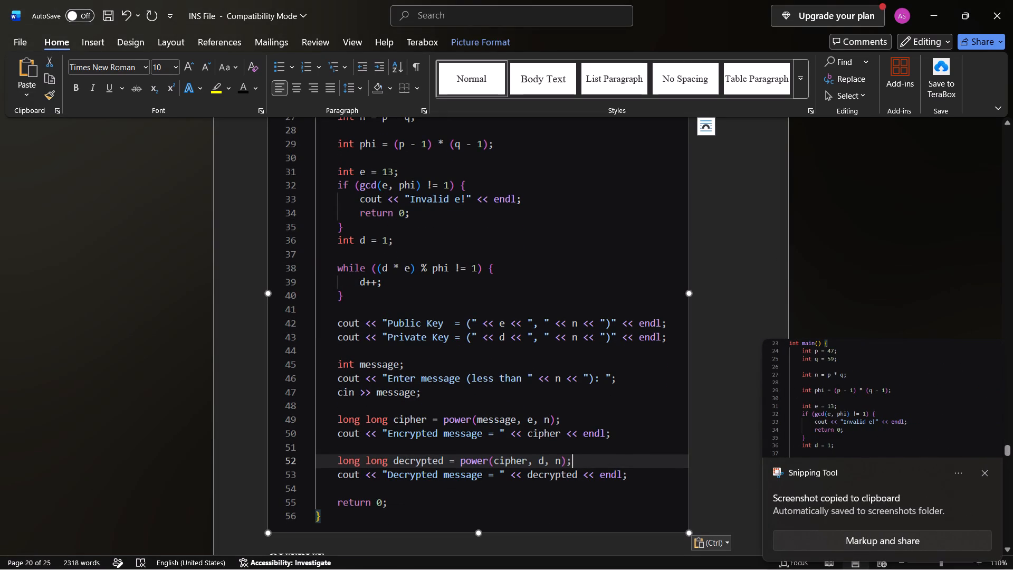
pyautogui.moveTo(691, 531); pyautogui.dragTo(418, 408)
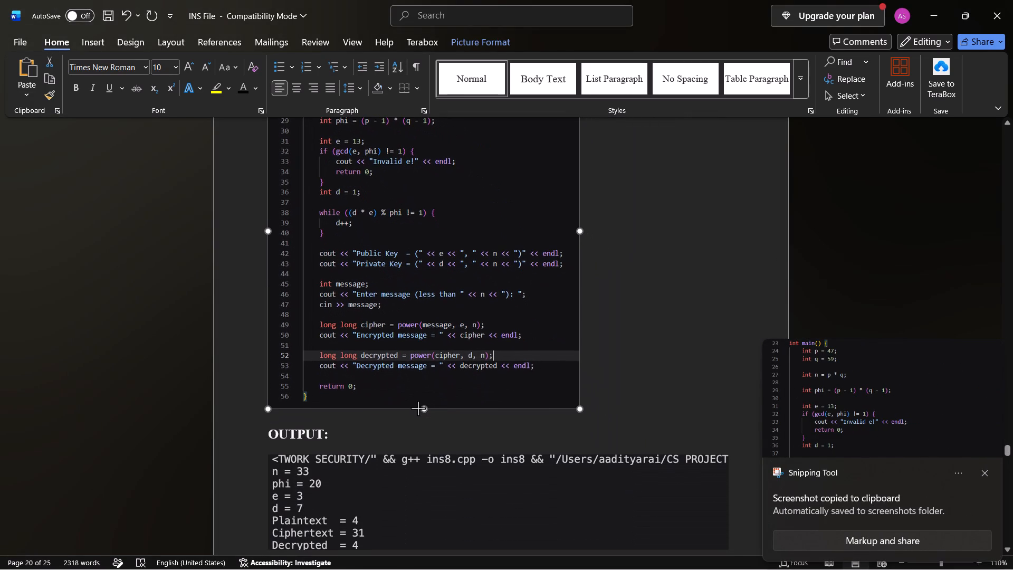
pyautogui.moveTo(418, 408); pyautogui.dragTo(417, 408)
pyautogui.scroll(6, 417, 408)
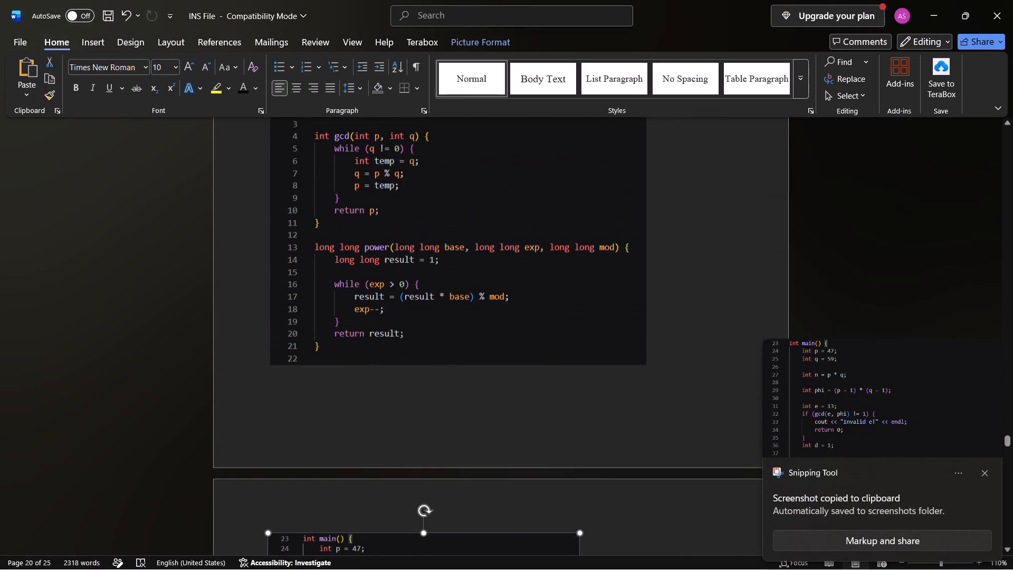
pyautogui.scroll(-9, 417, 408)
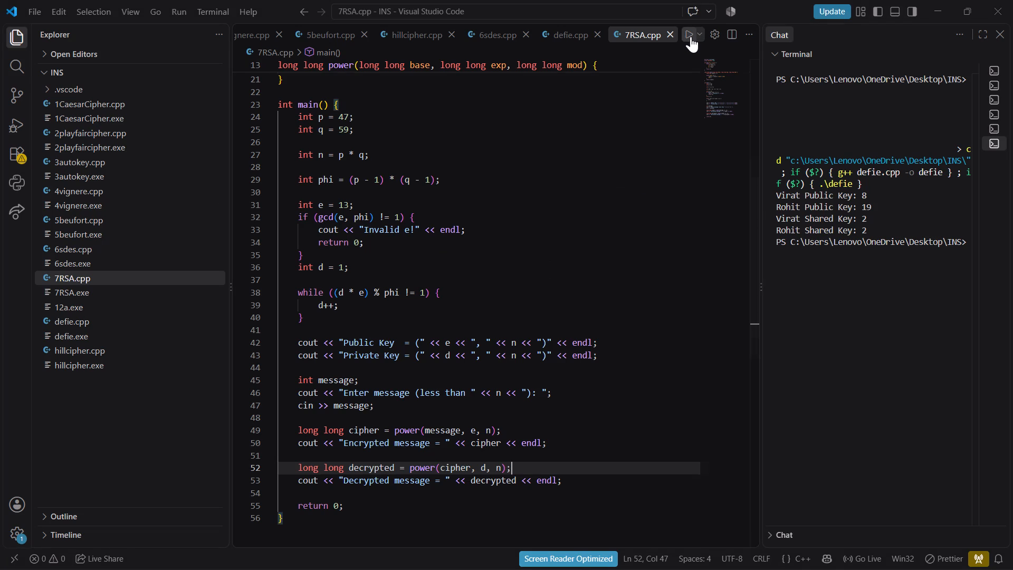
# Switch to Visual Studio Code, run 7RSA.cpp and enter 456 as the message.
pyautogui.click(691, 36)
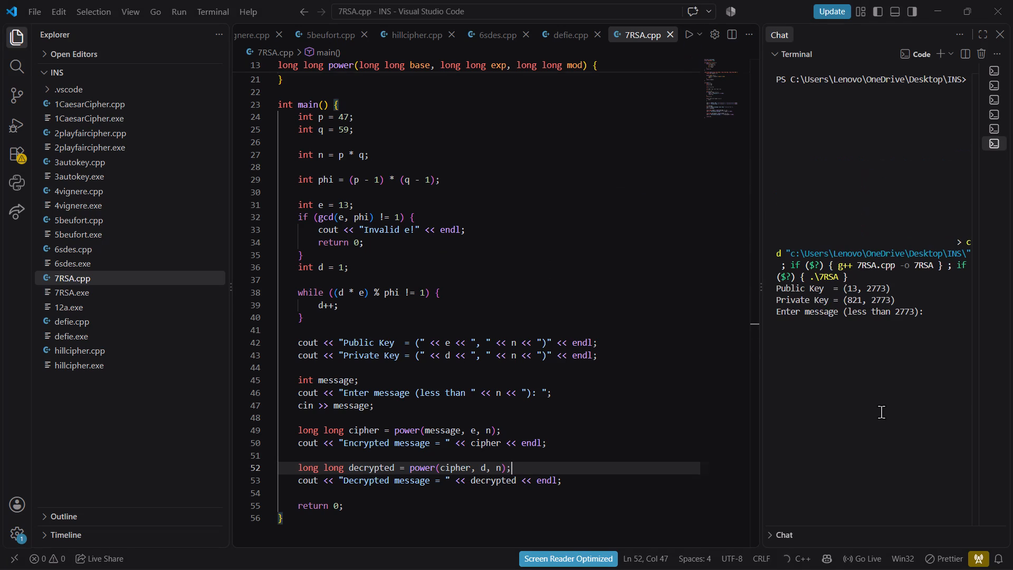
pyautogui.click(881, 412)
pyautogui.write('456')
pyautogui.press('Return')
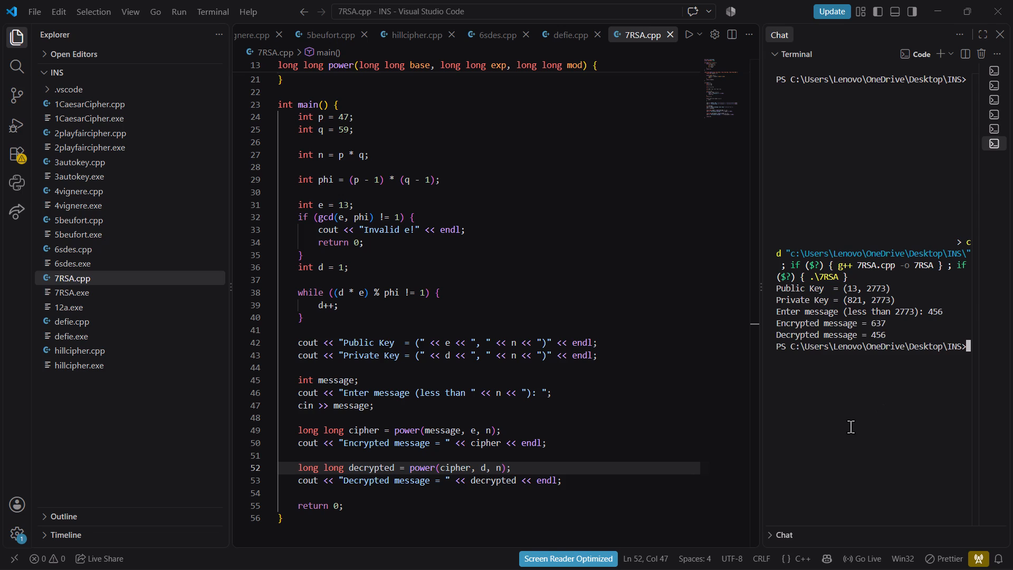
pyautogui.click(850, 426)
# Capture a screenshot of the terminal showing the RSA run's command and output.
pyautogui.press('shift+super+s')
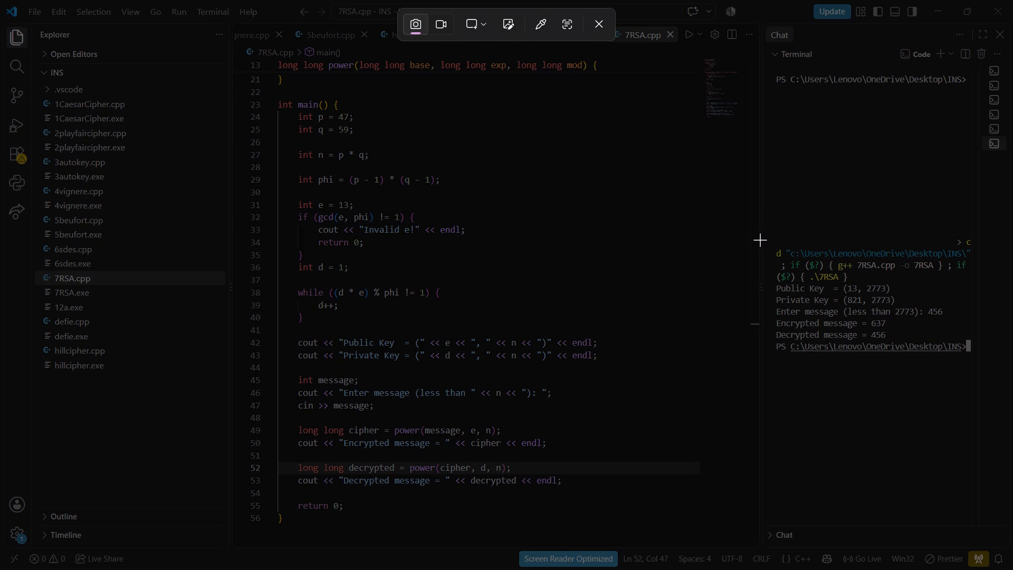
pyautogui.moveTo(759, 240); pyautogui.dragTo(979, 365)
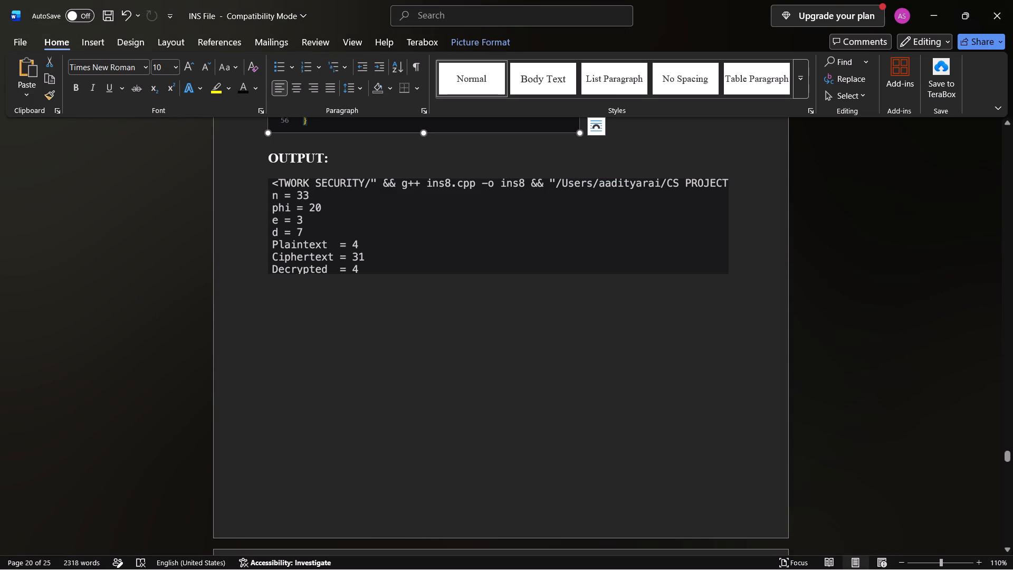
# In the Word file, replace the old RSA output picture under OUTPUT with the captured 7RSA.cpp terminal screenshot.
pyautogui.click(643, 255)
pyautogui.press('BackSpace')
pyautogui.press('space')
pyautogui.press('space')
pyautogui.press('space')
pyautogui.press('space')
pyautogui.press('space')
pyautogui.press('space')
pyautogui.press('space')
pyautogui.press('space')
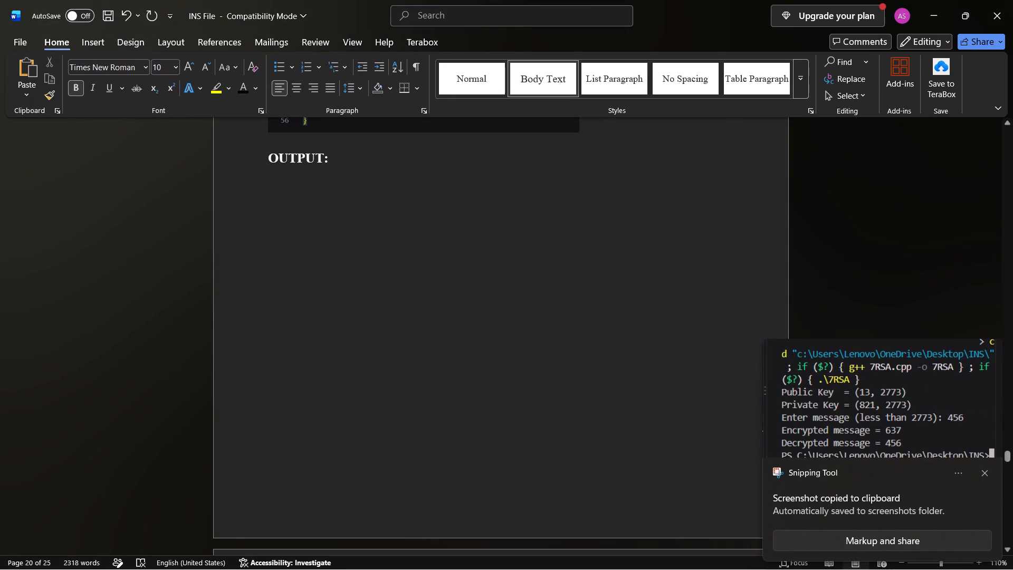
pyautogui.press('space')
pyautogui.press('space')
pyautogui.press('space')
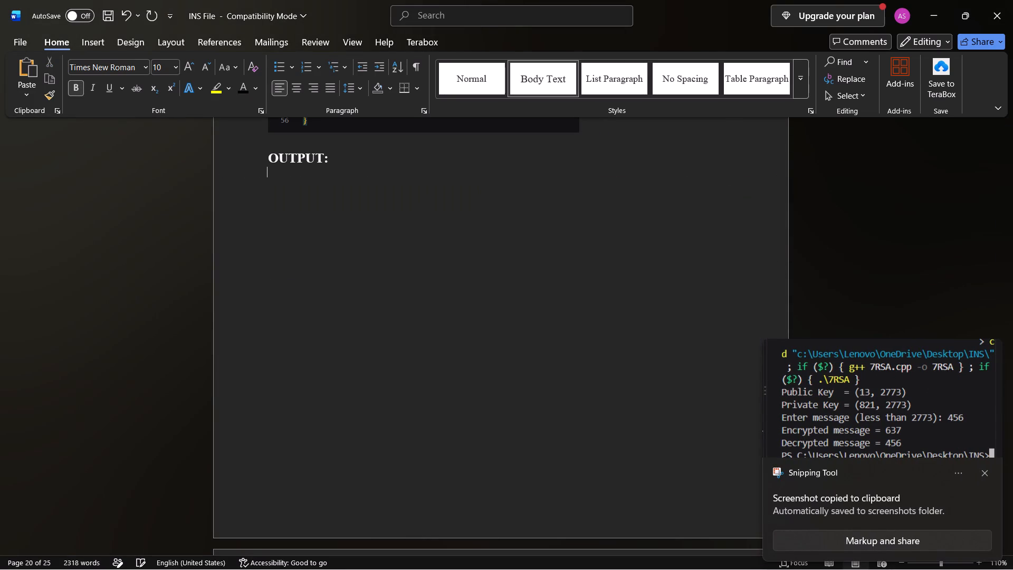
pyautogui.press('Return')
pyautogui.press('space')
pyautogui.press('space')
pyautogui.press('space')
pyautogui.press('space')
pyautogui.press('space')
pyautogui.press('space')
pyautogui.press('space')
pyautogui.press('space')
pyautogui.press('space')
pyautogui.press('space')
pyautogui.press('space')
pyautogui.press('space')
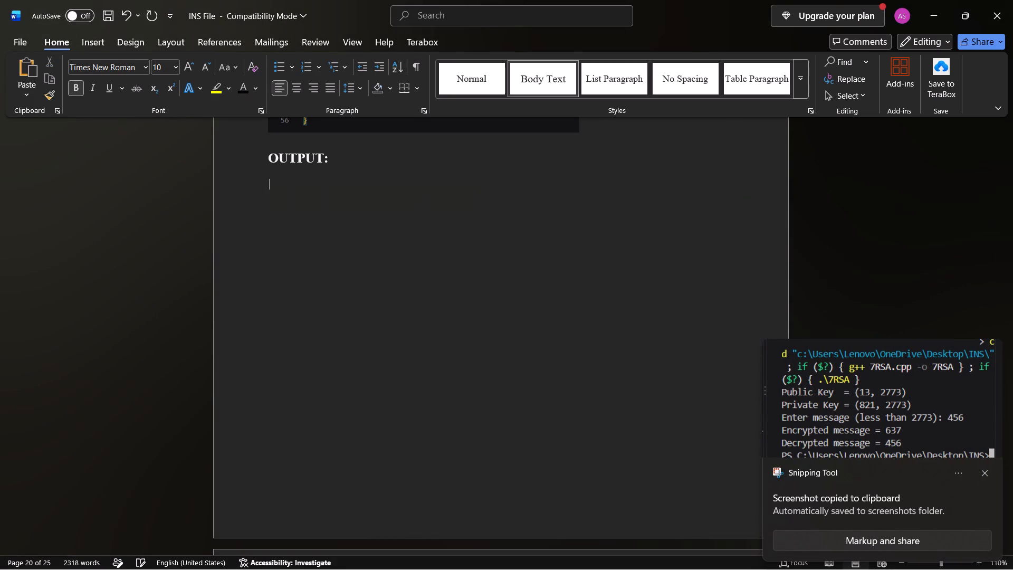
pyautogui.hotkey('ctrl', 'v')
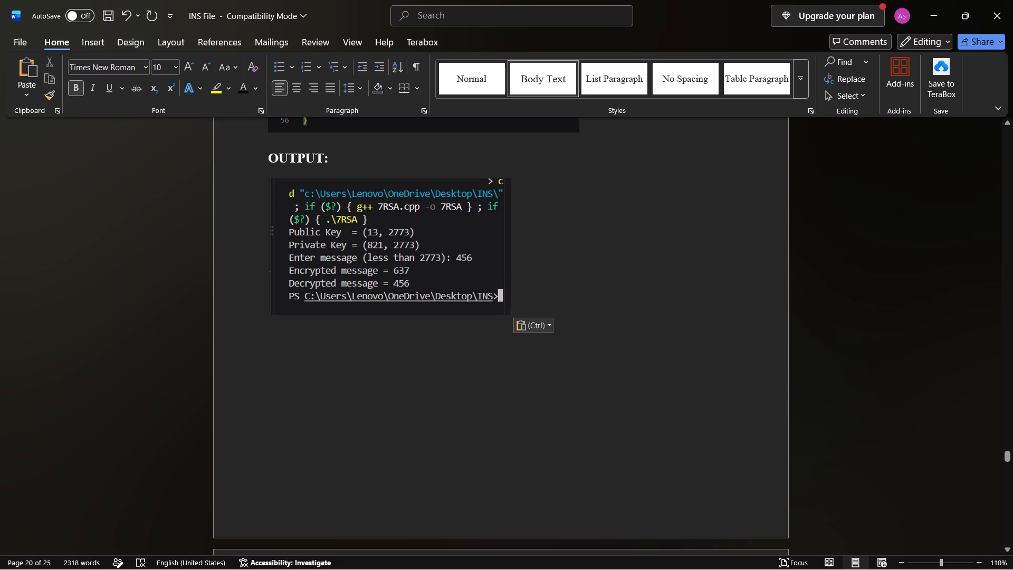
# Look through the Experiment 9 and Experiment 10 sections to review their code and output pictures.
pyautogui.scroll(9, 448, 263)
pyautogui.scroll(-7, 448, 263)
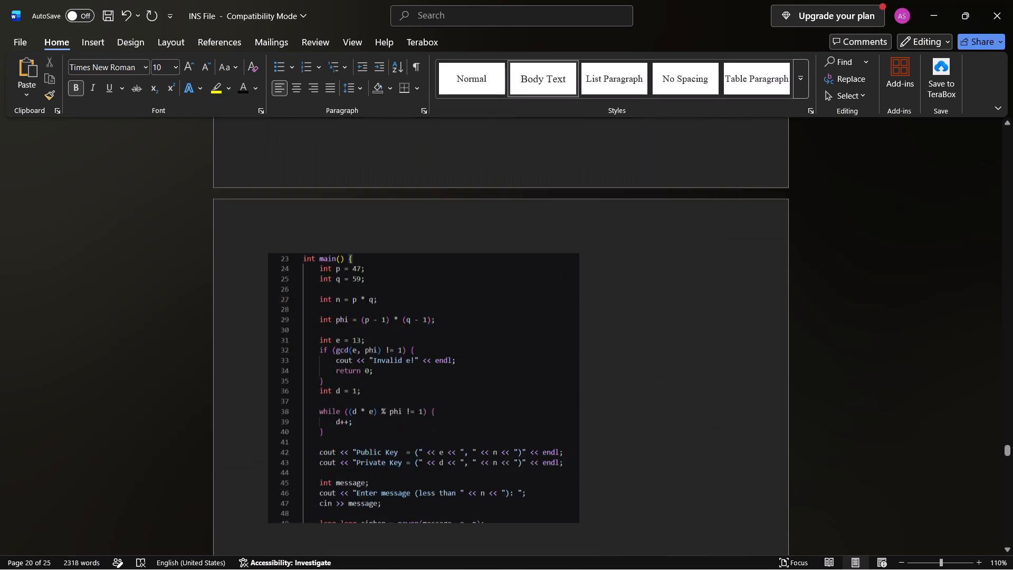
pyautogui.scroll(-4, 448, 263)
pyautogui.scroll(9, 448, 263)
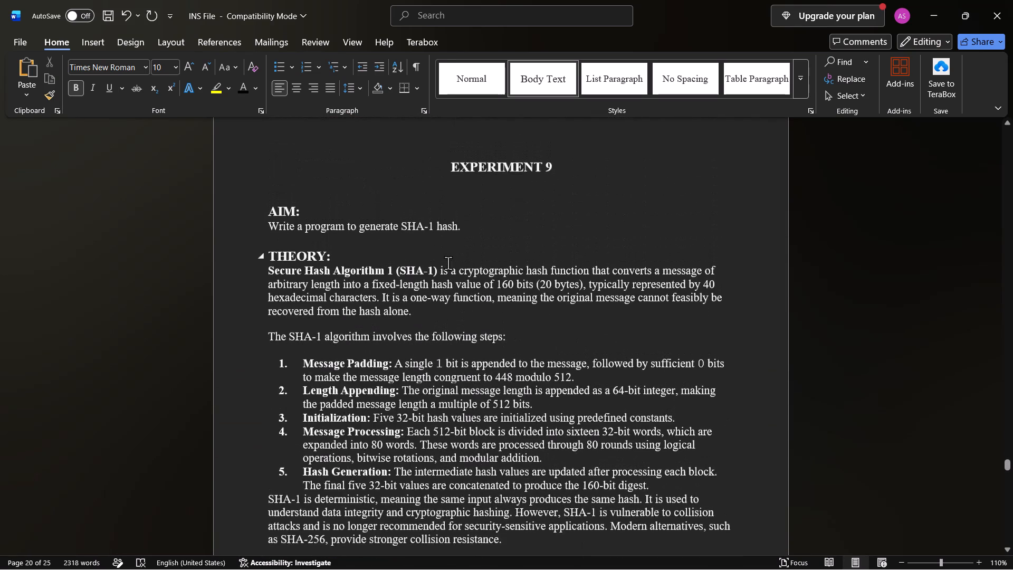
pyautogui.scroll(1, 448, 263)
pyautogui.scroll(-13, 448, 263)
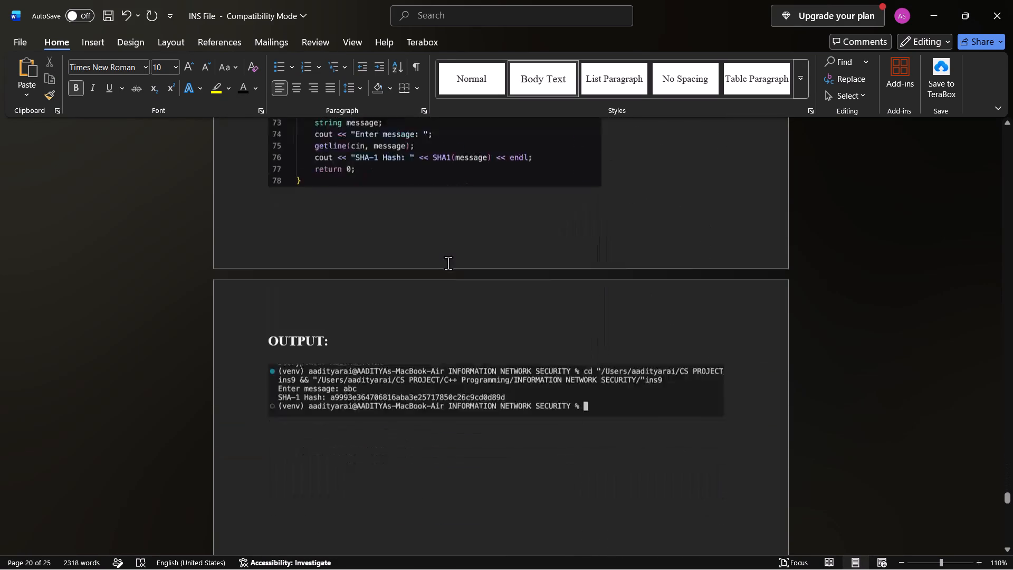
pyautogui.scroll(4, 448, 263)
pyautogui.scroll(-7, 448, 263)
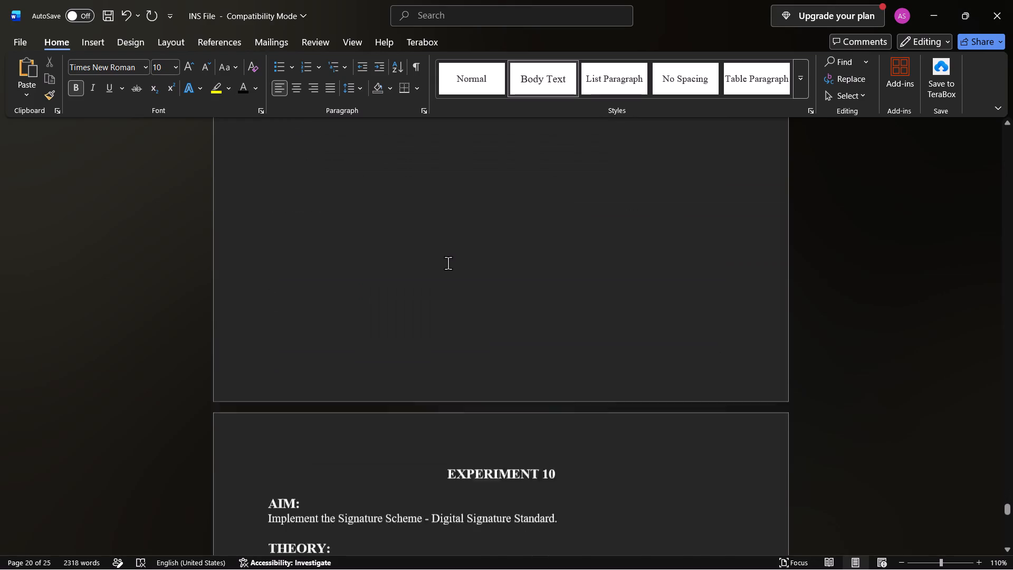
pyautogui.scroll(-16, 448, 263)
pyautogui.scroll(15, 448, 263)
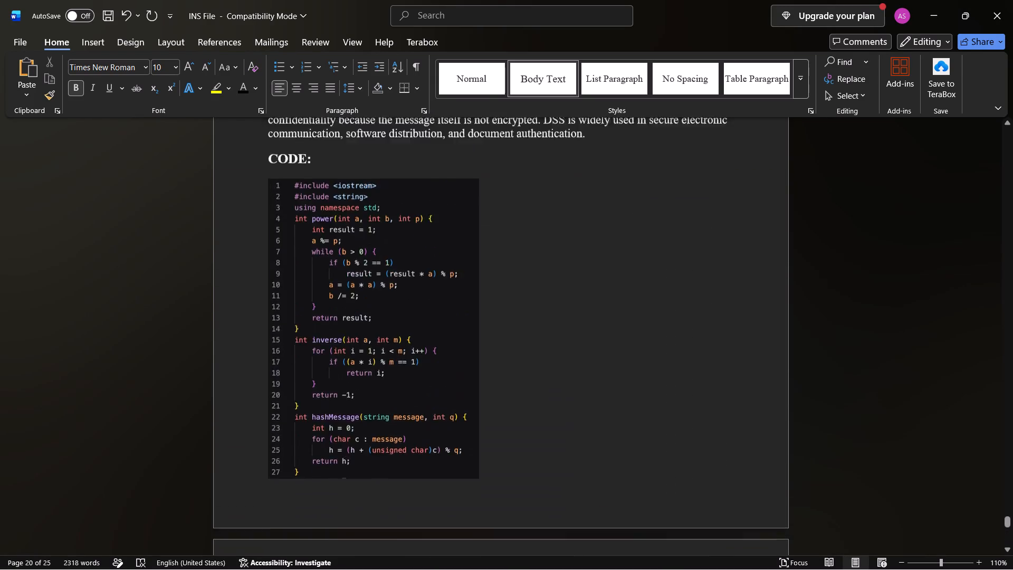
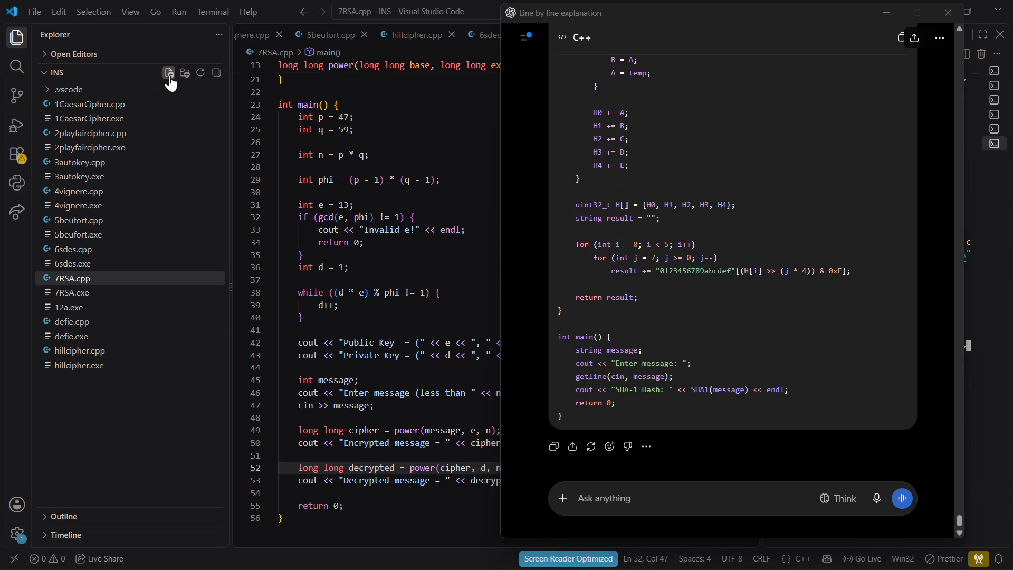
pyautogui.write('SHA')
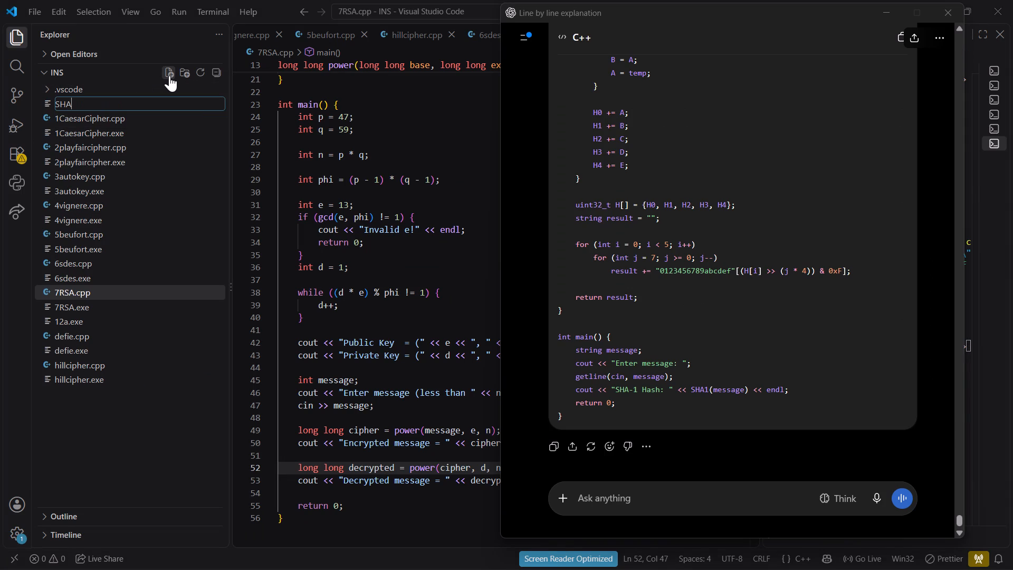
pyautogui.write('-1')
pyautogui.write('.cpp')
pyautogui.press('Return')
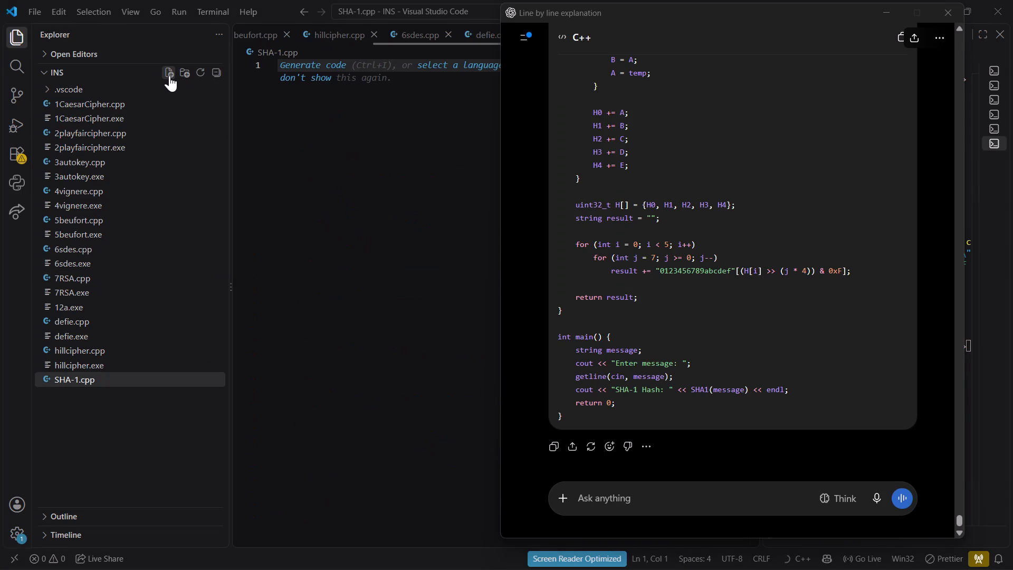
# Paste the copied SHA-1 code into the empty SHA-1.cpp file.
pyautogui.click(366, 254)
pyautogui.hotkey('ctrl', 'v')
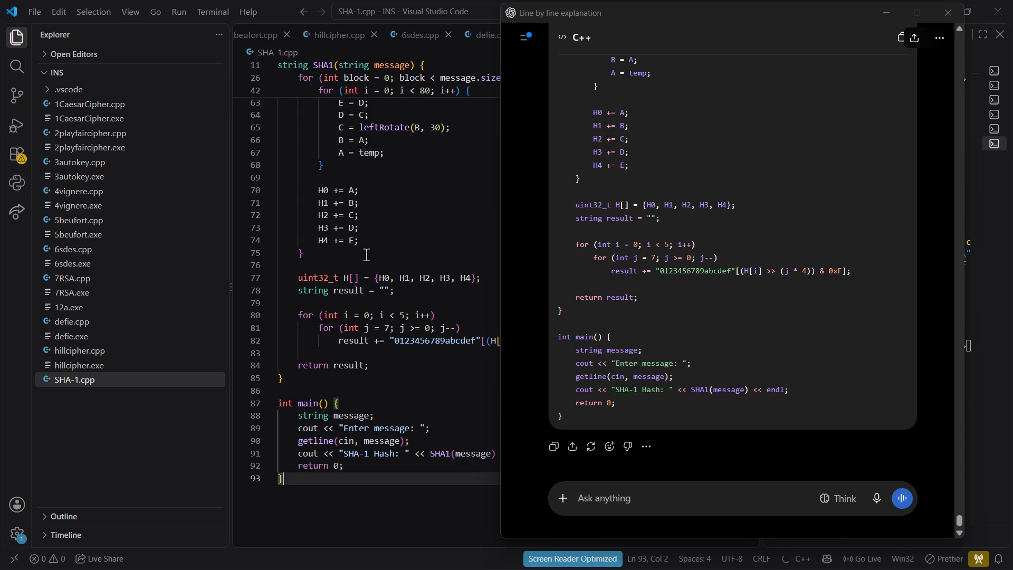
pyautogui.scroll(9, 366, 254)
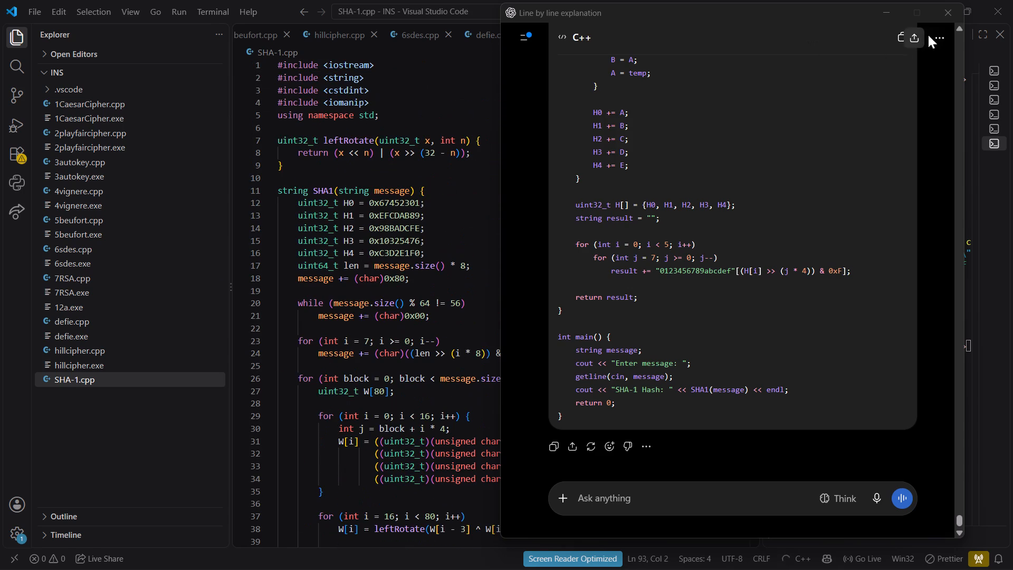
# Minimise the ChatGPT window and run SHA-1.cpp in the terminal.
pyautogui.click(891, 14)
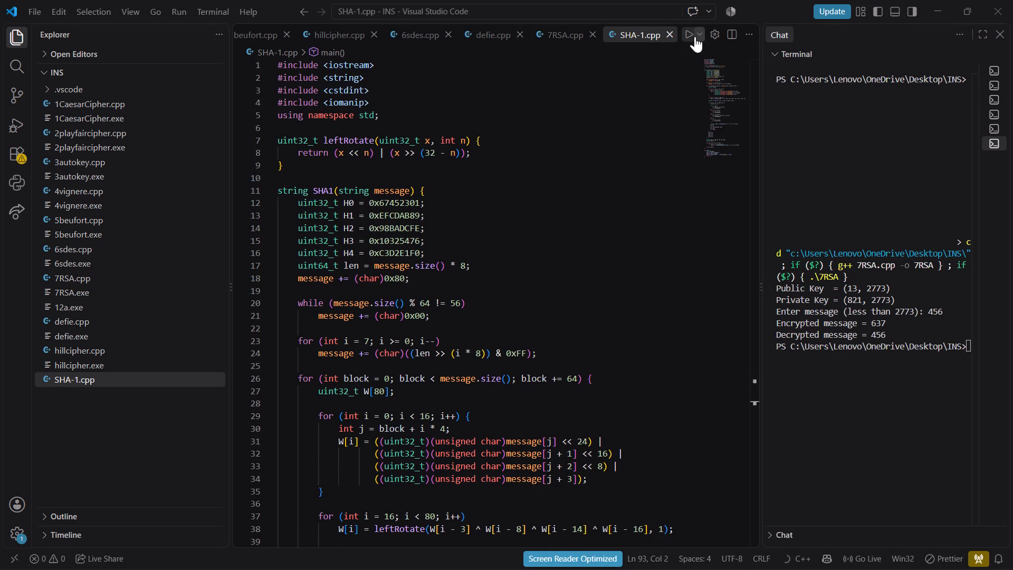
pyautogui.click(687, 36)
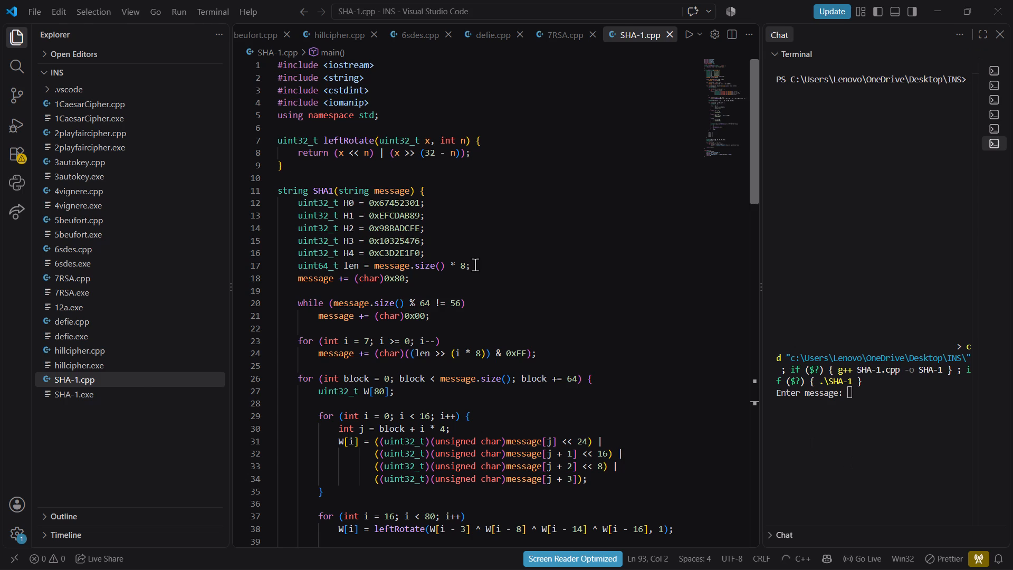
# Check Experiment 9's existing output picture in Word, and give the SHA-1 program waiting in Visual Studio Code the message vvkk.
pyautogui.scroll(-16, 475, 264)
pyautogui.scroll(1, 475, 264)
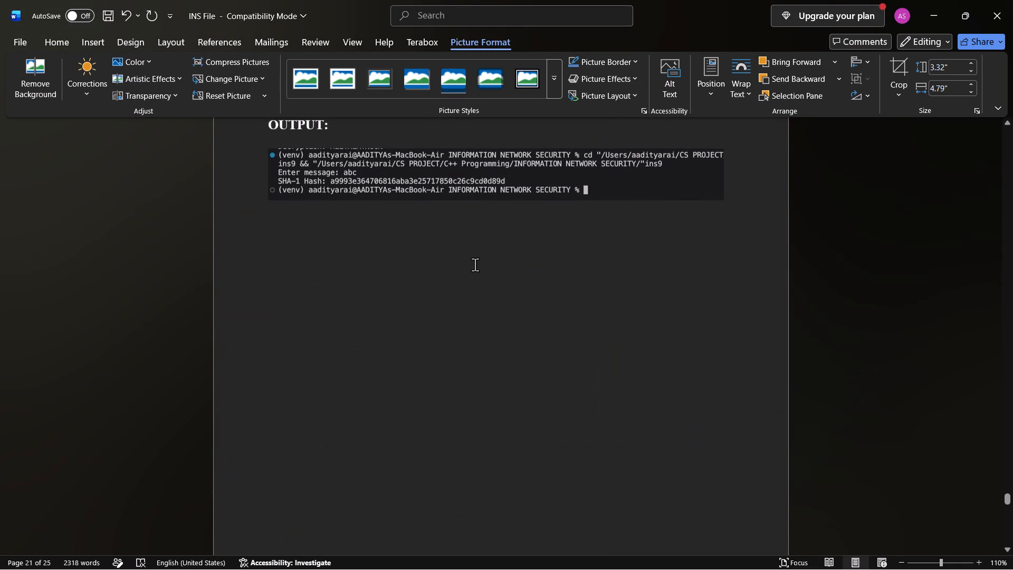
pyautogui.scroll(1, 475, 264)
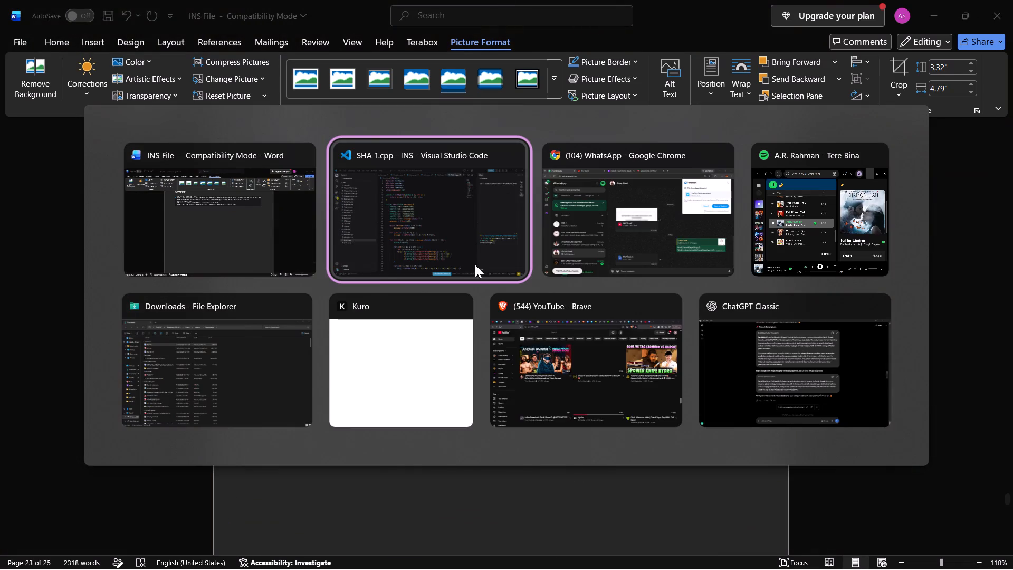
pyautogui.click(815, 454)
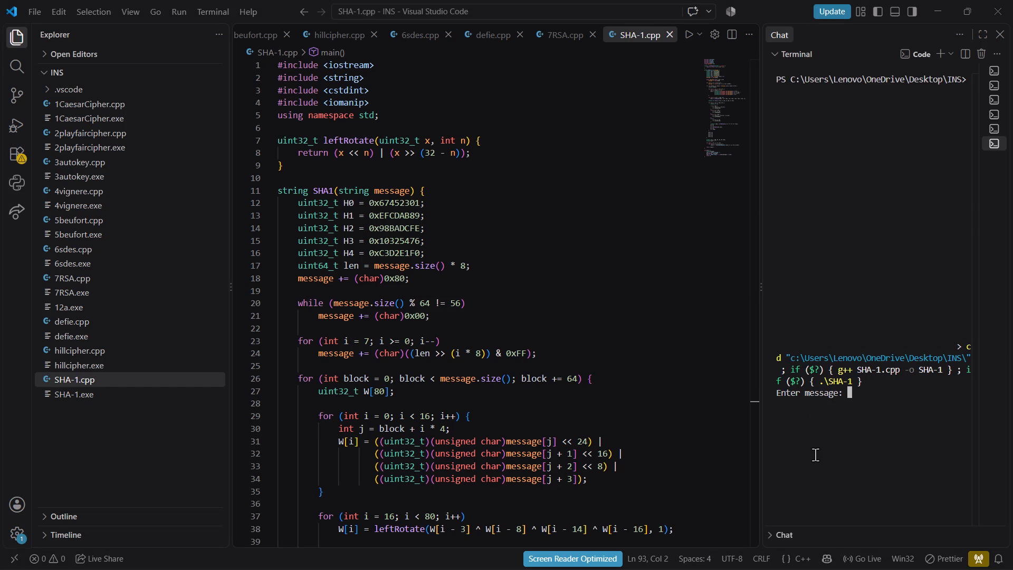
pyautogui.press('k')
pyautogui.press('BackSpace')
pyautogui.hotkey('shift', 'v')
pyautogui.press('k')
pyautogui.press('BackSpace')
pyautogui.press('BackSpace')
pyautogui.write('vk')
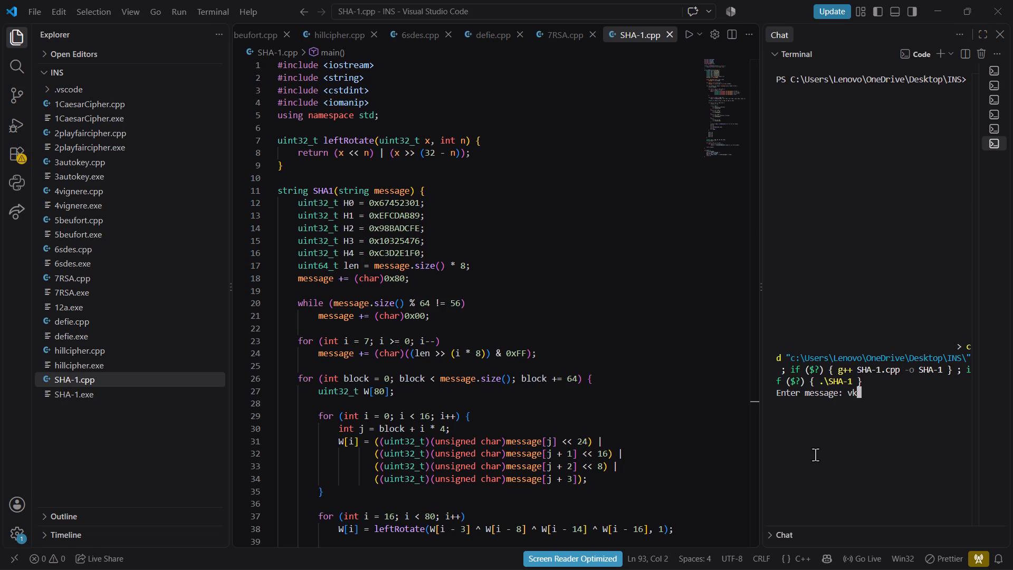
pyautogui.press('BackSpace')
pyautogui.write('vk')
pyautogui.press('k')
pyautogui.press('Return')
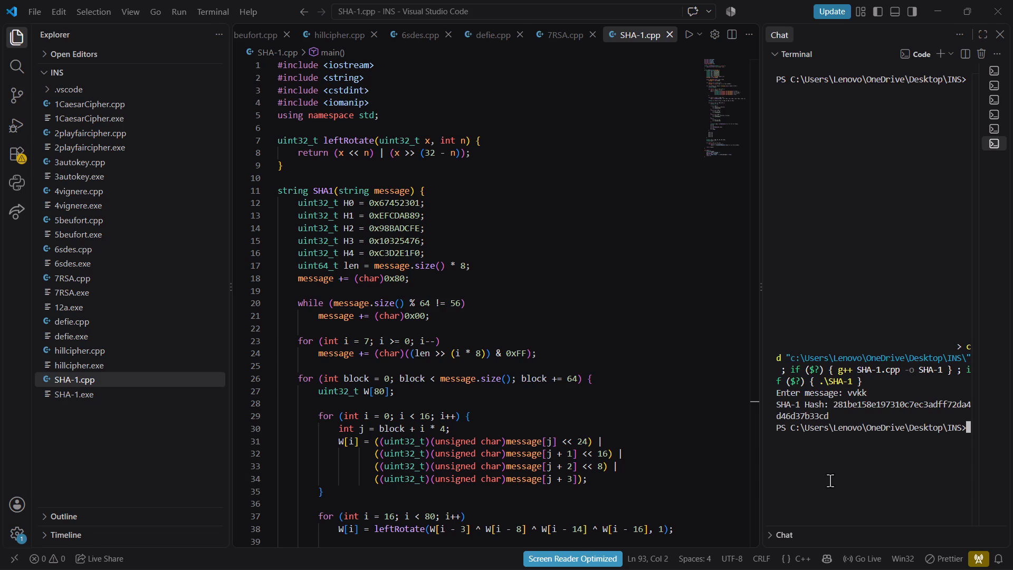
# Capture a screenshot of the SHA-1 run in the terminal, from the compile command to the final prompt.
pyautogui.press('shift+super+s')
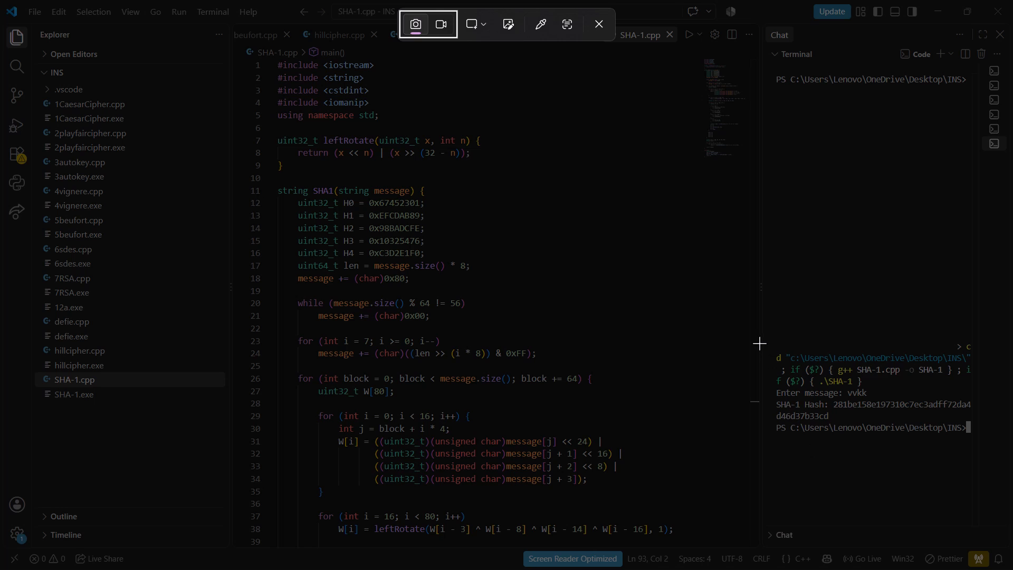
pyautogui.moveTo(762, 338); pyautogui.dragTo(977, 453)
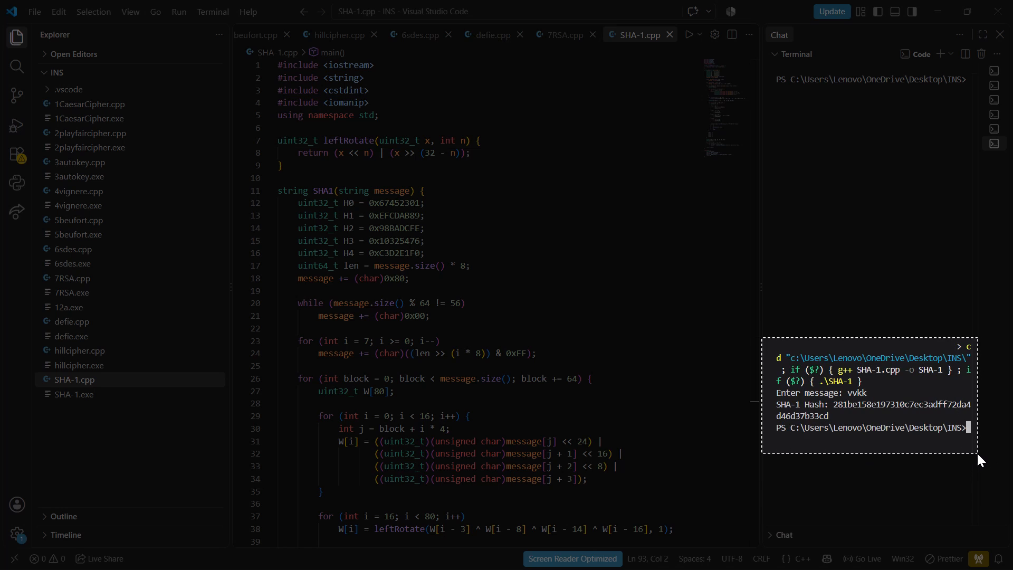
pyautogui.moveTo(977, 453); pyautogui.dragTo(981, 451)
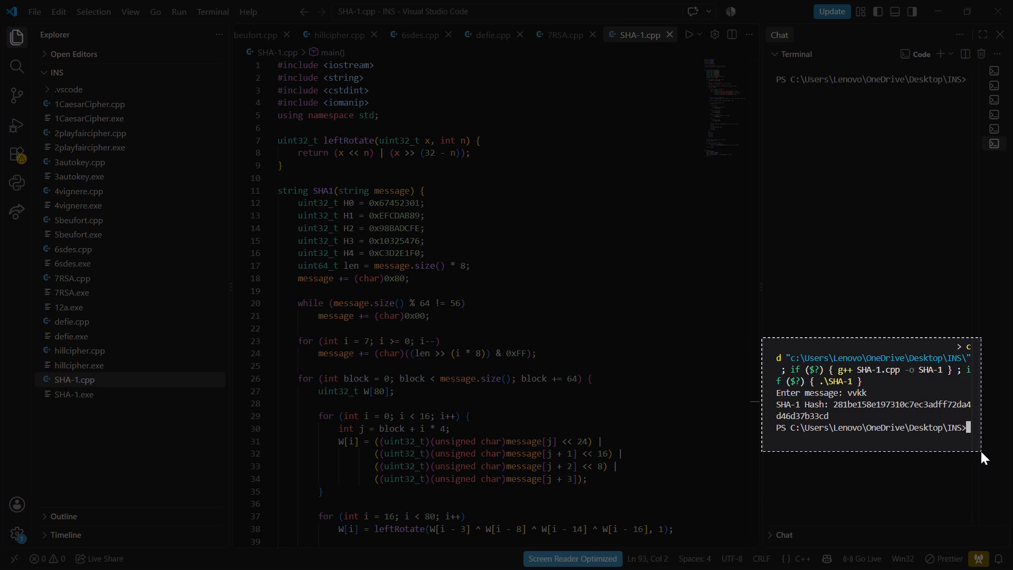
pyautogui.moveTo(981, 451); pyautogui.dragTo(979, 451)
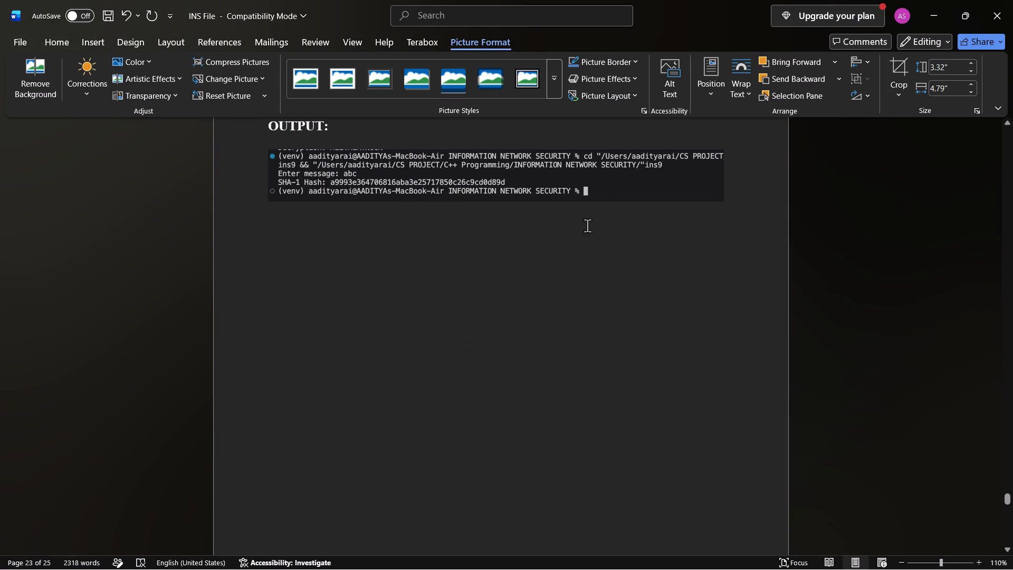
# In Word, replace Experiment 9's old output picture with the new SHA-1 terminal screenshot, preceded by nine spaces as indent.
pyautogui.click(577, 198)
pyautogui.press('BackSpace')
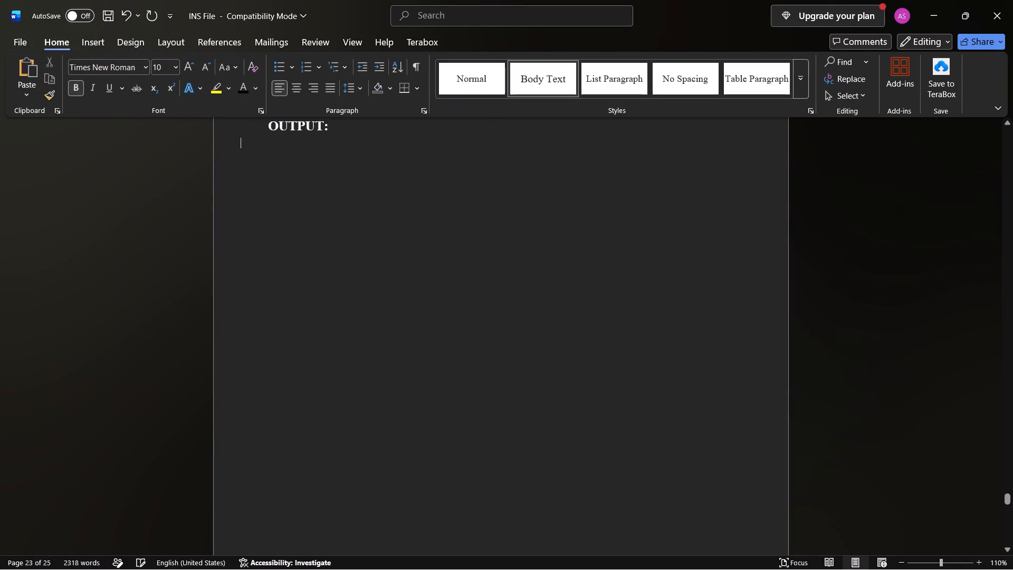
pyautogui.press('space')
pyautogui.press('space')
pyautogui.press('space')
pyautogui.press('space')
pyautogui.press('space')
pyautogui.press('space')
pyautogui.press('space')
pyautogui.press('space')
pyautogui.press('space')
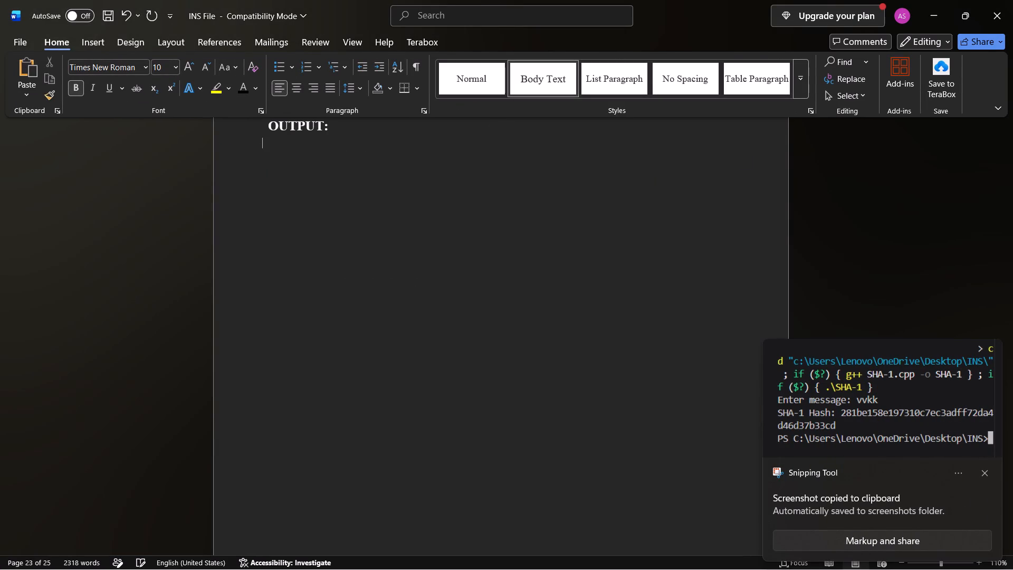
pyautogui.hotkey('ctrl', 'v')
# Review Experiment 9's code pictures, output page and the start of Experiment 10 to examine the layout.
pyautogui.scroll(5, 398, 291)
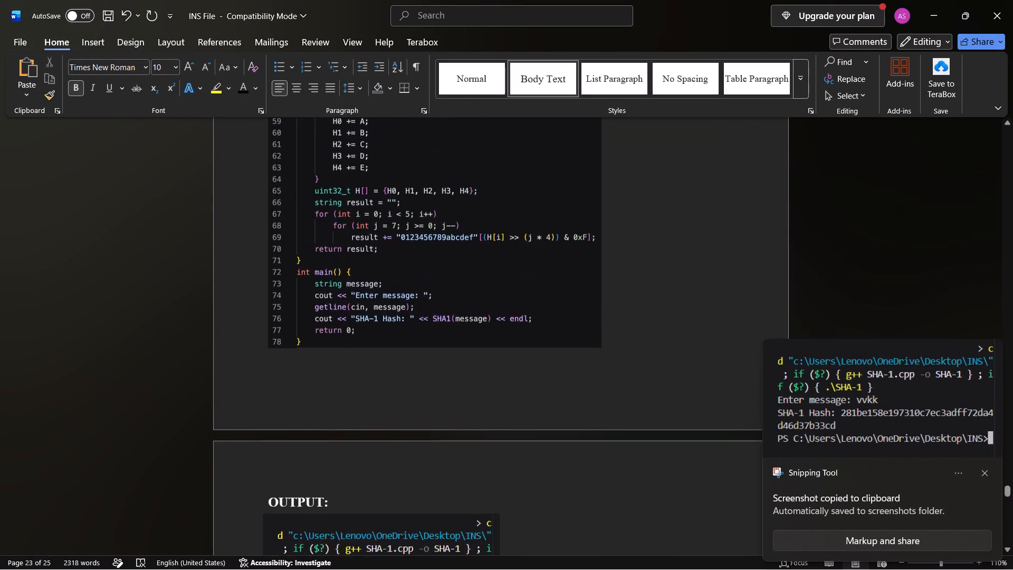
pyautogui.scroll(2, 398, 291)
pyautogui.click(398, 291)
pyautogui.scroll(4, 398, 291)
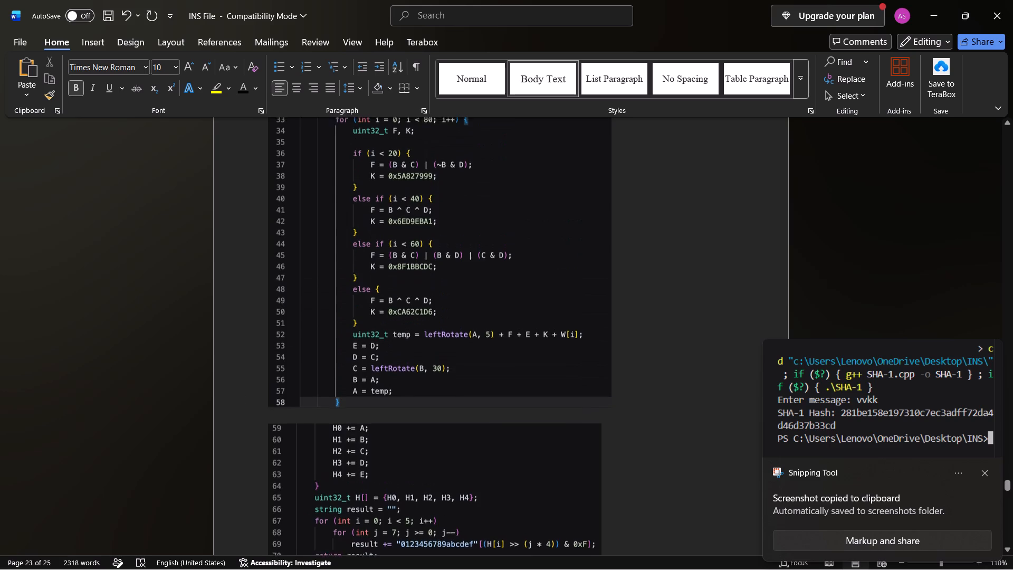
pyautogui.scroll(8, 398, 291)
pyautogui.scroll(-4, 398, 291)
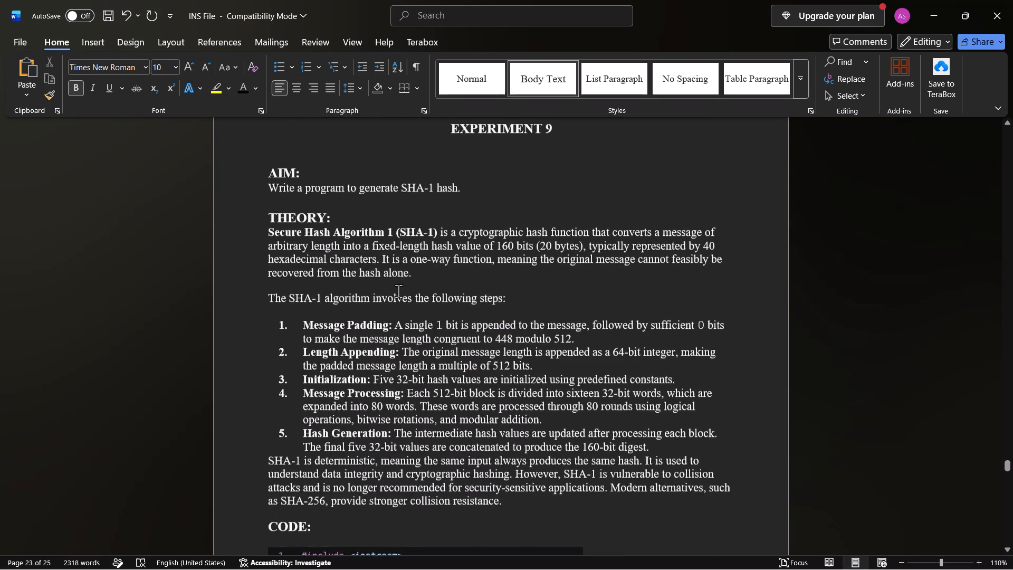
pyautogui.scroll(-3, 398, 291)
pyautogui.click(414, 358)
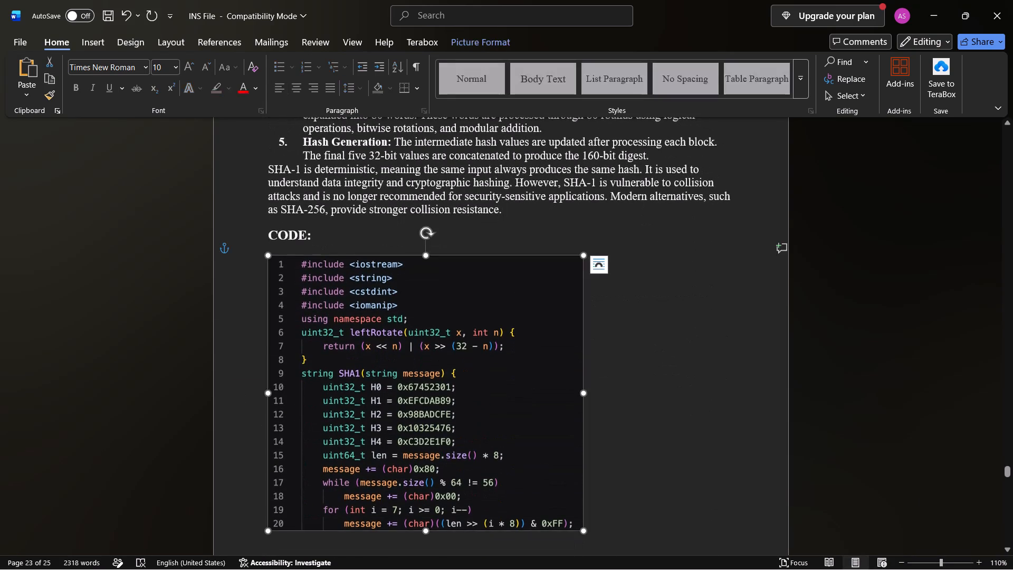
pyautogui.scroll(3, 414, 358)
pyautogui.scroll(-5, 414, 358)
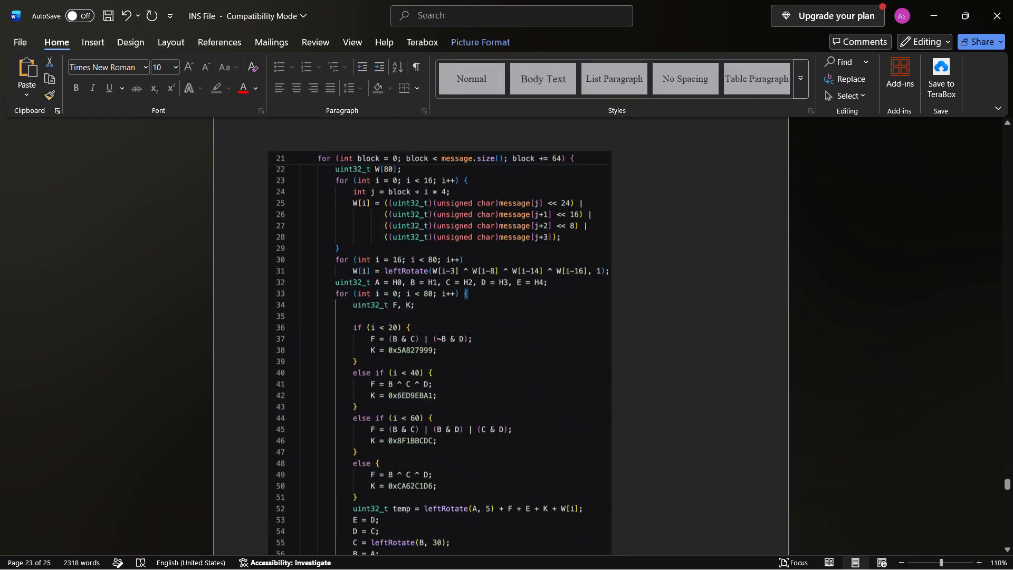
pyautogui.scroll(4, 414, 358)
pyautogui.scroll(-17, 414, 358)
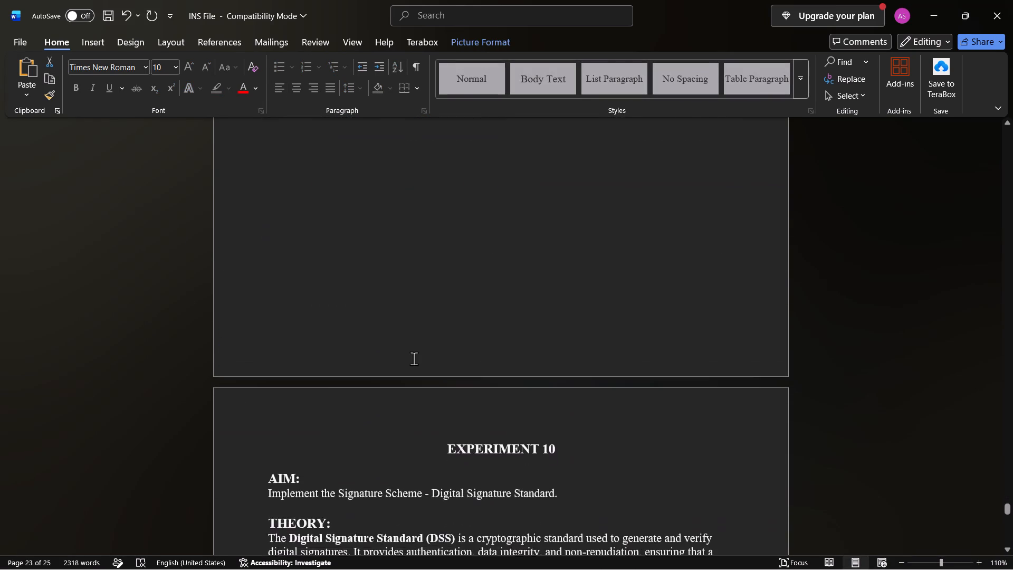
pyautogui.scroll(-2, 414, 358)
pyautogui.scroll(7, 414, 358)
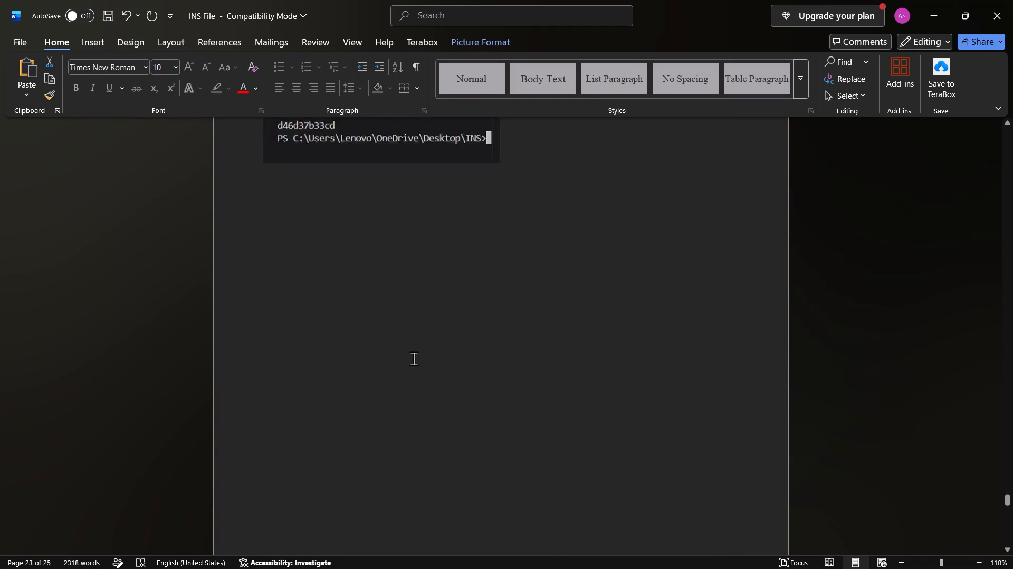
pyautogui.scroll(3, 414, 358)
pyautogui.click(414, 358)
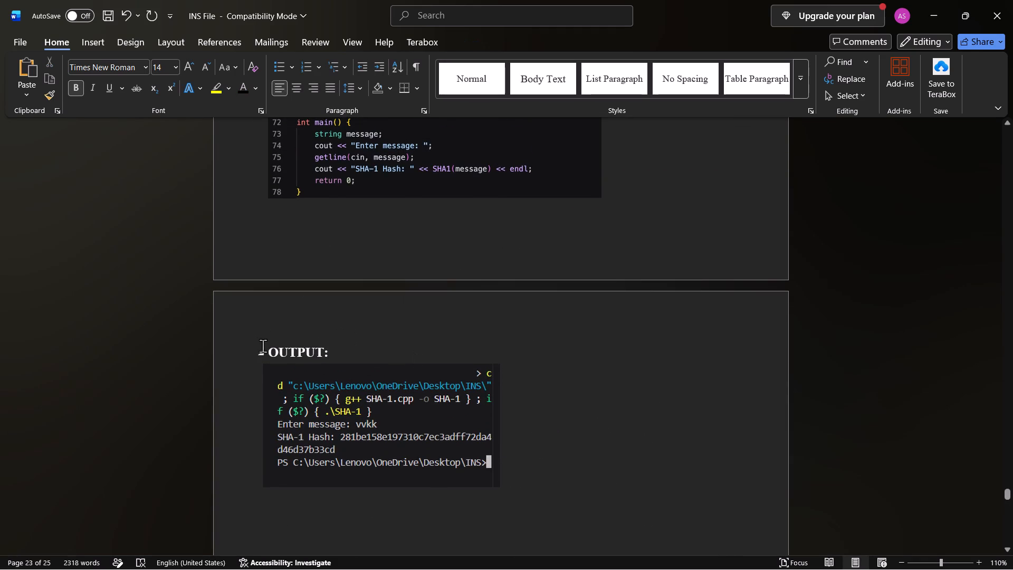
pyautogui.click(272, 347)
pyautogui.scroll(2, 534, 218)
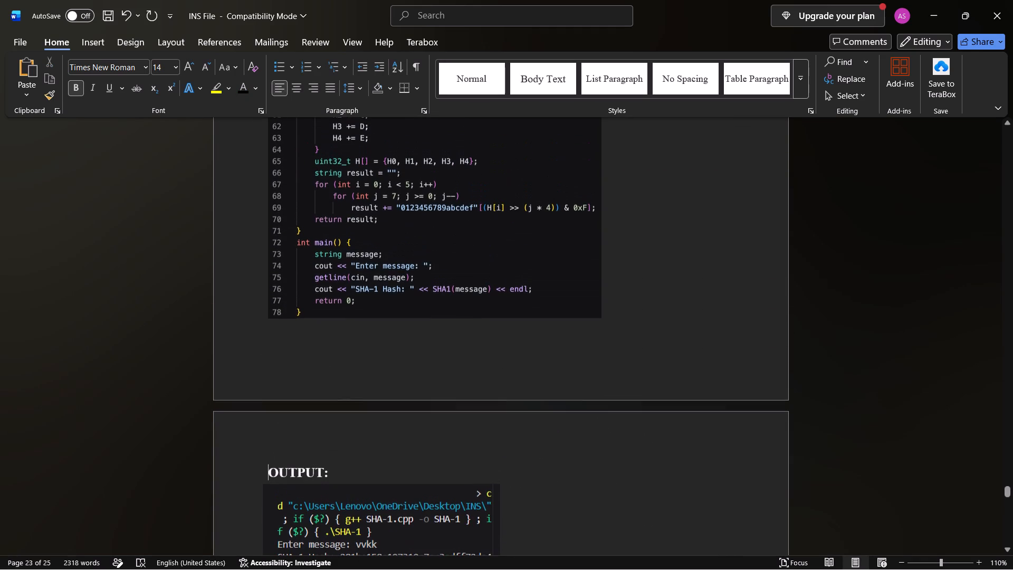
# Shrink Experiment 9's last code picture, covering lines 59 to 78, to roughly two thirds of its width, keeping its proportions.
pyautogui.click(517, 241)
pyautogui.scroll(3, 517, 241)
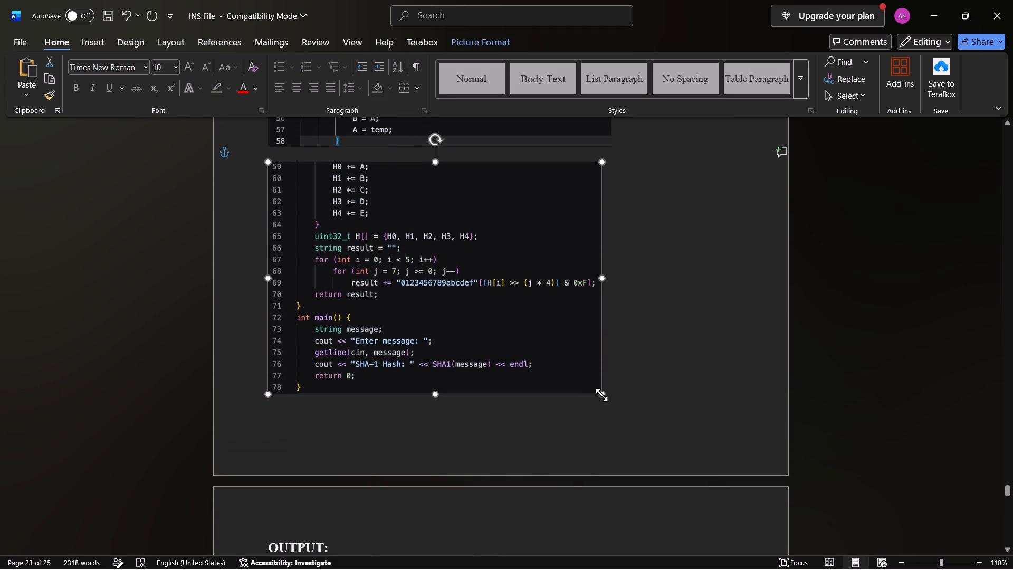
pyautogui.moveTo(601, 395); pyautogui.dragTo(494, 331)
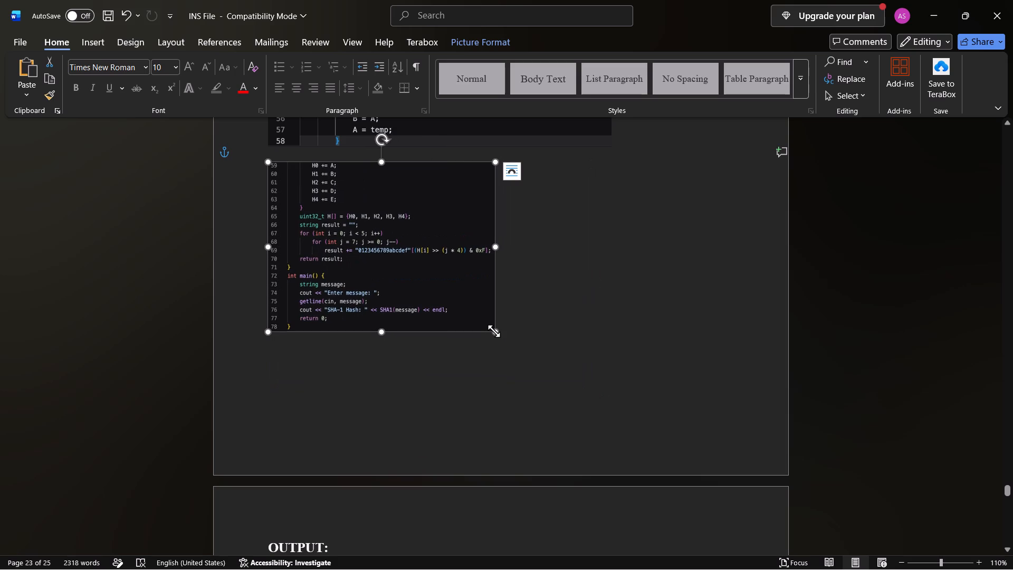
# Shrink Experiment 9's middle code picture, lines 21 to 58, proportionally to slightly wider than the picture below it.
pyautogui.scroll(3, 494, 331)
pyautogui.click(478, 279)
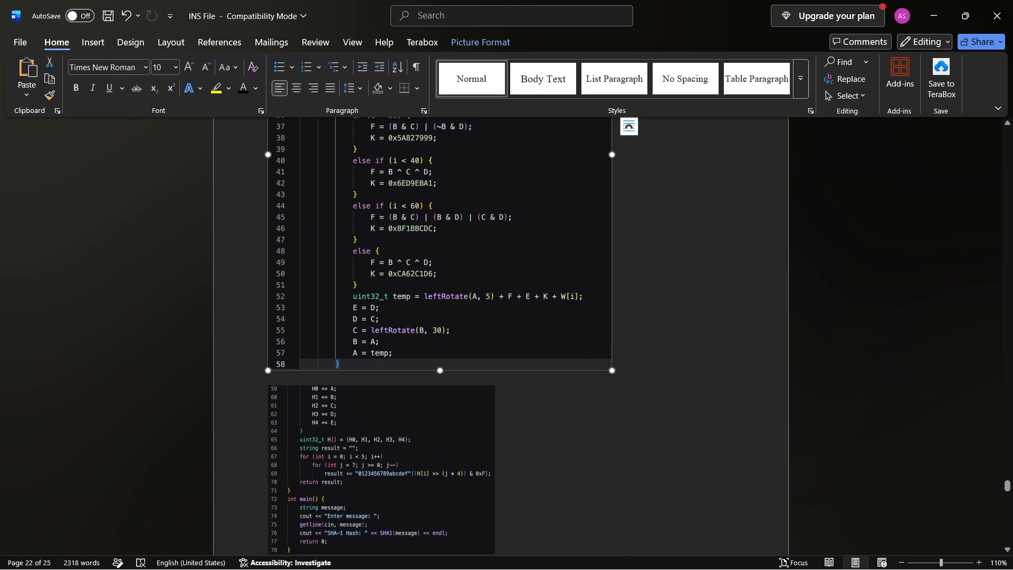
pyautogui.moveTo(614, 372); pyautogui.dragTo(510, 273)
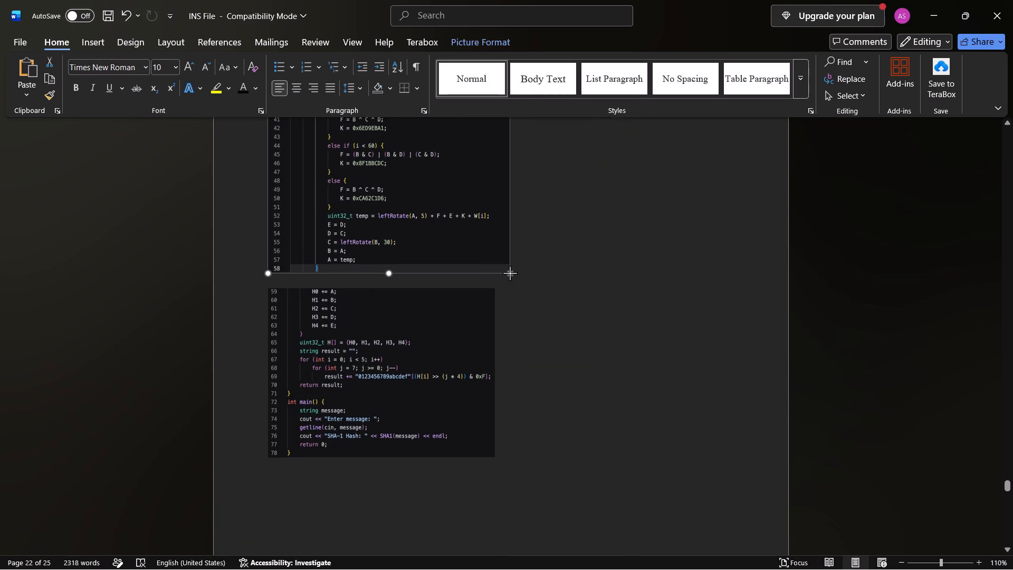
pyautogui.moveTo(510, 273); pyautogui.dragTo(519, 286)
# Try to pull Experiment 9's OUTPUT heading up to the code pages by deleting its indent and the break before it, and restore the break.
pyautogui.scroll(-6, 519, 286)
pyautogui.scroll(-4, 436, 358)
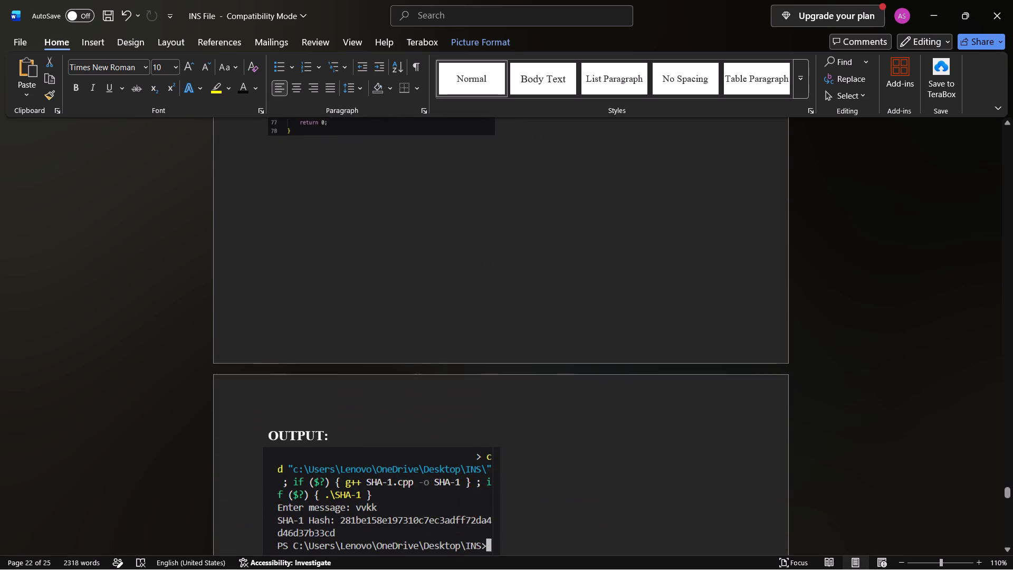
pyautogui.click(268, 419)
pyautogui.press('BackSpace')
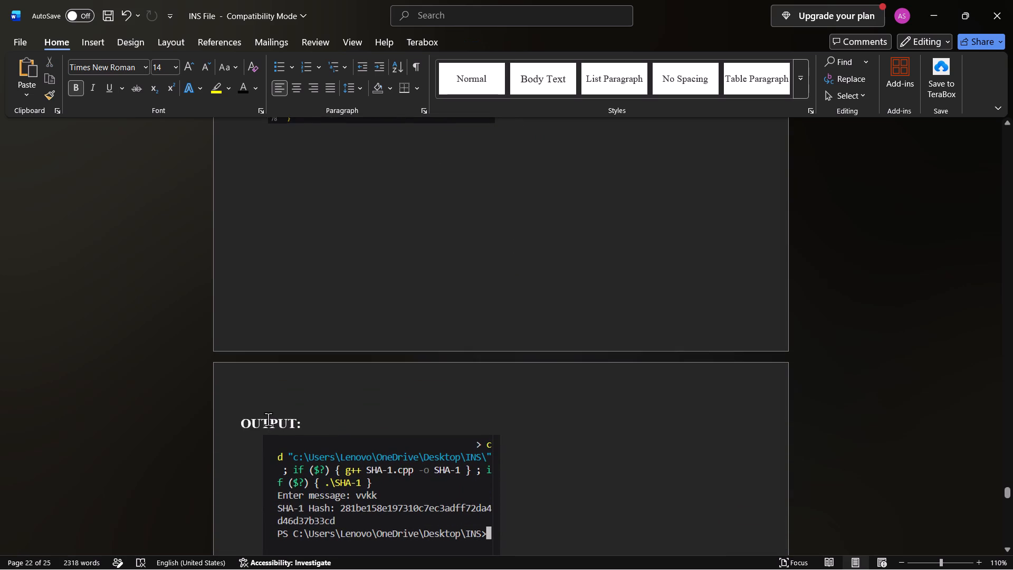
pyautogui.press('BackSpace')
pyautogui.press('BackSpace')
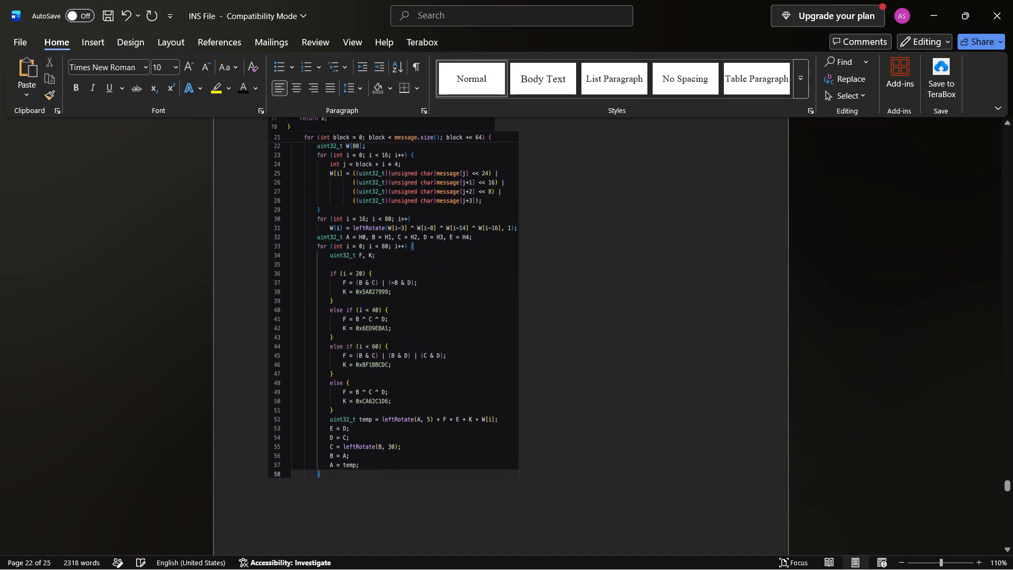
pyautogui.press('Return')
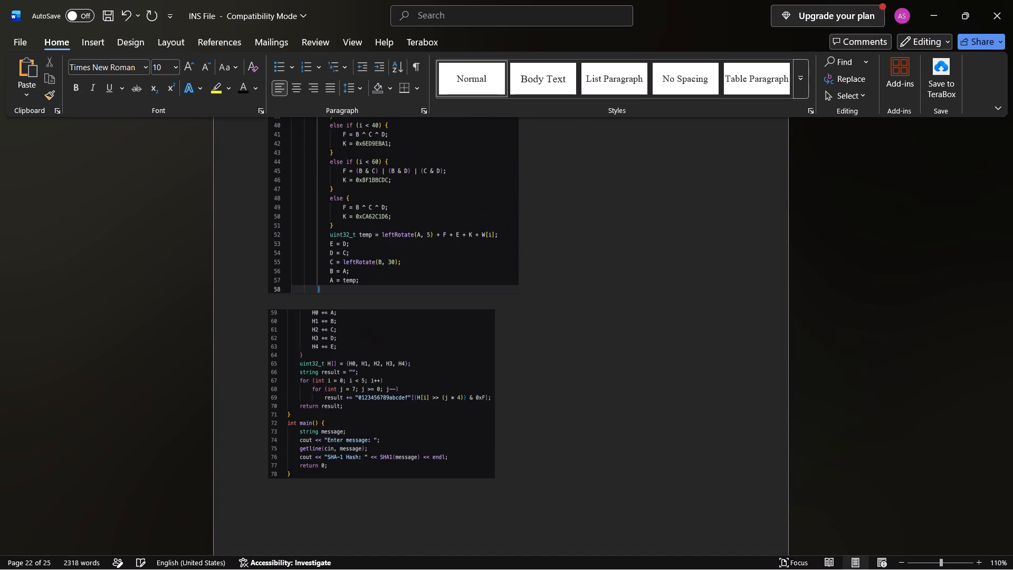
# Indent Experiment 9's OUTPUT heading with nine leading spaces.
pyautogui.scroll(-5, 268, 419)
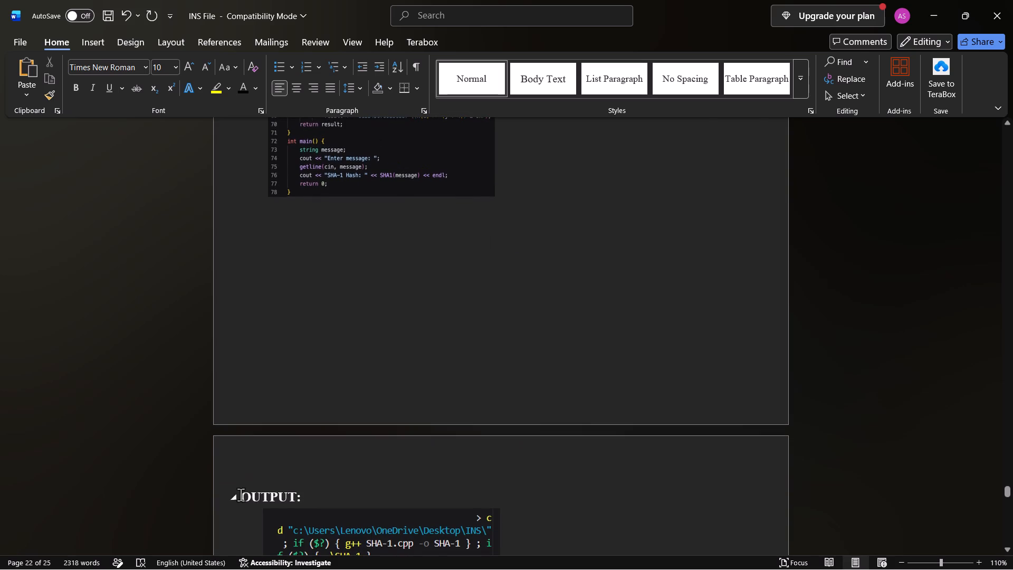
pyautogui.click(241, 495)
pyautogui.press('space')
pyautogui.press('space')
pyautogui.press('space')
pyautogui.press('space')
pyautogui.press('space')
pyautogui.press('space')
pyautogui.press('space')
pyautogui.press('space')
pyautogui.press('space')
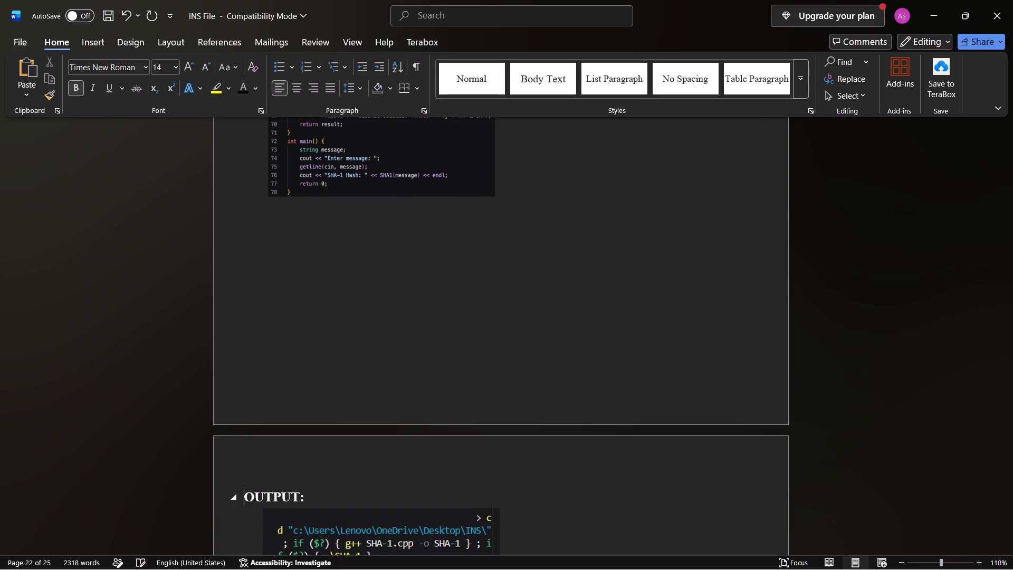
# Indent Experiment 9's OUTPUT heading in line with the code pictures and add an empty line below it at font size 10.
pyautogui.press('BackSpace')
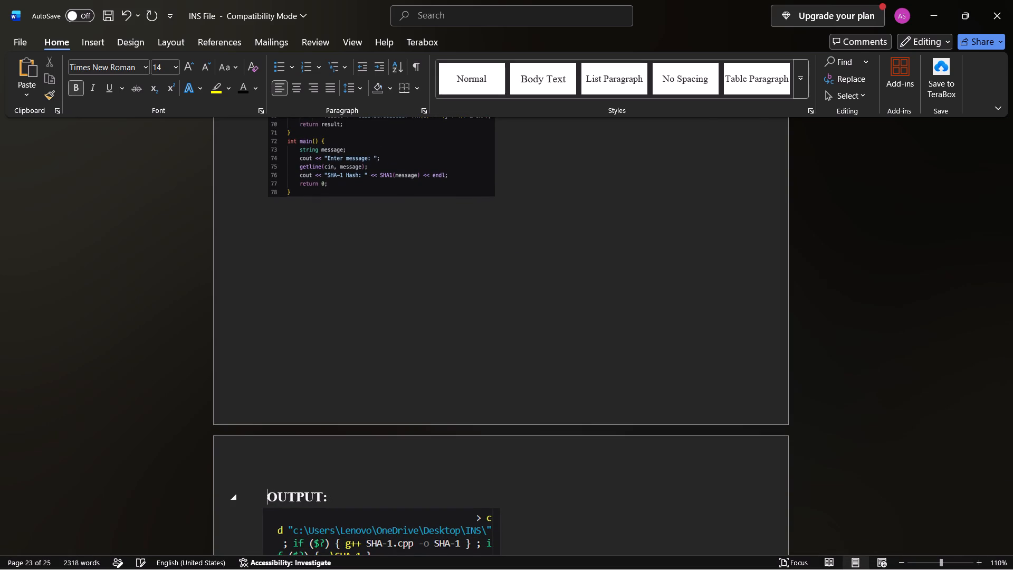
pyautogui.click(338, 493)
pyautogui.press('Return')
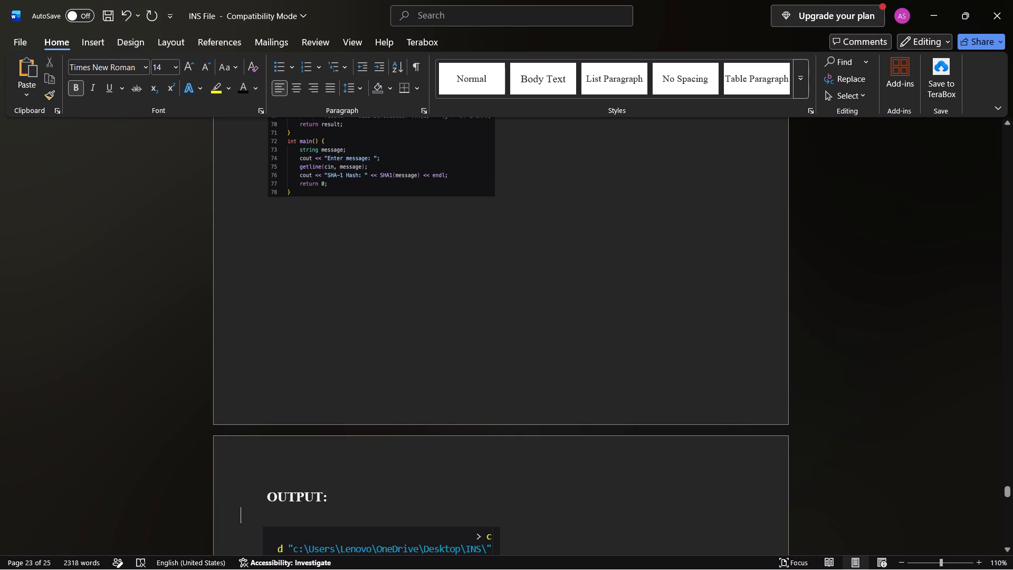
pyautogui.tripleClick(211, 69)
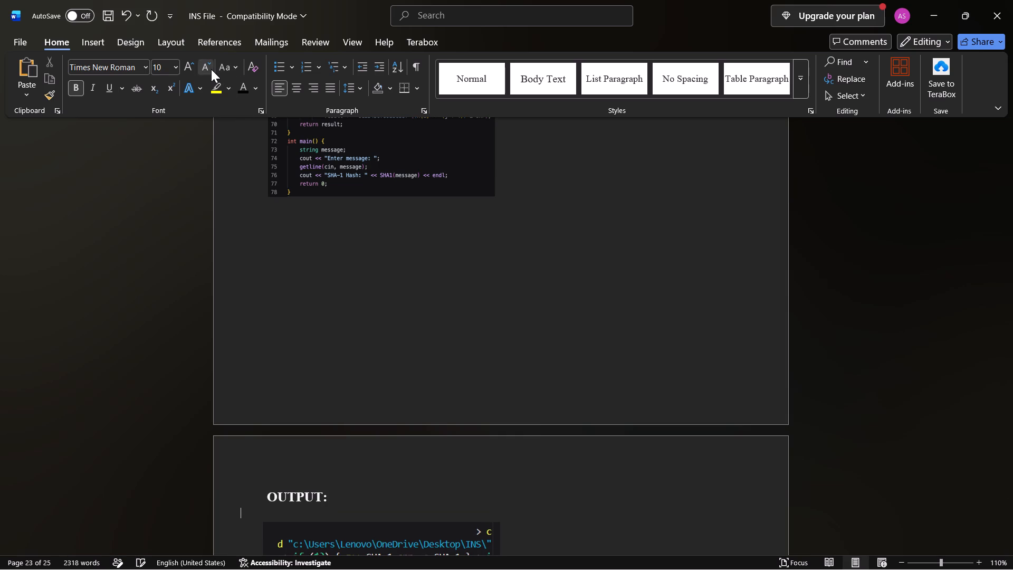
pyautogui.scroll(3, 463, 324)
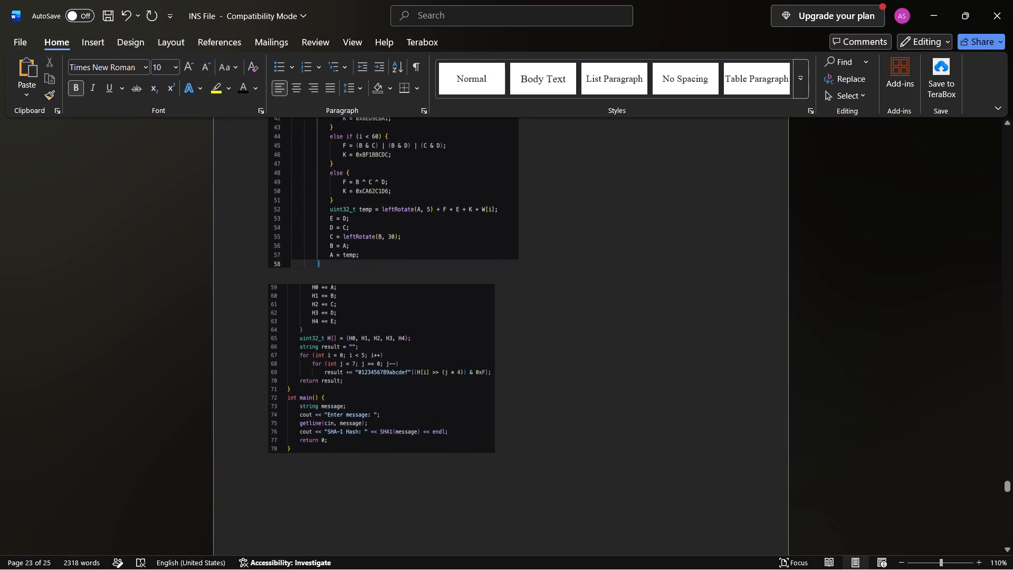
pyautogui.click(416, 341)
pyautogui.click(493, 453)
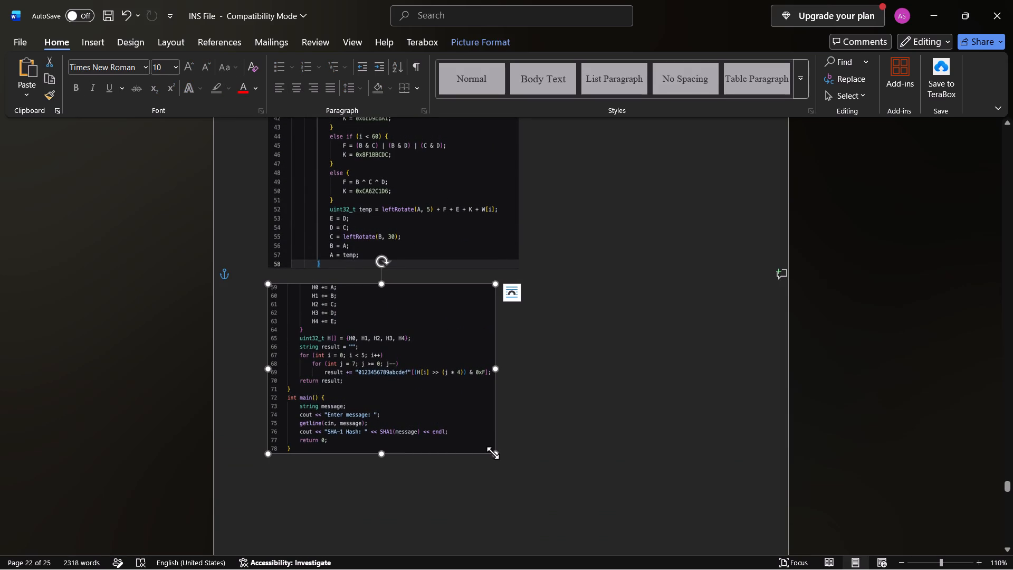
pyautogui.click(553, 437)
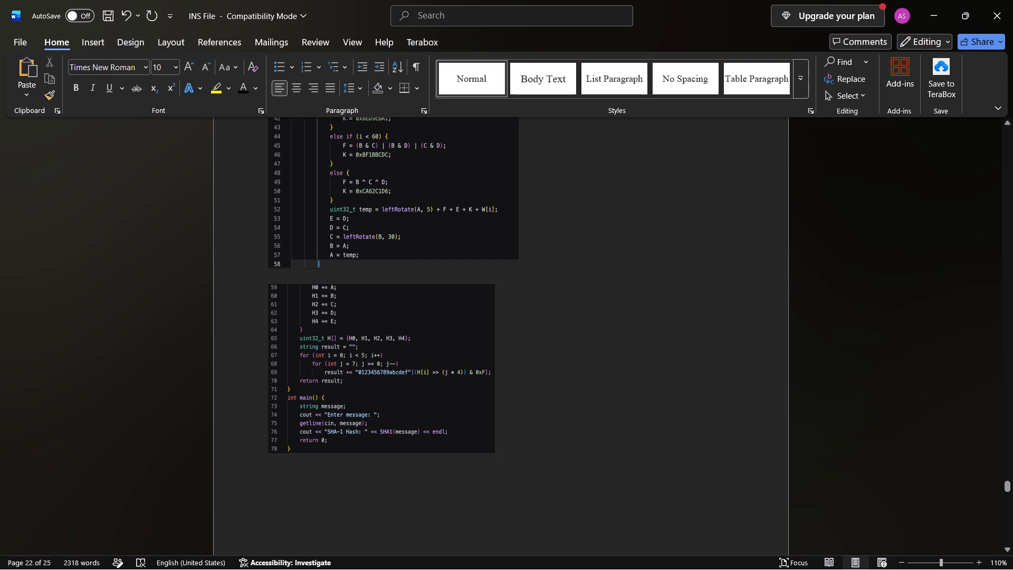
# Undo the recent edits to Experiment 9's OUTPUT heading and the shrinking of its middle code picture, lines 21 to 58.
pyautogui.hotkey('ctrl', 'z')
pyautogui.hotkey('ctrl', 'z')
pyautogui.hotkey('ctrl', 'z')
pyautogui.hotkey('ctrl', 'z')
pyautogui.hotkey('ctrl', 'z')
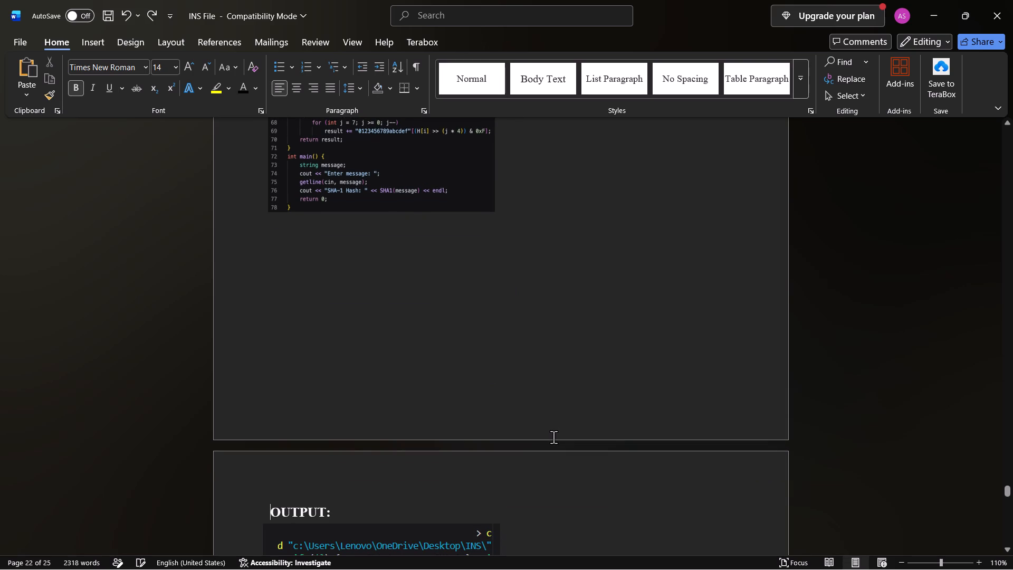
pyautogui.hotkey('ctrl', 'z')
pyautogui.hotkey('ctrl', 'z')
pyautogui.hotkey('ctrl', 'z')
pyautogui.hotkey('ctrl', 'z')
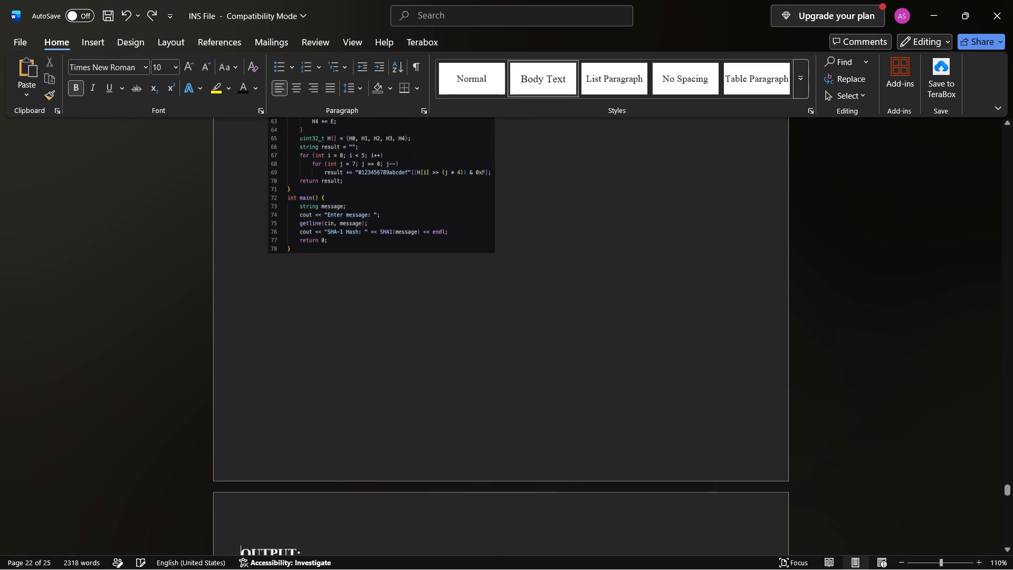
pyautogui.hotkey('ctrl', 'z')
pyautogui.hotkey('ctrl', 'z')
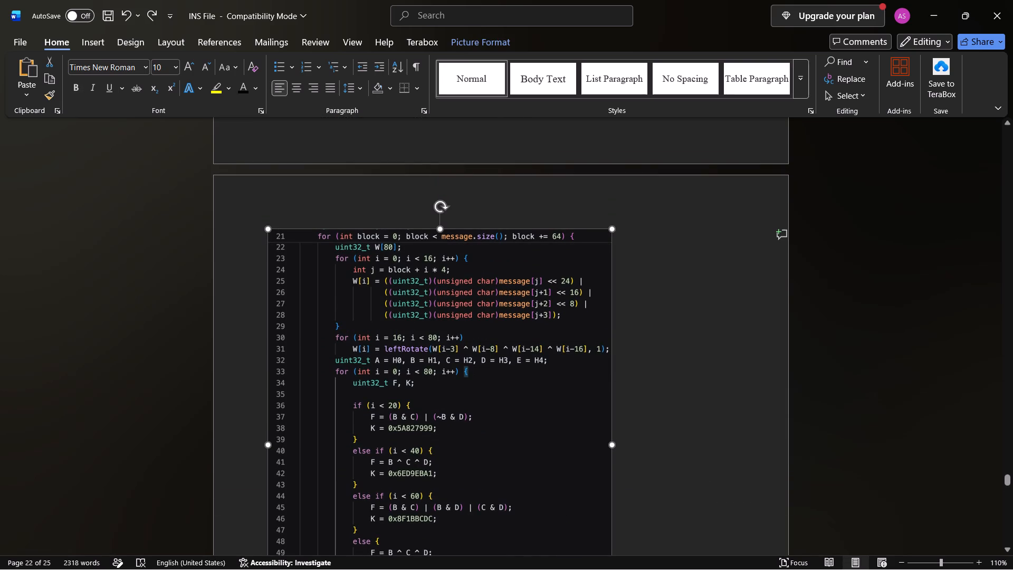
pyautogui.scroll(-6, 553, 437)
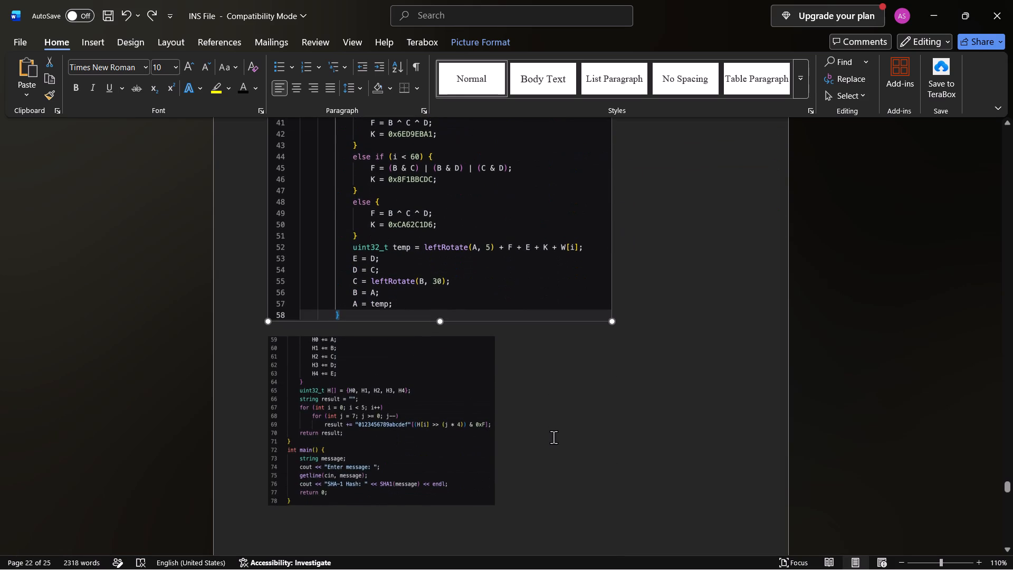
pyautogui.hotkey('ctrl', 'z')
# Review Experiment 9's output page and Experiment 10's theory, code pictures and output.
pyautogui.scroll(-6, 553, 437)
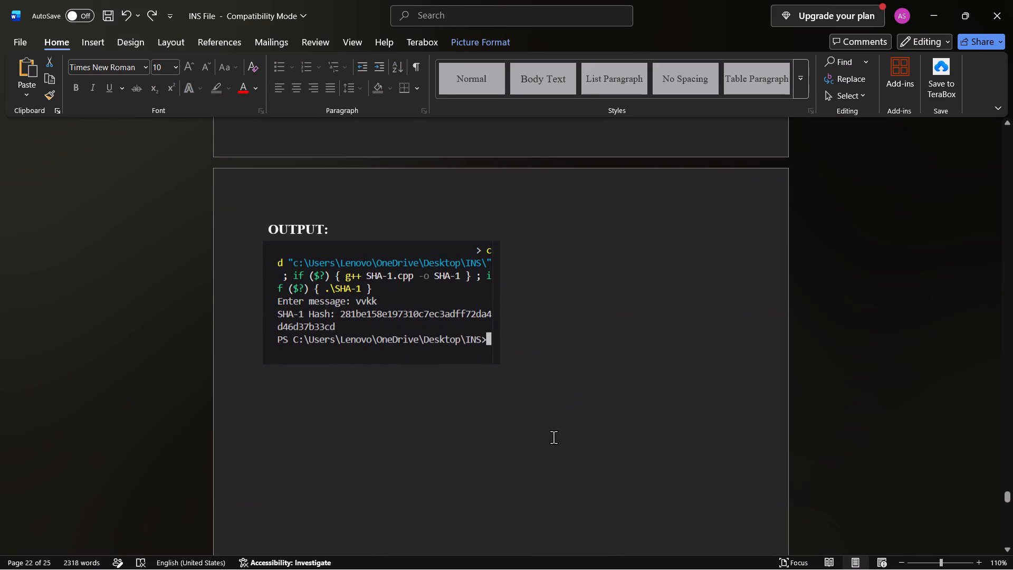
pyautogui.scroll(-9, 553, 437)
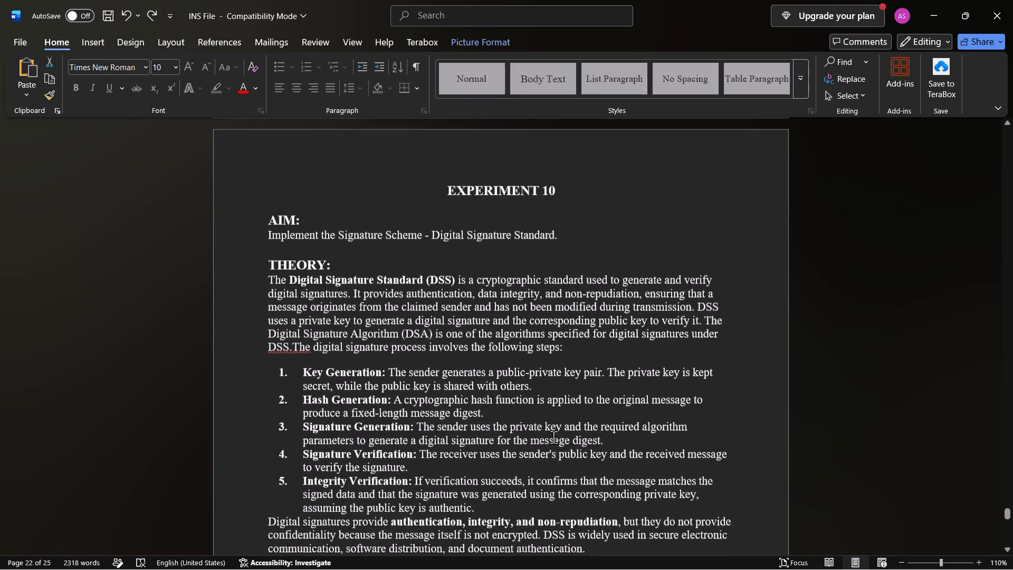
pyautogui.scroll(-6, 553, 437)
pyautogui.scroll(5, 553, 437)
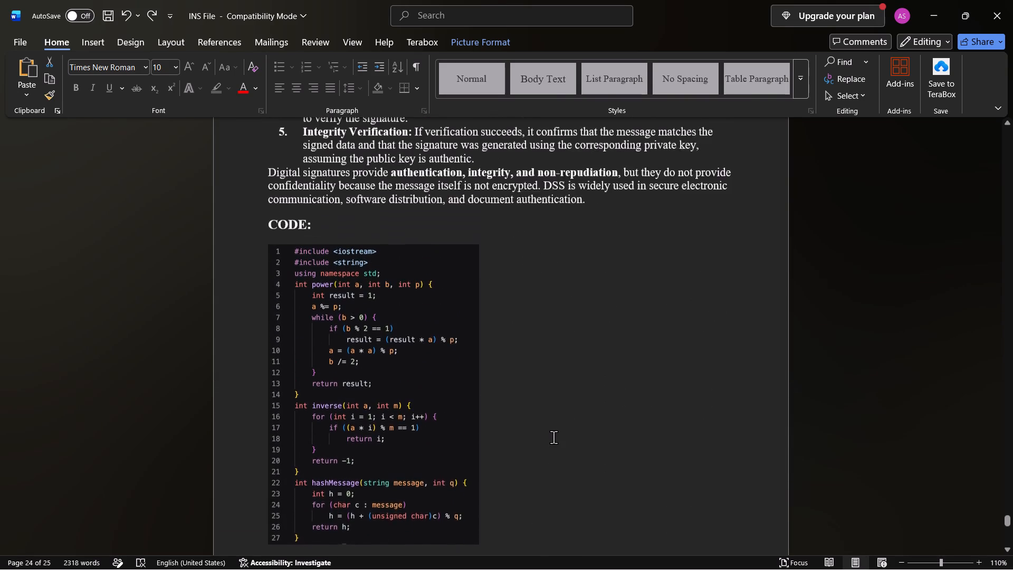
pyautogui.scroll(7, 553, 437)
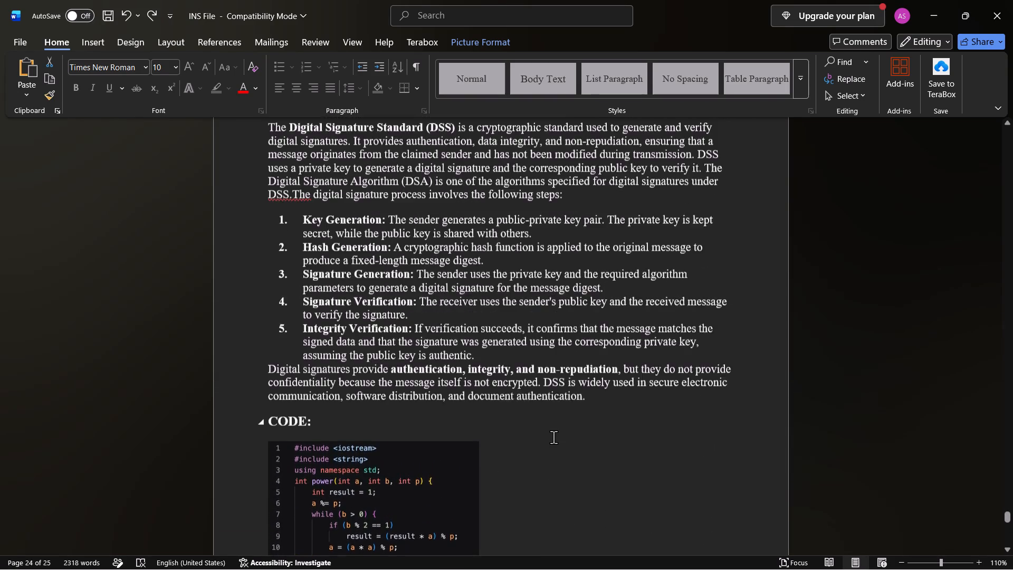
pyautogui.scroll(-8, 553, 437)
pyautogui.scroll(8, 553, 437)
pyautogui.scroll(-16, 553, 437)
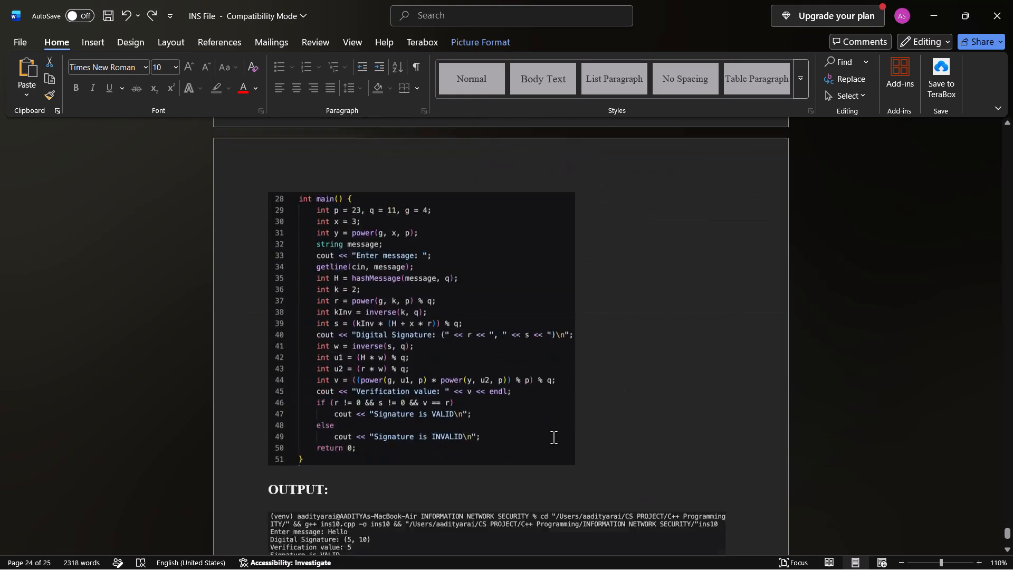
pyautogui.scroll(-13, 553, 437)
pyautogui.scroll(8, 553, 437)
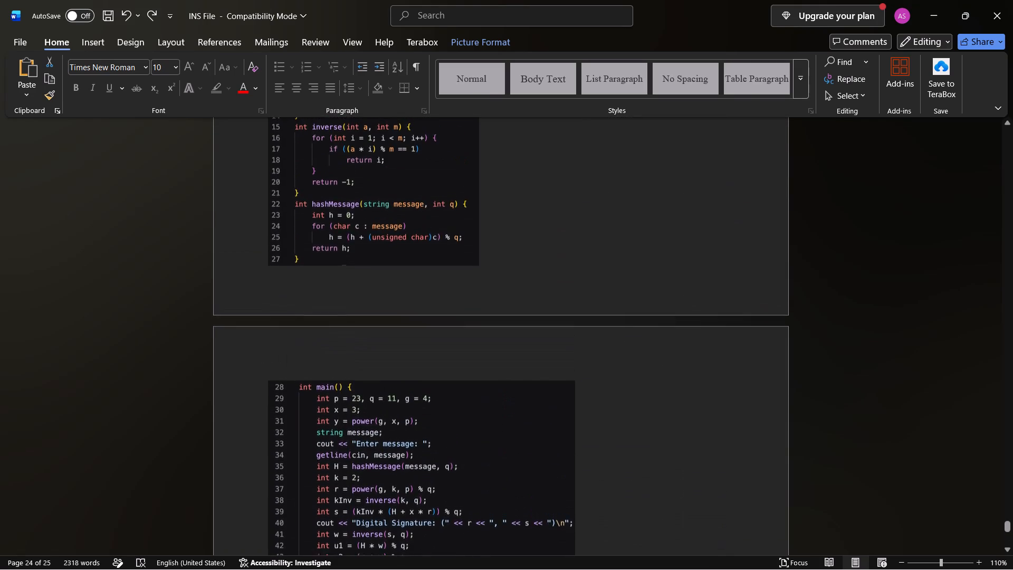
pyautogui.scroll(4, 553, 437)
pyautogui.click(404, 431)
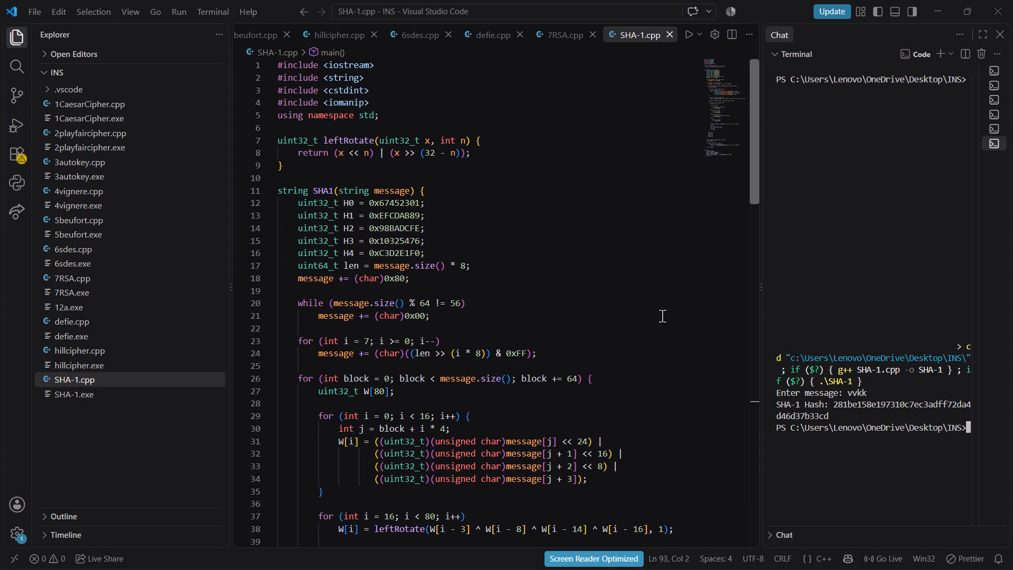
pyautogui.scroll(-4, 667, 318)
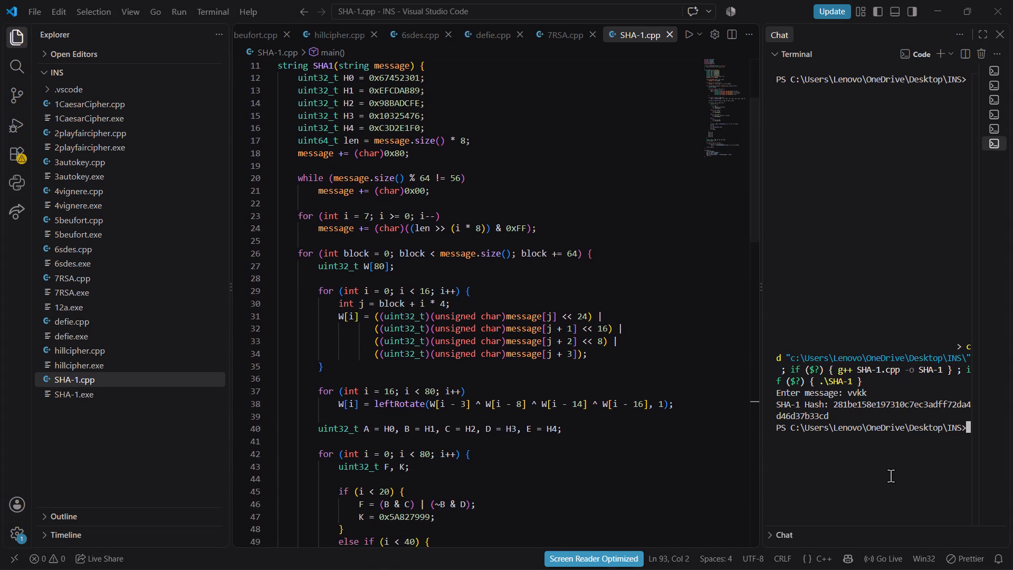
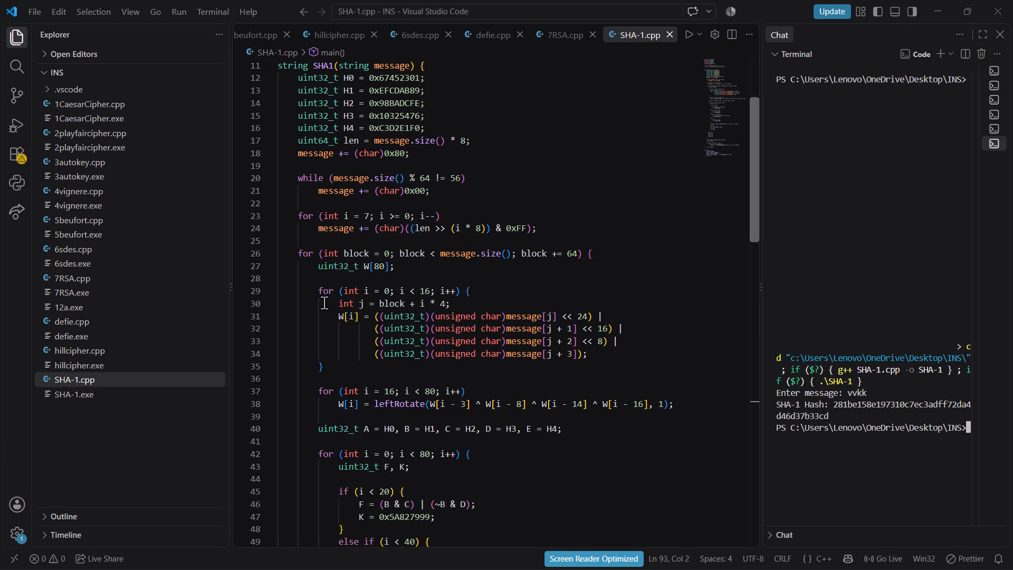
# Check Experiment 10 in the Word file and create digitalsign.cpp in the Visual Studio Code INS folder.
pyautogui.doubleClick(324, 302)
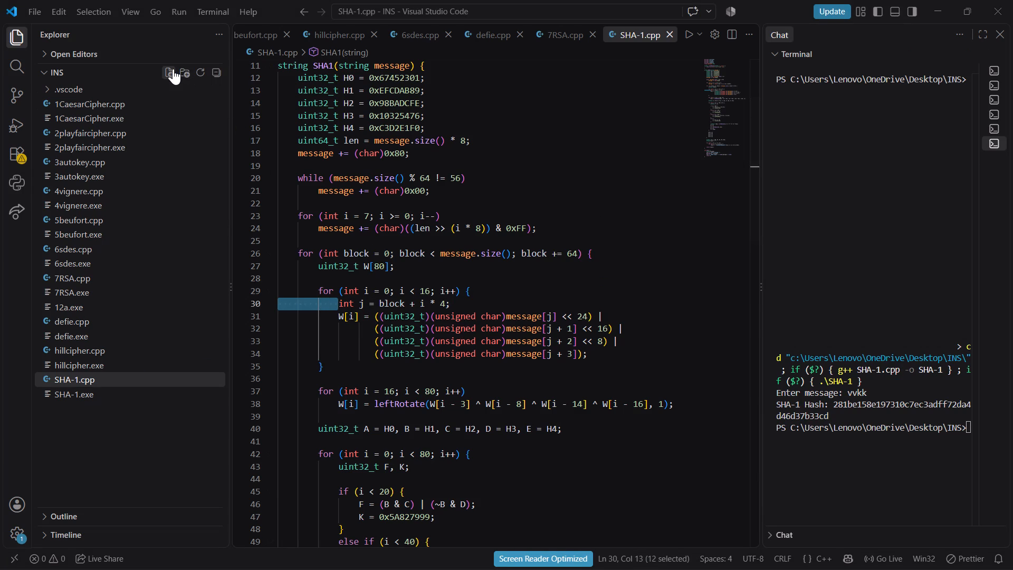
pyautogui.scroll(6, 305, 242)
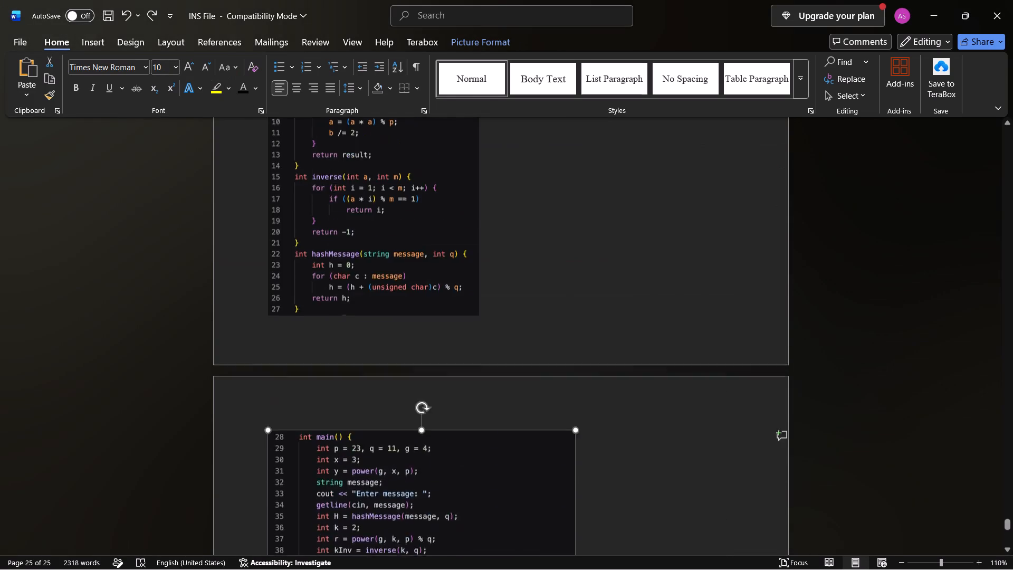
pyautogui.scroll(4, 305, 242)
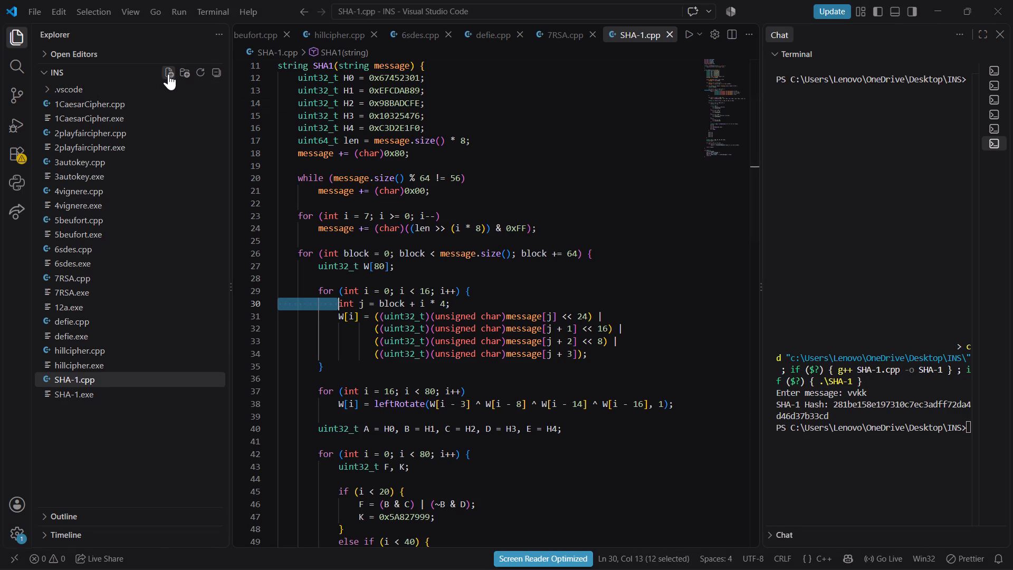
pyautogui.click(168, 74)
pyautogui.write('di')
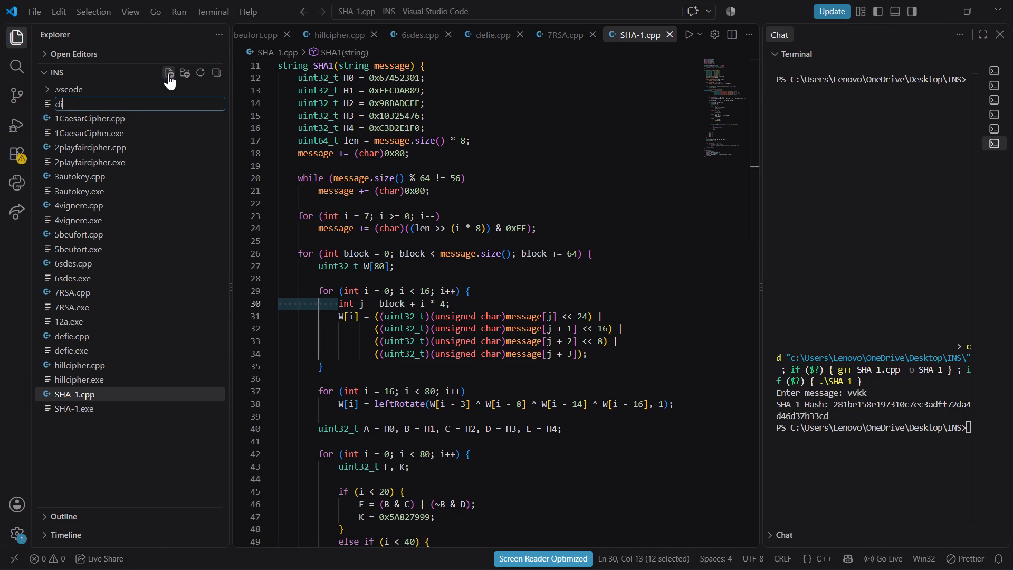
pyautogui.write('gitalsign.cpp')
pyautogui.press('Return')
# Paste the copied digital signature code into the empty digitalsign.cpp file.
pyautogui.click(390, 212)
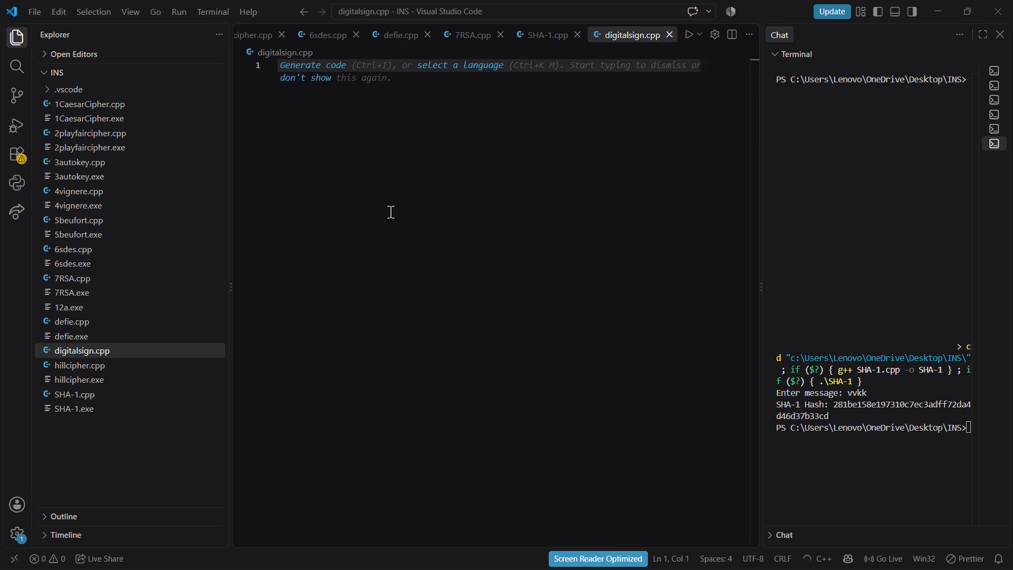
pyautogui.hotkey('ctrl', 'v')
pyautogui.scroll(10, 390, 212)
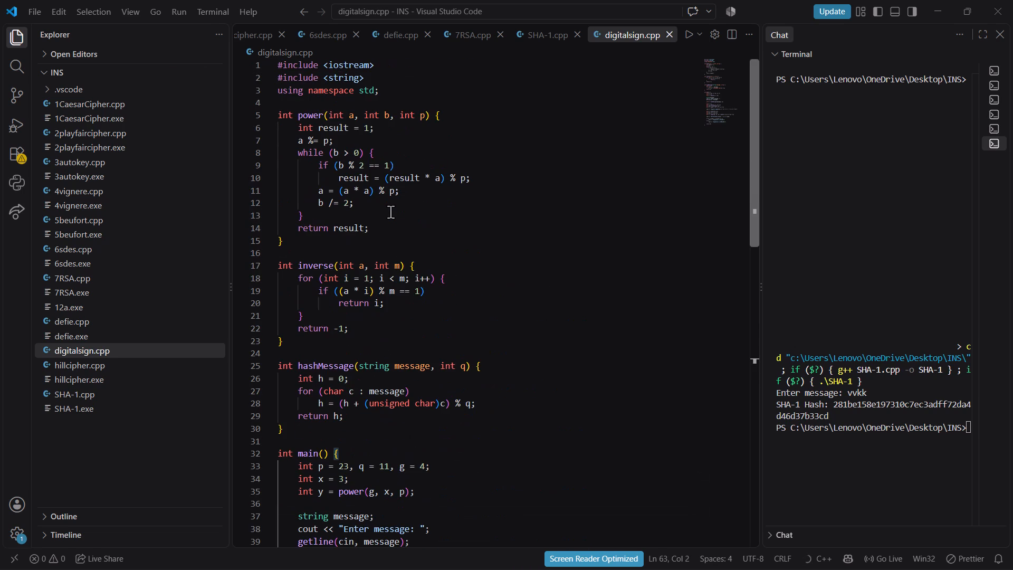
# Run digitalsign.cpp, check Experiment 10's sample output in Word, and enter "higang" as the message.
pyautogui.click(687, 34)
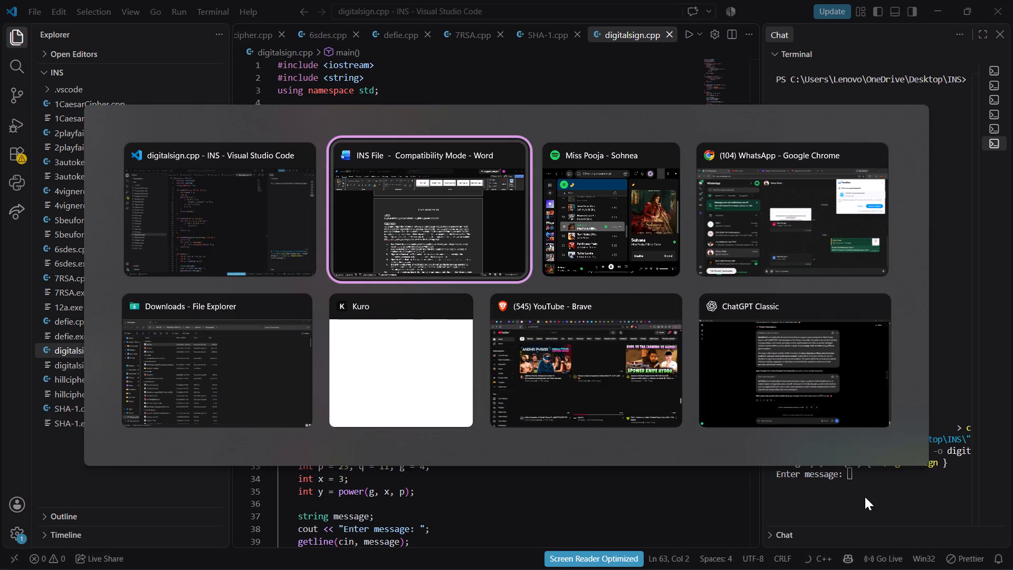
pyautogui.scroll(-12, 541, 479)
pyautogui.scroll(1, 541, 479)
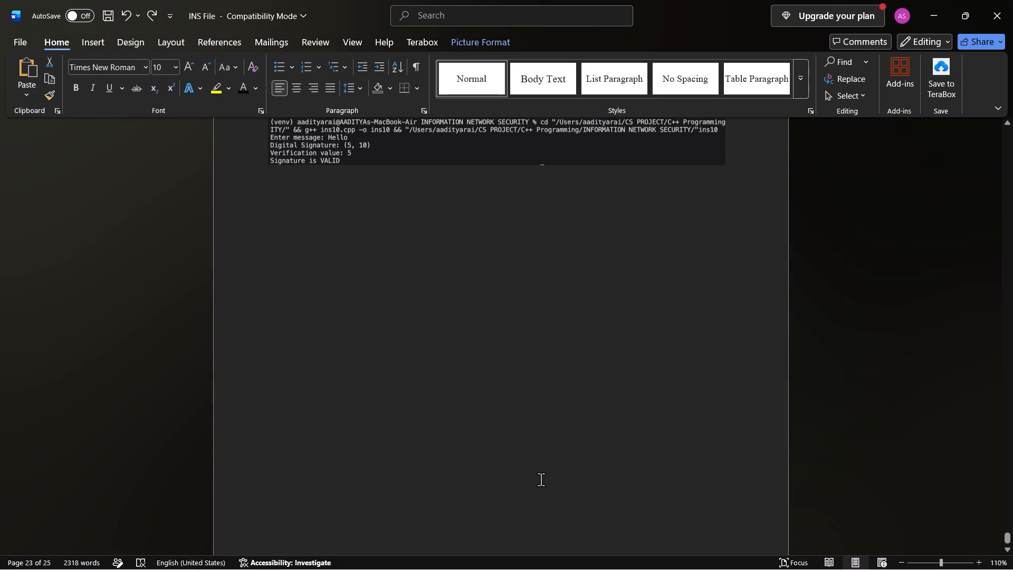
pyautogui.scroll(1, 541, 479)
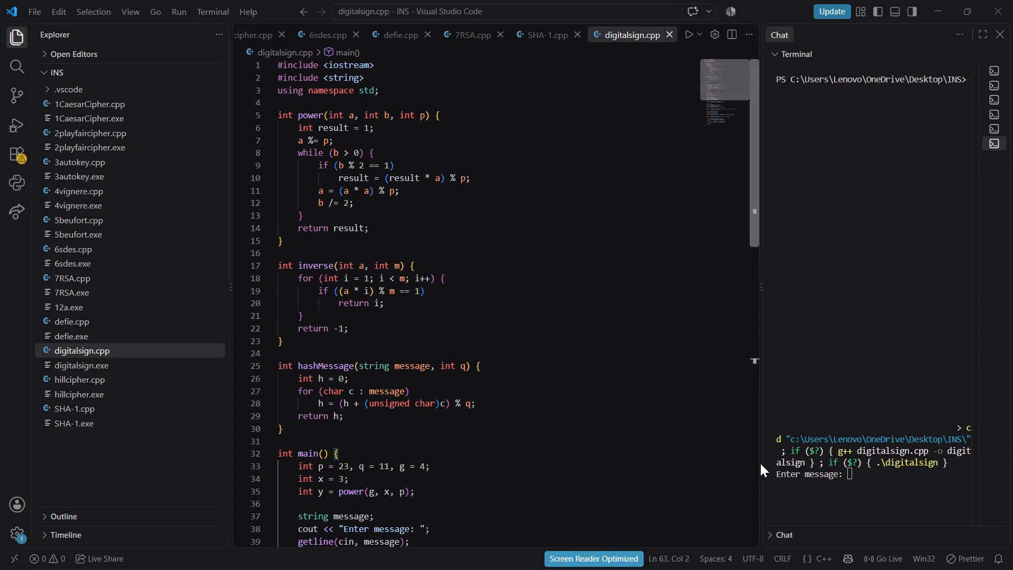
pyautogui.click(859, 477)
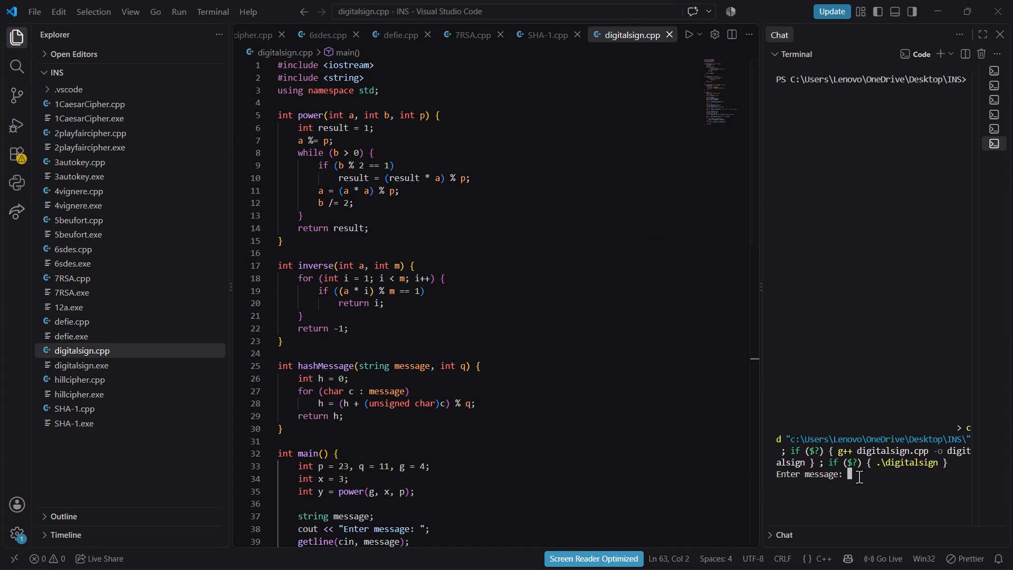
pyautogui.write('hi')
pyautogui.write('gang')
pyautogui.press('Return')
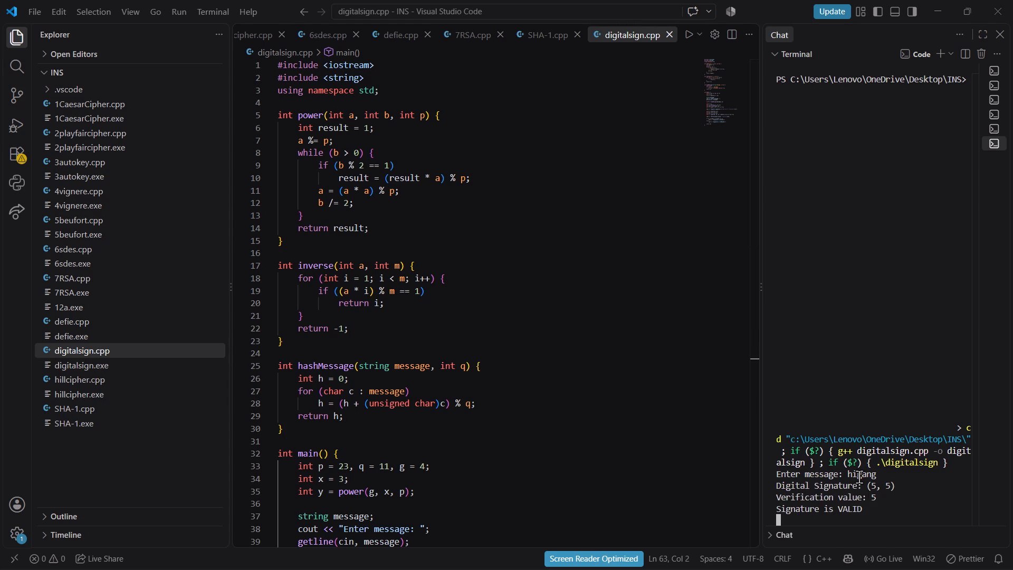
# Capture a screenshot of the digitalsign run in the terminal, from the compile command to the last prompt line.
pyautogui.scroll(-5, 886, 479)
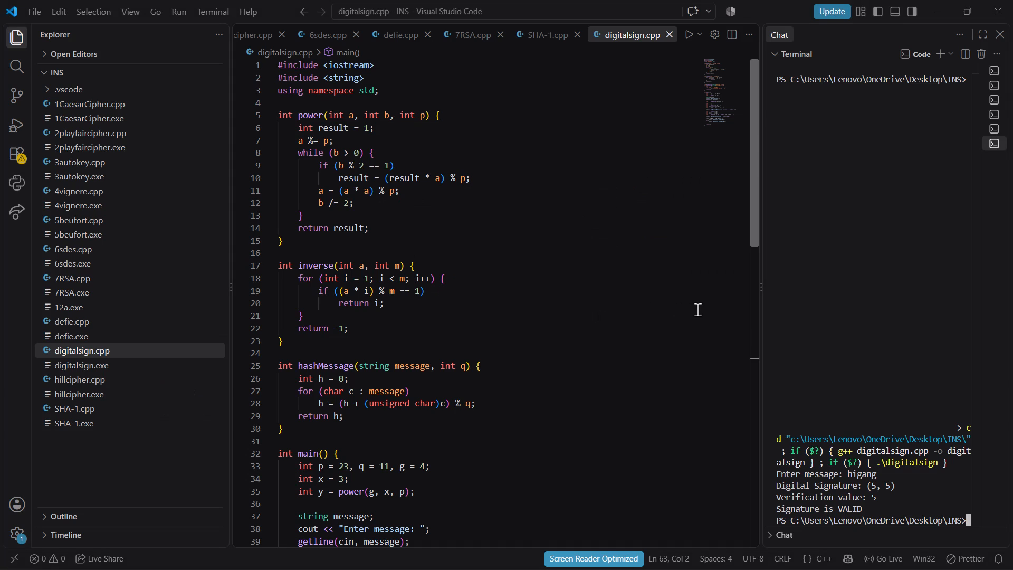
pyautogui.press('shift+super+s')
pyautogui.moveTo(766, 420); pyautogui.dragTo(979, 543)
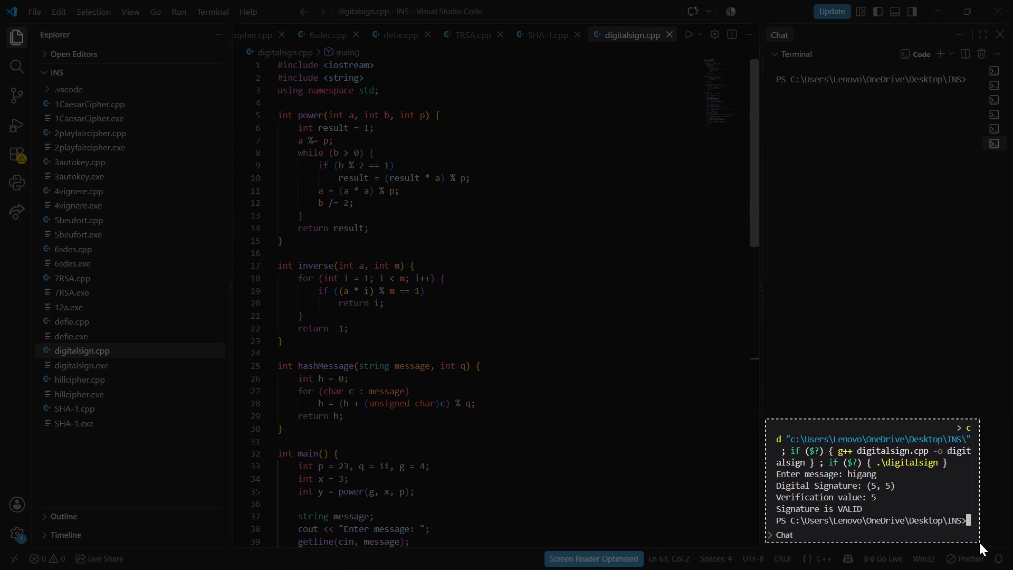
pyautogui.moveTo(979, 543); pyautogui.dragTo(983, 530)
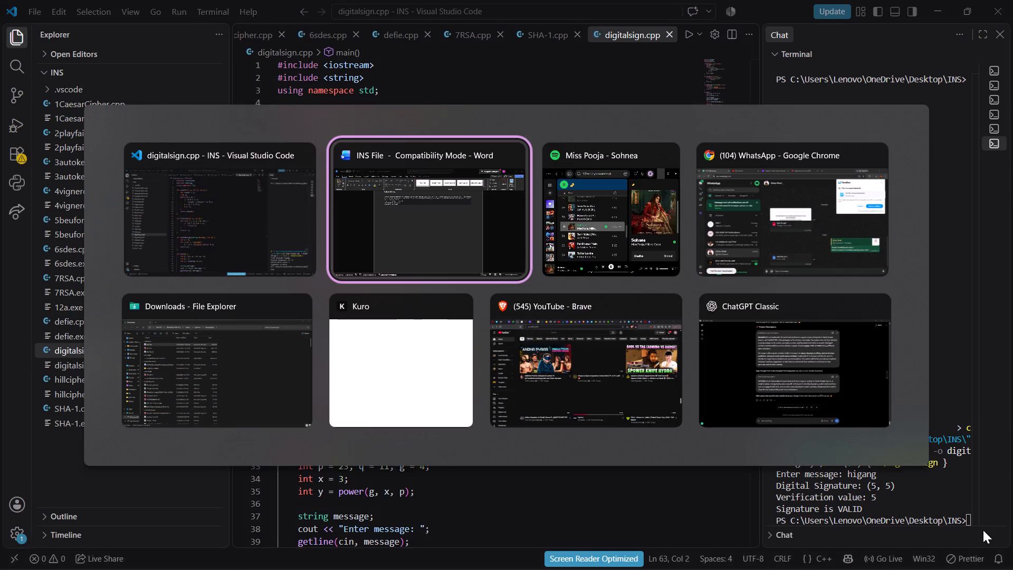
# Replace the picture under Experiment 10's OUTPUT heading in Word with the new terminal screenshot, indented by twelve spaces.
pyautogui.click(532, 169)
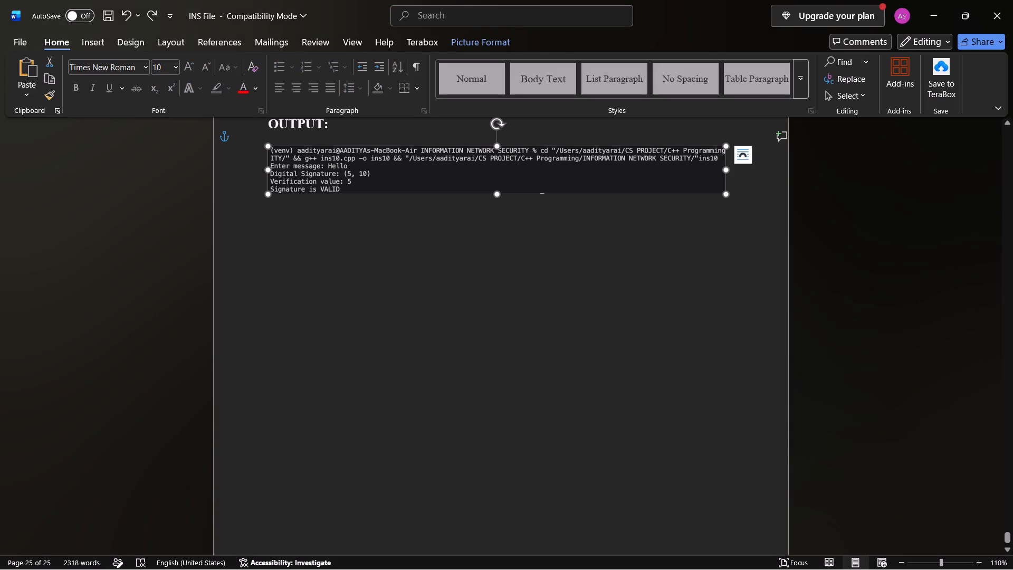
pyautogui.press('BackSpace')
pyautogui.press('space')
pyautogui.press('space')
pyautogui.press('space')
pyautogui.press('space')
pyautogui.press('space')
pyautogui.press('space')
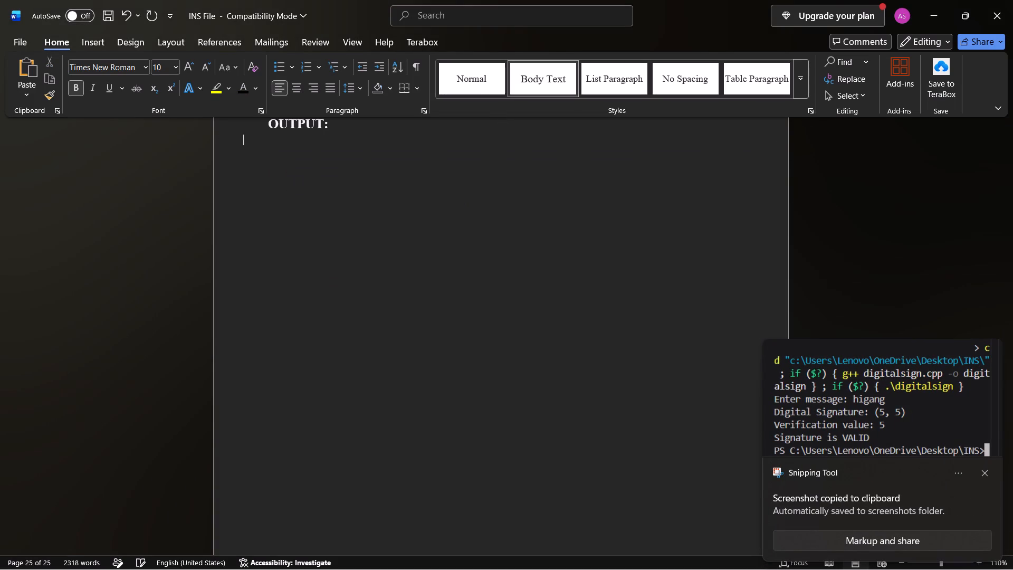
pyautogui.press('space')
pyautogui.press('space')
pyautogui.press('space')
pyautogui.press('space')
pyautogui.press('space')
pyautogui.press('space')
pyautogui.hotkey('ctrl', 'v')
# Go back from Experiment 10 to the cover page and check the INDEX table of ten experiment objectives.
pyautogui.scroll(6, 413, 223)
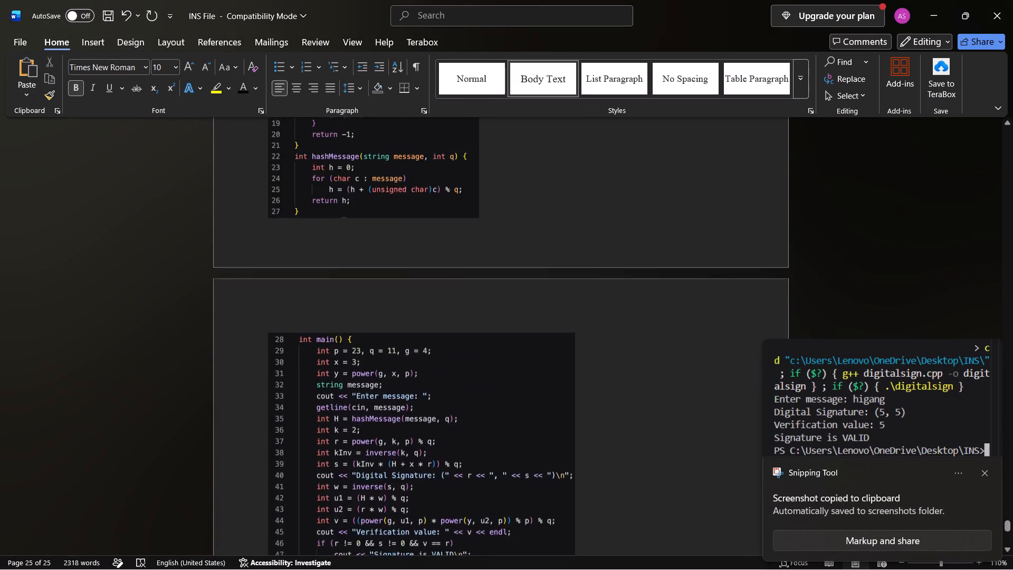
pyautogui.scroll(8, 413, 223)
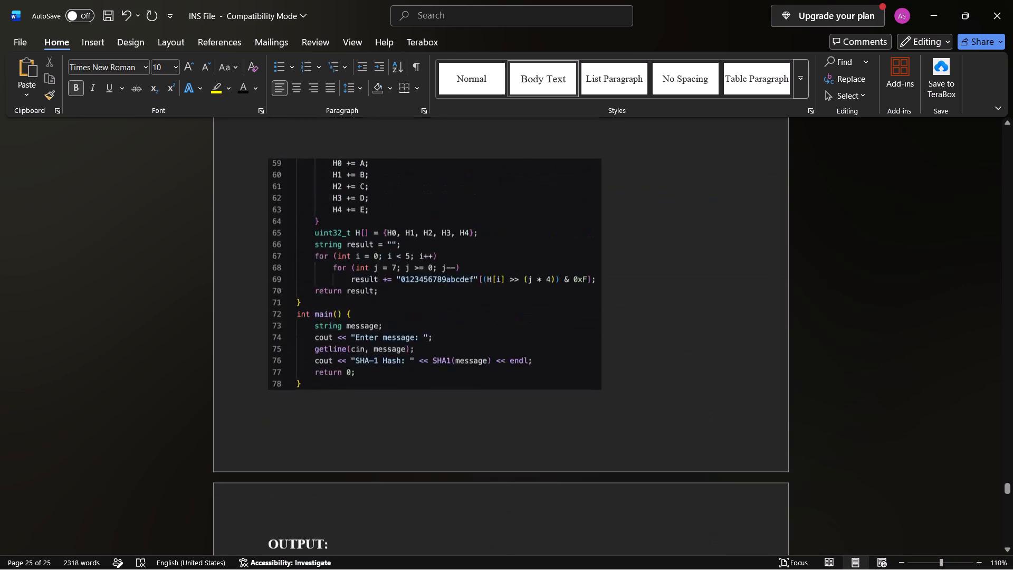
pyautogui.scroll(20, 413, 223)
pyautogui.scroll(7, 413, 223)
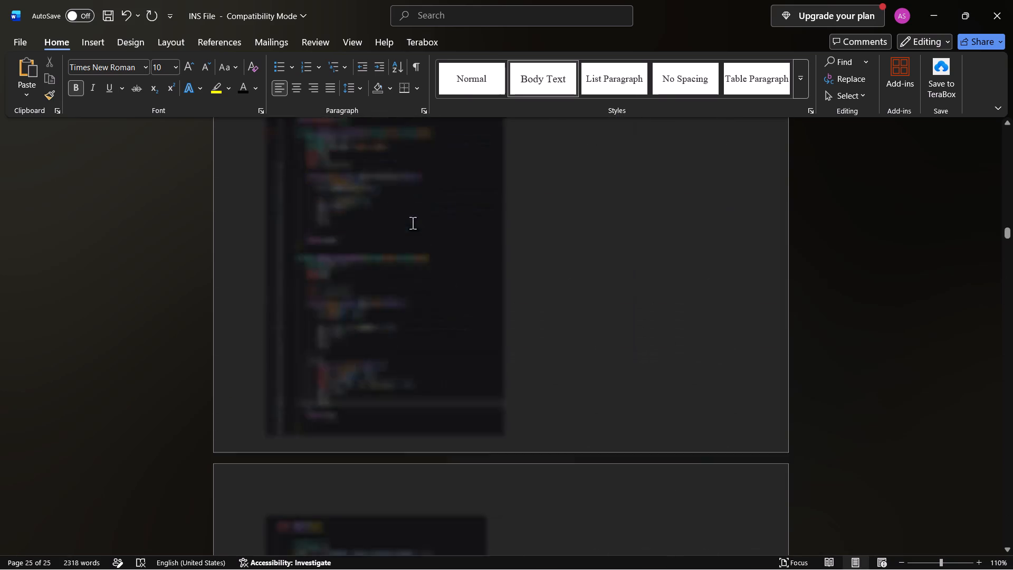
pyautogui.scroll(7, 413, 223)
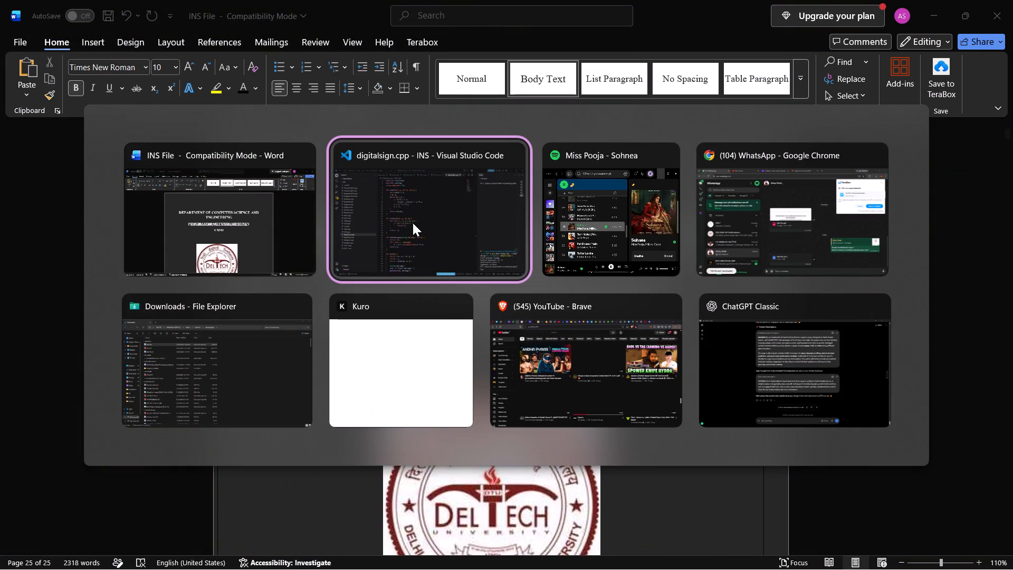
pyautogui.scroll(-8, 413, 223)
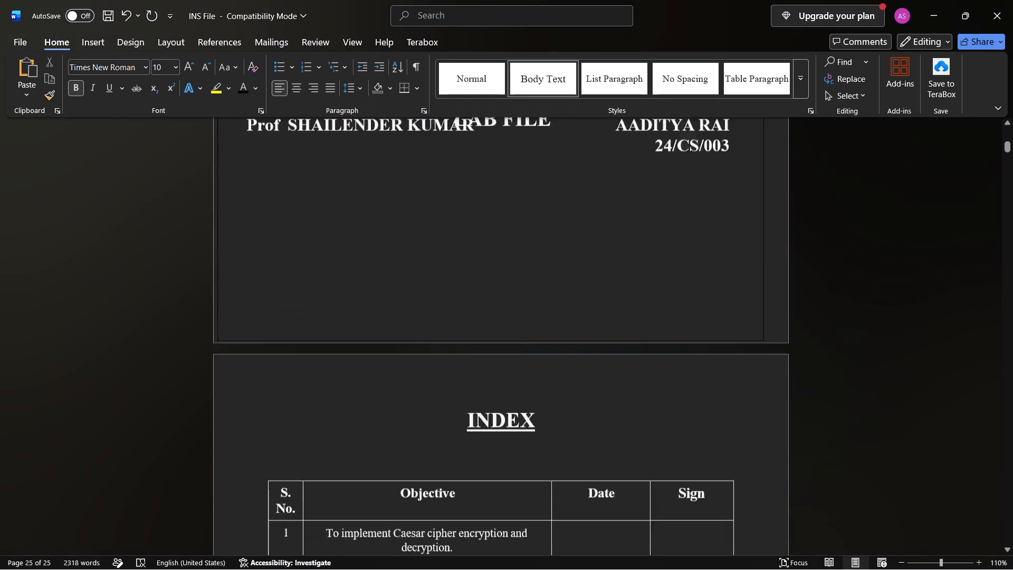
pyautogui.scroll(-12, 413, 223)
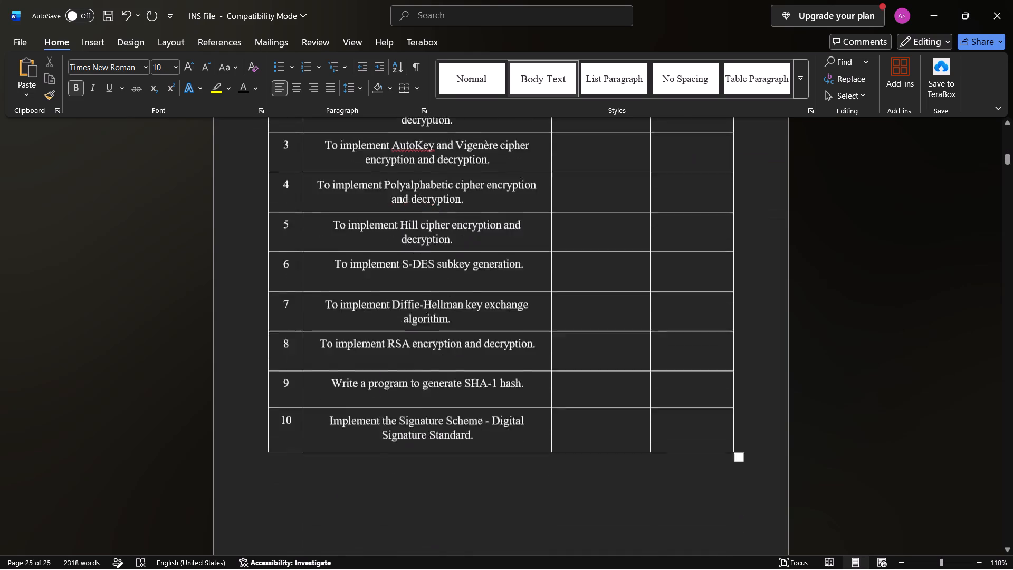
pyautogui.scroll(-7, 413, 223)
pyautogui.scroll(1, 413, 223)
# Review the theory, code pictures and output pictures from Experiment 1 through Experiment 3's AutoKey and Vigenère code.
pyautogui.scroll(-6, 413, 223)
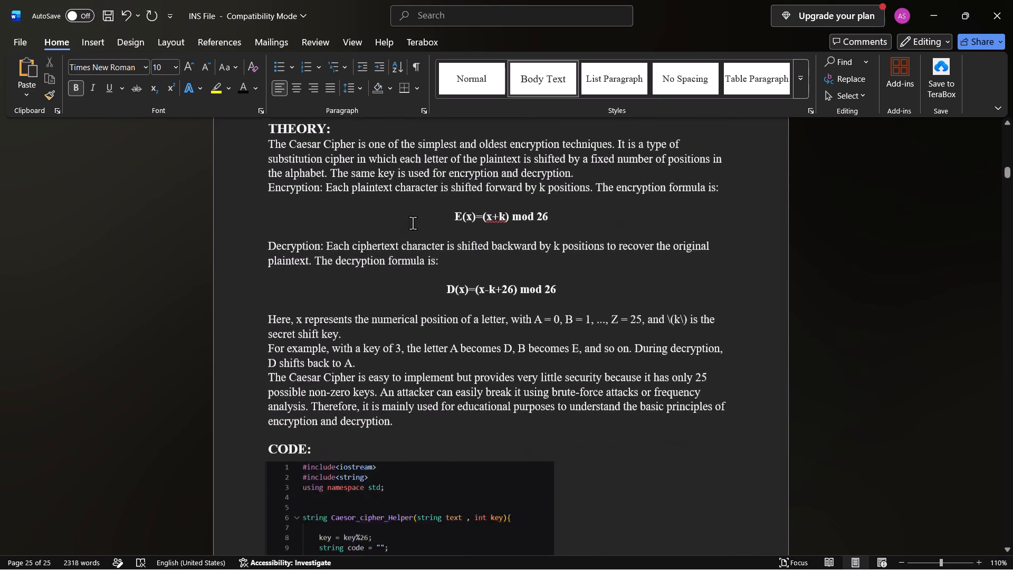
pyautogui.scroll(-1, 413, 223)
pyautogui.scroll(3, 413, 223)
pyautogui.scroll(-2, 413, 223)
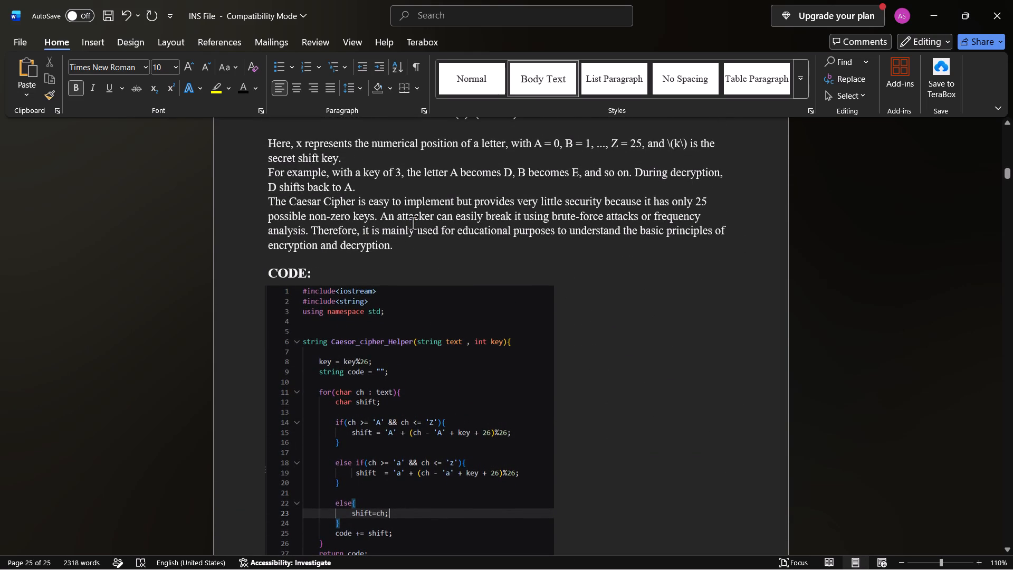
pyautogui.scroll(-9, 413, 223)
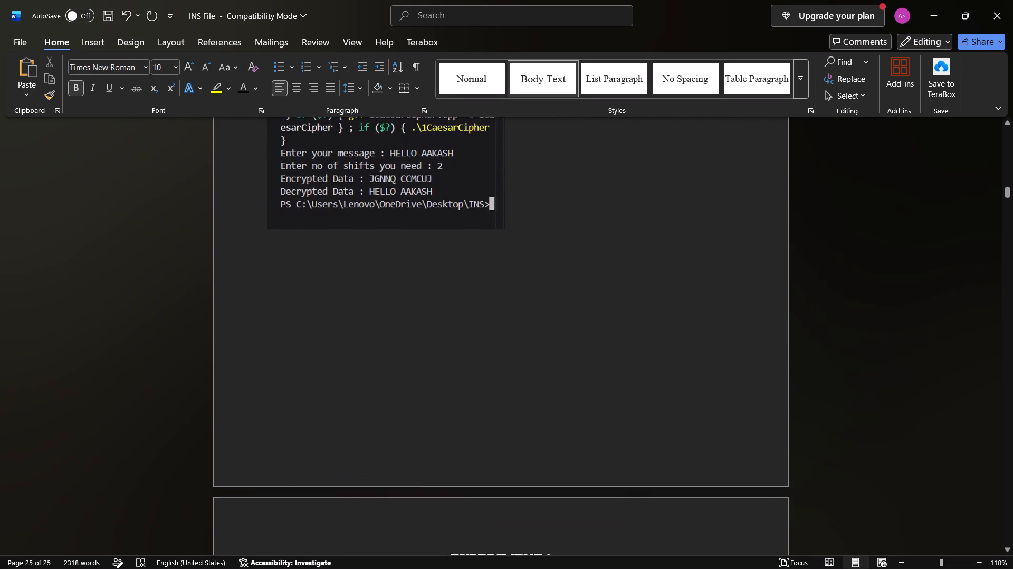
pyautogui.scroll(-3, 413, 223)
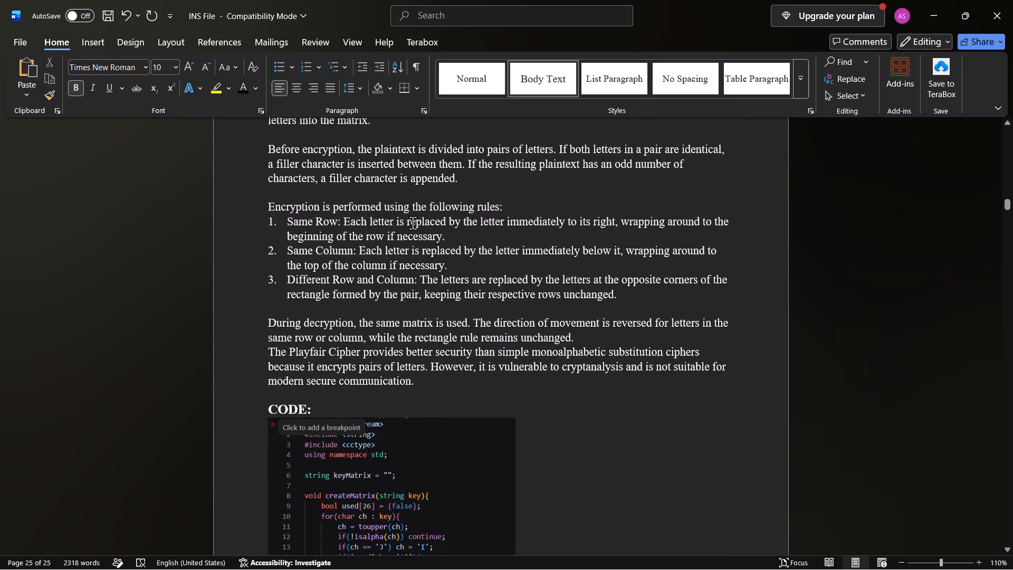
pyautogui.scroll(-14, 413, 223)
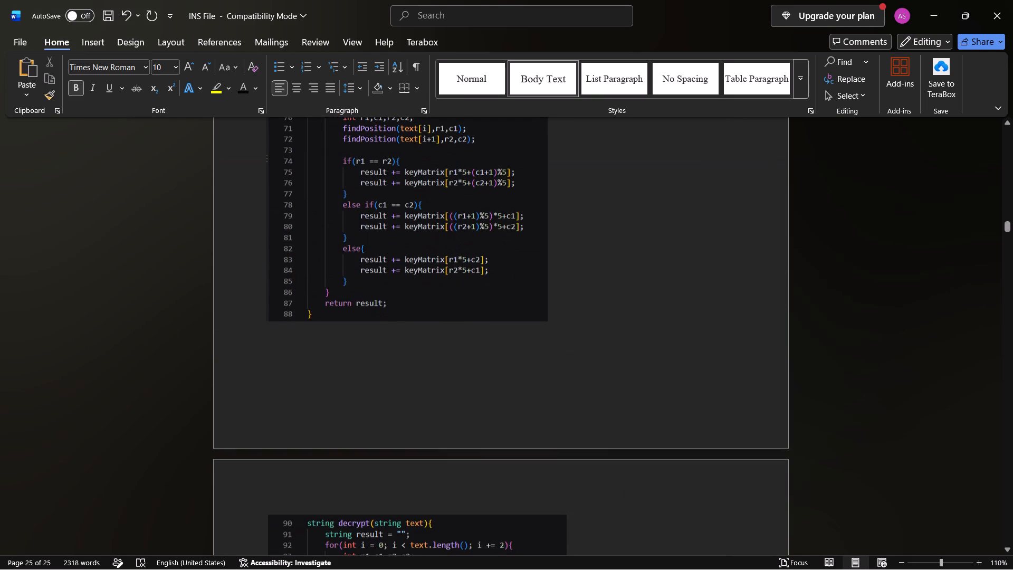
pyautogui.scroll(-15, 413, 223)
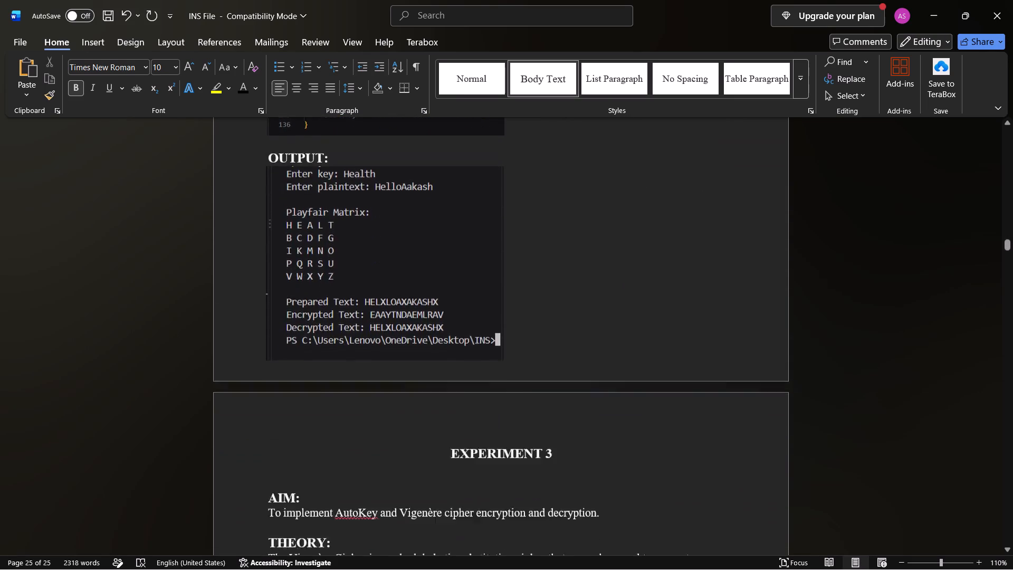
pyautogui.scroll(-14, 413, 223)
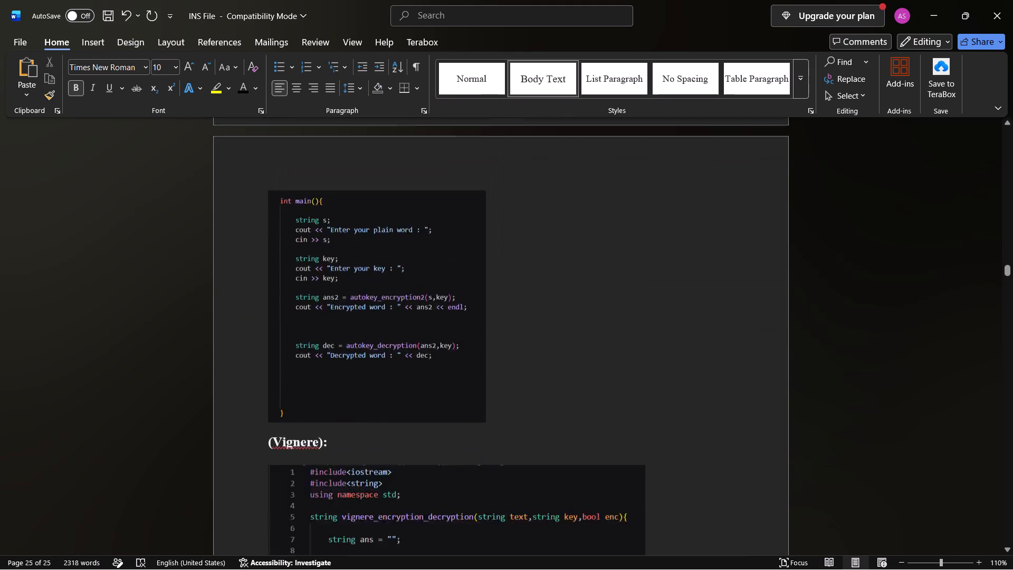
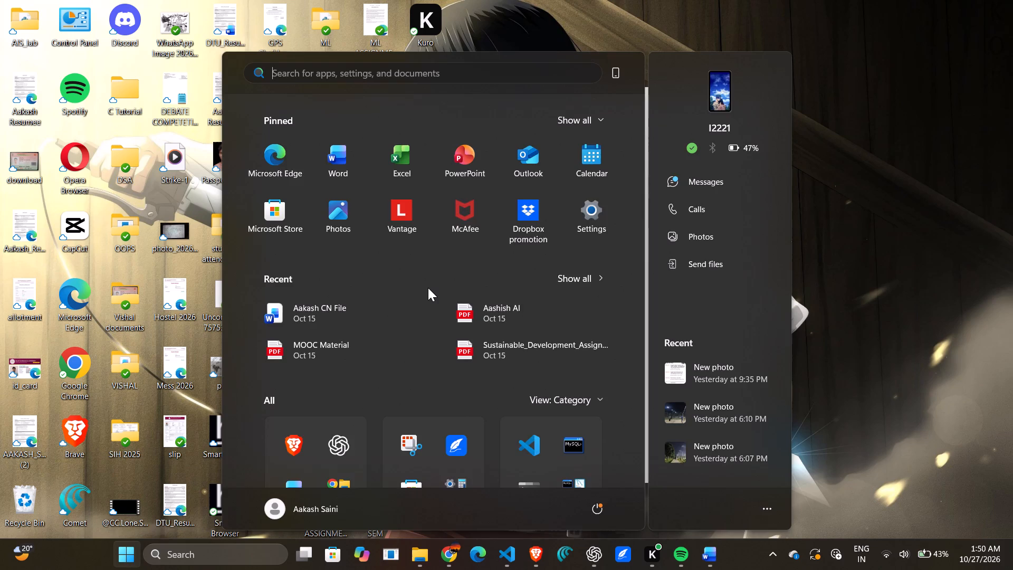
# Search the computer for "word" and look through the matching documents for the lab file.
pyautogui.write('word')
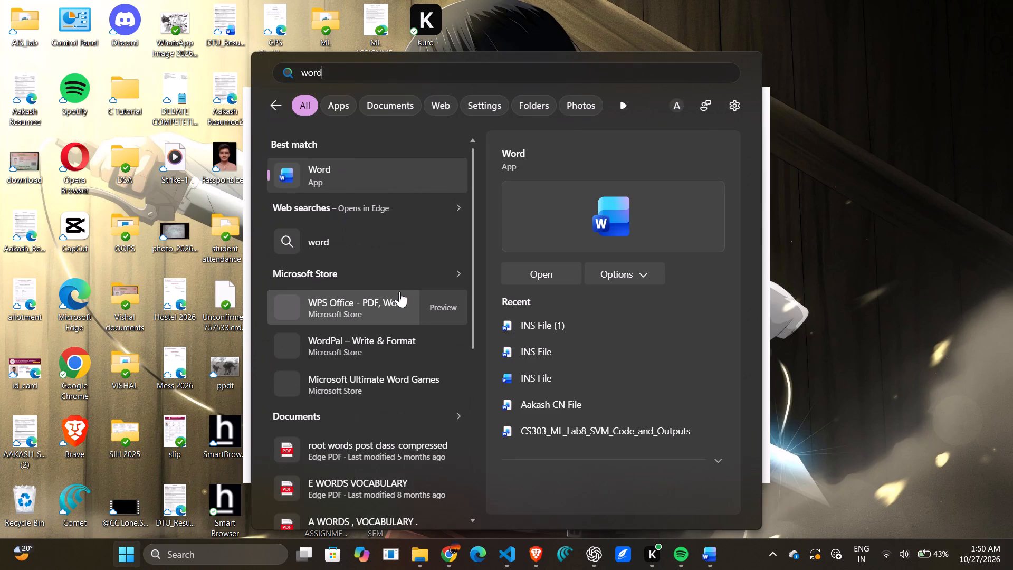
pyautogui.scroll(-6, 398, 293)
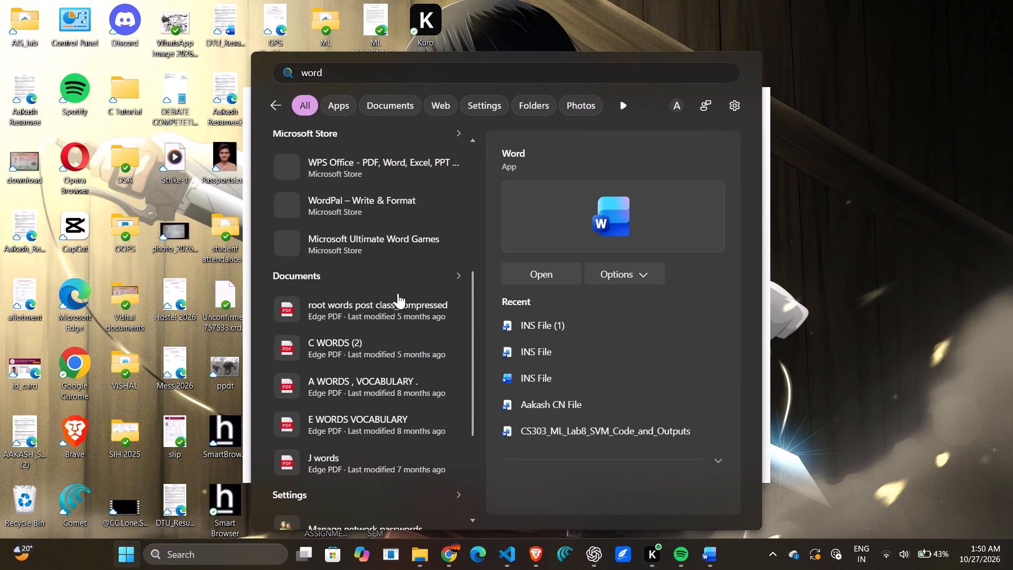
pyautogui.scroll(-4, 398, 293)
pyautogui.scroll(2, 398, 293)
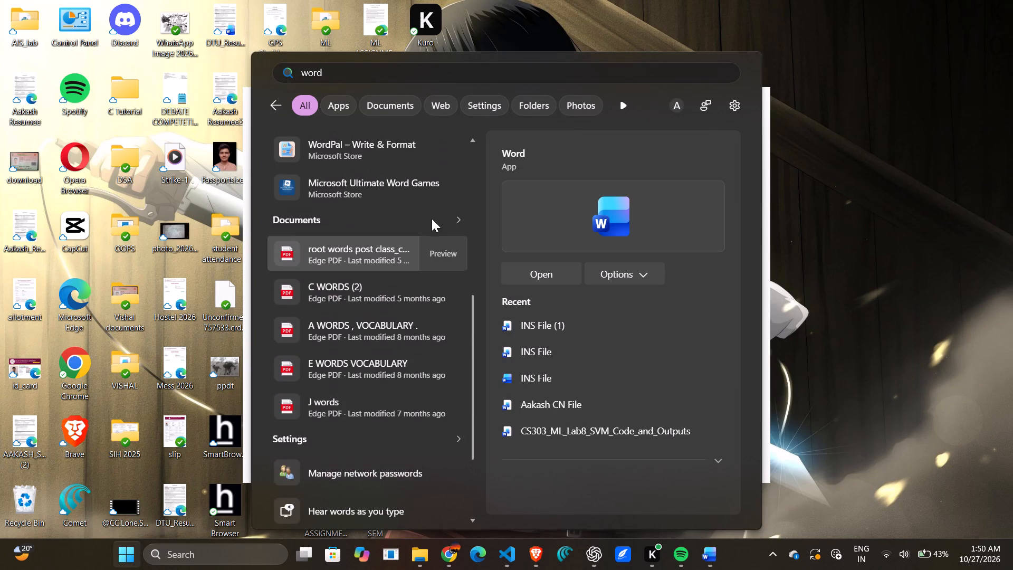
pyautogui.click(445, 220)
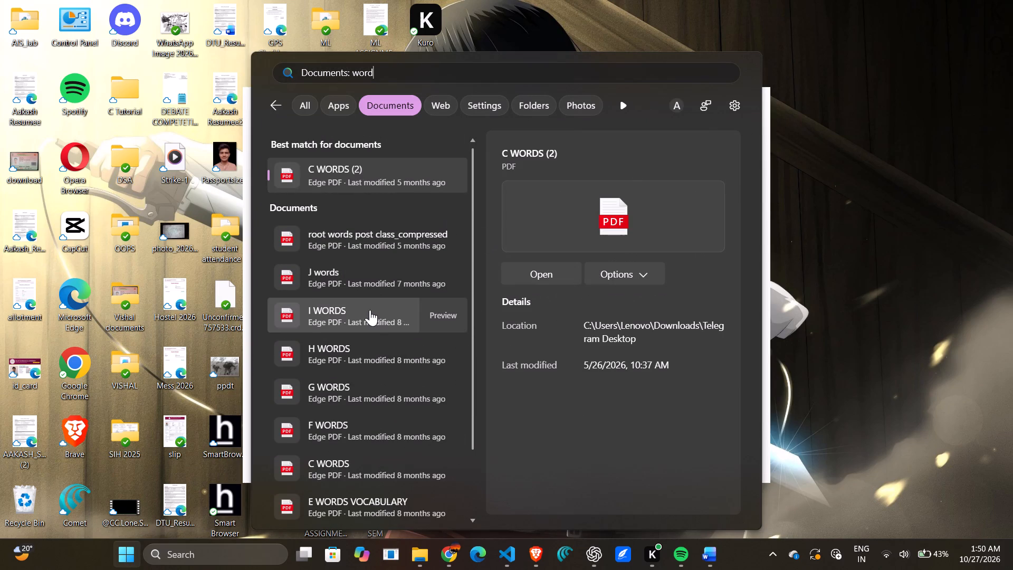
pyautogui.scroll(-9, 370, 310)
pyautogui.click(861, 143)
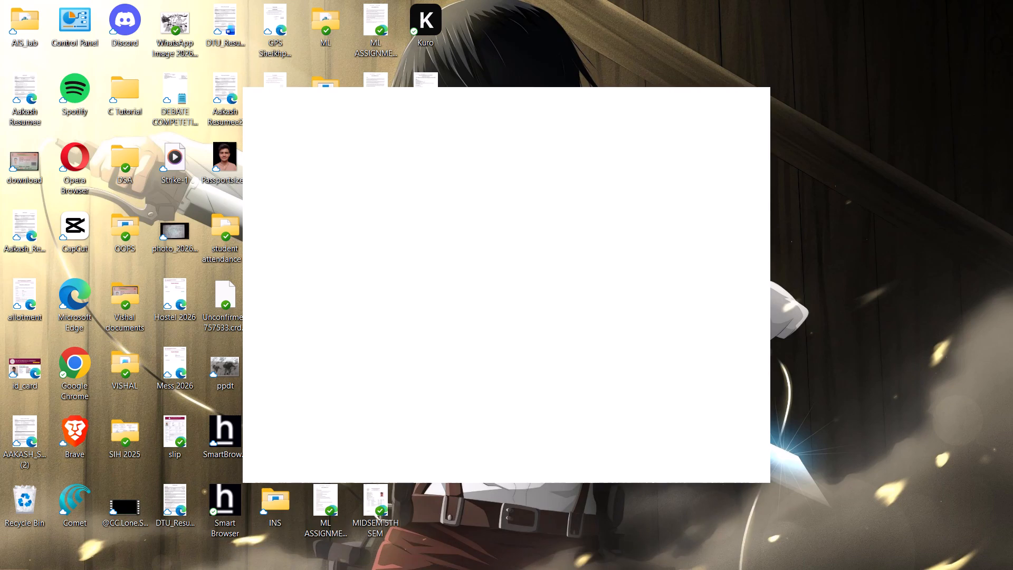
# Switch to the Downloads folder in File Explorer.
pyautogui.click(425, 556)
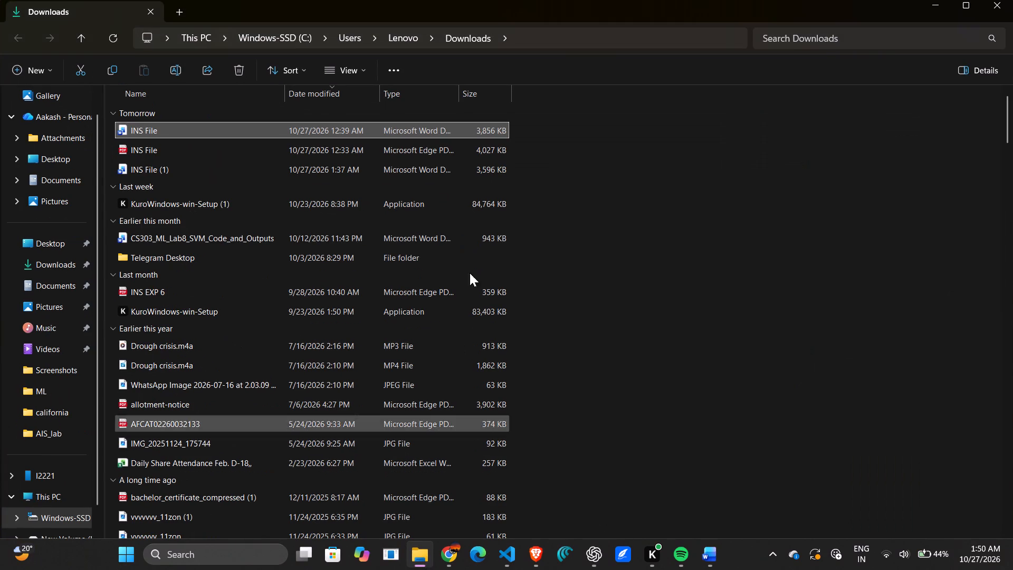